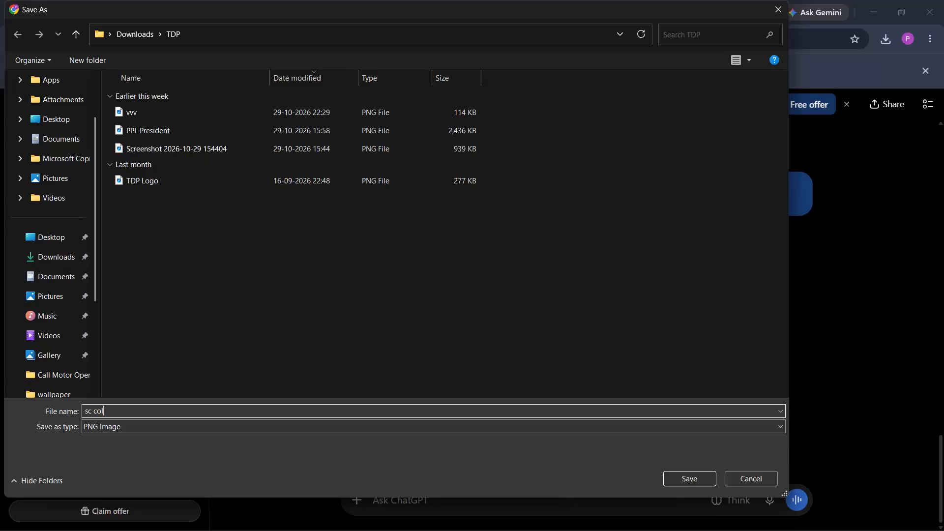
# Save the generated campaign poster as a PNG named "sc col... img." in the Downloads TDP folder.
pyautogui.write('... im')
pyautogui.write('g.')
pyautogui.press('Return')
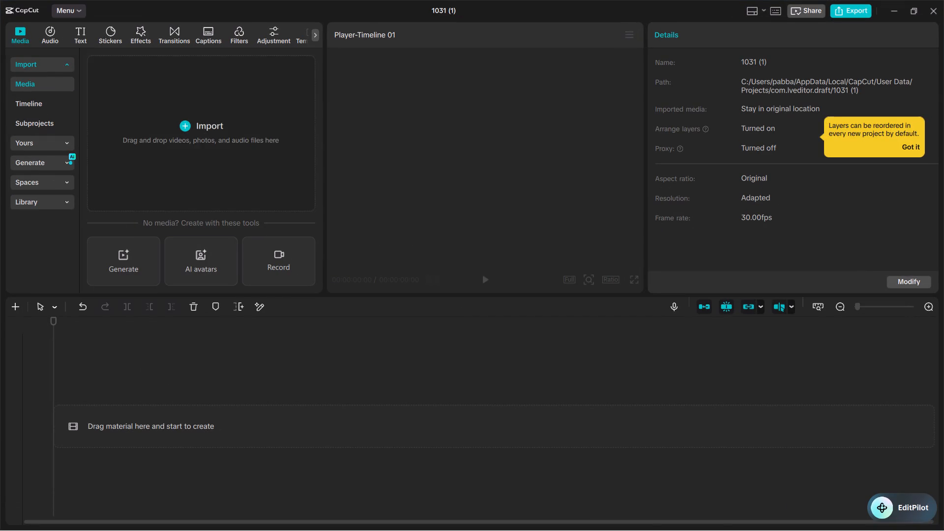
pyautogui.click(187, 151)
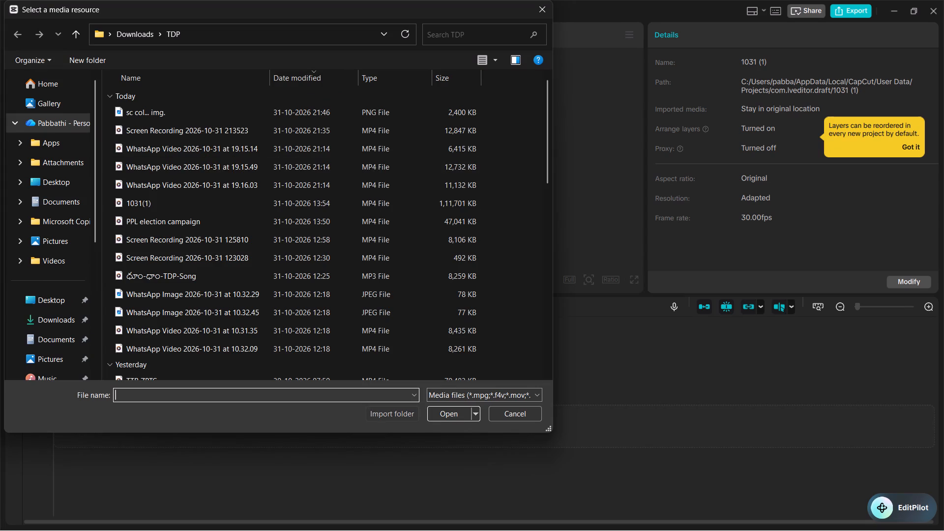
pyautogui.moveTo(487, 112); pyautogui.dragTo(481, 114)
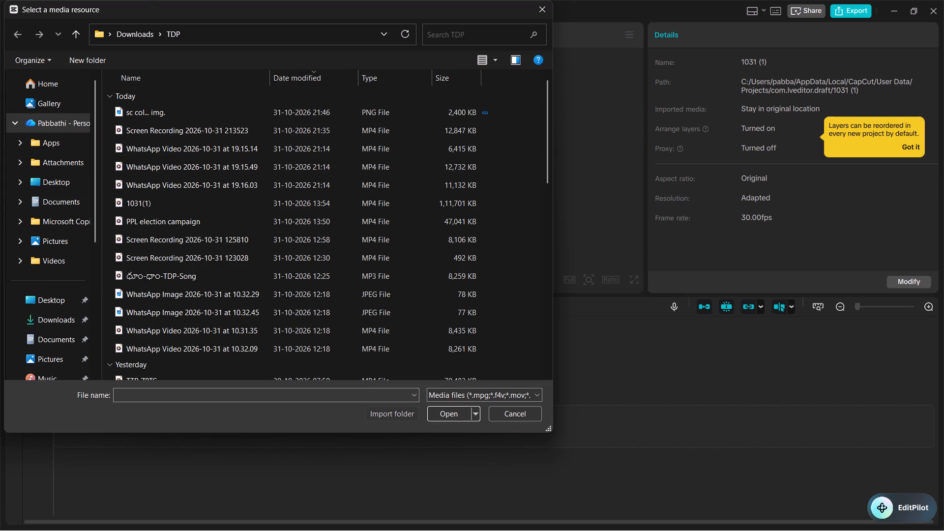
pyautogui.moveTo(481, 114); pyautogui.dragTo(448, 183)
pyautogui.click(448, 183)
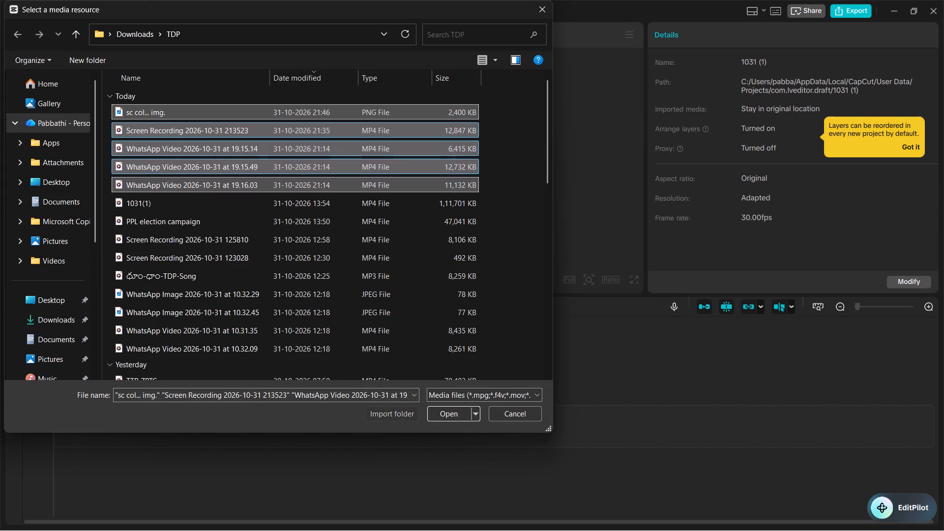
pyautogui.moveTo(499, 98); pyautogui.dragTo(477, 140)
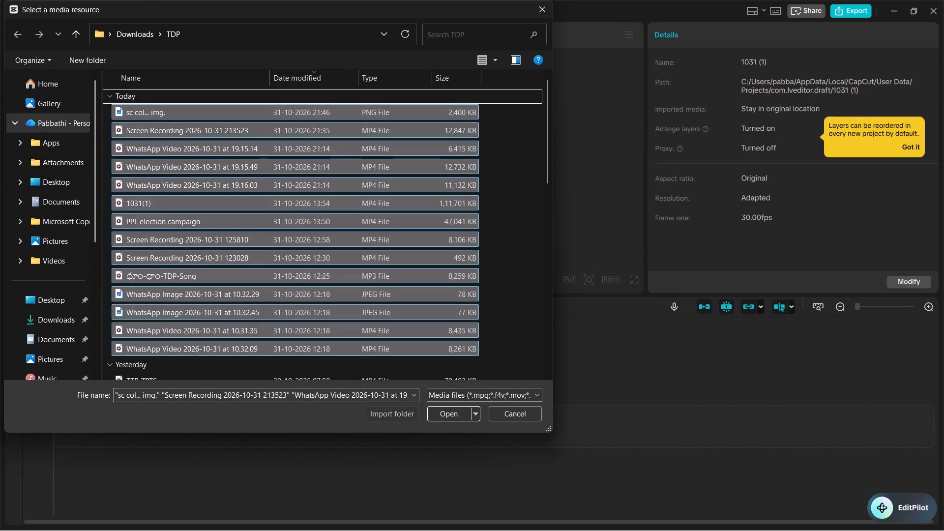
pyautogui.click(488, 132)
pyautogui.moveTo(491, 109); pyautogui.dragTo(451, 190)
pyautogui.click(456, 411)
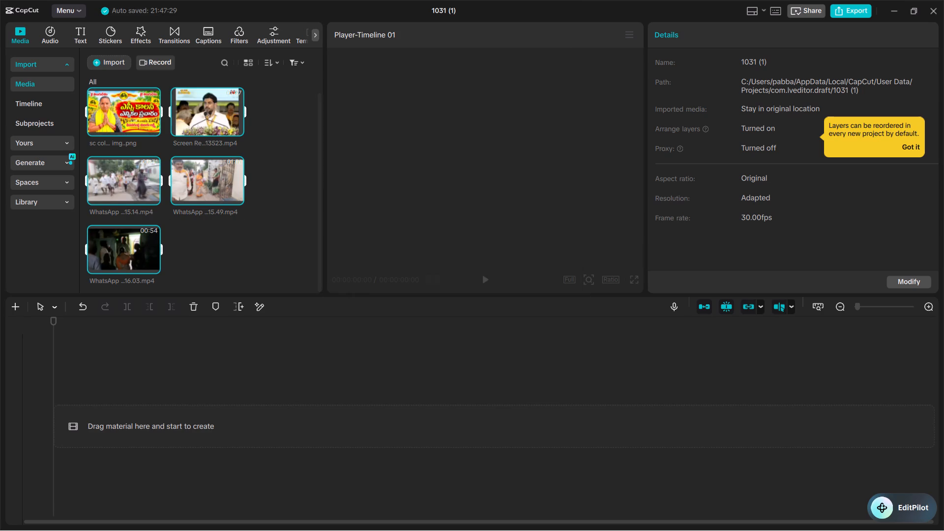
# Import the TDP Cycle Symbol and TDP Logo images from the TDP folder into the project media.
pyautogui.click(112, 56)
pyautogui.click(137, 86)
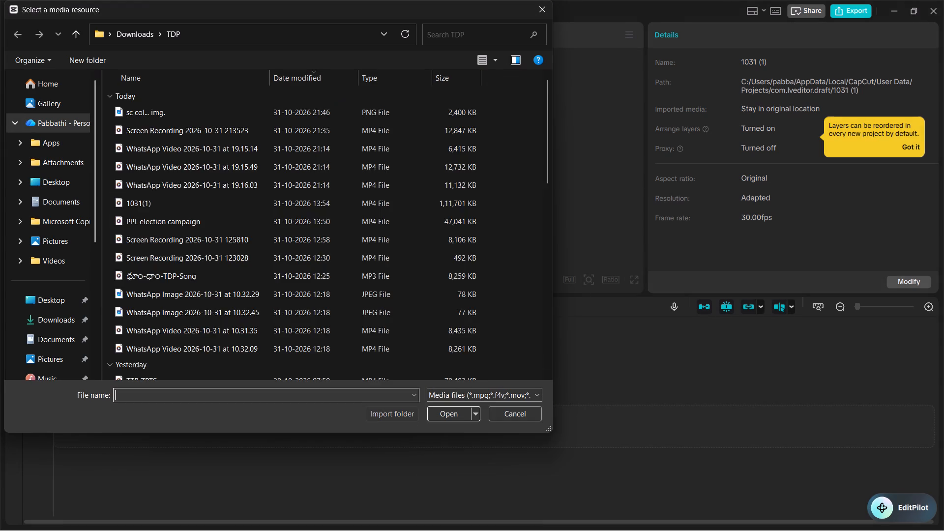
pyautogui.scroll(-3, 207, 226)
pyautogui.scroll(-1, 461, 289)
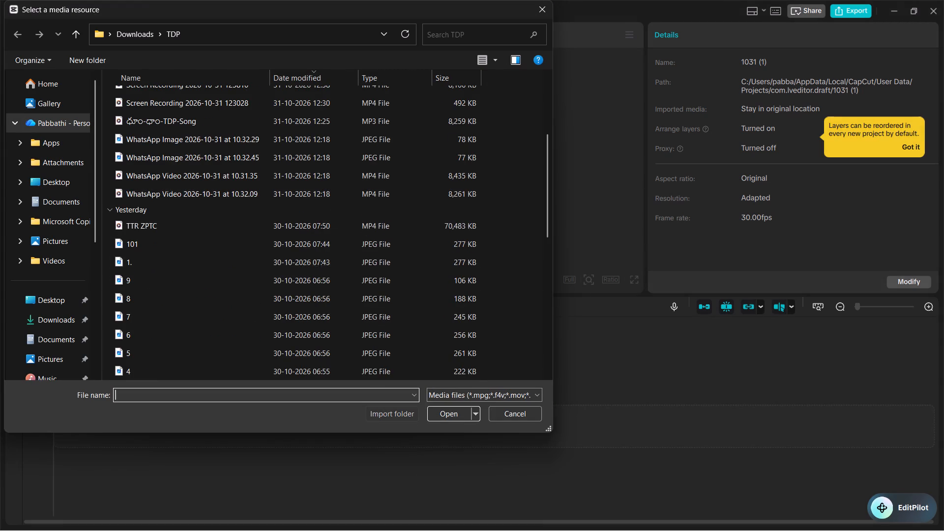
pyautogui.scroll(-6, 461, 289)
pyautogui.scroll(1, 461, 290)
pyautogui.scroll(-5, 460, 291)
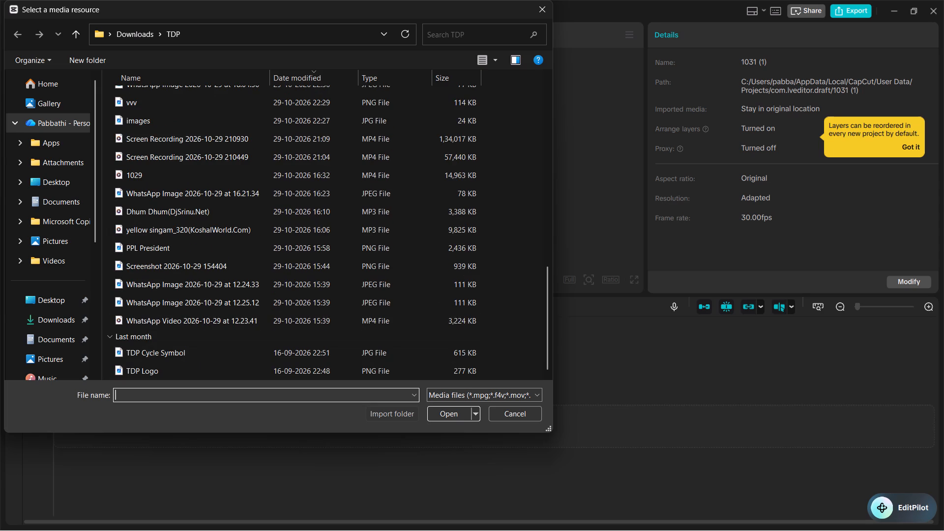
pyautogui.moveTo(500, 351); pyautogui.dragTo(466, 369)
pyautogui.click(457, 410)
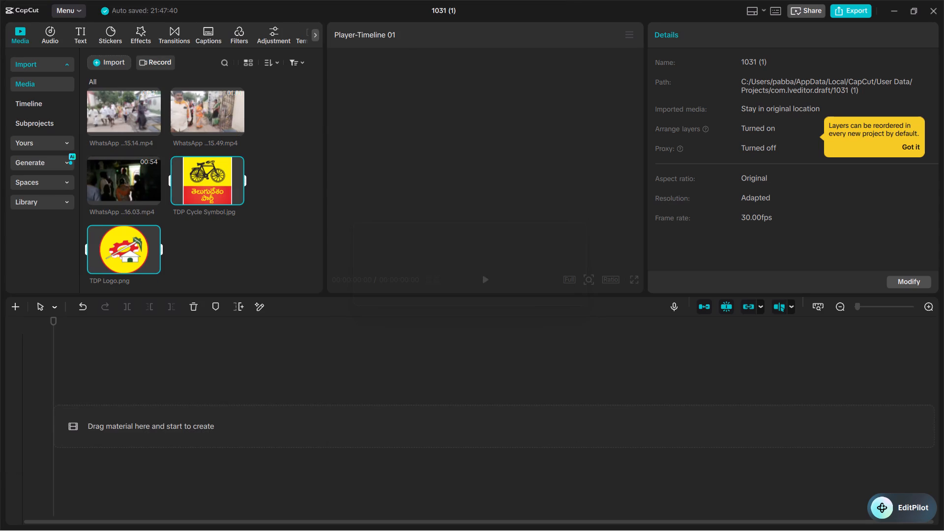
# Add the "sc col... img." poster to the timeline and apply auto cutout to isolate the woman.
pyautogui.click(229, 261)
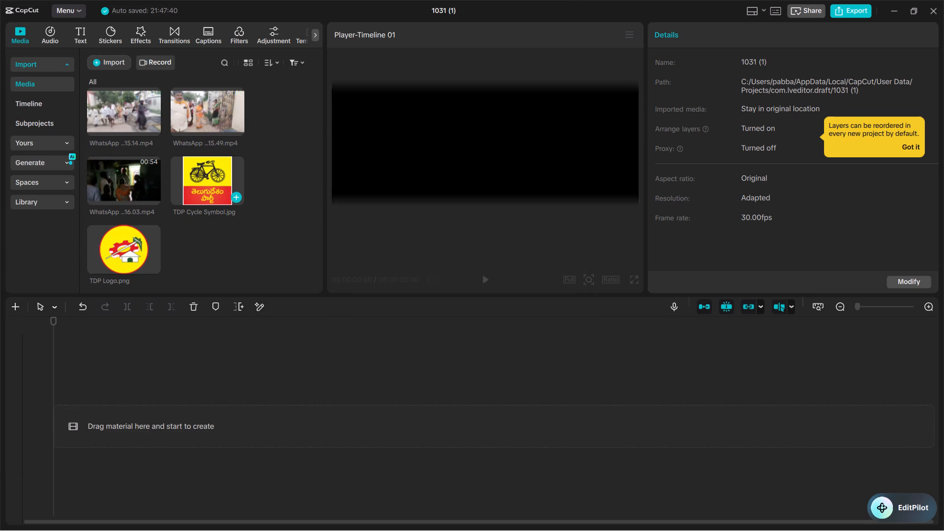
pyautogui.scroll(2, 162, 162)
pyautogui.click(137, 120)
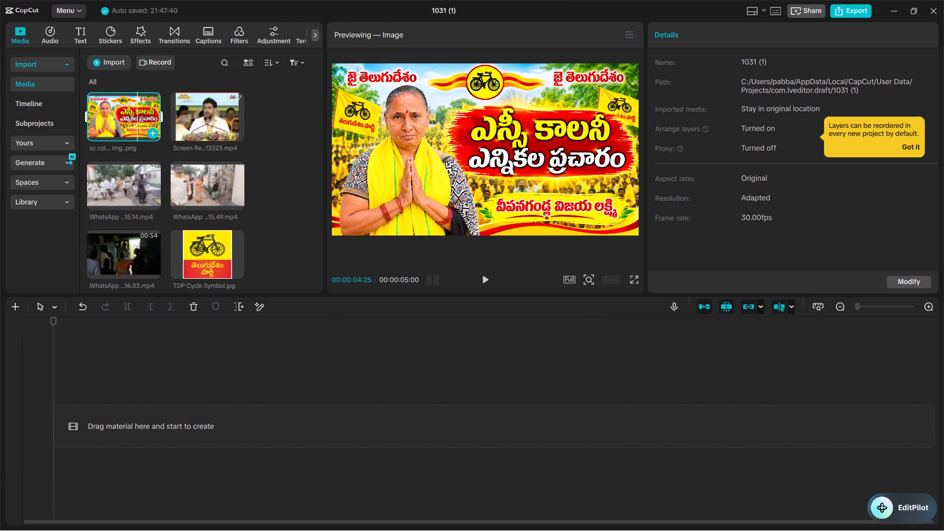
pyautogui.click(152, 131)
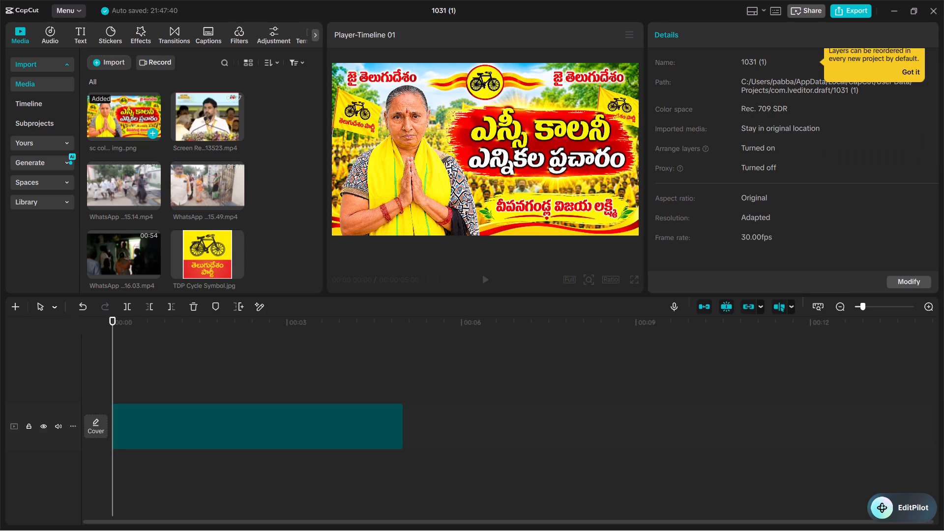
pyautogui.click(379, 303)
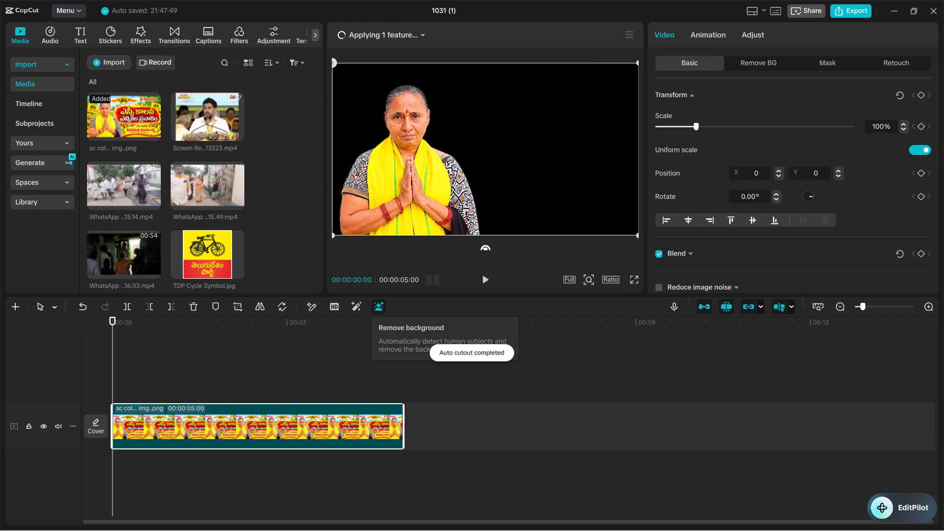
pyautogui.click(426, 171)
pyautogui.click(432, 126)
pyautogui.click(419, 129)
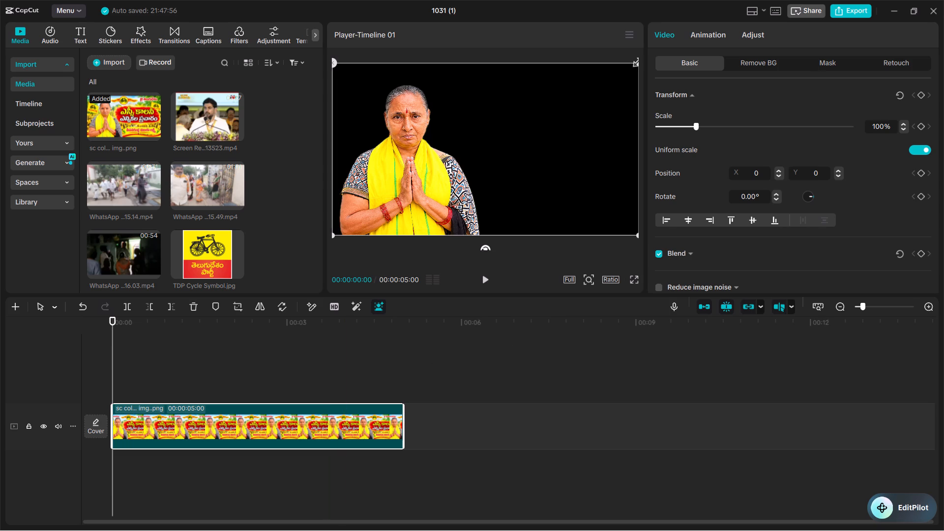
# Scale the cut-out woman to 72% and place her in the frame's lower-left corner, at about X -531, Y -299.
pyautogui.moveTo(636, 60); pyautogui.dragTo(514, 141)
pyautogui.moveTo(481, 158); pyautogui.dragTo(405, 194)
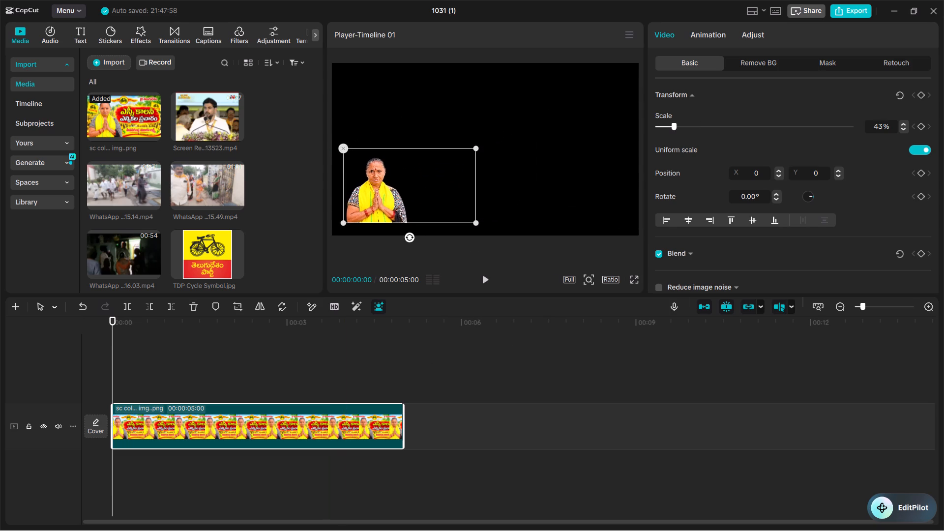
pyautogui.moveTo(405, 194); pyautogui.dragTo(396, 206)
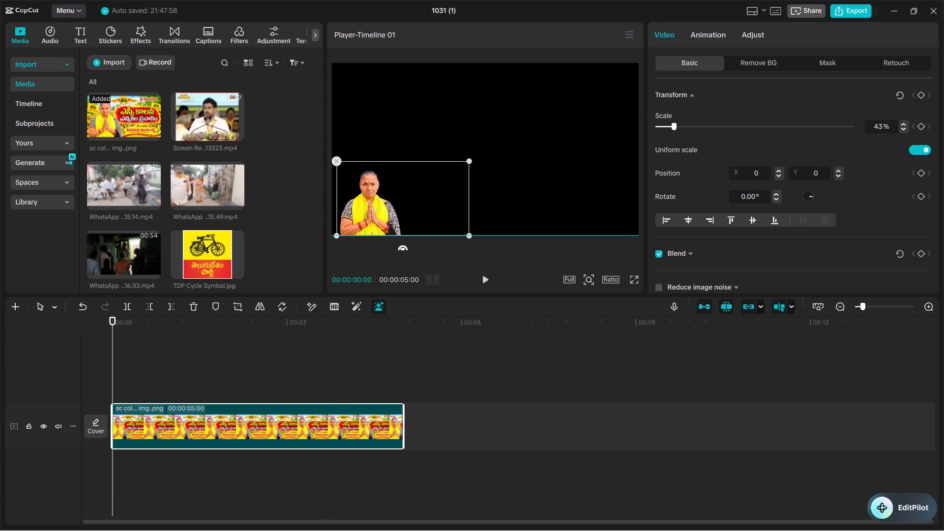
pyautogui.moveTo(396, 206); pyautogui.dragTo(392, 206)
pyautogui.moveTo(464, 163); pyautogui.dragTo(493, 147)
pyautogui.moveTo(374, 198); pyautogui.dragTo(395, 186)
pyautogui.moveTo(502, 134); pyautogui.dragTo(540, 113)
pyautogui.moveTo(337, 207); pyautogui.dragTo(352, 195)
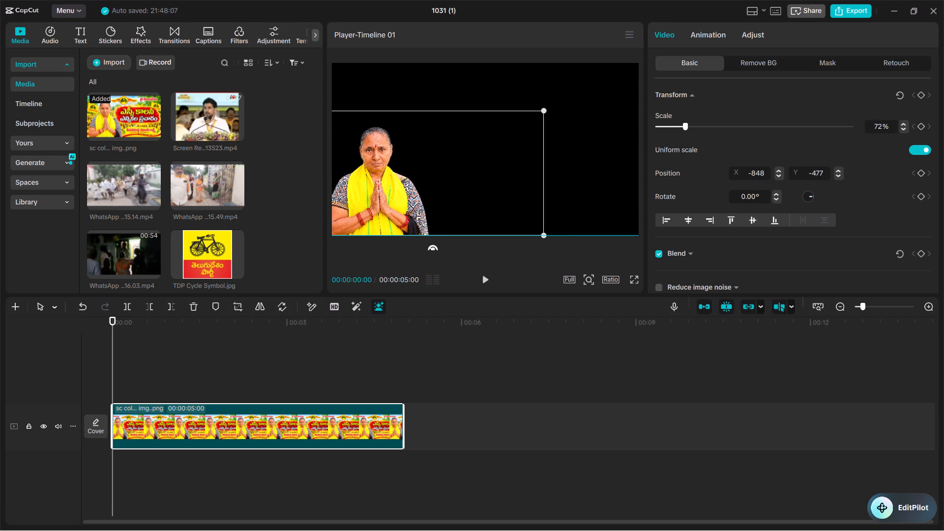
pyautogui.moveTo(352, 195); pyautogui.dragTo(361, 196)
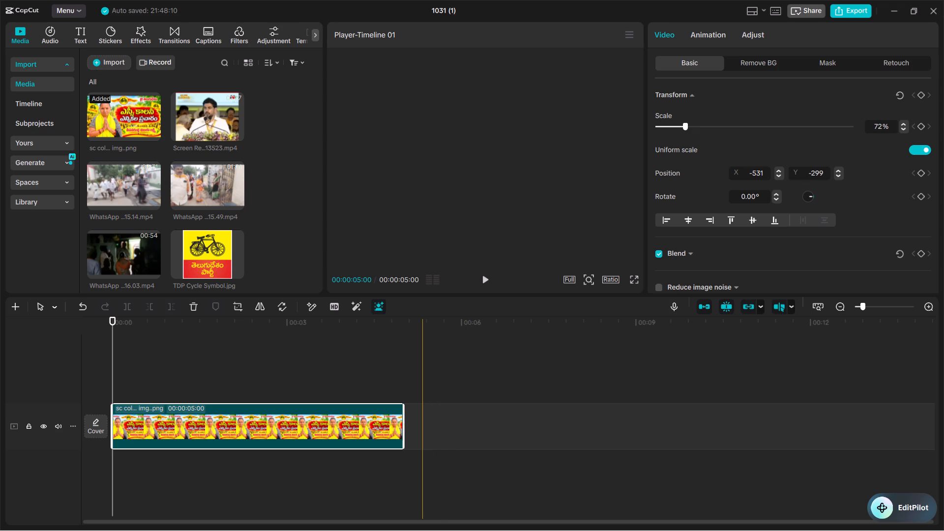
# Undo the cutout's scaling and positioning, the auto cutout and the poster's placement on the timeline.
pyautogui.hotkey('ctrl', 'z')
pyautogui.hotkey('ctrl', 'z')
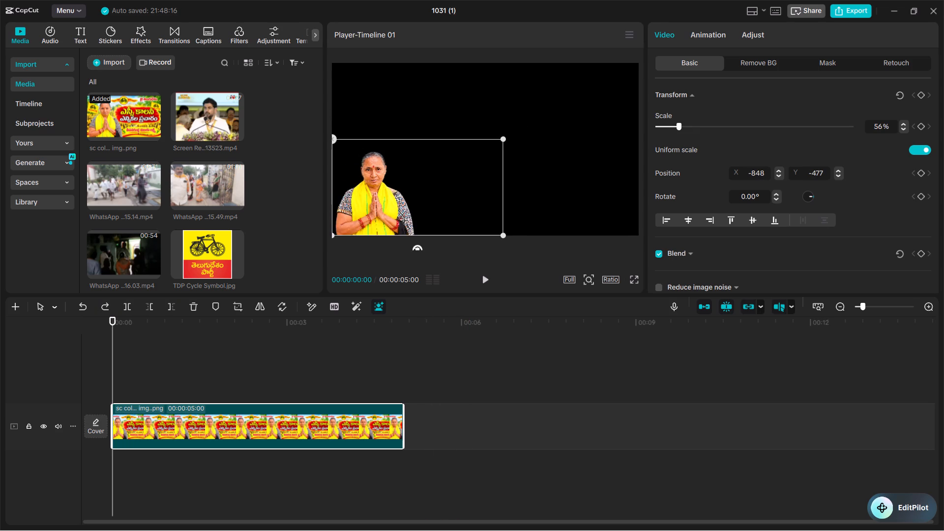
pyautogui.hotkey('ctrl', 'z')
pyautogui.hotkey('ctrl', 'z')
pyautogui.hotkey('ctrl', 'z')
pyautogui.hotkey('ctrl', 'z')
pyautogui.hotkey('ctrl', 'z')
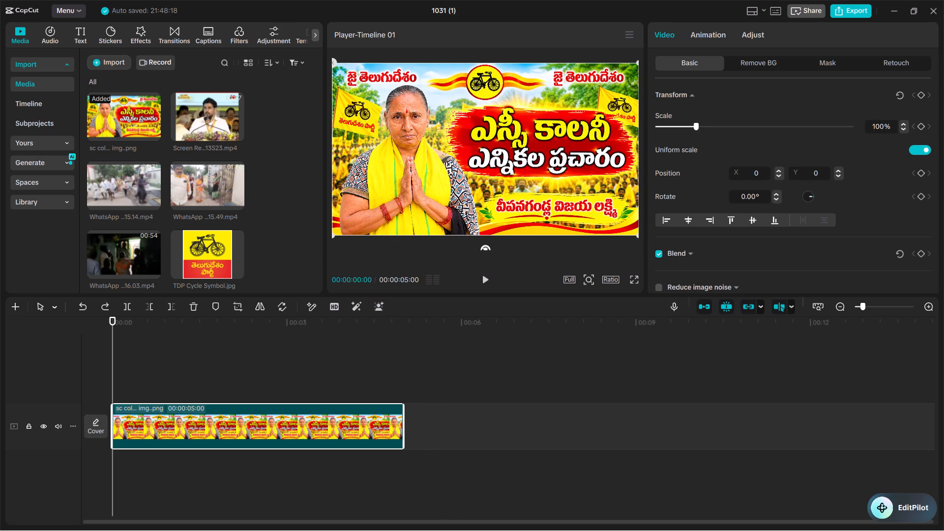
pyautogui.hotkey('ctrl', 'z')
# Add the TDP Cycle Symbol and TDP Logo to the timeline, stacking the cycle symbol on a track above the logo, both starting at 00:00.
pyautogui.scroll(-1, 220, 240)
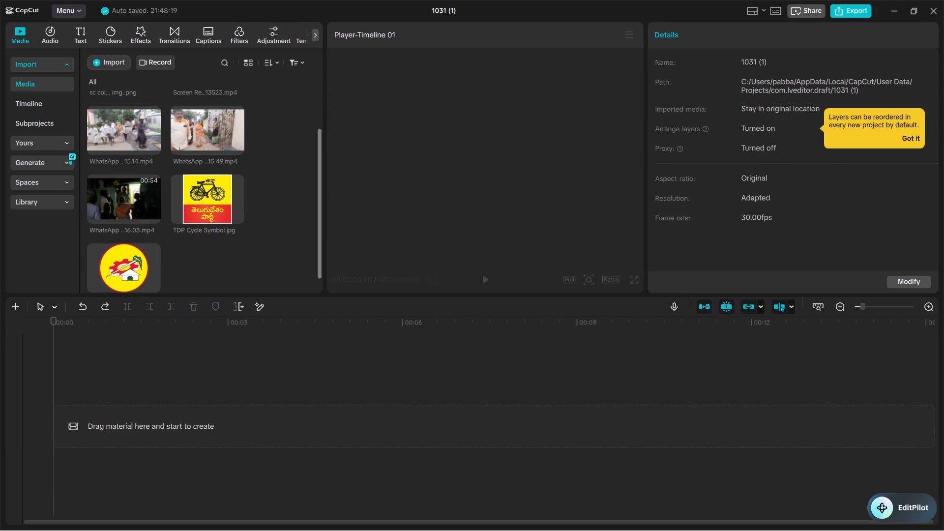
pyautogui.click(236, 212)
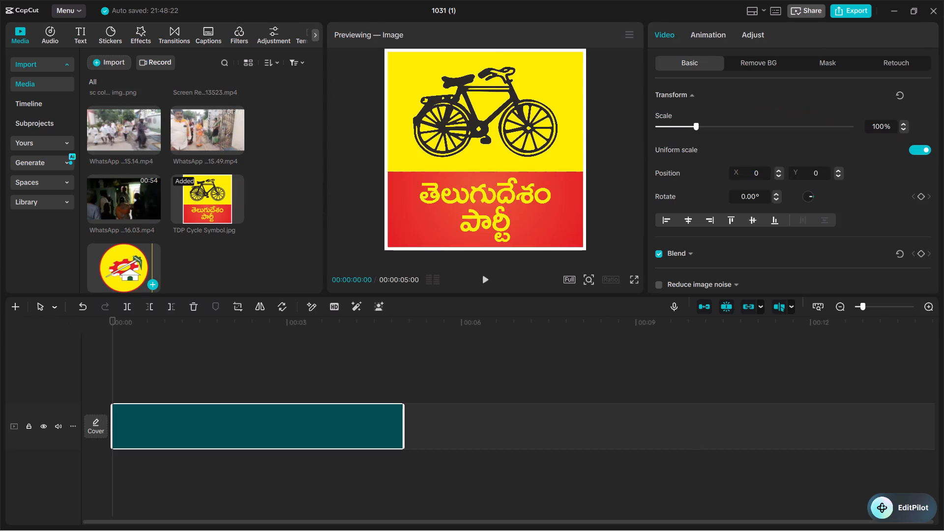
pyautogui.click(152, 287)
pyautogui.moveTo(456, 425); pyautogui.dragTo(233, 364)
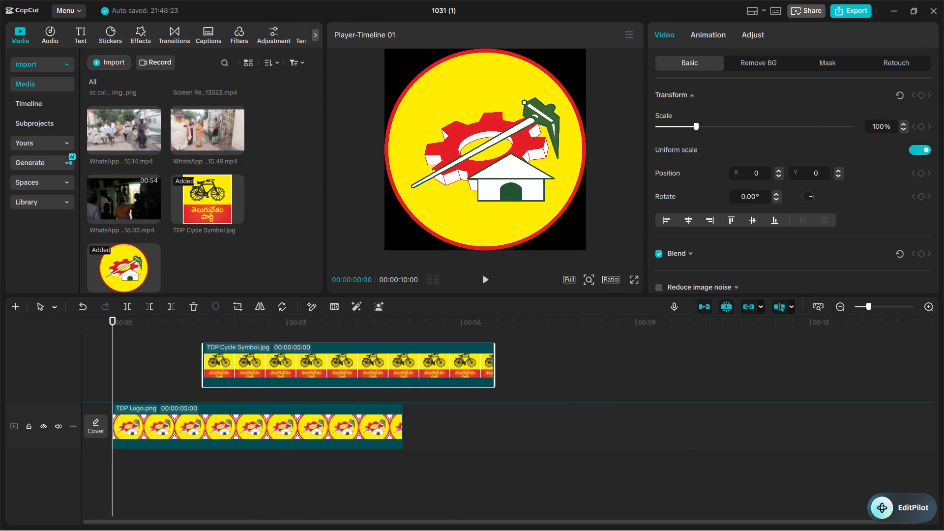
pyautogui.moveTo(233, 364); pyautogui.dragTo(164, 377)
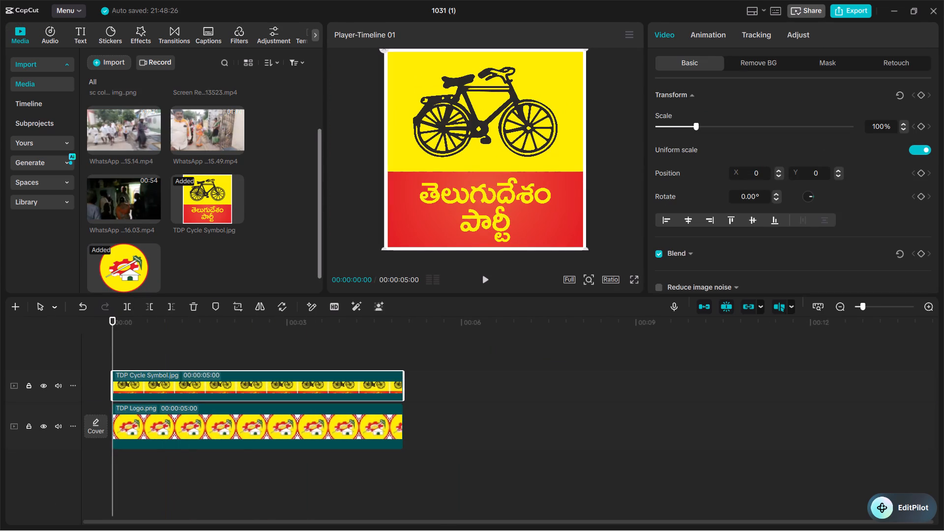
# Scale both the TDP Cycle Symbol and the TDP Logo down to about 59% in the preview.
pyautogui.moveTo(586, 50); pyautogui.dragTo(543, 131)
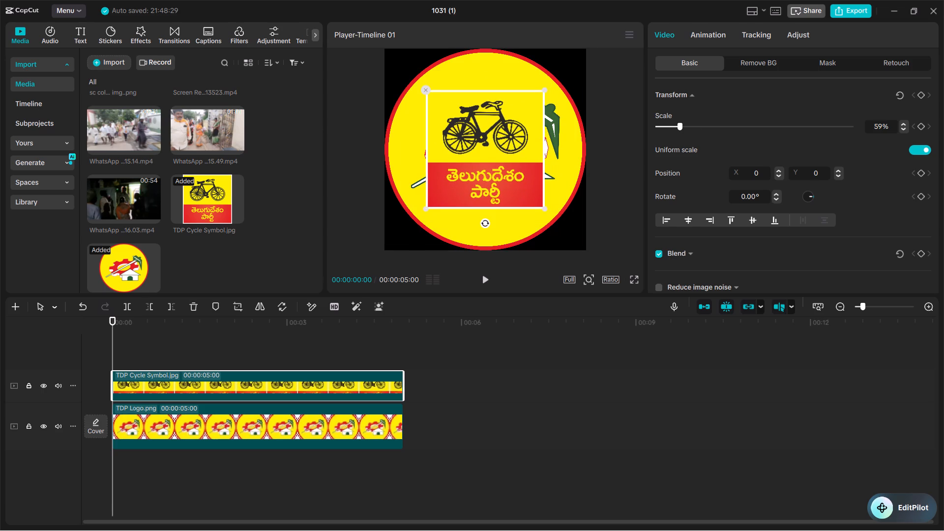
pyautogui.click(569, 125)
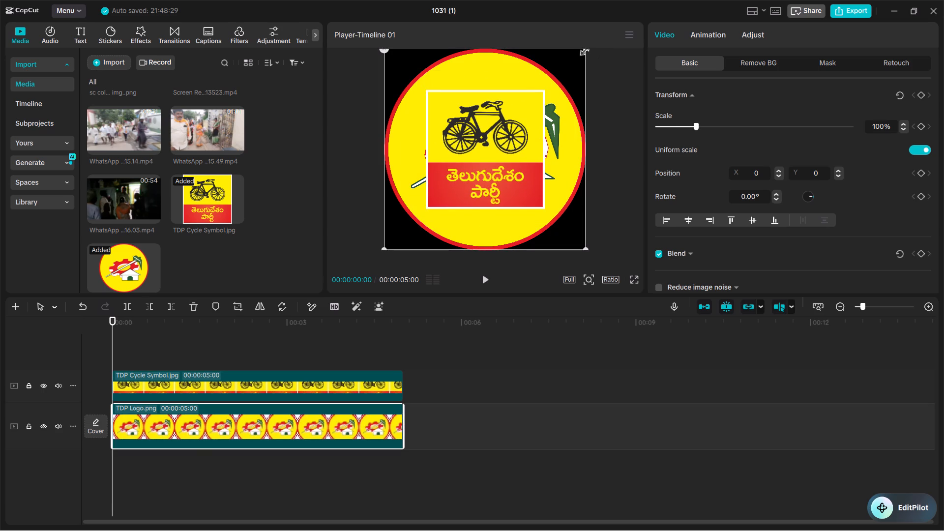
pyautogui.moveTo(583, 52); pyautogui.dragTo(546, 141)
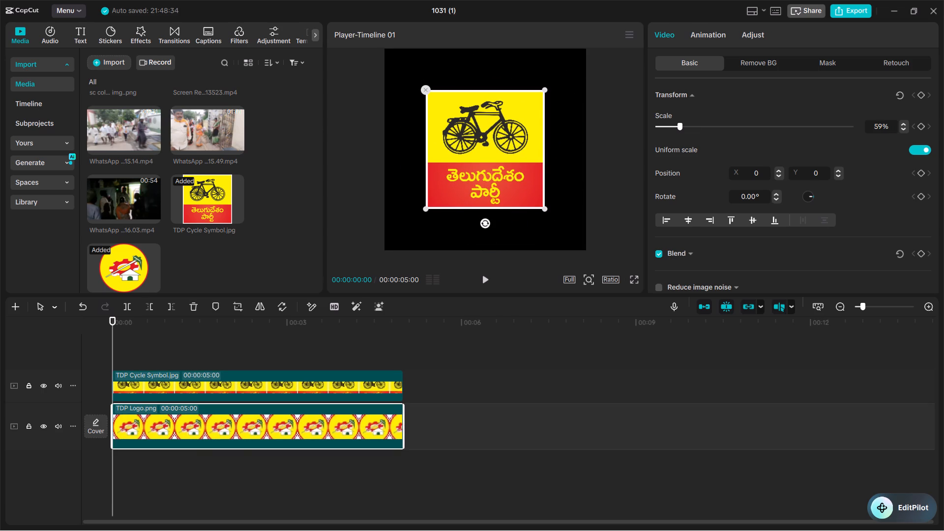
# Change the project's aspect ratio to 16:9.
pyautogui.click(616, 286)
pyautogui.click(610, 280)
pyautogui.click(630, 329)
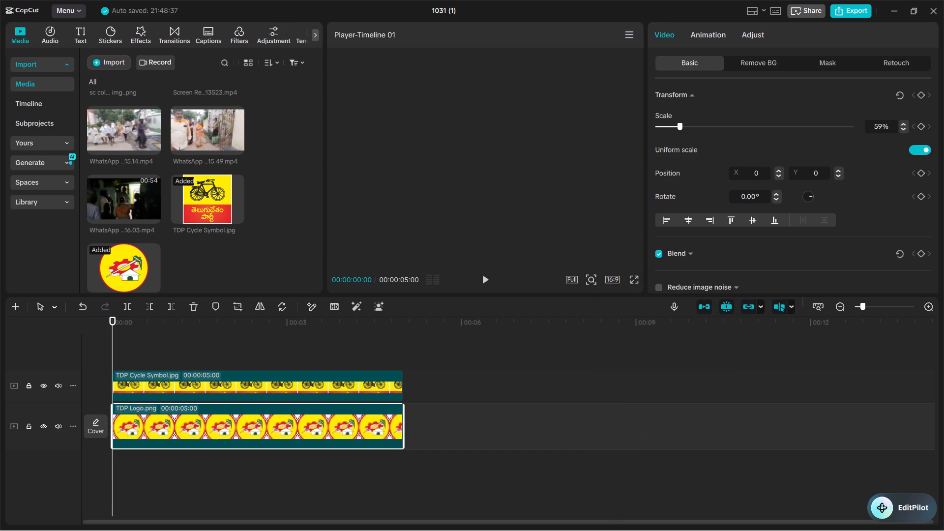
# Place the TDP Logo at about X 988, Y 46 in the frame's right half and the TDP Cycle Symbol at about X -835, Y 0.
pyautogui.moveTo(499, 158); pyautogui.dragTo(429, 166)
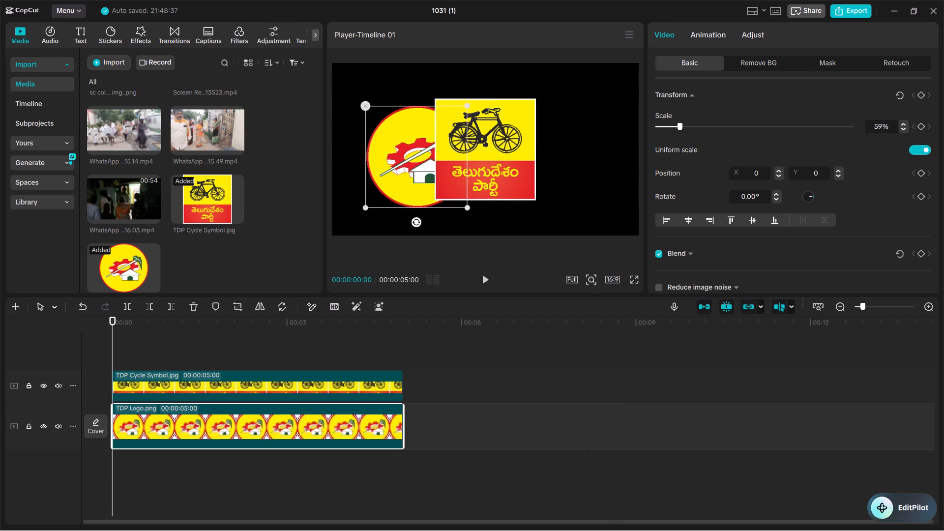
pyautogui.moveTo(429, 166); pyautogui.dragTo(577, 155)
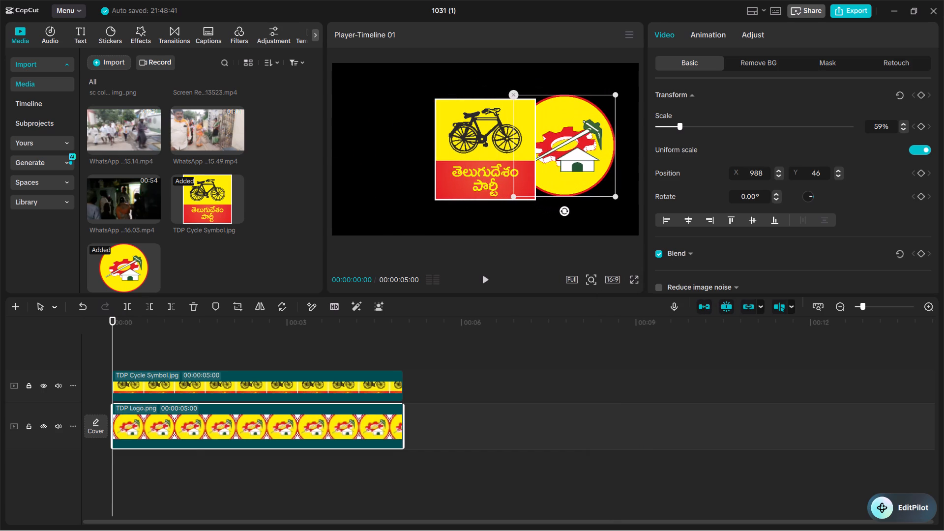
pyautogui.moveTo(485, 158); pyautogui.dragTo(424, 150)
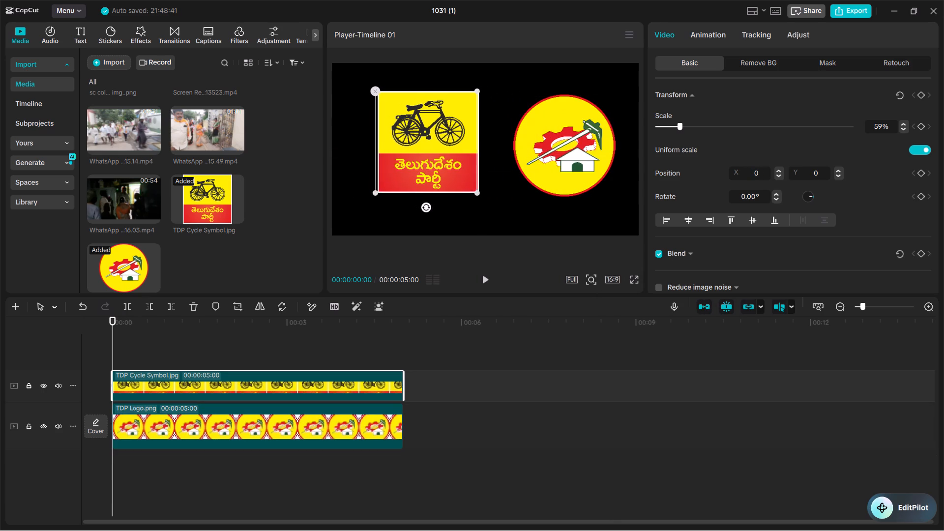
pyautogui.moveTo(424, 150); pyautogui.dragTo(417, 158)
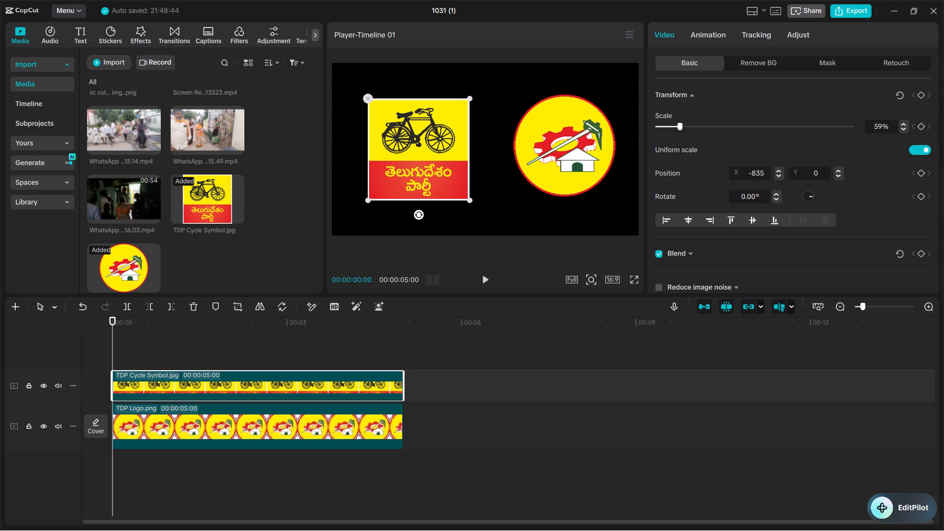
# Scale the TDP Cycle Symbol and TDP Logo up to about 66% and move the logo to about X 804, Y 0.
pyautogui.moveTo(470, 97); pyautogui.dragTo(480, 91)
pyautogui.click(590, 147)
pyautogui.moveTo(511, 197); pyautogui.dragTo(505, 197)
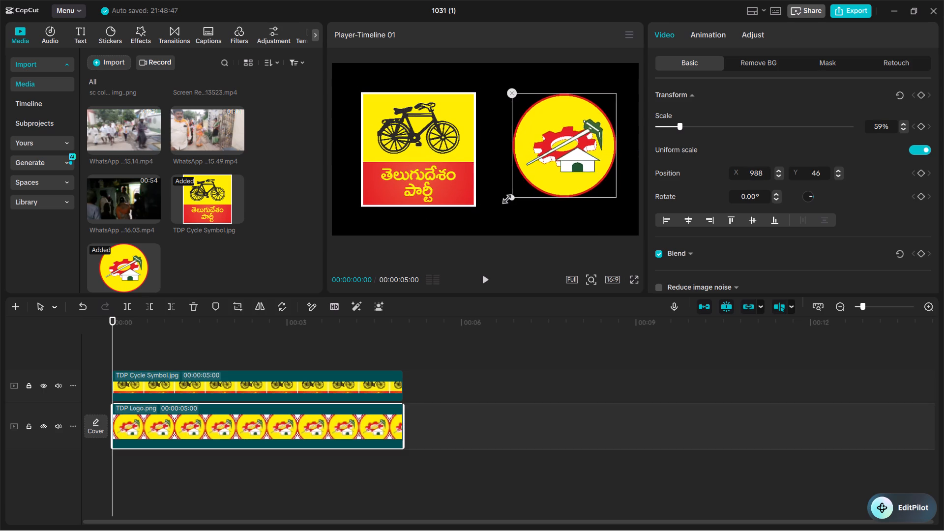
pyautogui.moveTo(505, 197); pyautogui.dragTo(499, 203)
pyautogui.moveTo(570, 168); pyautogui.dragTo(566, 170)
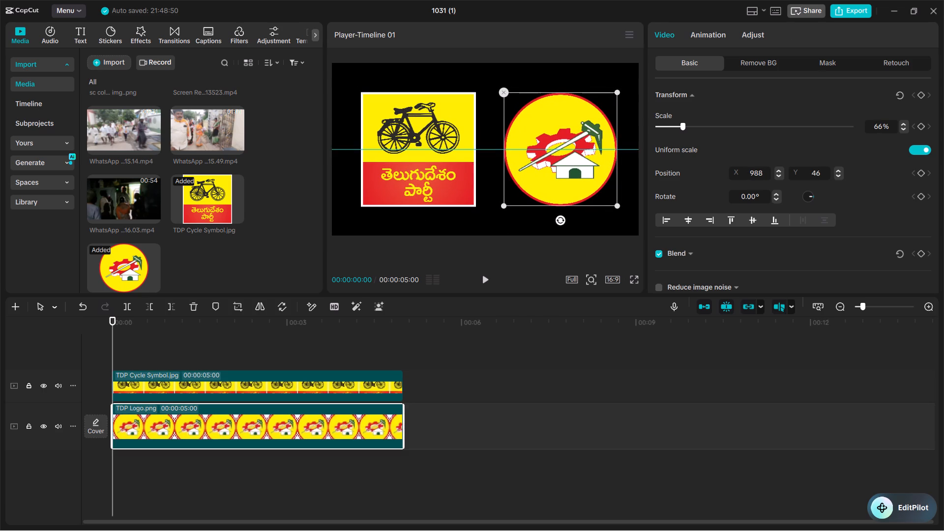
pyautogui.moveTo(566, 170); pyautogui.dragTo(542, 173)
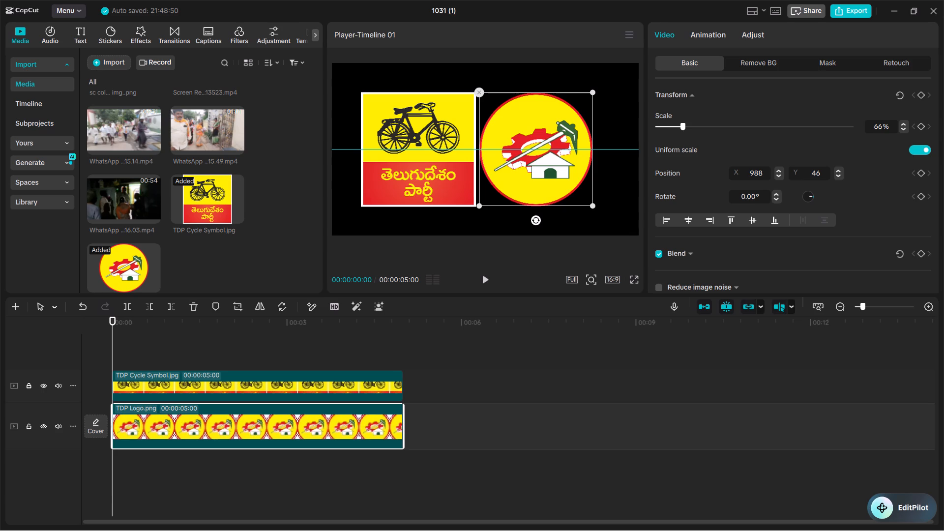
pyautogui.moveTo(542, 173); pyautogui.dragTo(558, 170)
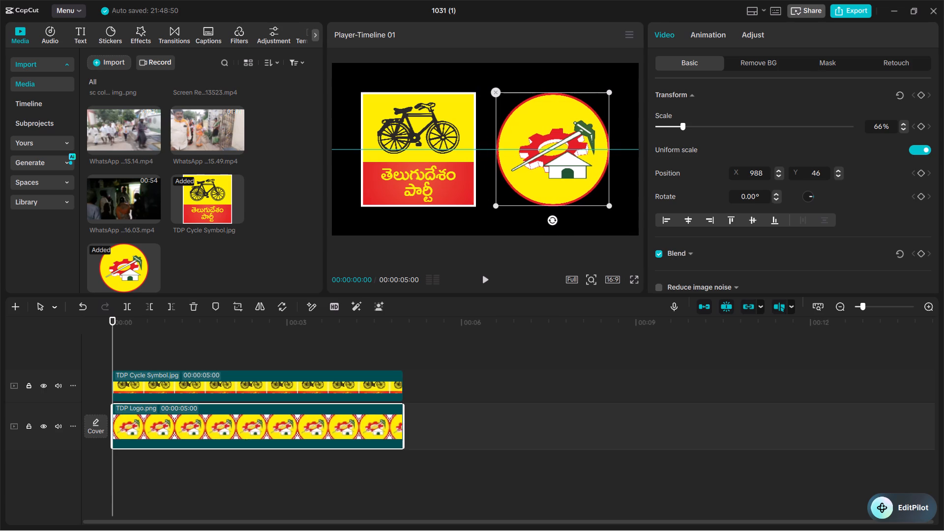
pyautogui.moveTo(558, 170); pyautogui.dragTo(555, 170)
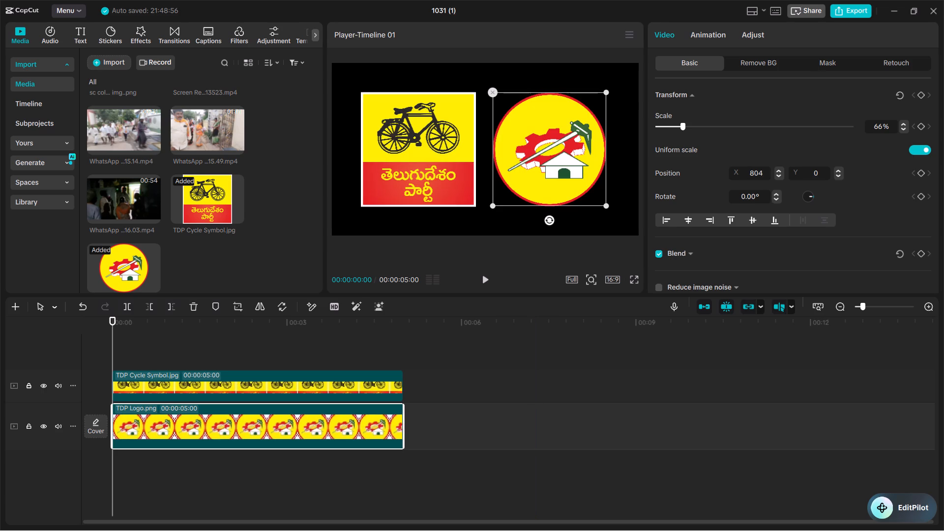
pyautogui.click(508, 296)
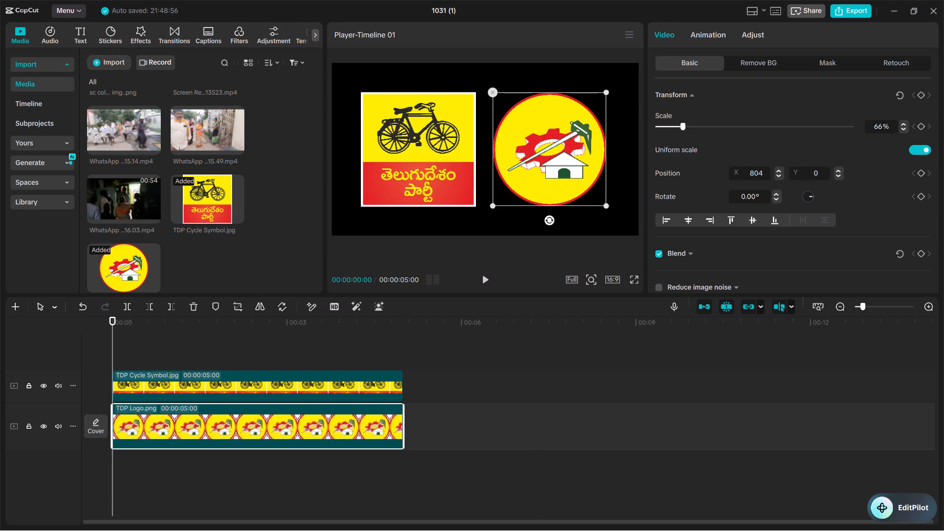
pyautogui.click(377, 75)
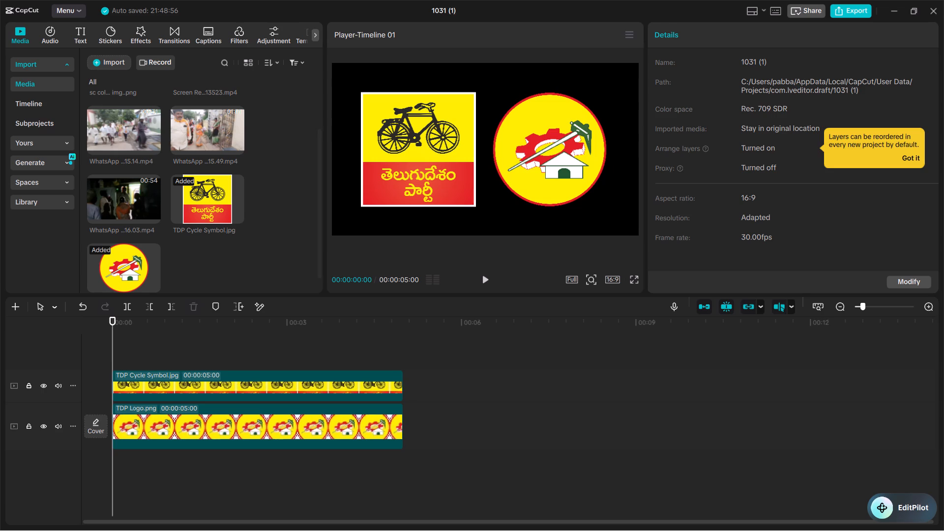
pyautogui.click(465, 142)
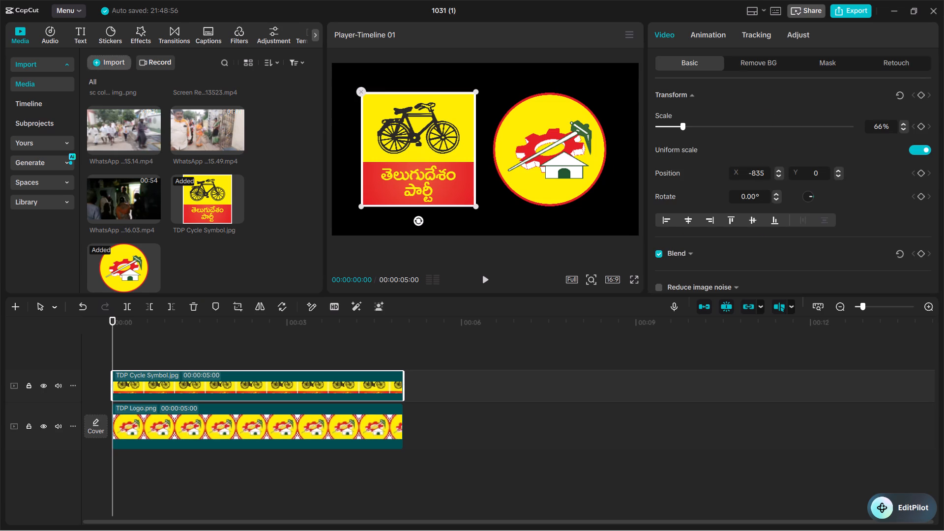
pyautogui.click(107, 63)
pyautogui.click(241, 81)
# Search the music library for "intro".
pyautogui.click(51, 26)
pyautogui.click(175, 61)
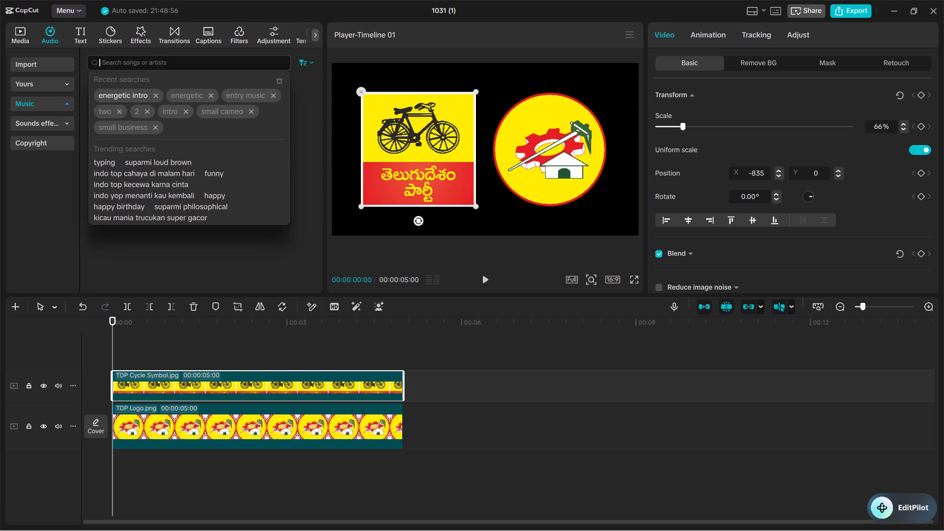
pyautogui.click(168, 110)
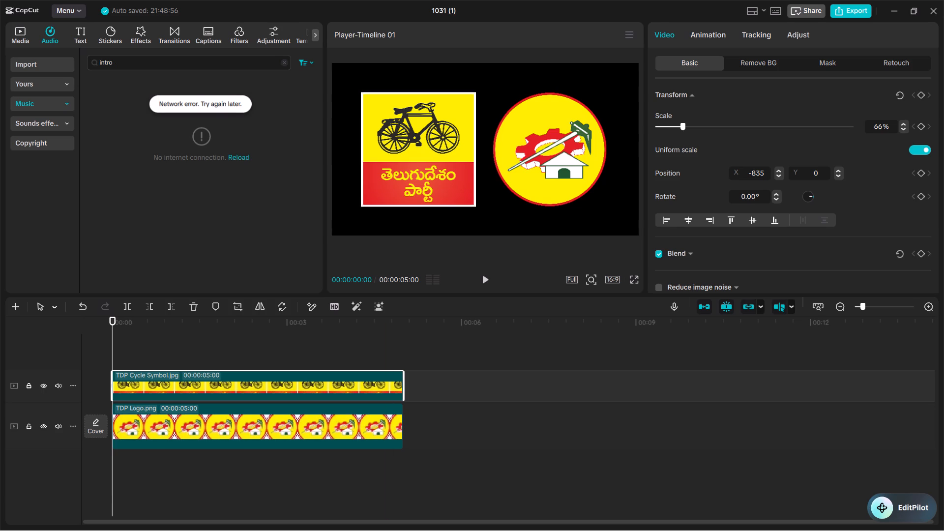
# Switch to Proton VPN, connect to the fastest free server and minimize the VPN window.
pyautogui.click(590, 519)
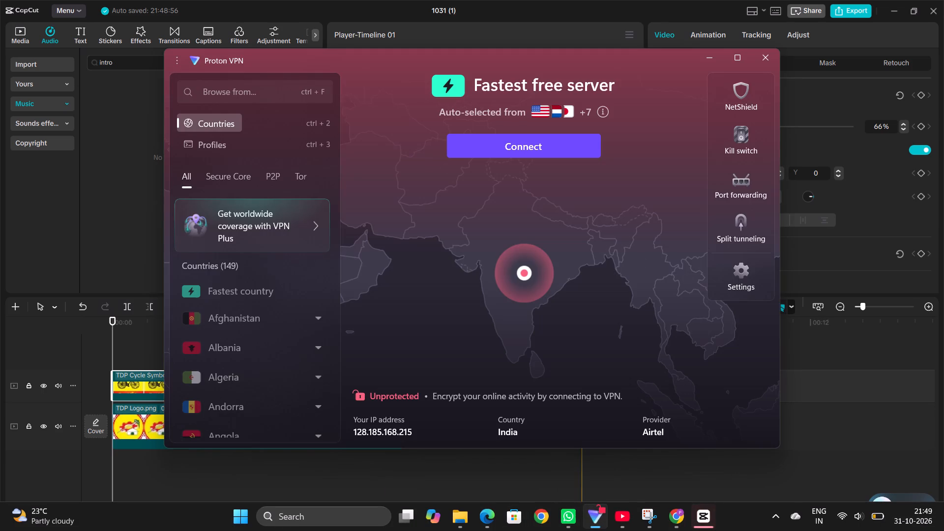
pyautogui.click(548, 148)
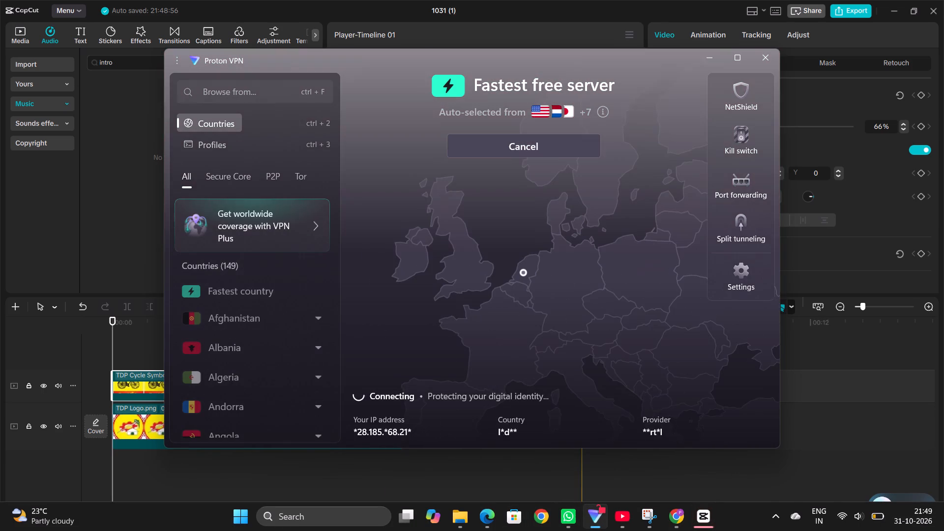
pyautogui.click(711, 57)
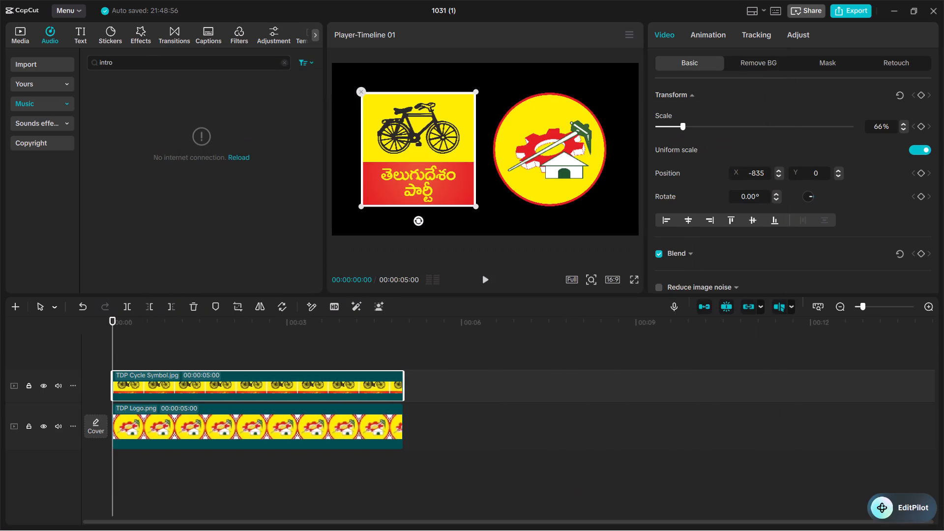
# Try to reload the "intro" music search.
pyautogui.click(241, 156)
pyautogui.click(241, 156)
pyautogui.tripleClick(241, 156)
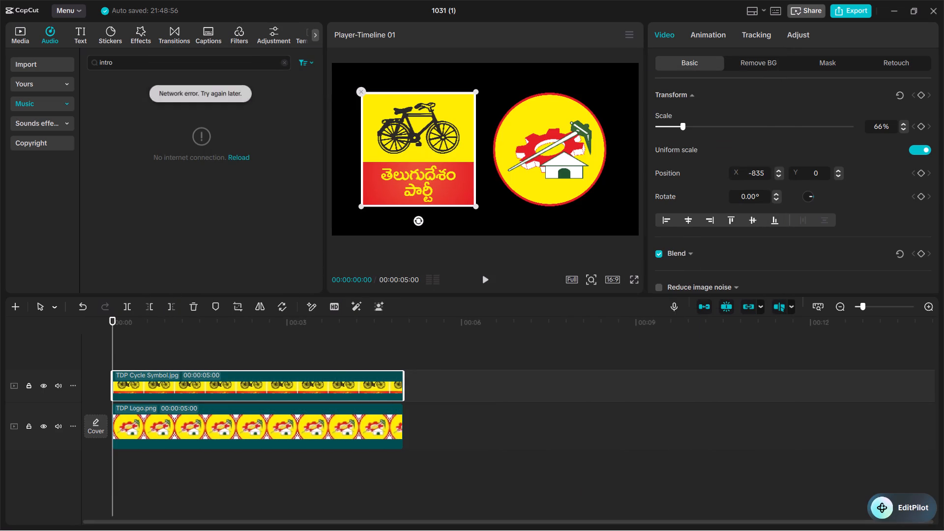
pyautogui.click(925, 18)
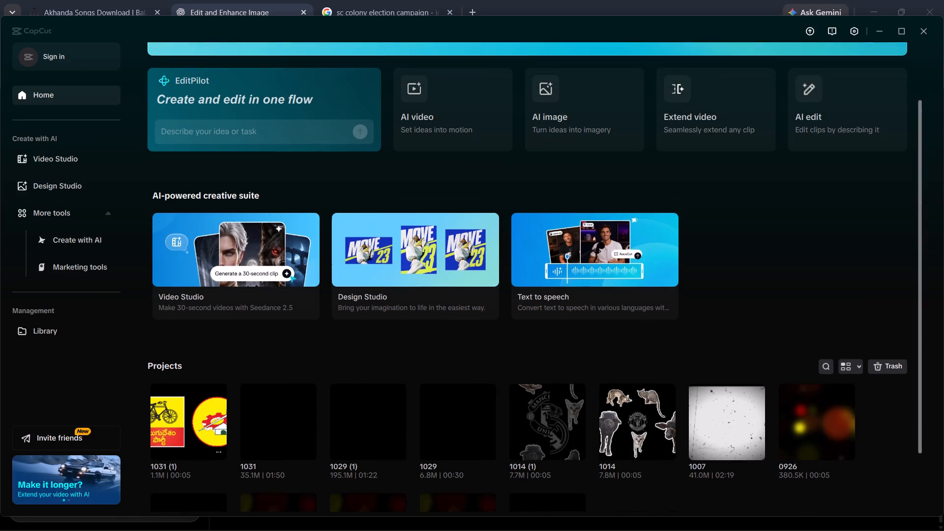
pyautogui.click(189, 409)
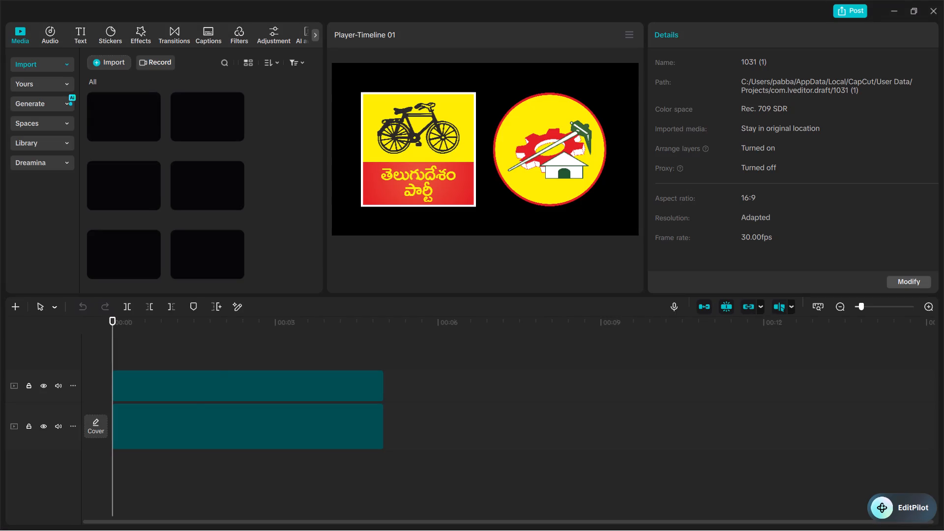
pyautogui.click(48, 31)
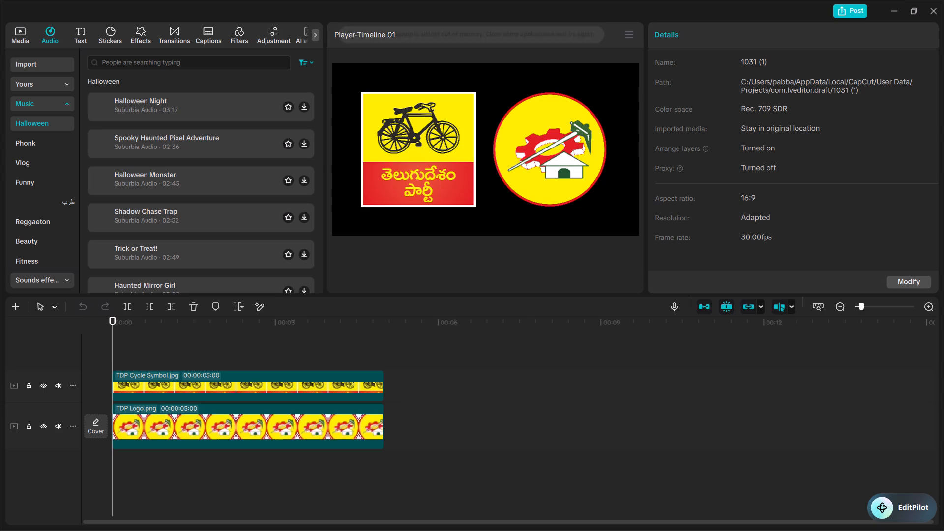
# Browse the Trending sound effects and audition several, including Magic reveal, Explosion, Typing Sound and UI Prompt.
pyautogui.click(52, 99)
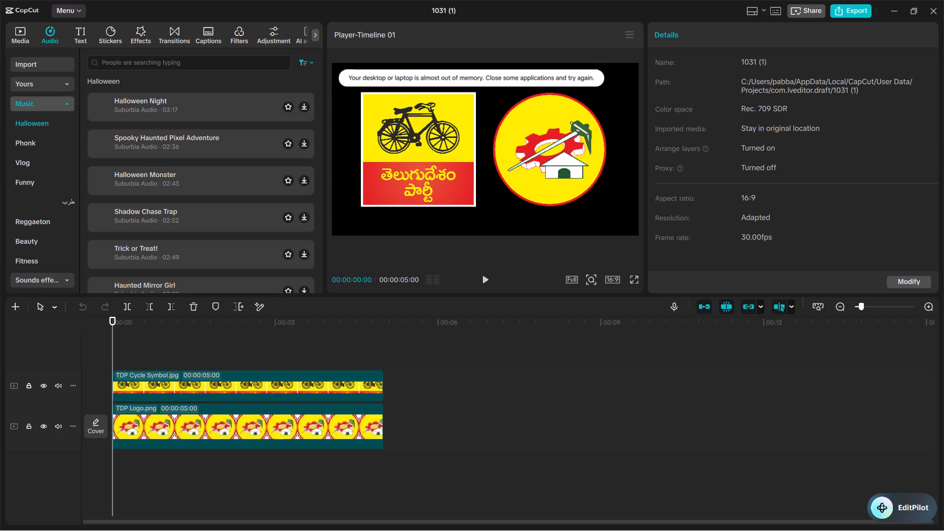
pyautogui.click(61, 121)
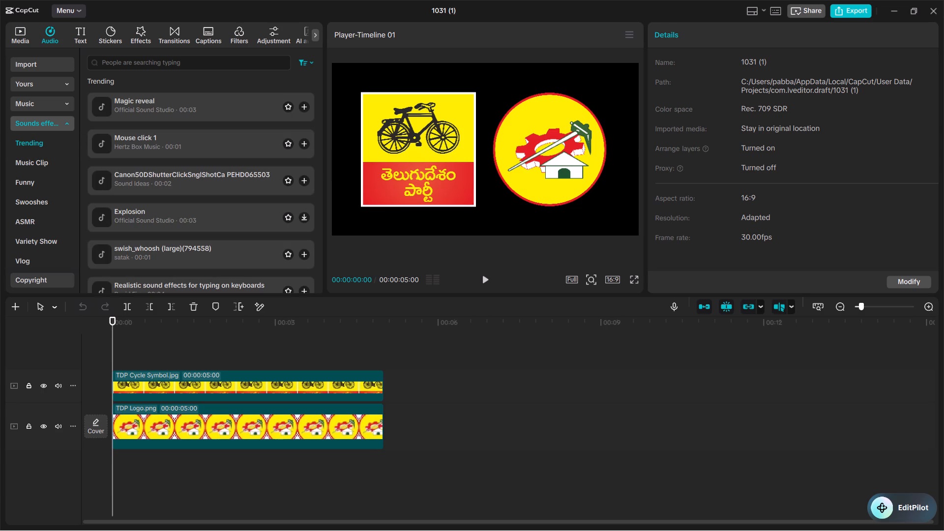
pyautogui.click(104, 107)
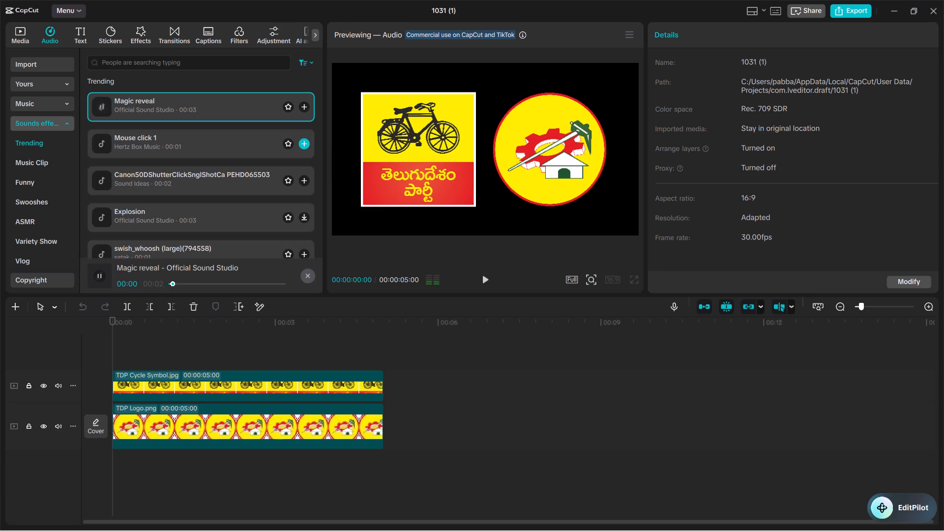
pyautogui.click(100, 177)
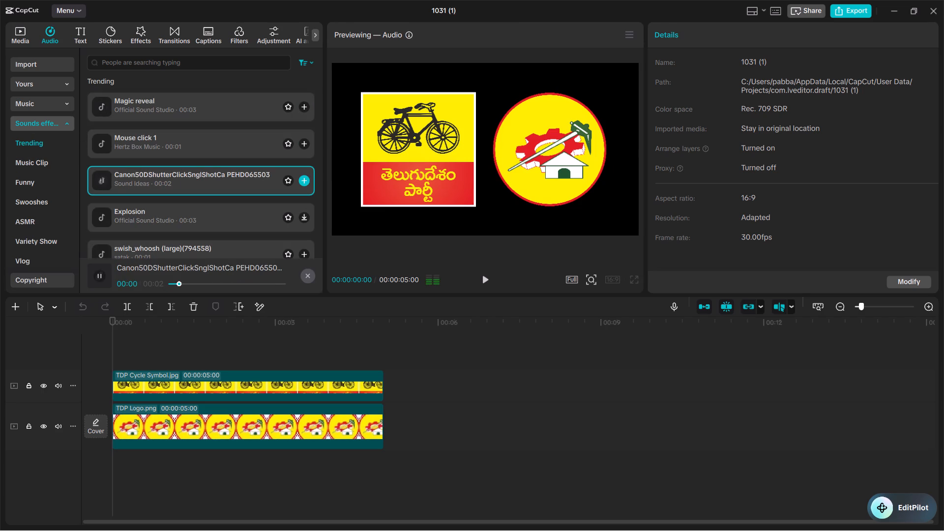
pyautogui.scroll(-1, 100, 177)
pyautogui.click(96, 163)
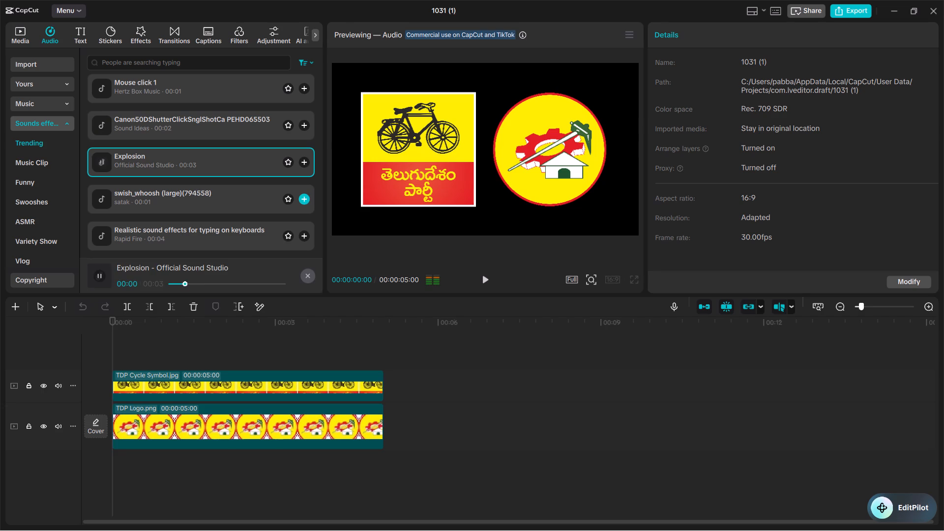
pyautogui.click(105, 232)
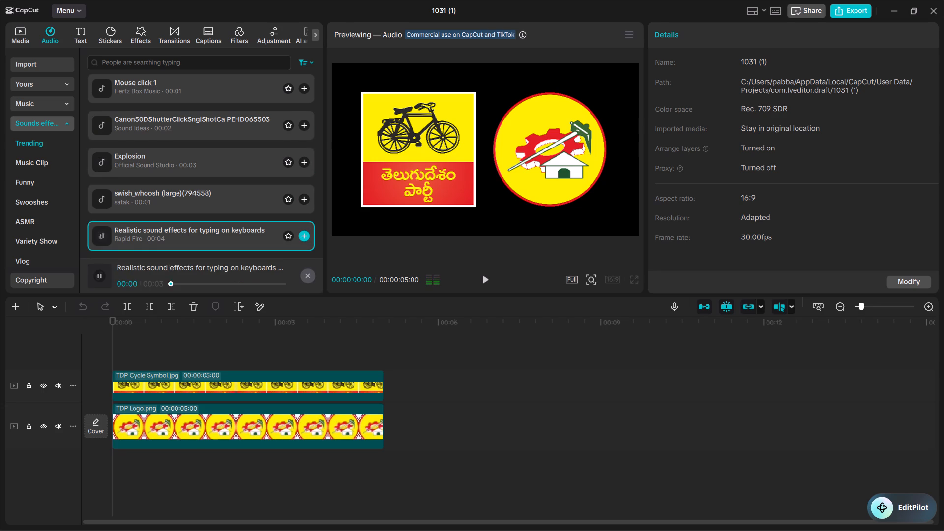
pyautogui.scroll(-1, 105, 232)
pyautogui.click(99, 216)
pyautogui.scroll(-1, 99, 216)
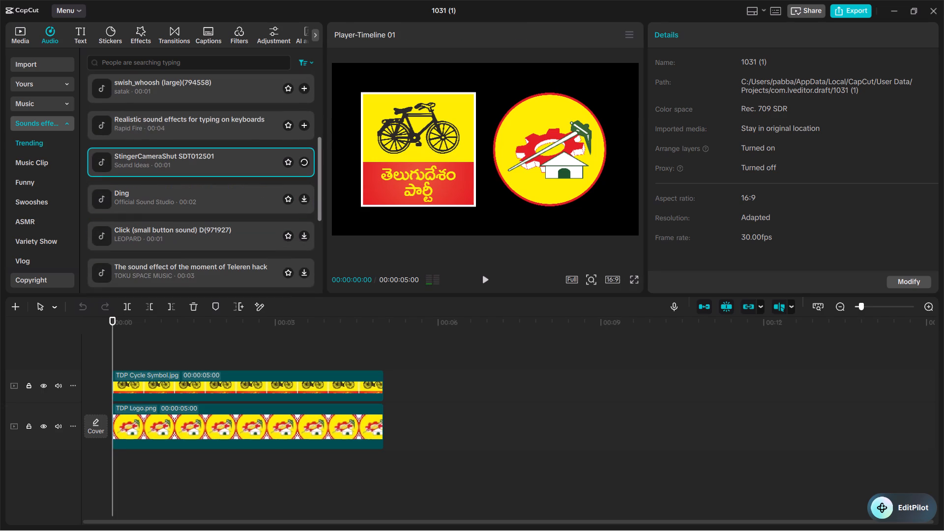
pyautogui.scroll(-4, 99, 216)
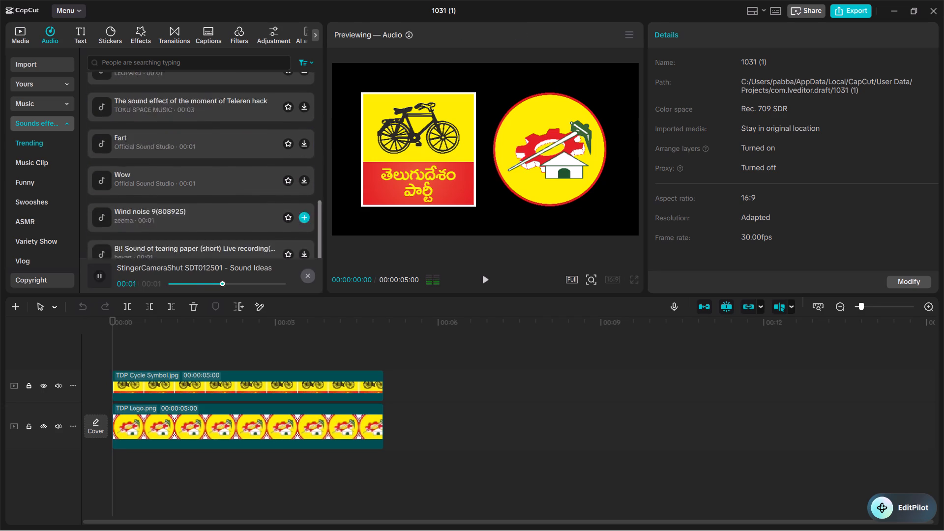
pyautogui.scroll(-1, 99, 212)
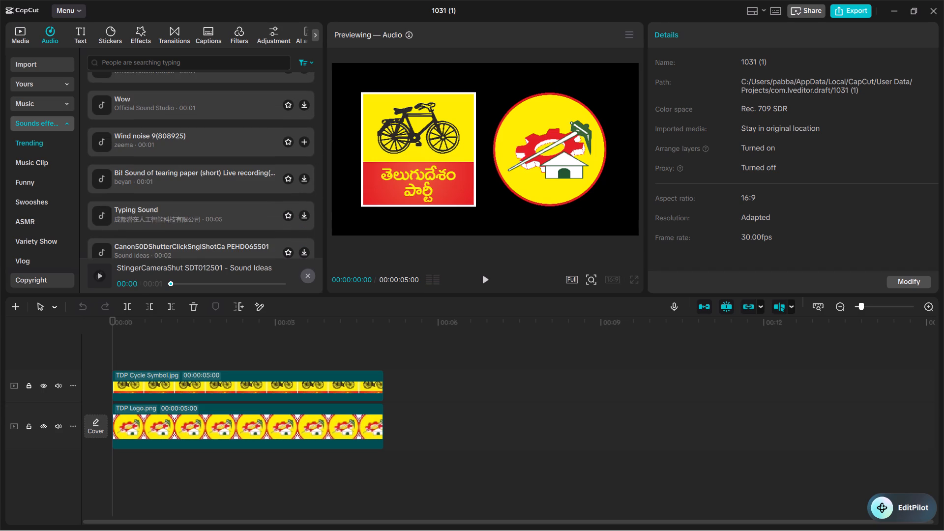
pyautogui.click(100, 217)
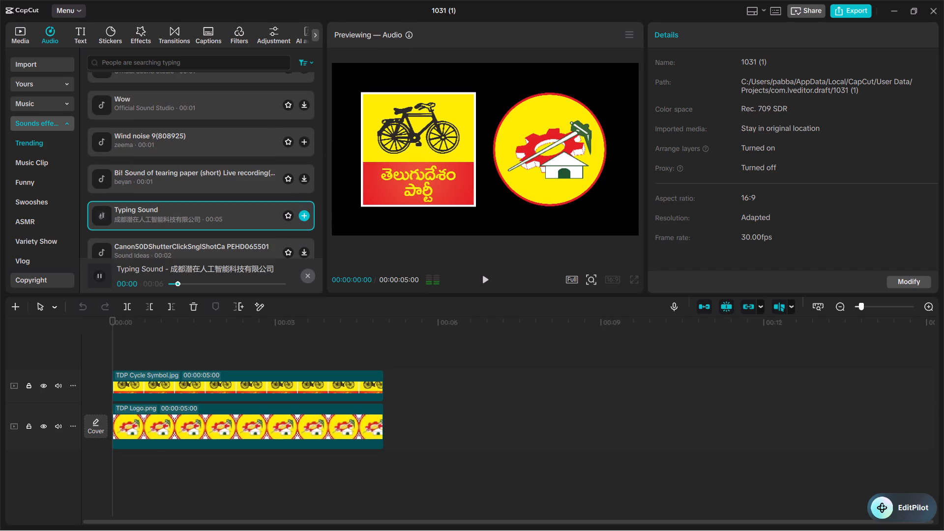
pyautogui.scroll(-7, 102, 217)
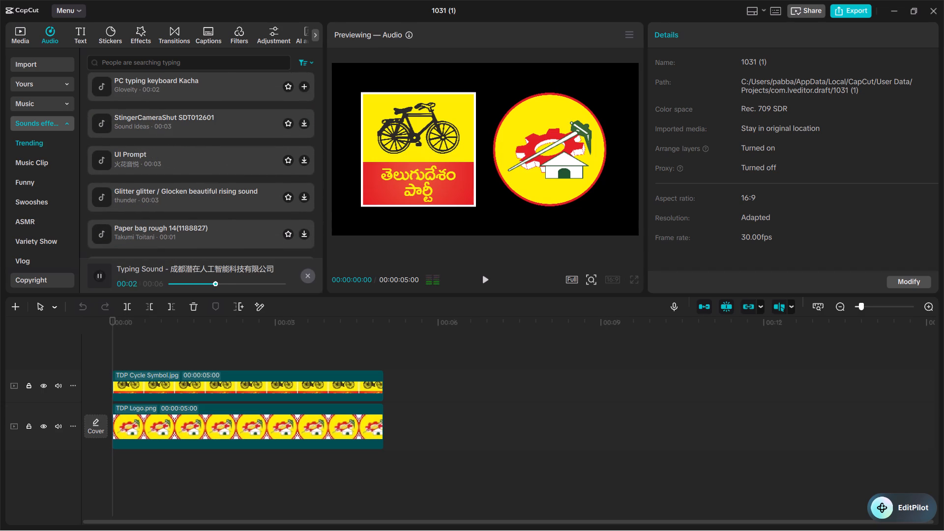
pyautogui.click(104, 157)
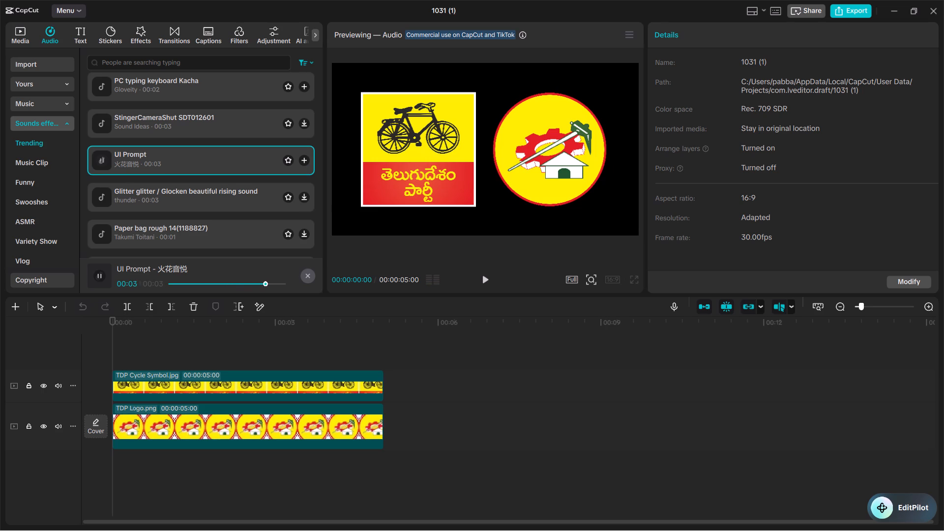
pyautogui.click(95, 125)
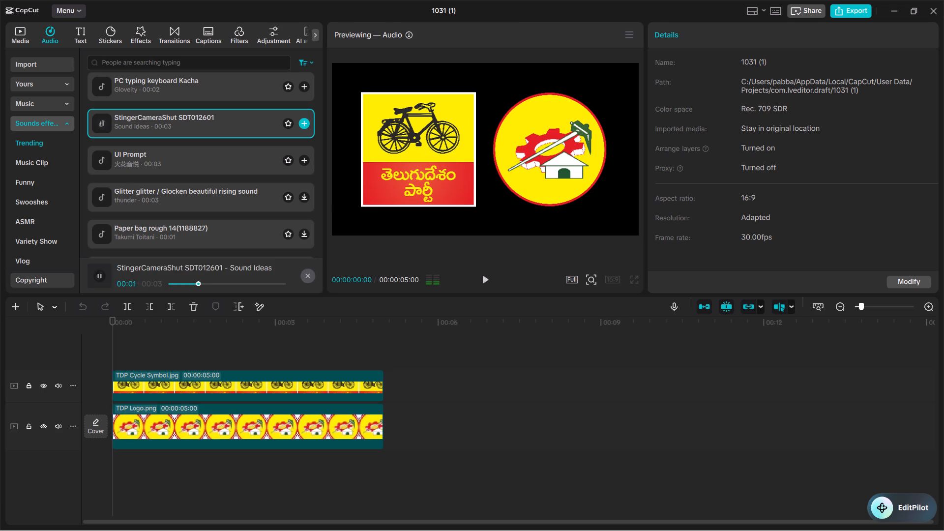
pyautogui.scroll(-3, 109, 156)
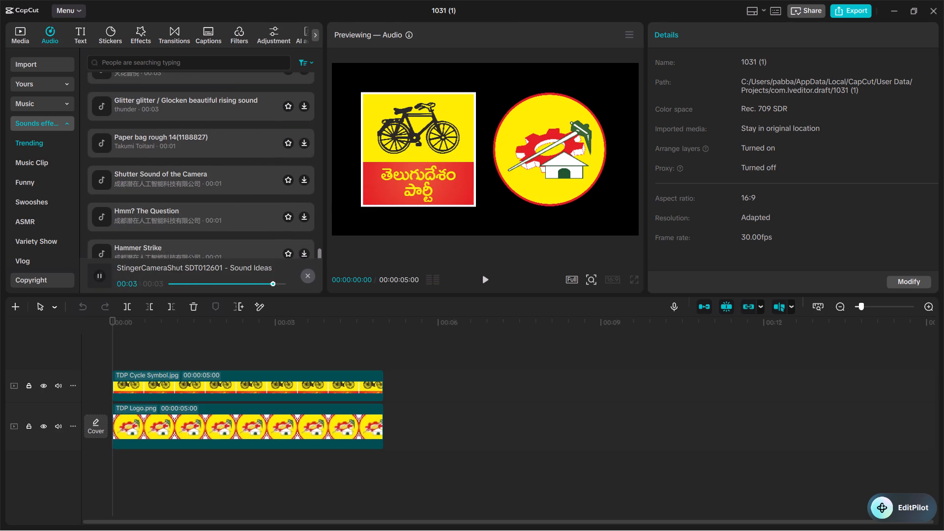
# Search the sound effects for "good news report", audition the results and add "News, debates, CM, TV, radio programs(975462)" at the timeline start.
pyautogui.click(157, 66)
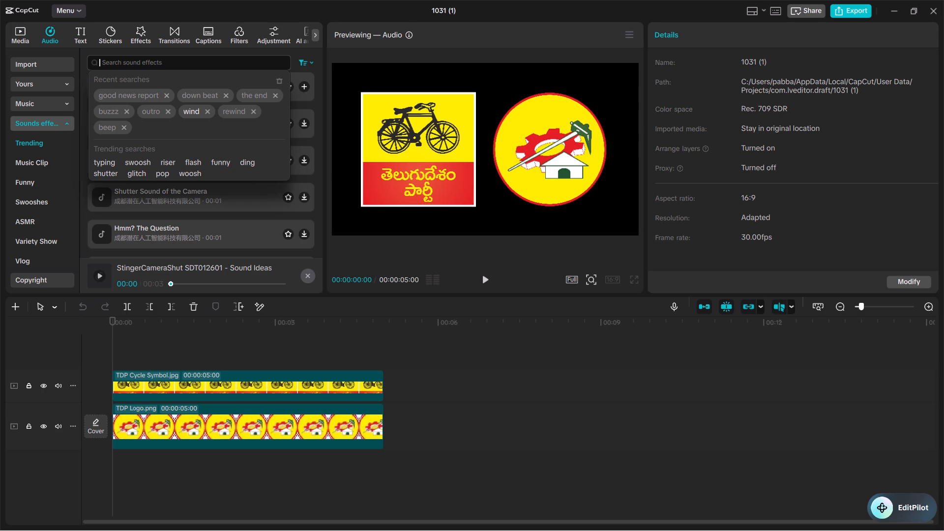
pyautogui.click(126, 96)
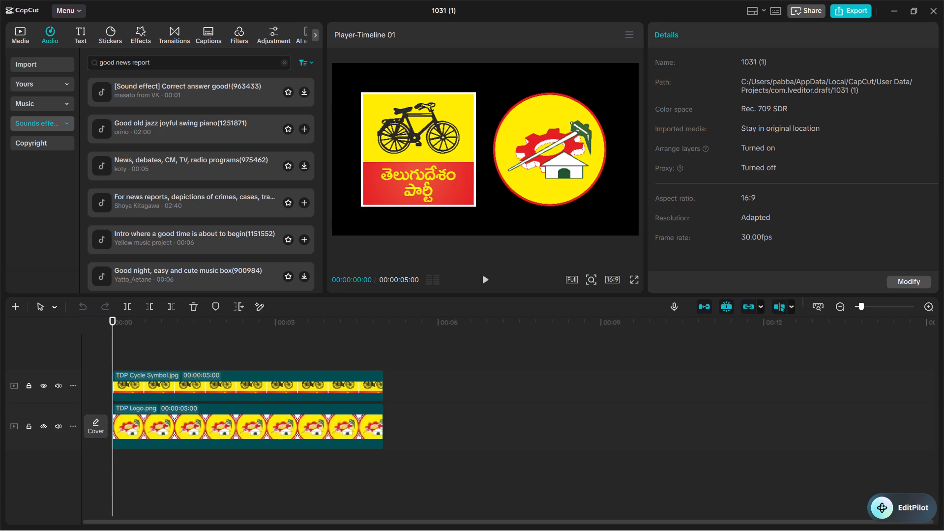
pyautogui.click(102, 90)
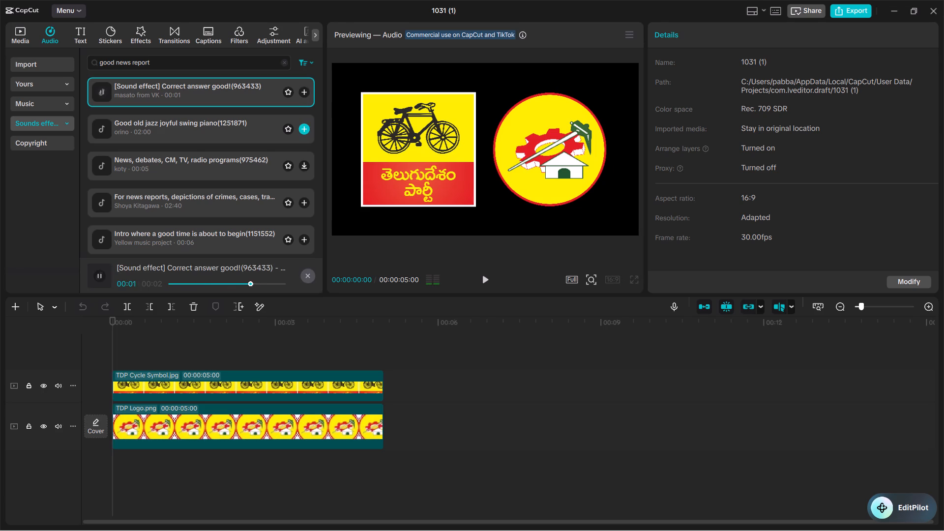
pyautogui.click(99, 133)
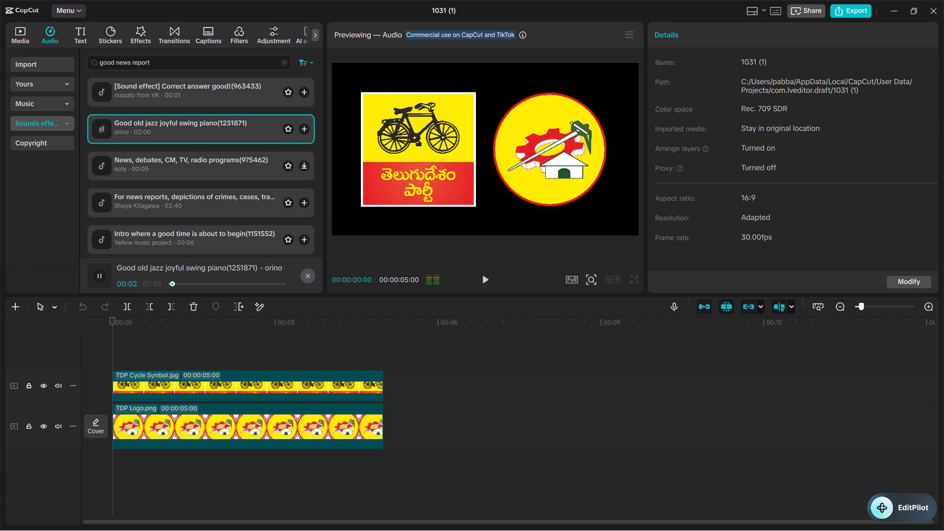
pyautogui.click(99, 163)
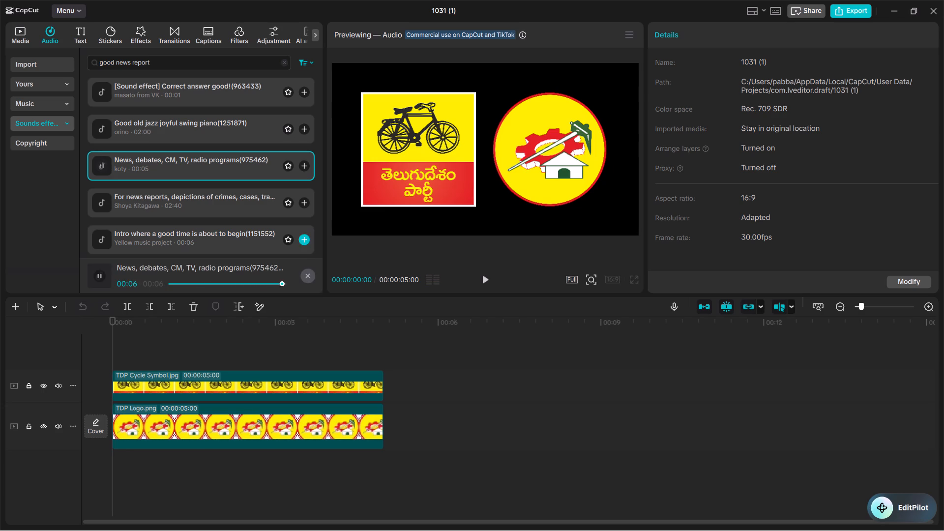
pyautogui.click(305, 164)
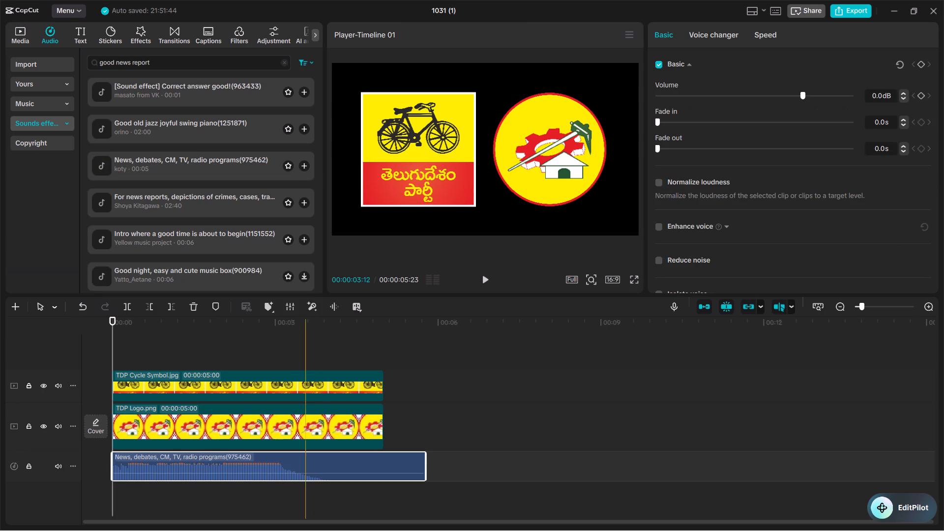
# Play the first seconds of the timeline to check the news sound against the two logos.
pyautogui.click(486, 278)
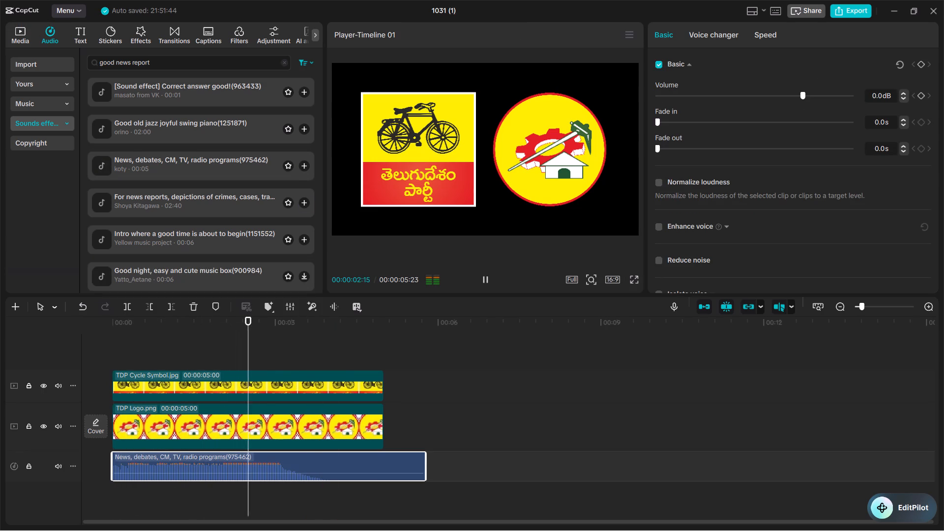
pyautogui.click(486, 278)
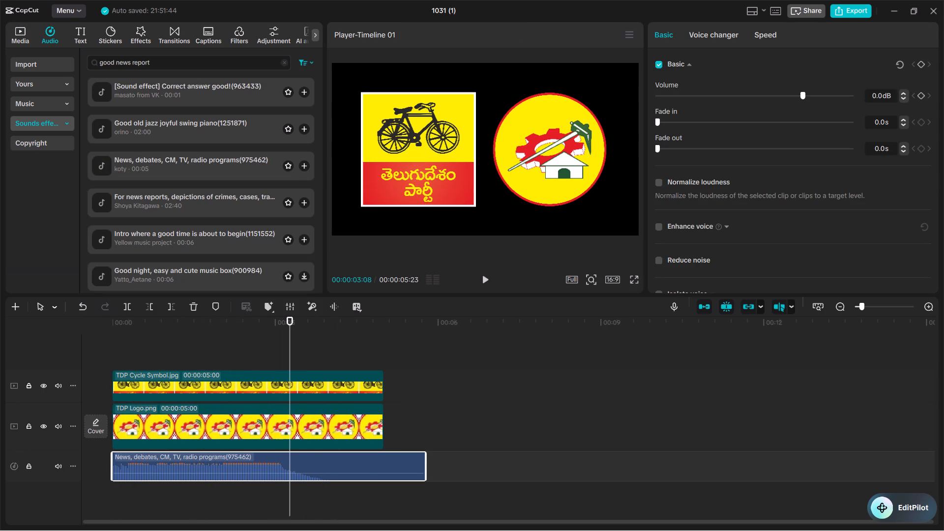
# Search In animations for "3", try several on the TDP Cycle Symbol clip and apply 3-Fi...Zoom.
pyautogui.click(437, 164)
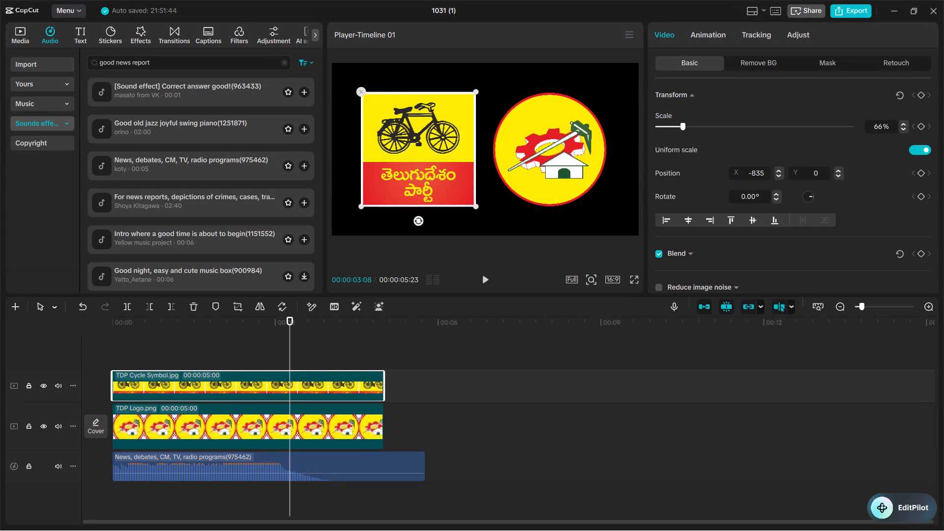
pyautogui.click(713, 33)
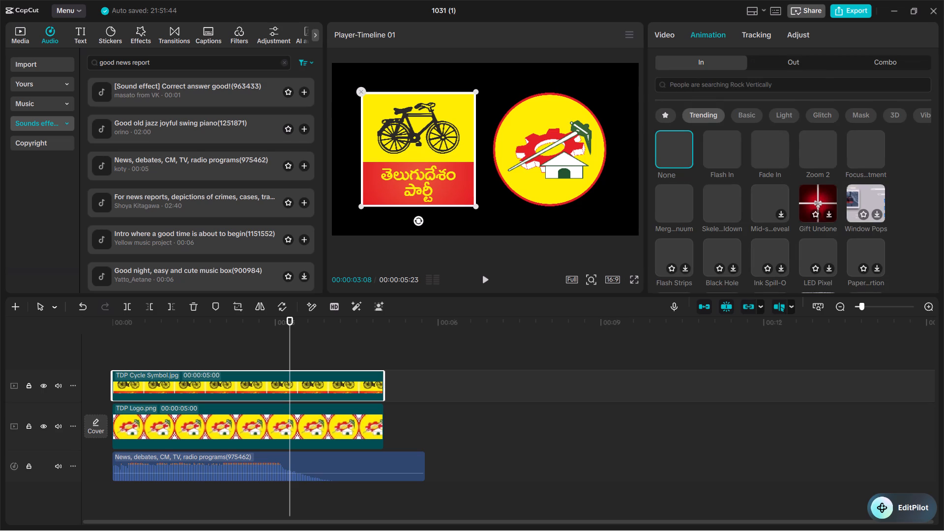
pyautogui.click(721, 65)
pyautogui.click(731, 89)
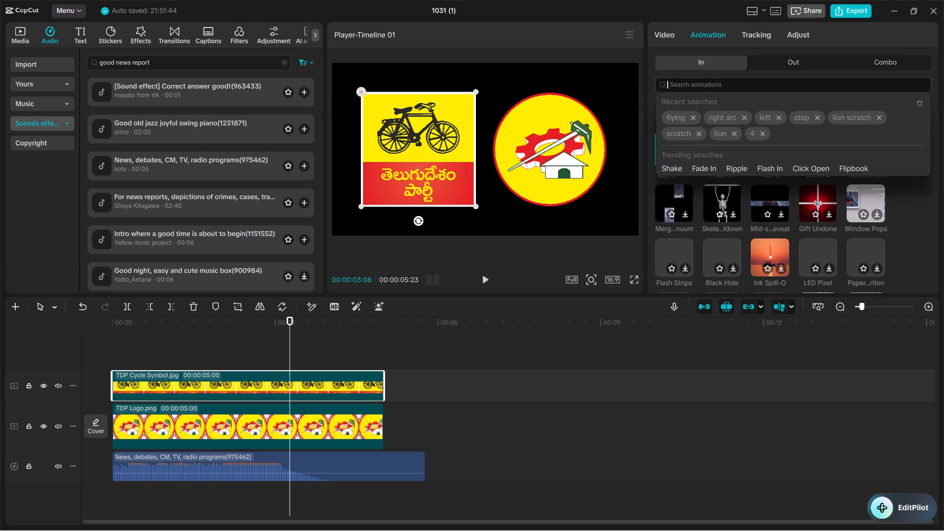
pyautogui.press('3')
pyautogui.press('Return')
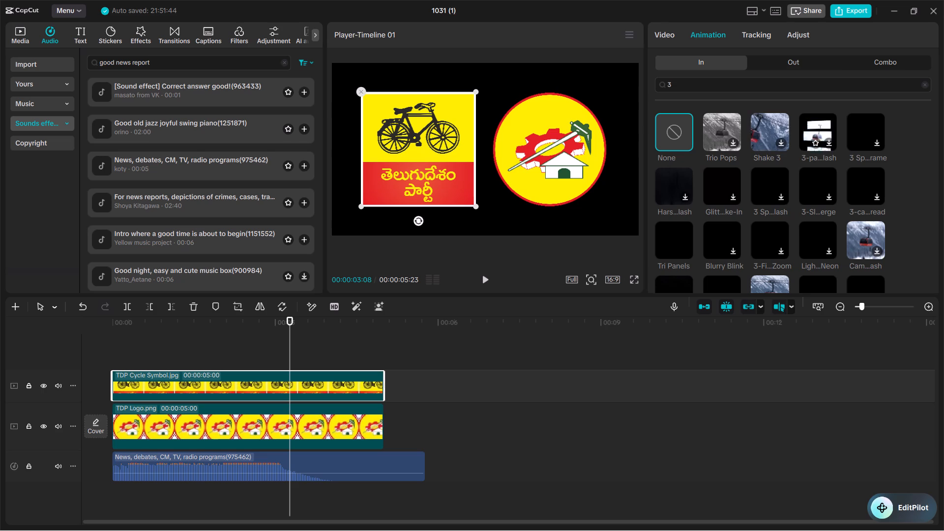
pyautogui.click(860, 125)
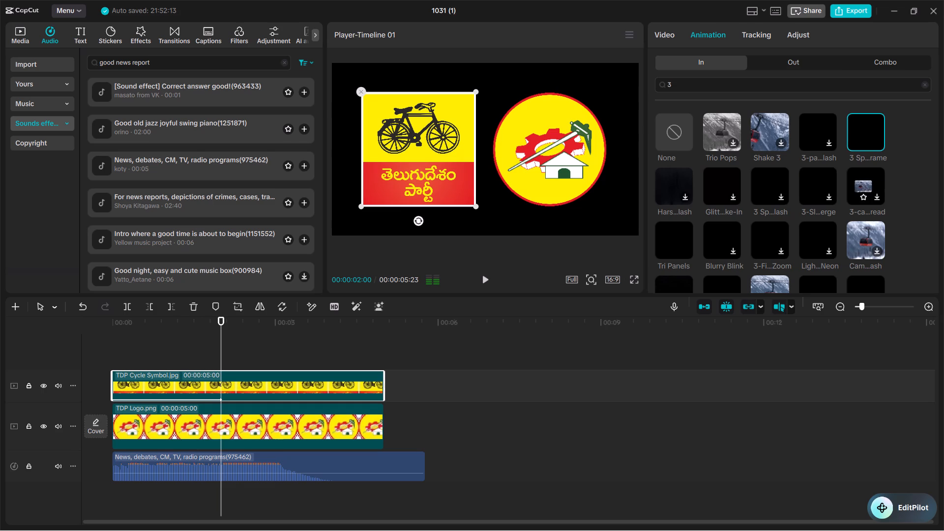
pyautogui.click(770, 178)
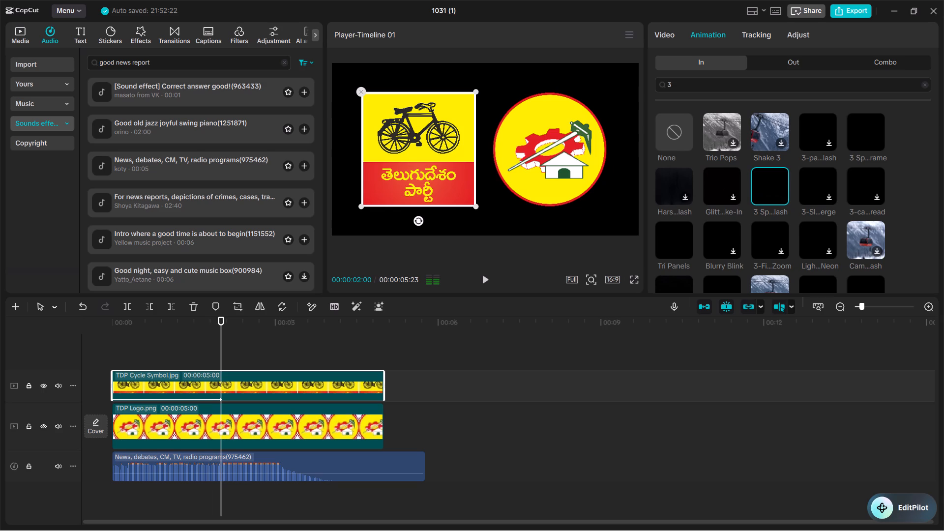
pyautogui.click(671, 237)
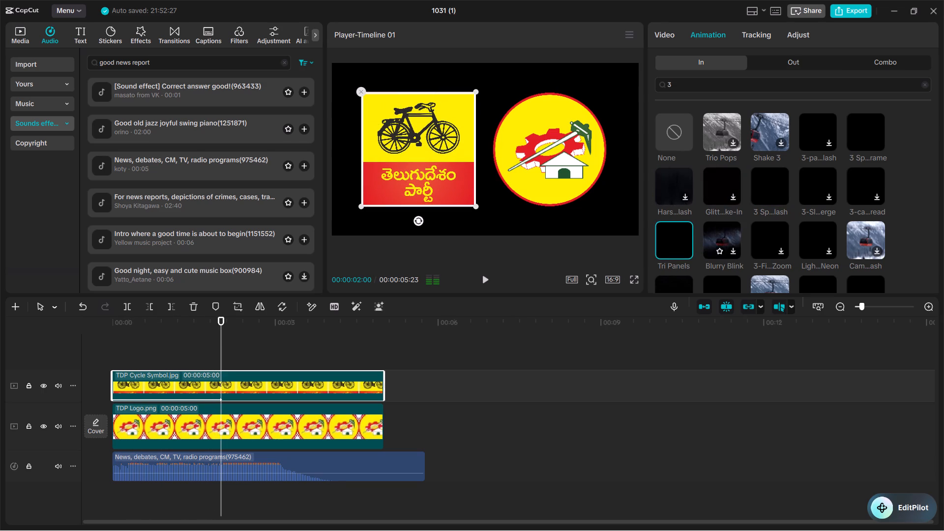
pyautogui.click(767, 231)
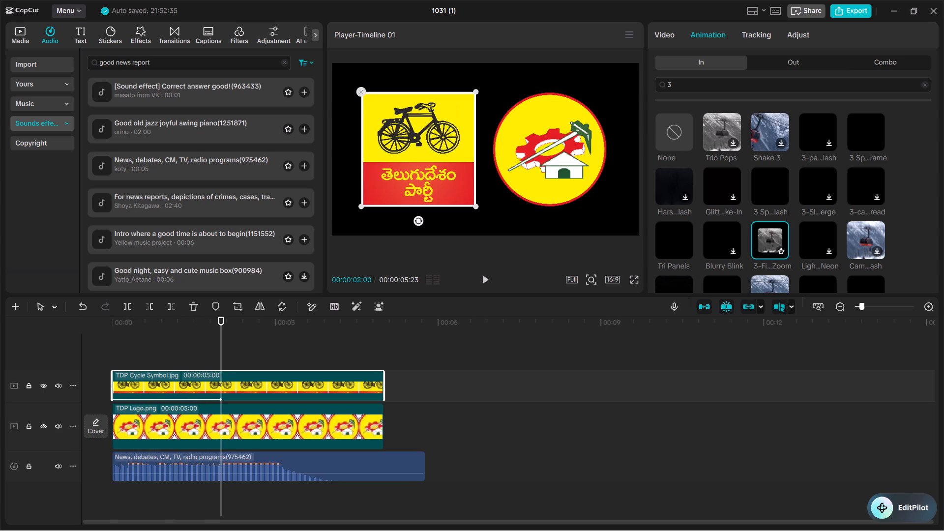
# Apply the Rotati...losing Out animation to the TDP Cycle Symbol clip.
pyautogui.click(799, 61)
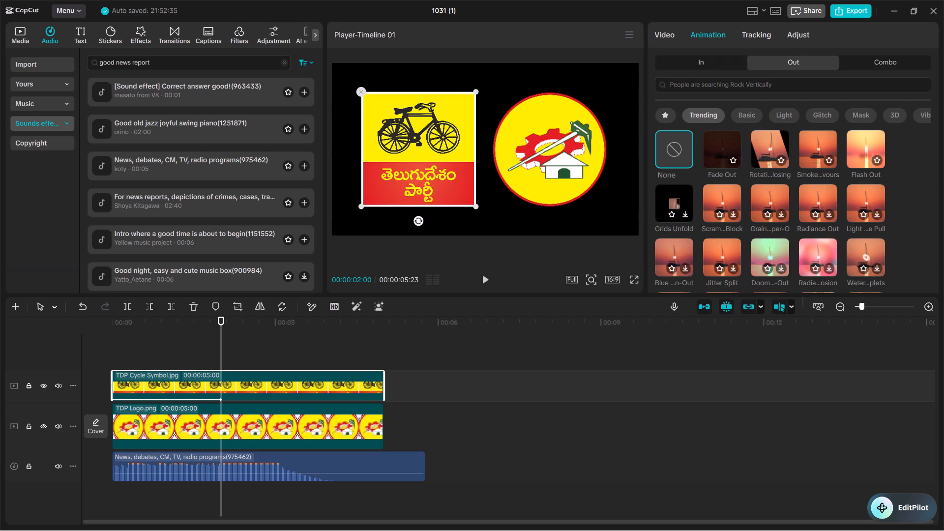
pyautogui.click(769, 150)
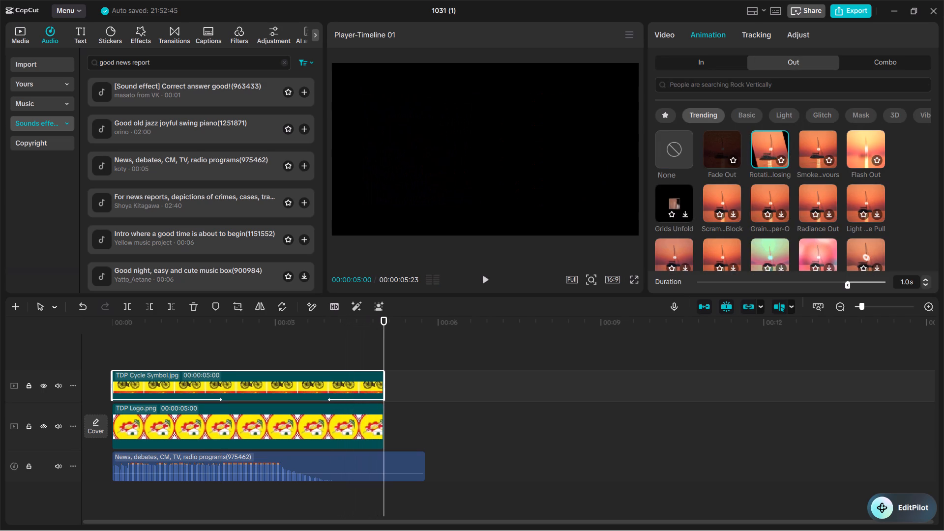
# Search the In animations for "3" again and preview 3-Filter Zoom on the TDP Cycle Symbol clip, checking its full name.
pyautogui.click(729, 65)
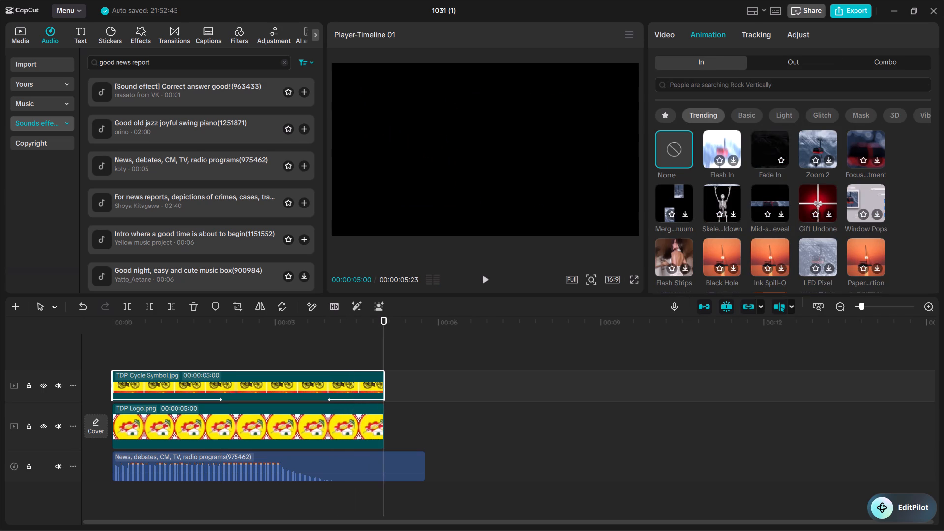
pyautogui.click(746, 87)
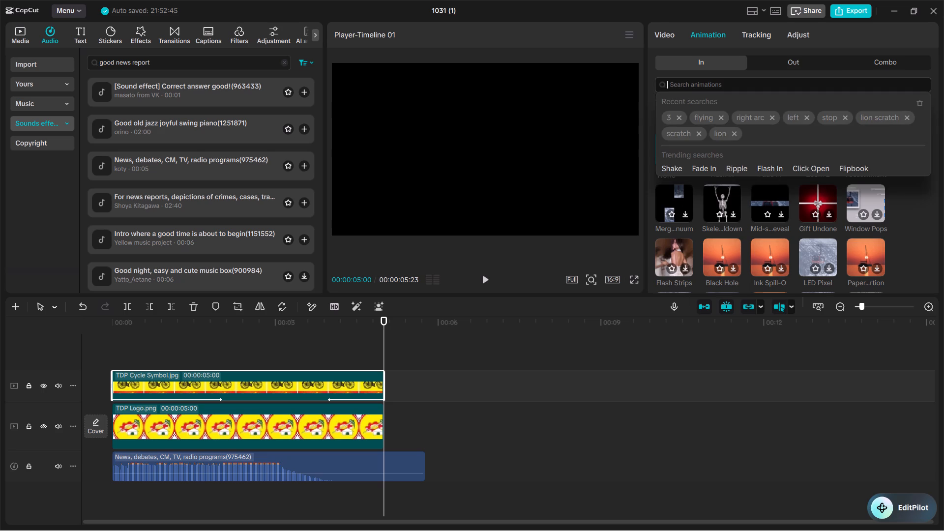
pyautogui.click(673, 113)
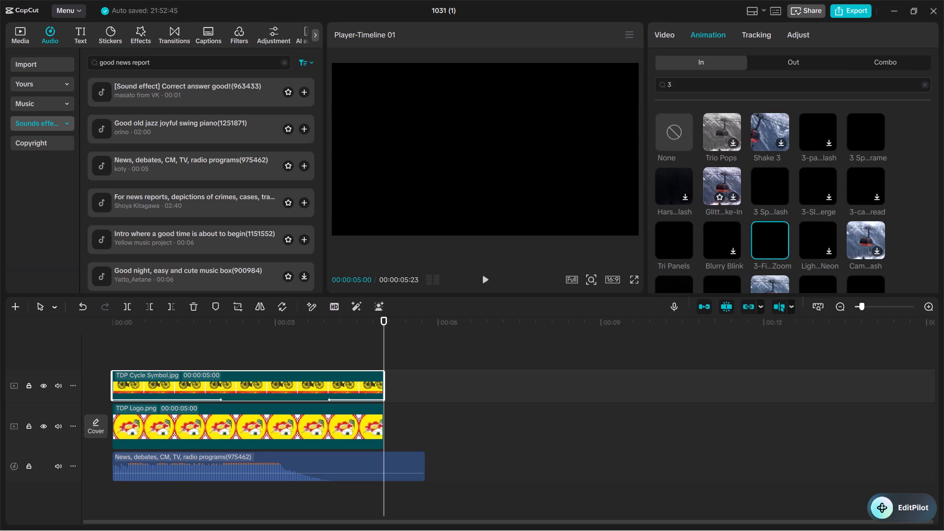
pyautogui.click(767, 233)
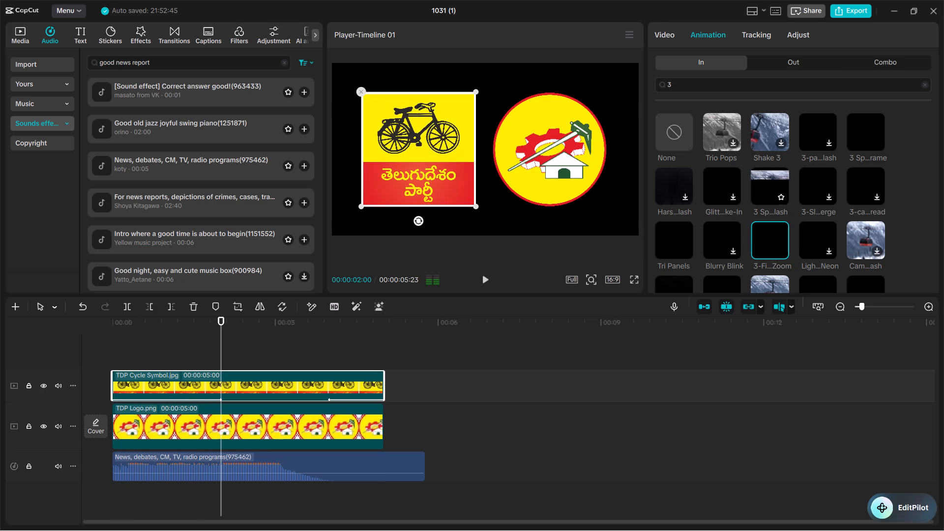
pyautogui.click(772, 232)
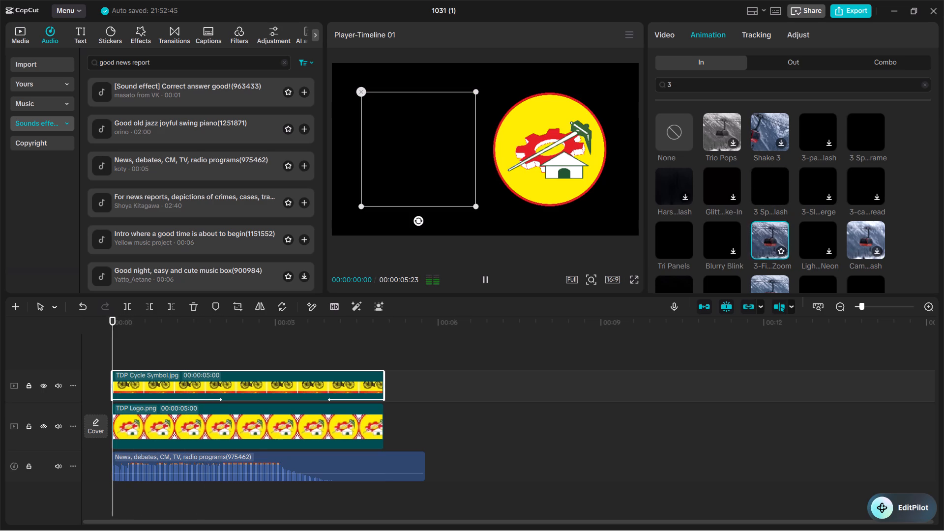
pyautogui.doubleClick(767, 236)
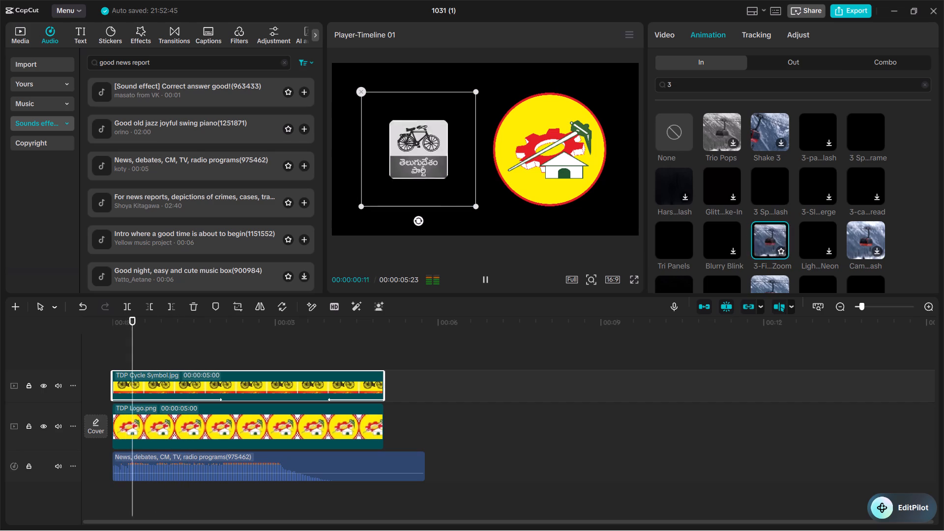
pyautogui.doubleClick(768, 266)
pyautogui.click(768, 266)
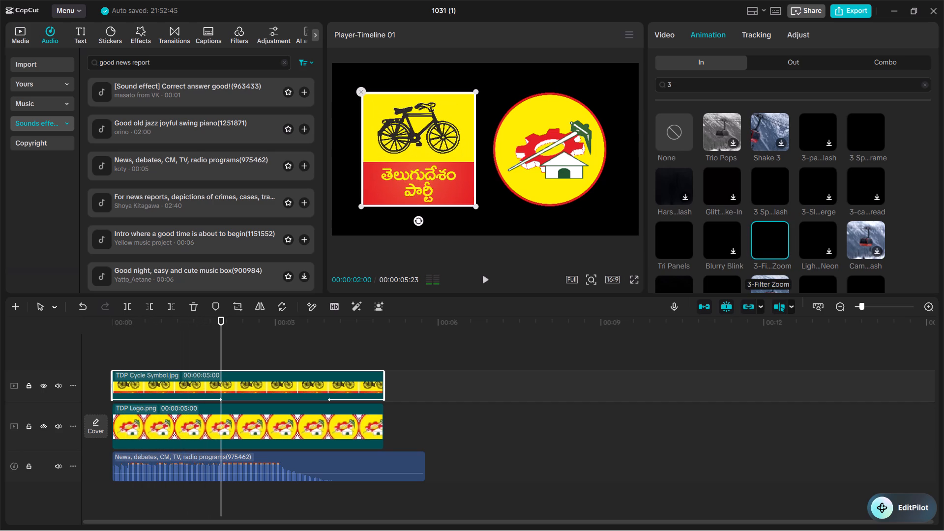
pyautogui.click(791, 84)
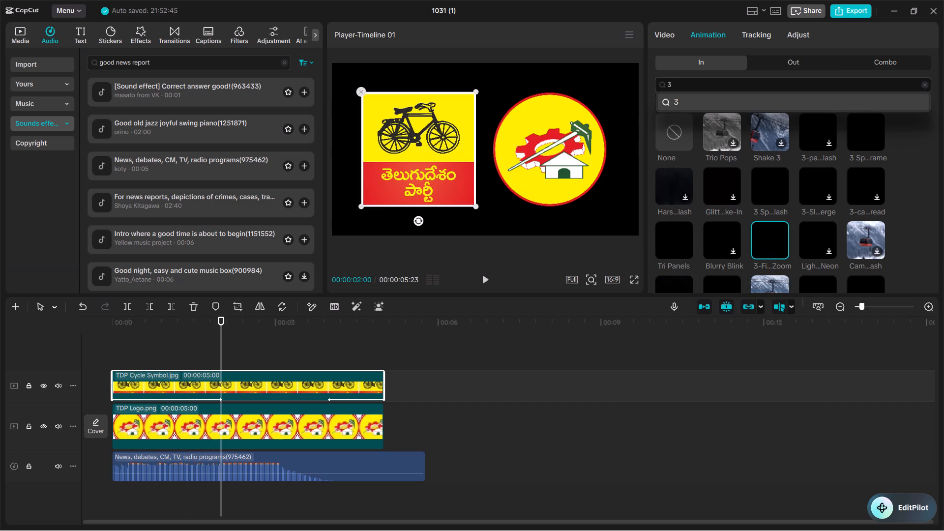
pyautogui.click(759, 264)
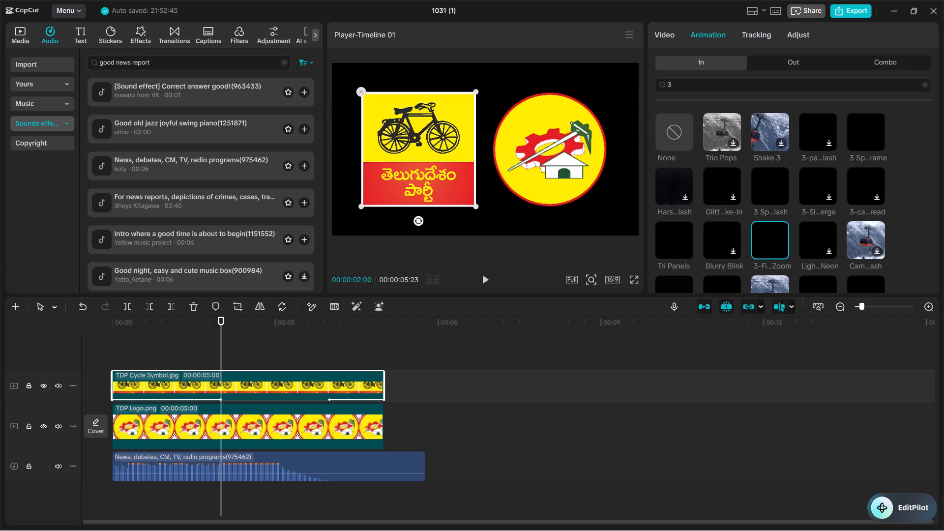
pyautogui.rightClick(763, 264)
# Search the In animations for "4 filter zoom".
pyautogui.click(925, 83)
pyautogui.write('4 filter')
pyautogui.click(862, 75)
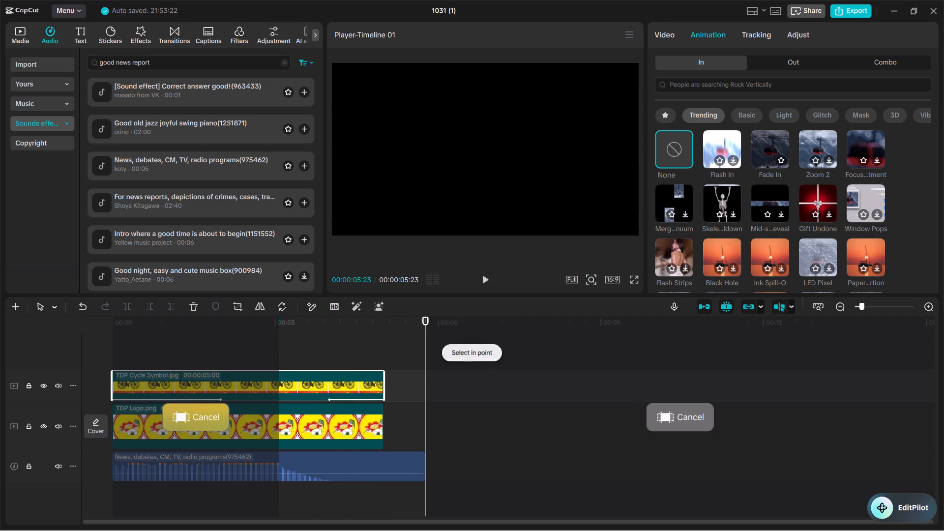
pyautogui.click(860, 79)
pyautogui.write('4 filter')
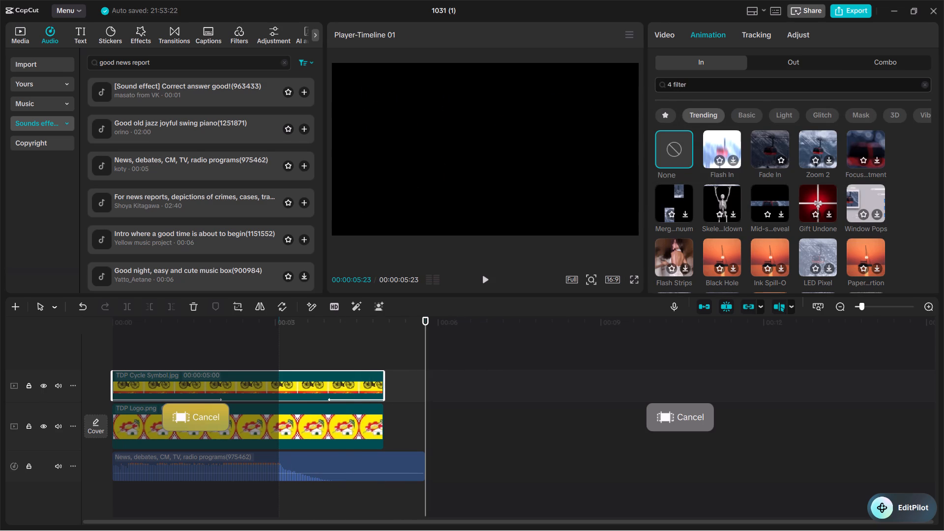
pyautogui.press('space')
pyautogui.write('zoom')
pyautogui.press('Return')
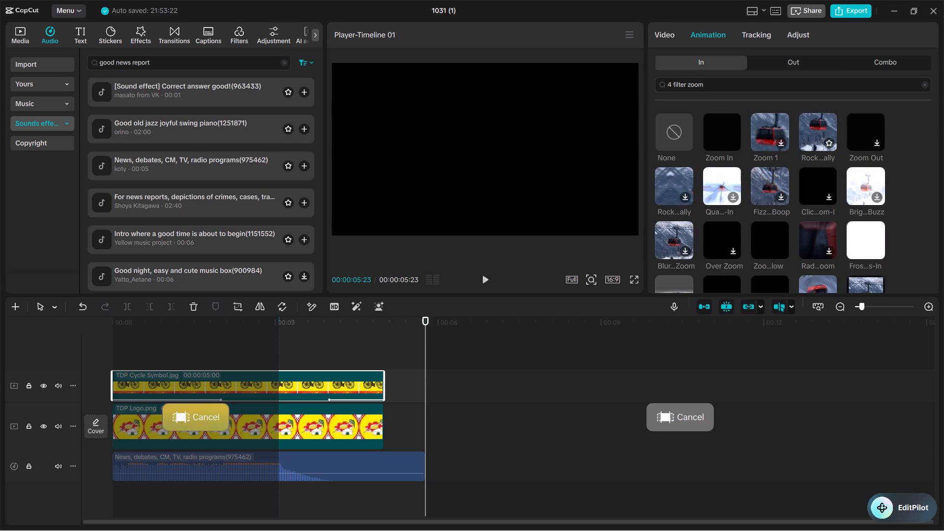
# Shorten the animation search to "filter zoom" and preview 3-Filter Zoom on the TDP Cycle Symbol clip.
pyautogui.click(739, 76)
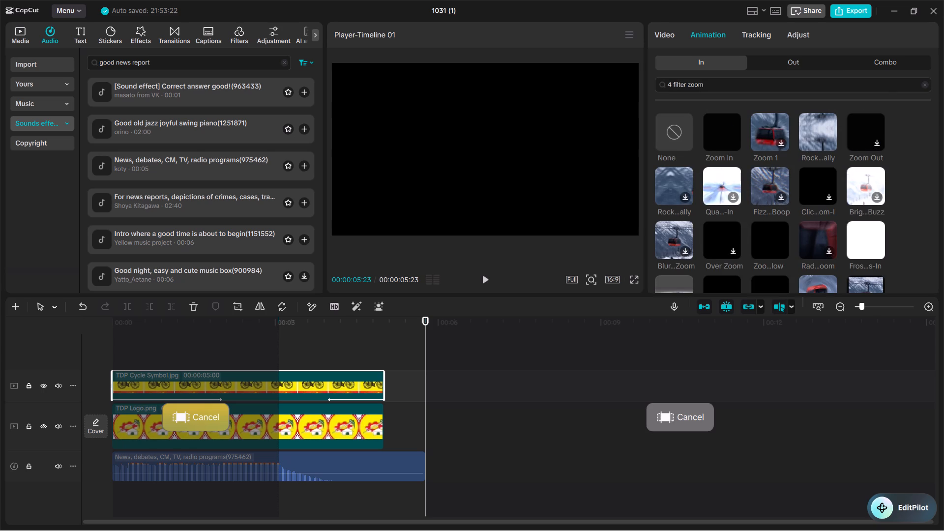
pyautogui.click(737, 84)
pyautogui.press('Left')
pyautogui.press('Left')
pyautogui.press('Left')
pyautogui.press('Left')
pyautogui.press('Left')
pyautogui.press('Left')
pyautogui.press('Left')
pyautogui.press('Left')
pyautogui.press('Left')
pyautogui.press('Left')
pyautogui.press('BackSpace')
pyautogui.press('BackSpace')
pyautogui.press('BackSpace')
pyautogui.press('BackSpace')
pyautogui.press('f')
pyautogui.press('Return')
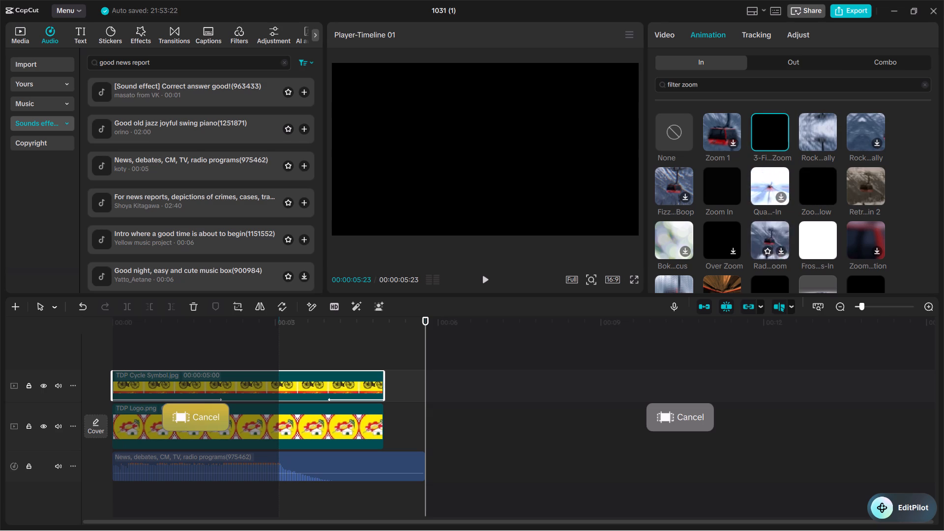
pyautogui.click(759, 127)
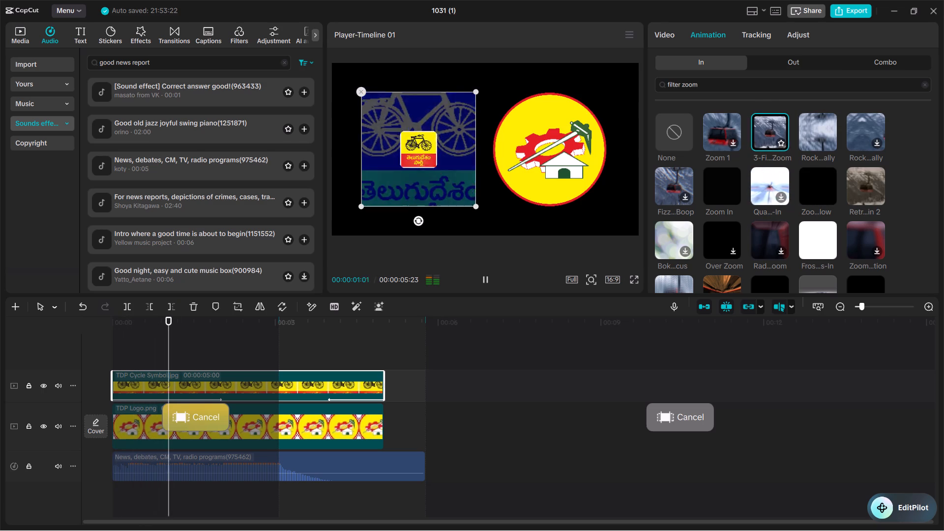
# Apply the 3-Filter Zoom In animation to the TDP Logo clip, clear the timeline range selection and preview the result.
pyautogui.click(586, 124)
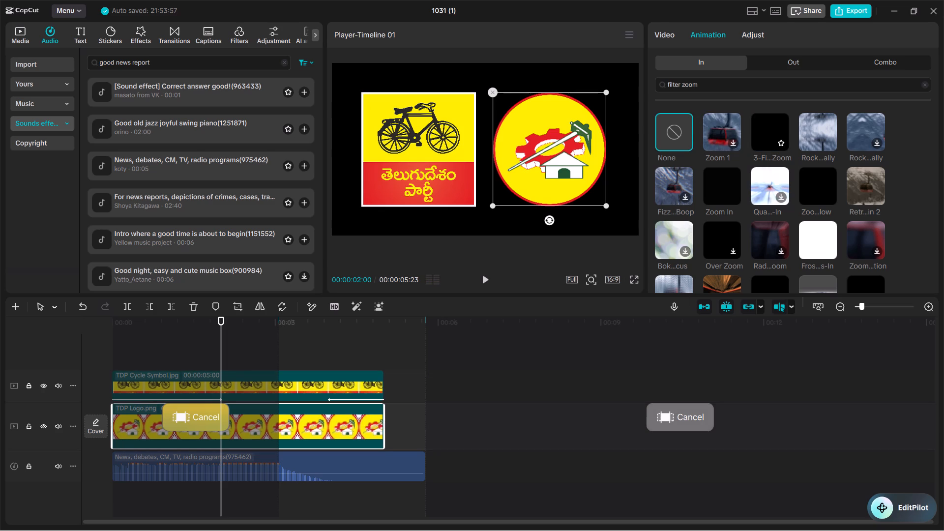
pyautogui.click(771, 132)
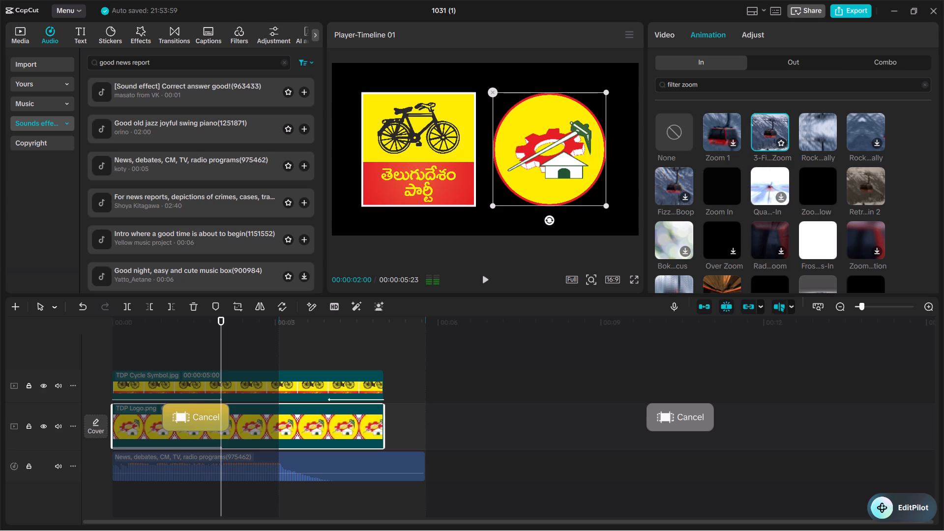
pyautogui.click(685, 421)
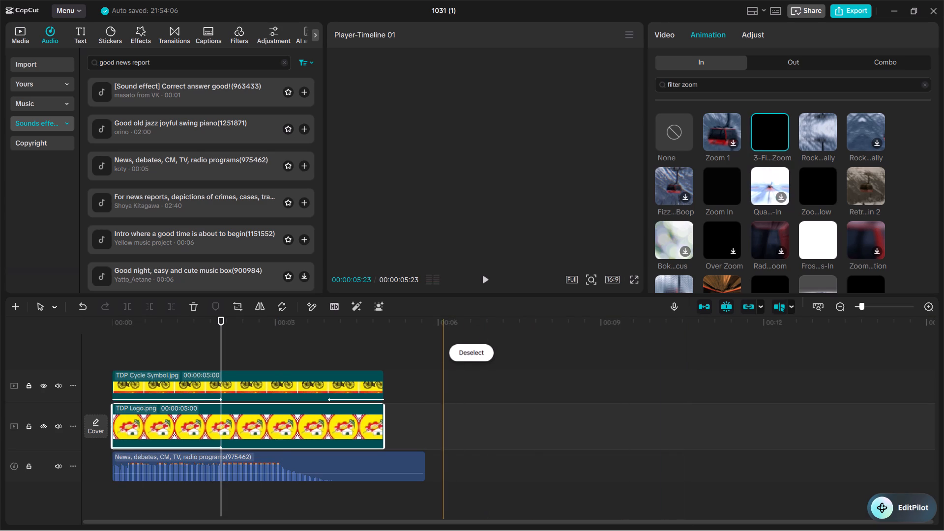
pyautogui.click(769, 132)
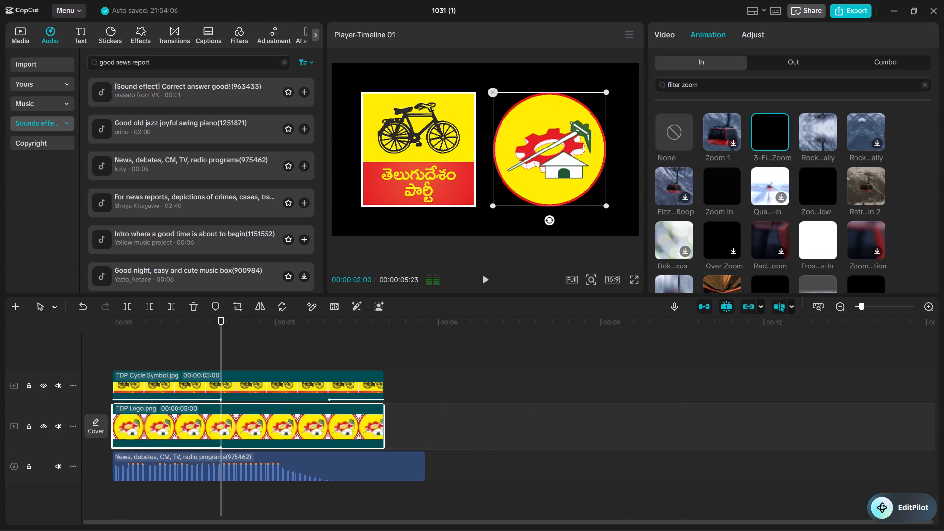
pyautogui.click(490, 278)
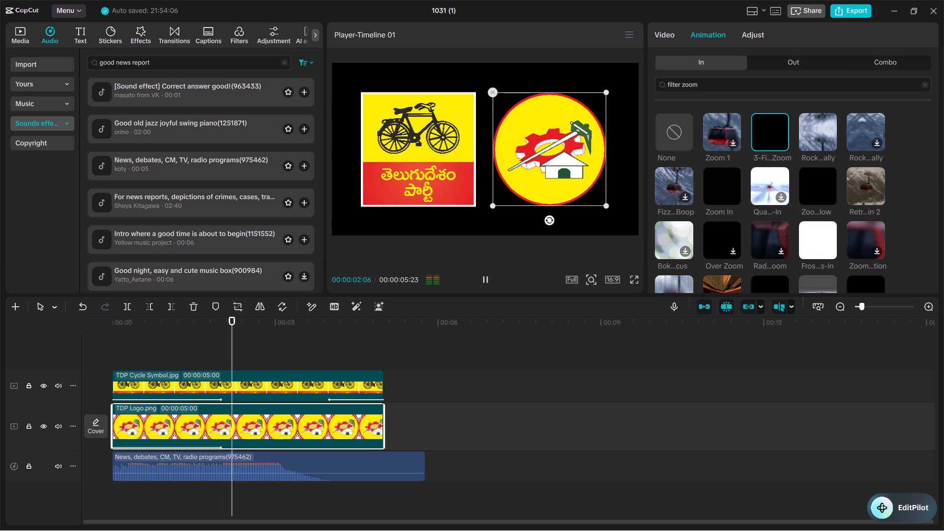
# Give the news sound a 0.2 s fade-out and trim its end to 5 seconds, level with the logo clips.
pyautogui.moveTo(423, 463); pyautogui.dragTo(383, 456)
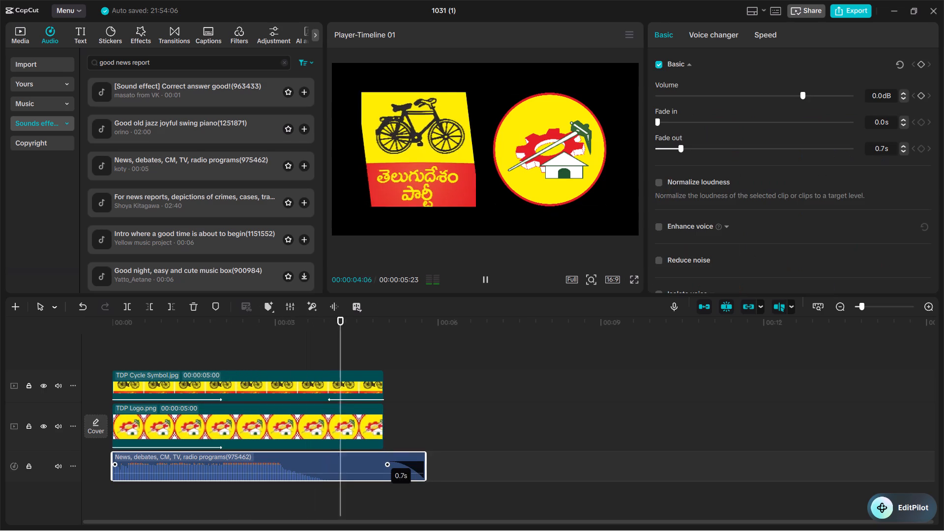
pyautogui.moveTo(383, 456); pyautogui.dragTo(411, 459)
pyautogui.moveTo(425, 456); pyautogui.dragTo(378, 448)
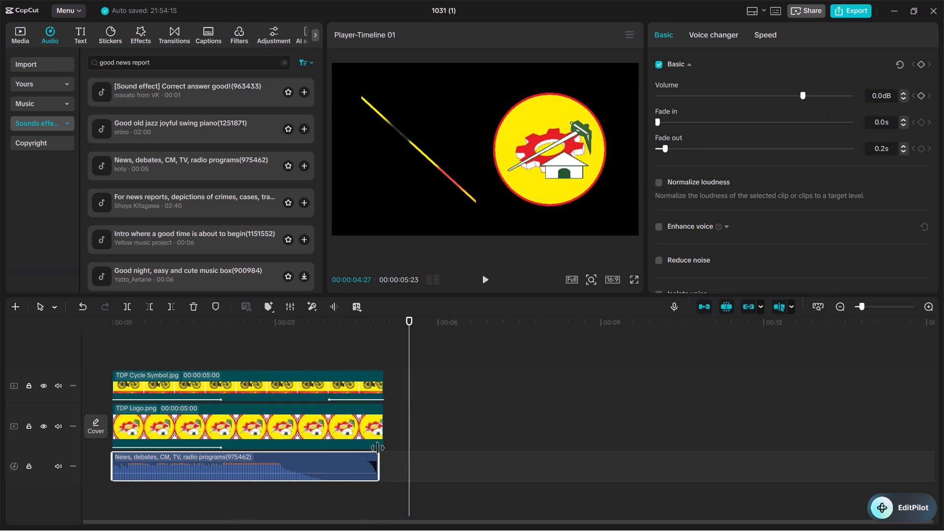
pyautogui.moveTo(378, 448); pyautogui.dragTo(385, 449)
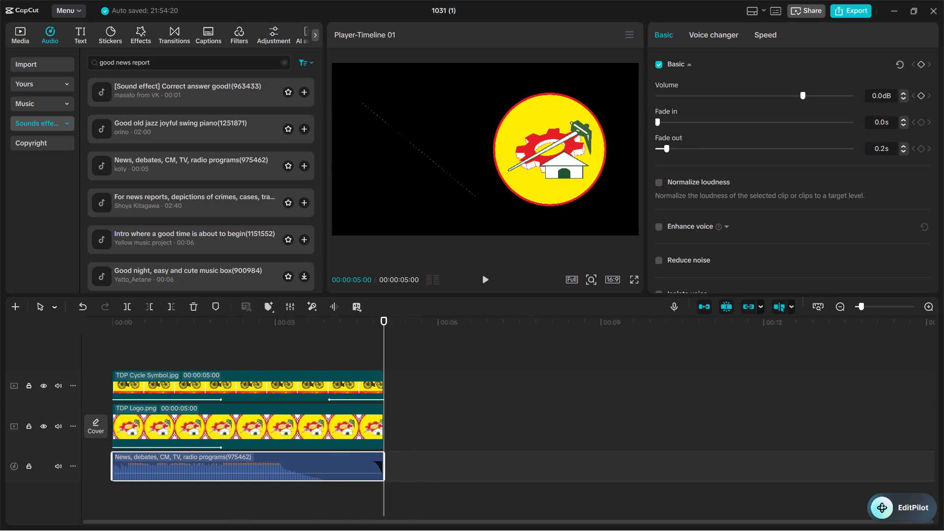
# Play the intro to check the trimmed news sound against the logo animations.
pyautogui.click(483, 277)
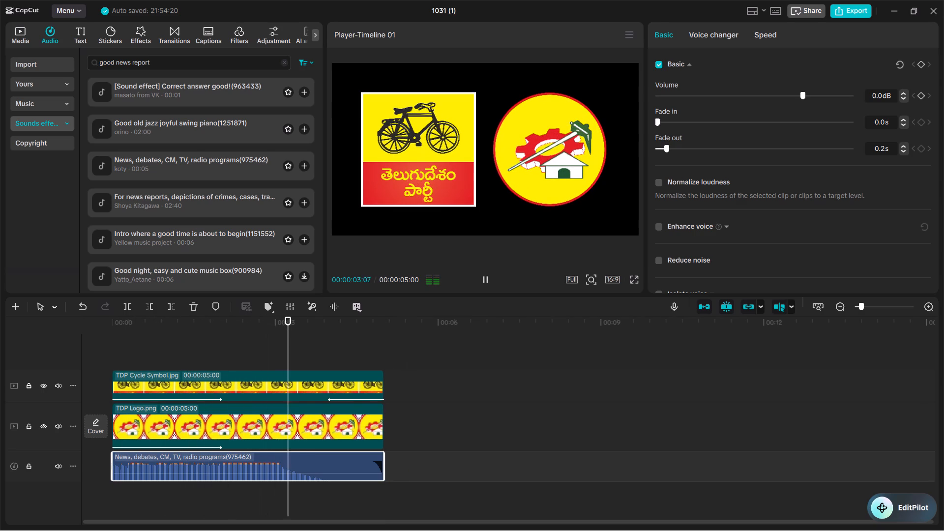
pyautogui.click(483, 277)
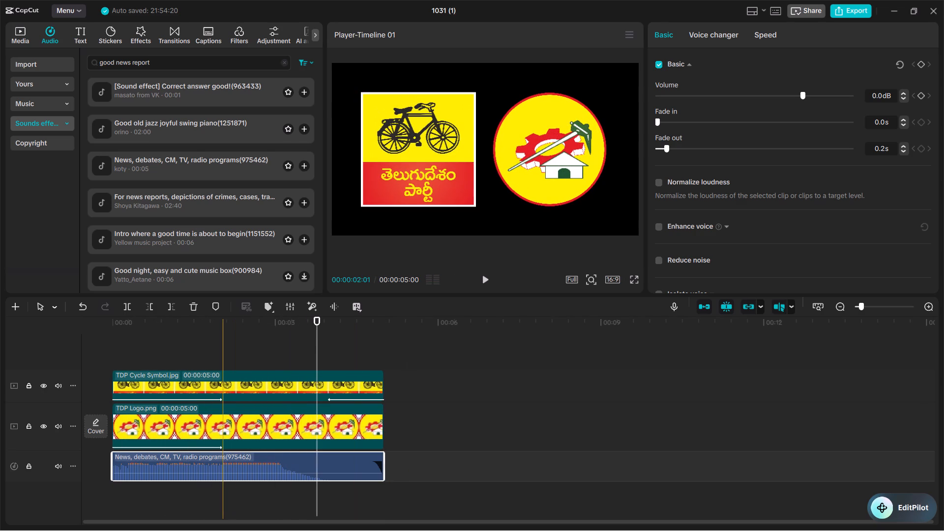
# Split the TDP Cycle Symbol and TDP Logo clips at 00:00:02:01, where their In animations end.
pyautogui.click(223, 351)
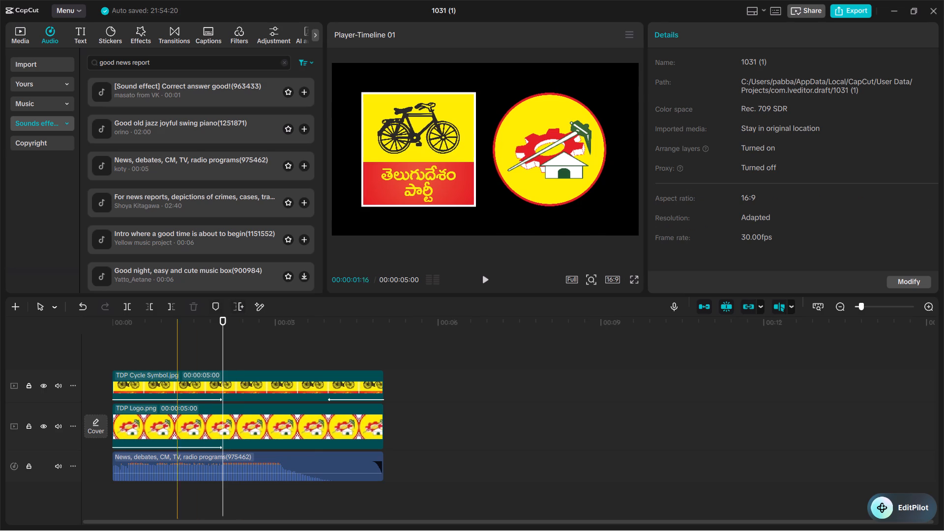
pyautogui.click(208, 376)
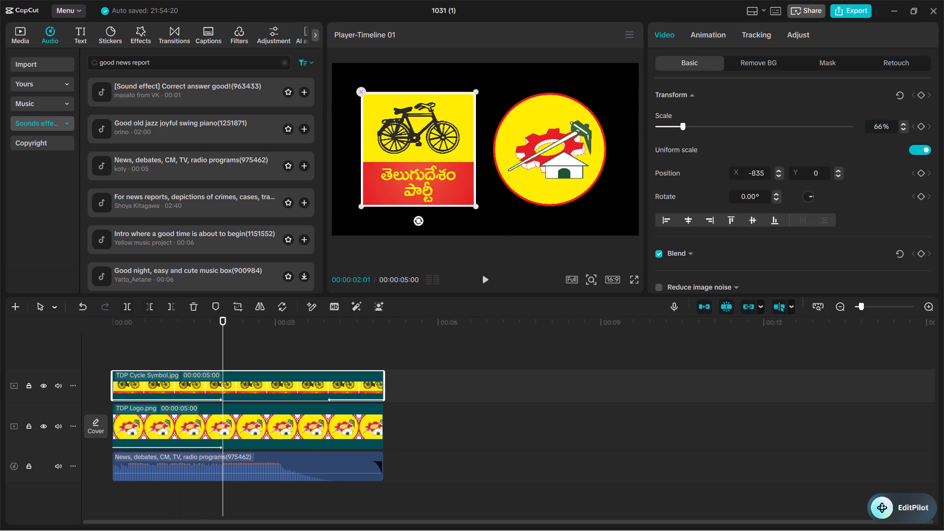
pyautogui.click(131, 303)
pyautogui.click(192, 423)
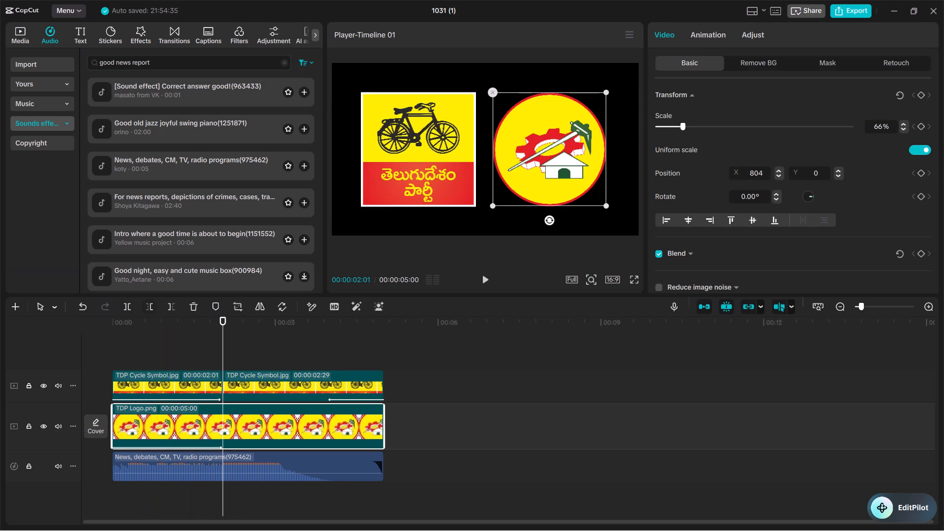
pyautogui.click(126, 300)
# Play the intro from the timeline start to check the split logo clips with the sound.
pyautogui.click(113, 337)
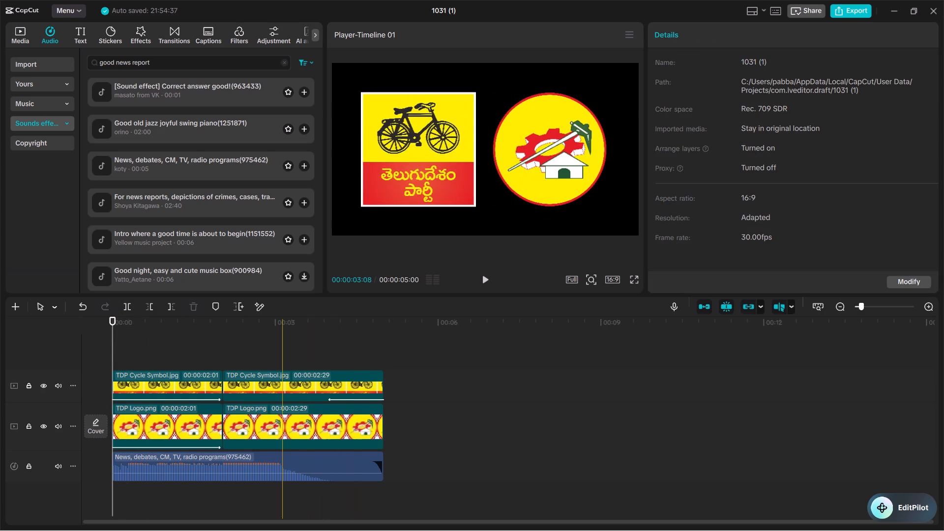
pyautogui.click(483, 277)
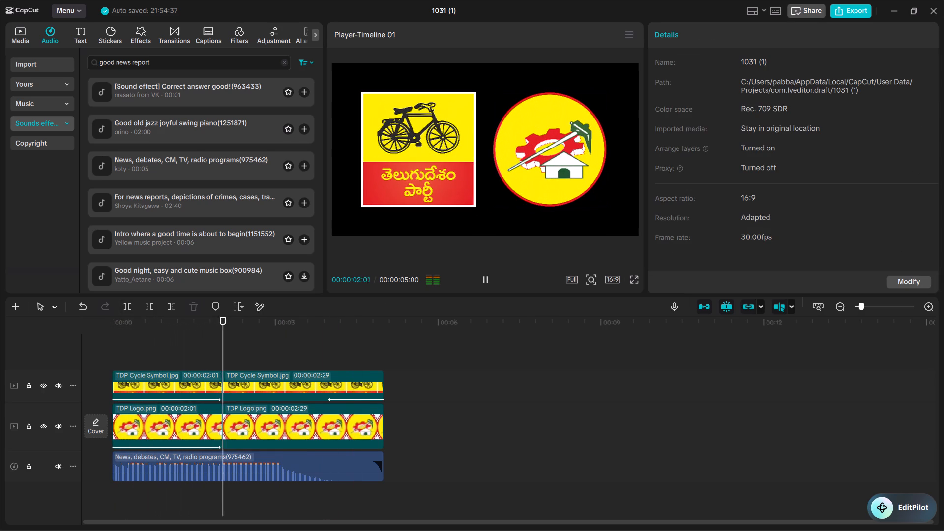
# Search the In animations for 3 and apply 3-lay...ilter to the second TDP Cycle Symbol and second TDP Logo clips.
pyautogui.click(483, 277)
pyautogui.click(252, 372)
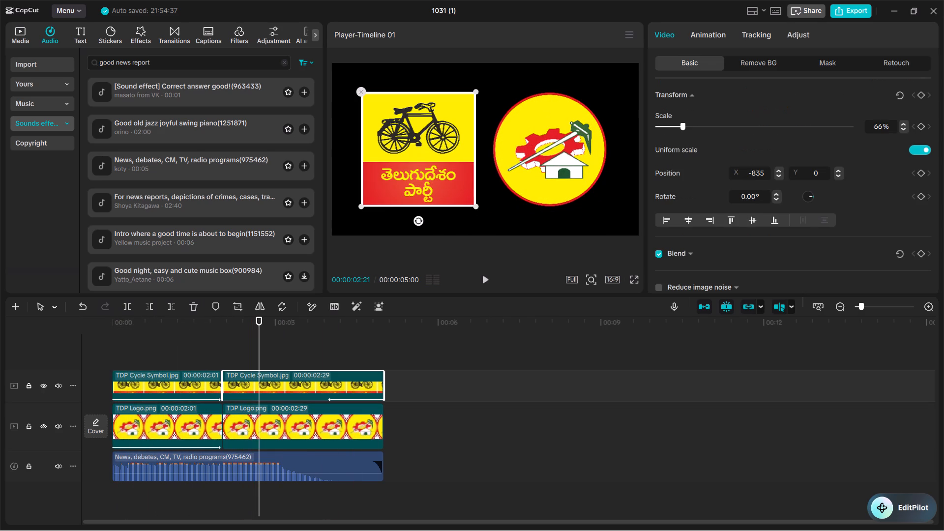
pyautogui.click(707, 33)
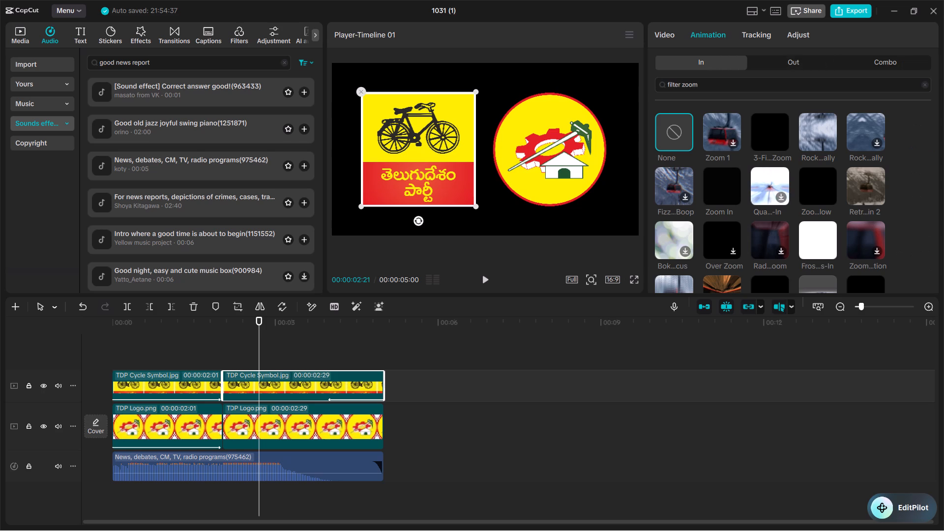
pyautogui.click(809, 85)
pyautogui.click(927, 85)
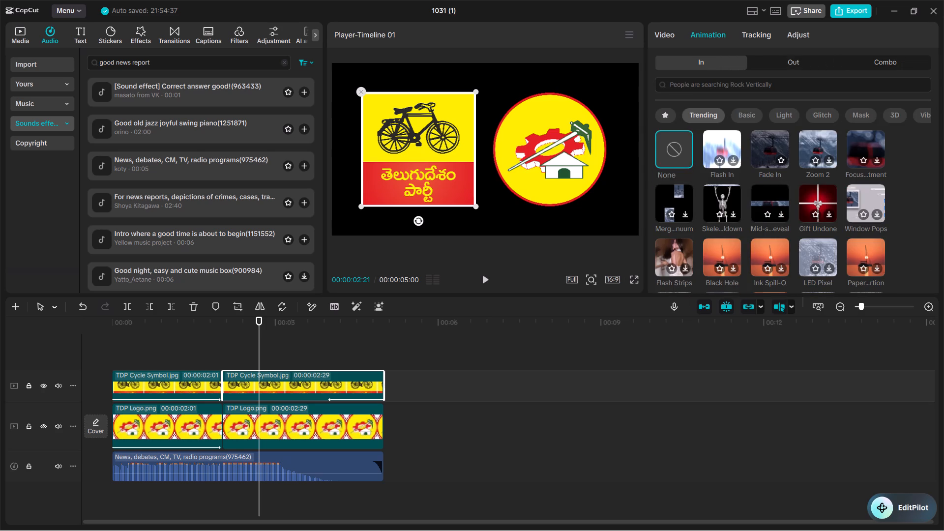
pyautogui.click(725, 84)
pyautogui.click(795, 115)
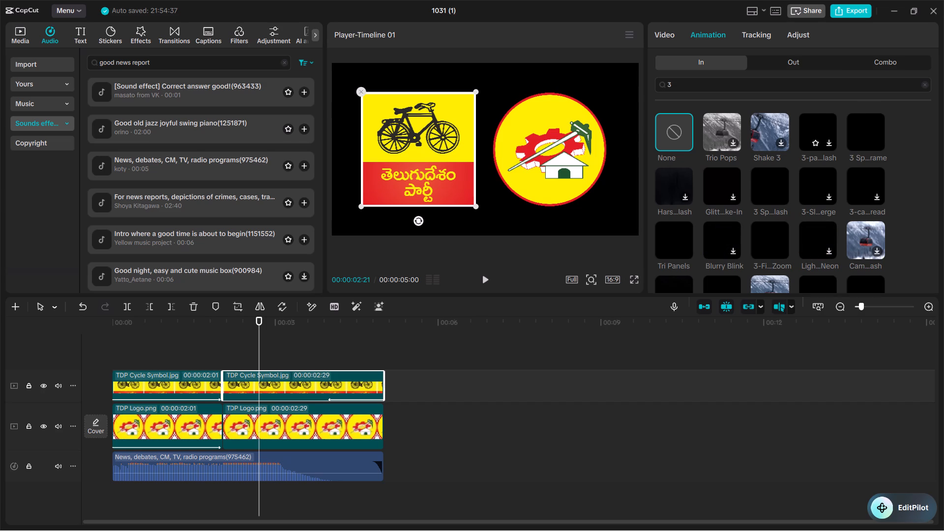
pyautogui.scroll(-1, 826, 200)
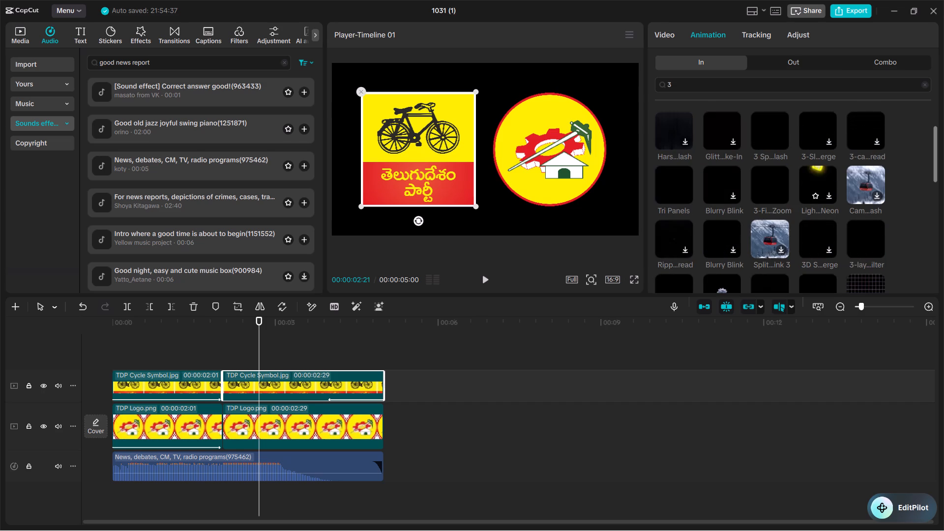
pyautogui.click(857, 242)
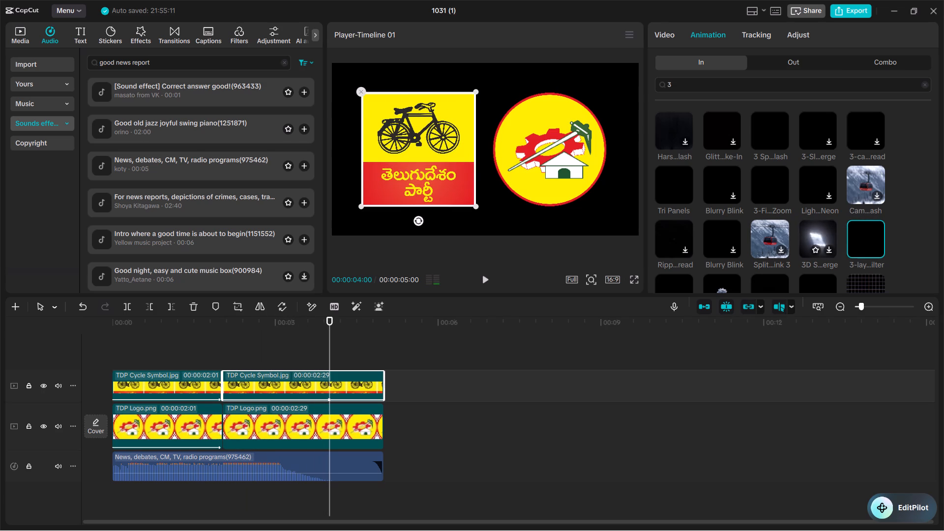
pyautogui.scroll(-1, 706, 234)
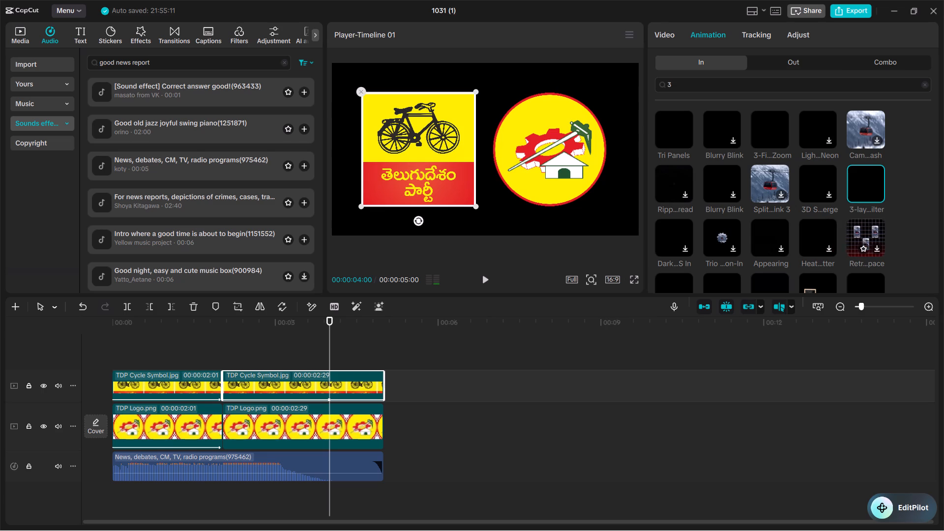
pyautogui.click(858, 184)
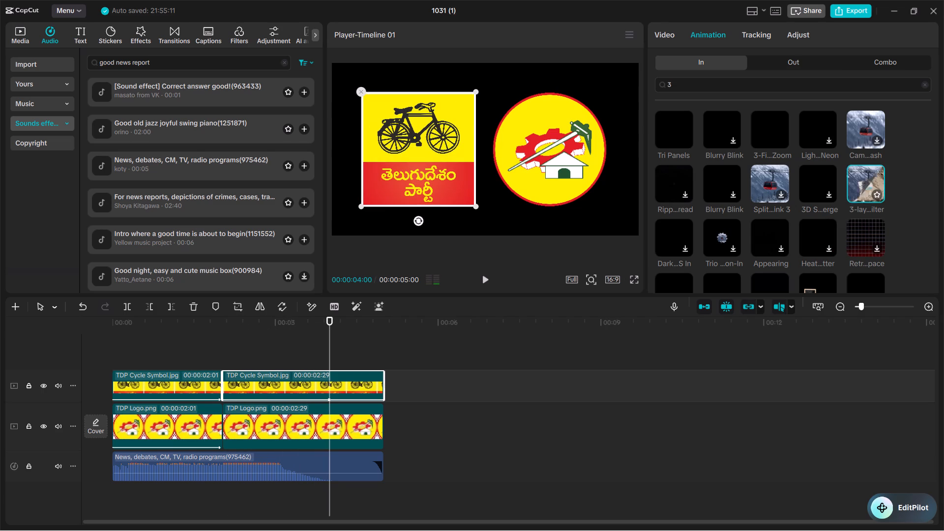
pyautogui.click(543, 141)
pyautogui.click(856, 187)
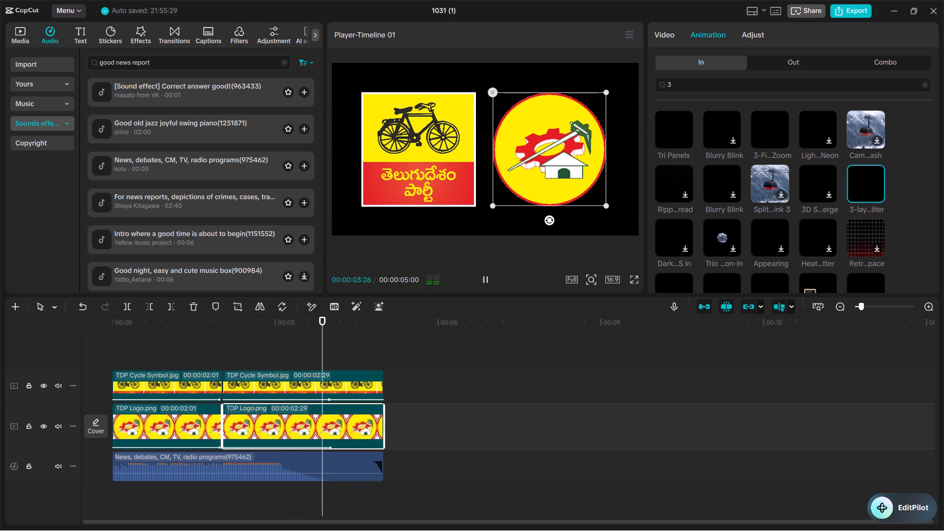
# Play the intro to check the new In animations on the second logo clips with the sound.
pyautogui.click(485, 275)
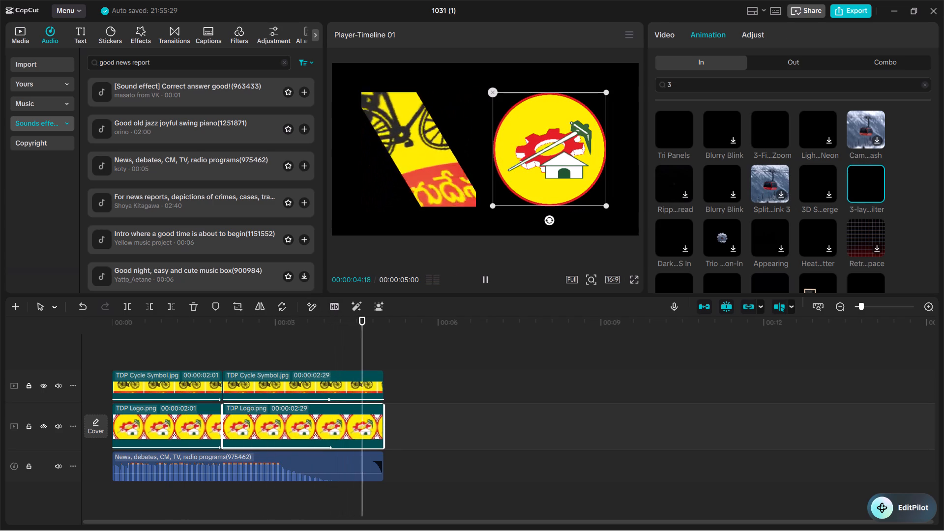
pyautogui.click(485, 275)
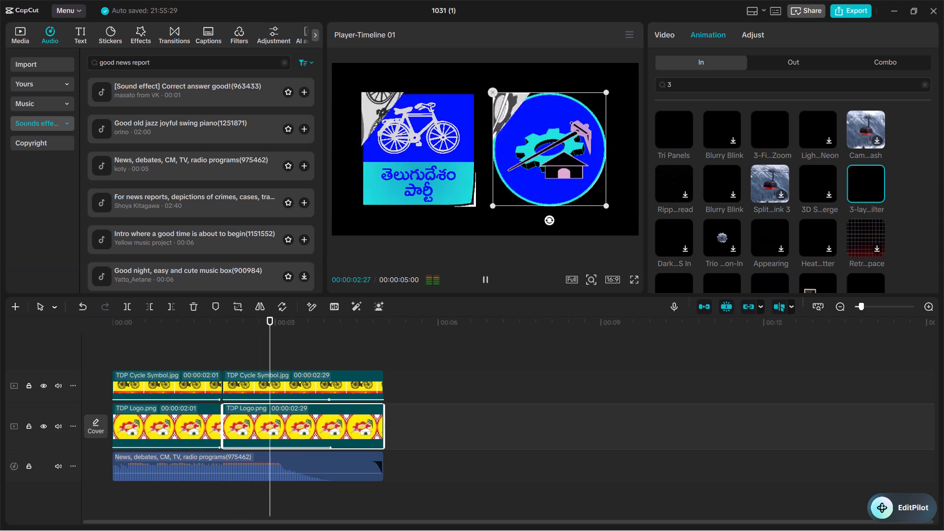
pyautogui.click(485, 275)
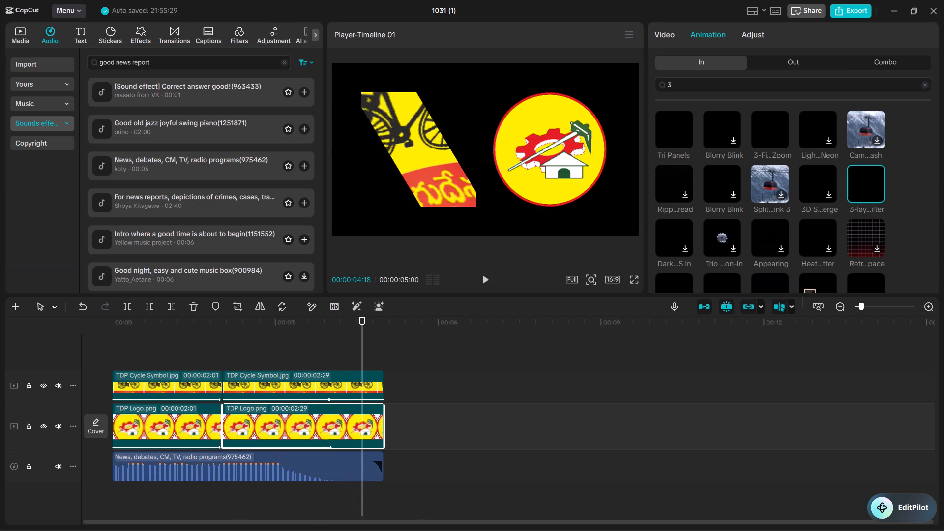
# Set the news sound's fade-out to 0.0 s.
pyautogui.click(382, 375)
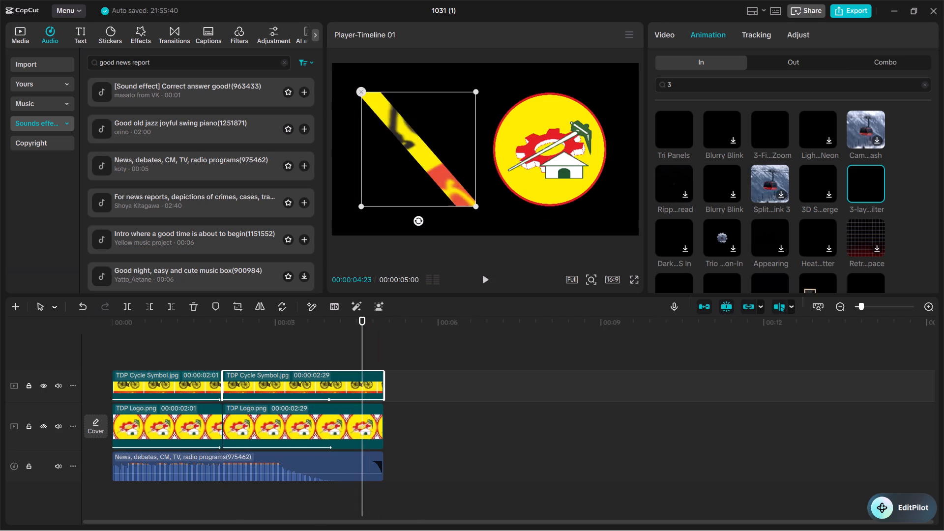
pyautogui.moveTo(371, 463); pyautogui.dragTo(390, 463)
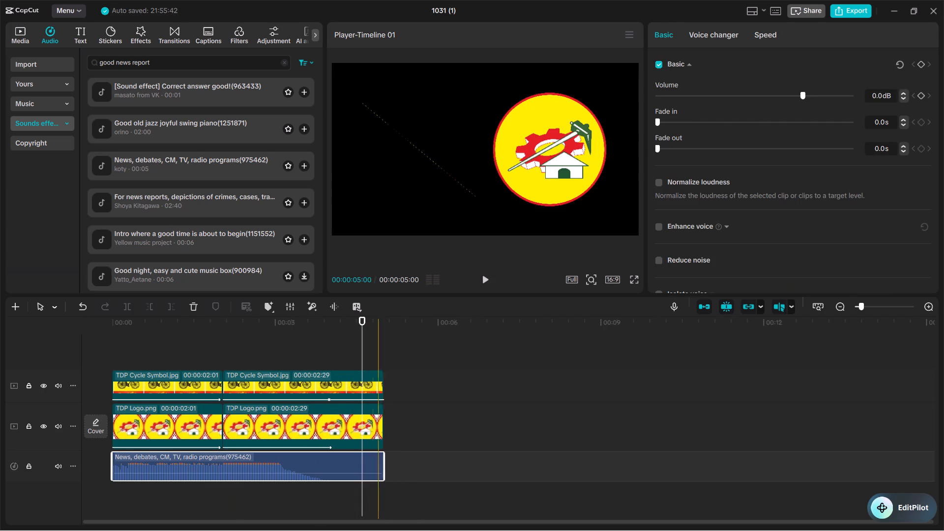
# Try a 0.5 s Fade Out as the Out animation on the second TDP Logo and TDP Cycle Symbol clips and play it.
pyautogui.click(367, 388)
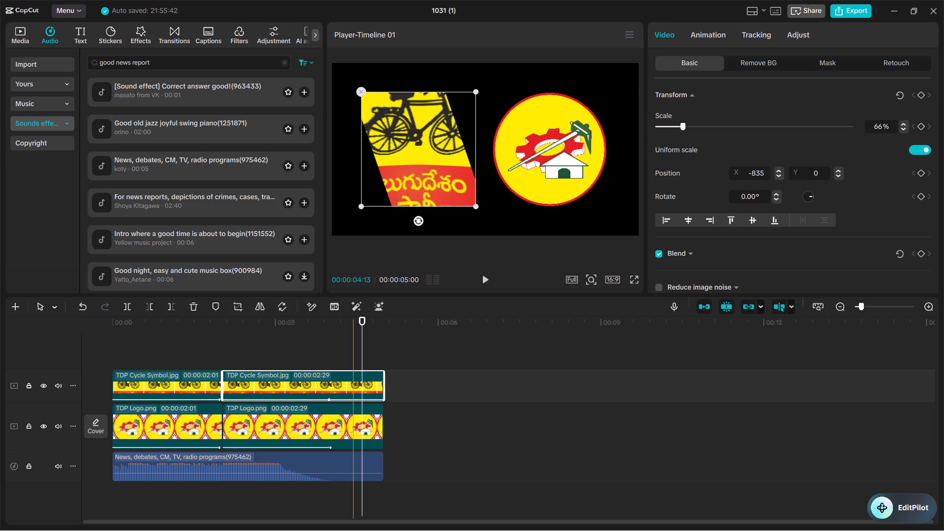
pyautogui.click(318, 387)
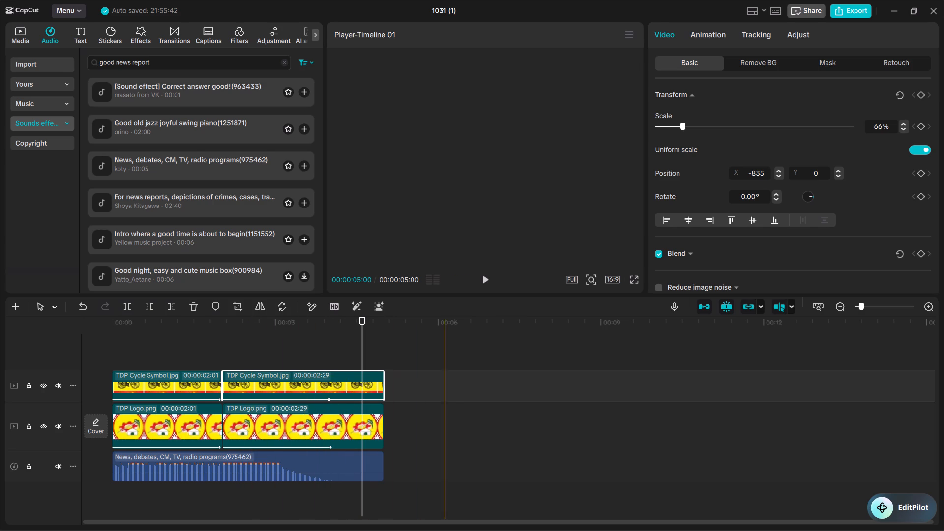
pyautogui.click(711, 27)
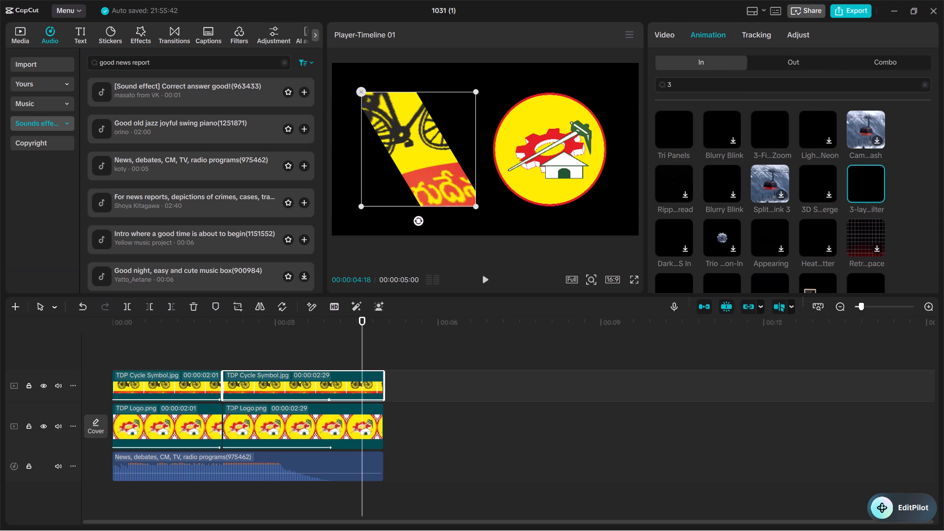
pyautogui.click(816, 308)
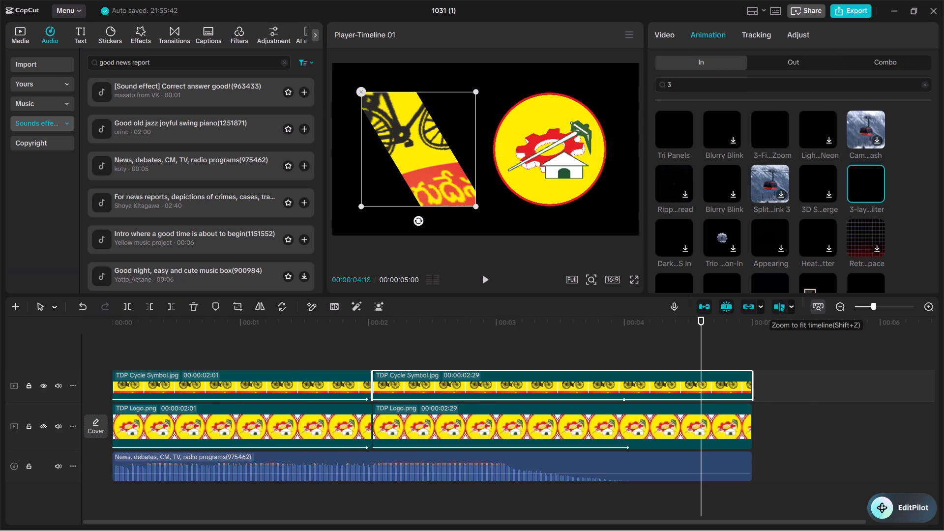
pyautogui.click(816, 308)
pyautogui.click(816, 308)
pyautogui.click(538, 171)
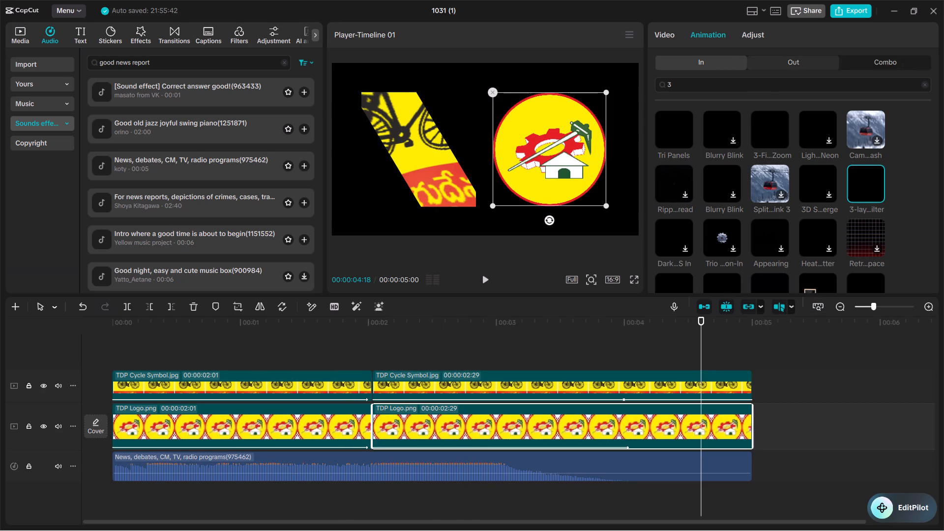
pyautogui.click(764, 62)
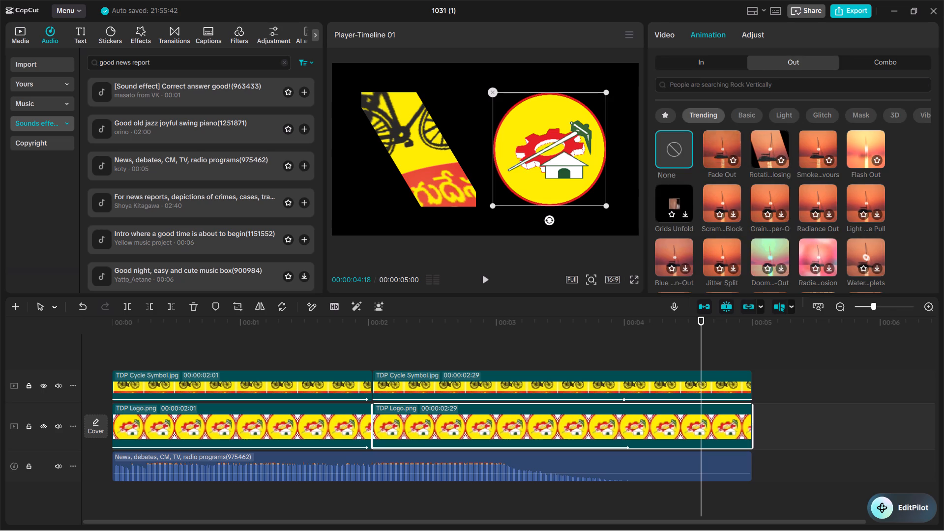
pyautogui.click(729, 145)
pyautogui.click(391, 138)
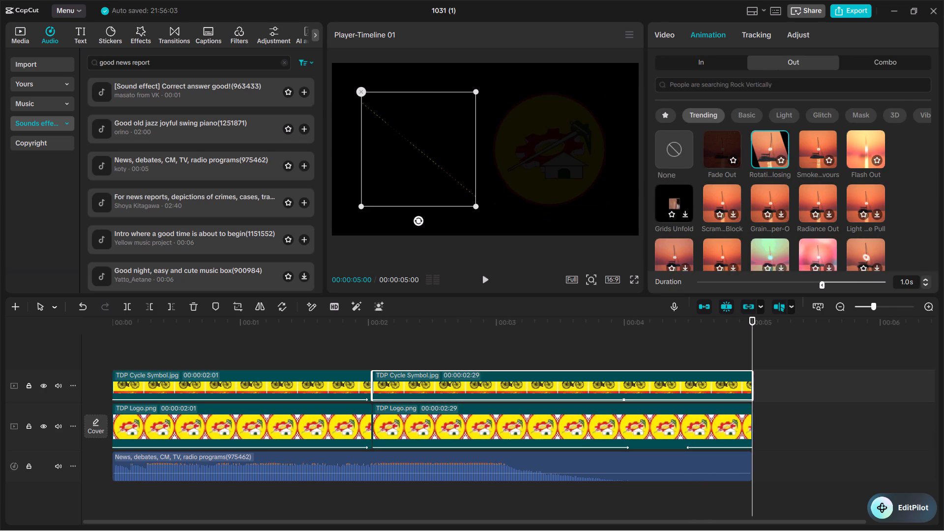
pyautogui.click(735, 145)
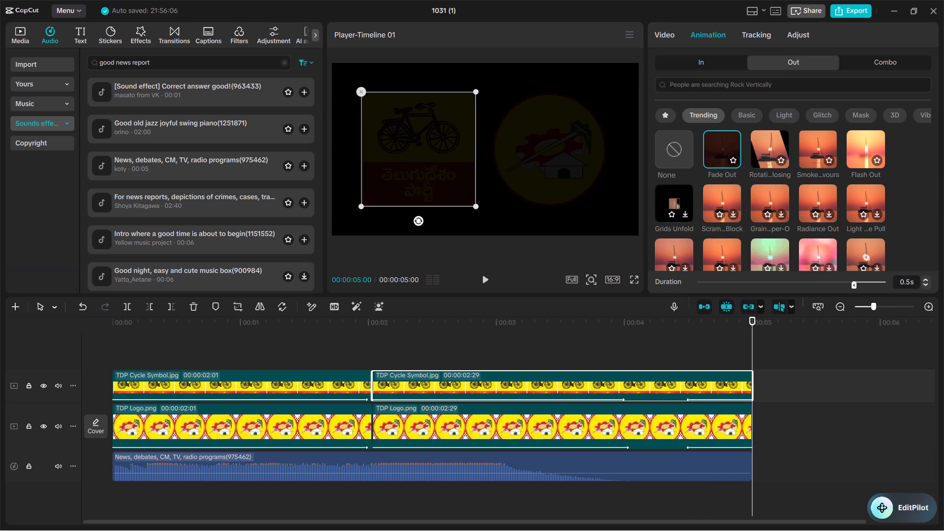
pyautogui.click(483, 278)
# Apply the Smoke...vours Out animation with a 1.0 s duration to the second TDP Cycle Symbol and second TDP Logo clips.
pyautogui.click(824, 146)
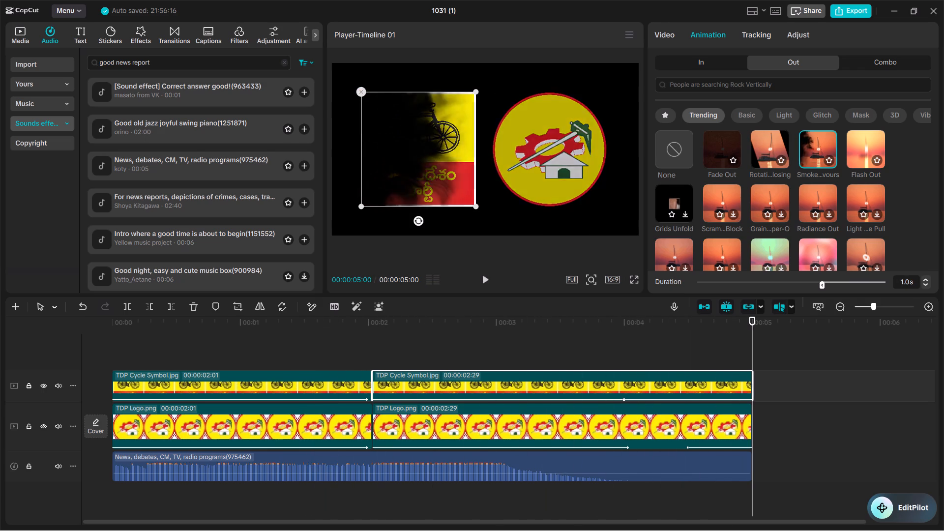
pyautogui.click(557, 151)
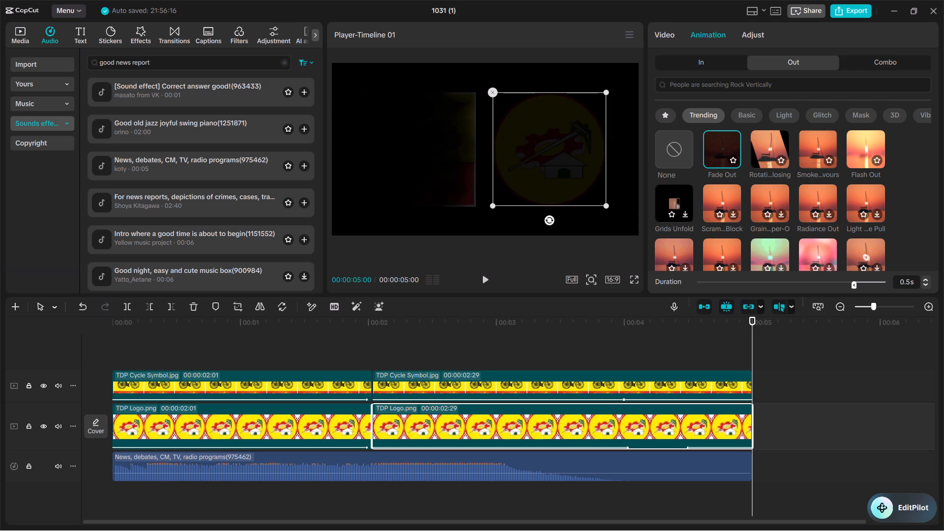
pyautogui.click(815, 149)
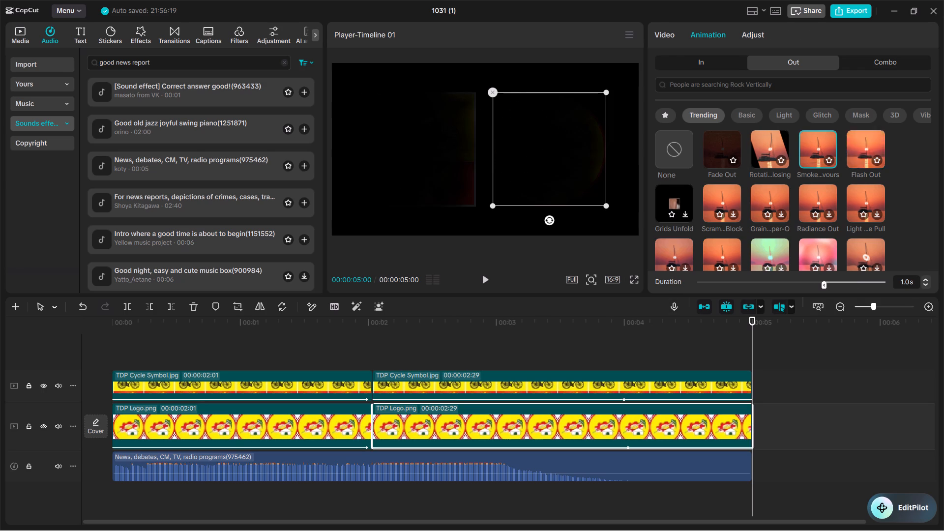
# Search the Out animations for smoke, compare Ven...oke and Smo...urs, and apply the 1.0 s Smo...Out to the second TDP Logo clip.
pyautogui.click(828, 91)
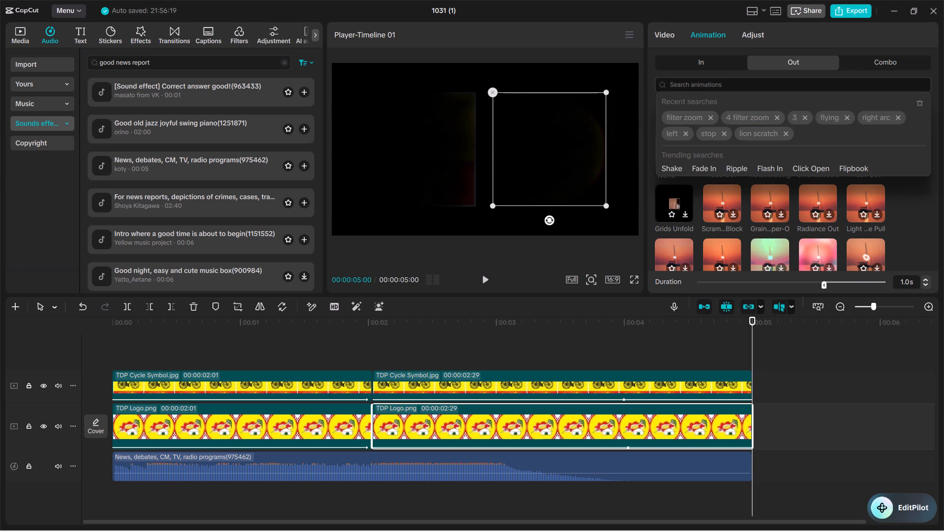
pyautogui.write('smoke')
pyautogui.press('Return')
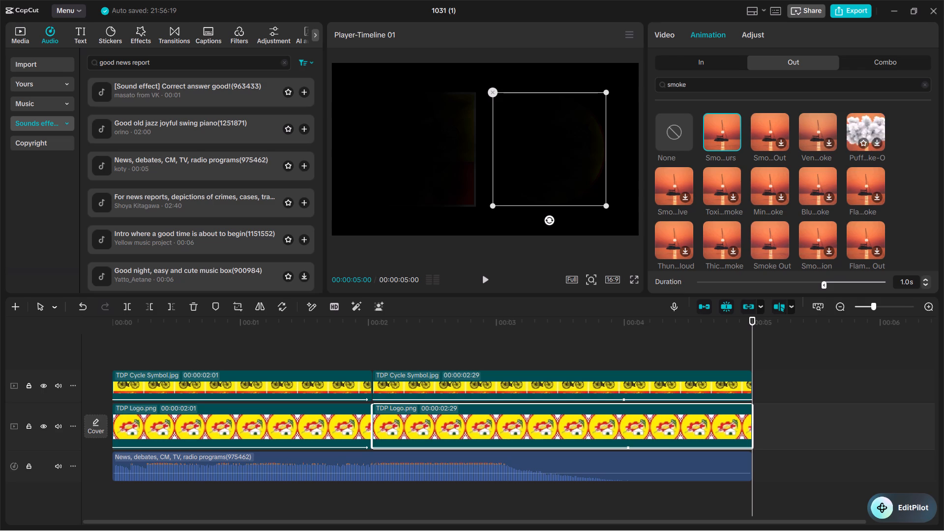
pyautogui.click(820, 125)
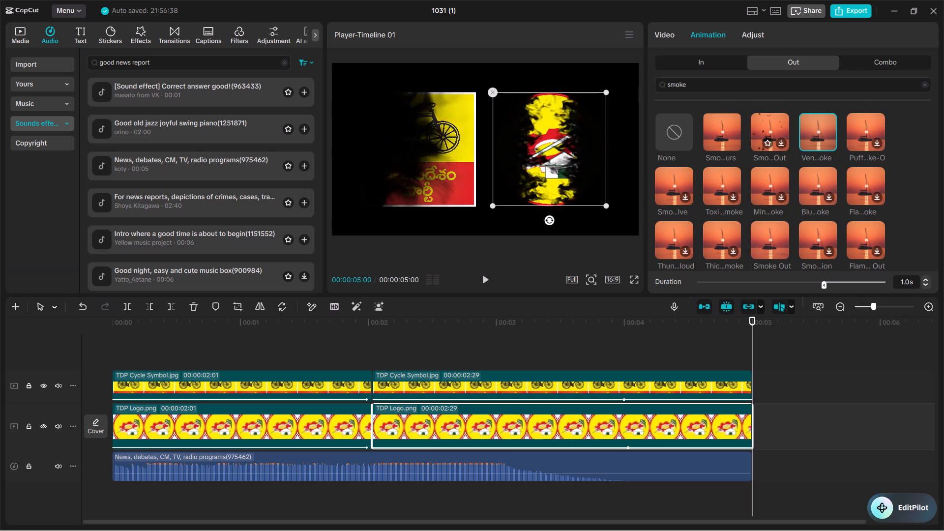
pyautogui.click(714, 129)
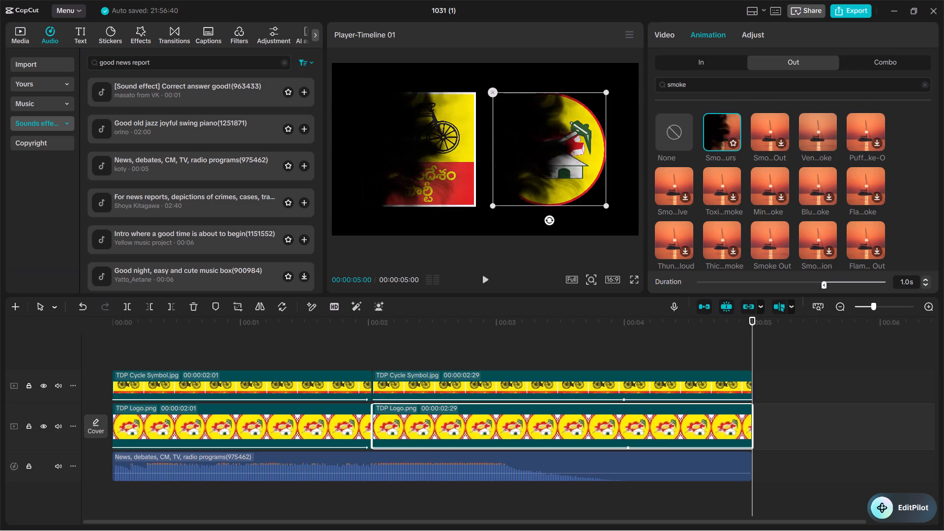
pyautogui.click(767, 131)
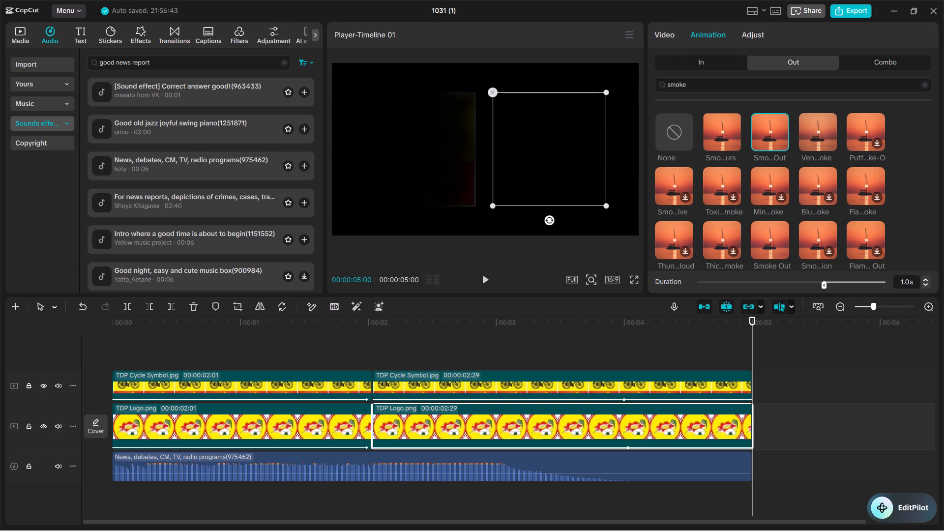
pyautogui.click(767, 123)
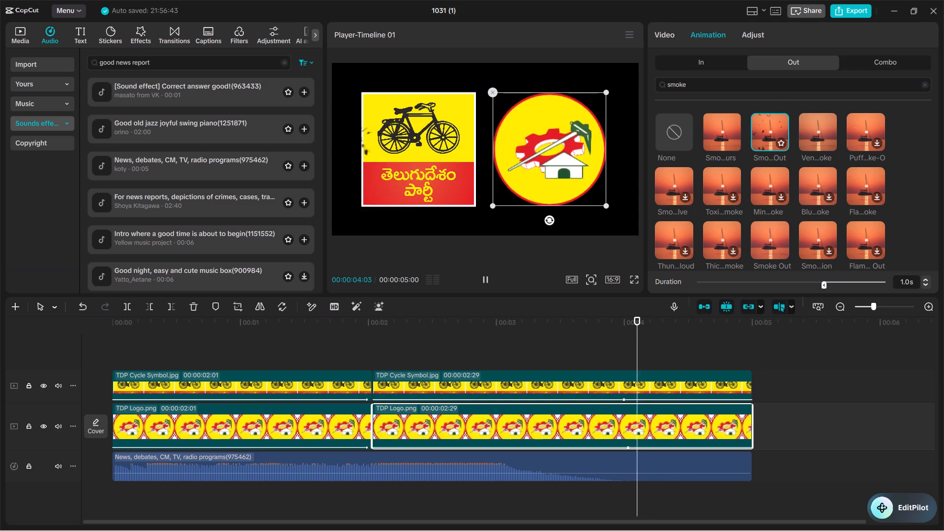
pyautogui.click(726, 125)
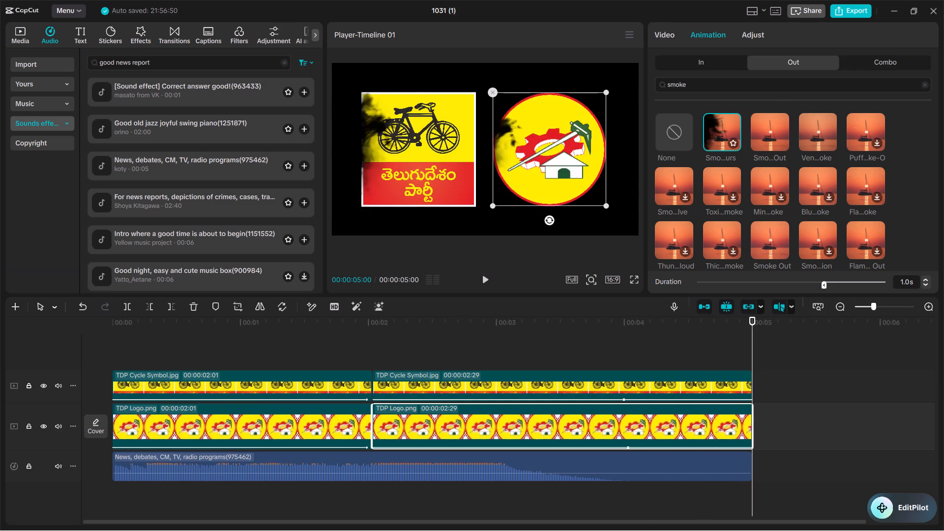
pyautogui.click(759, 125)
# Apply the 1.0 s Smo...Out Out animation to the second TDP Cycle Symbol clip and play it.
pyautogui.click(460, 127)
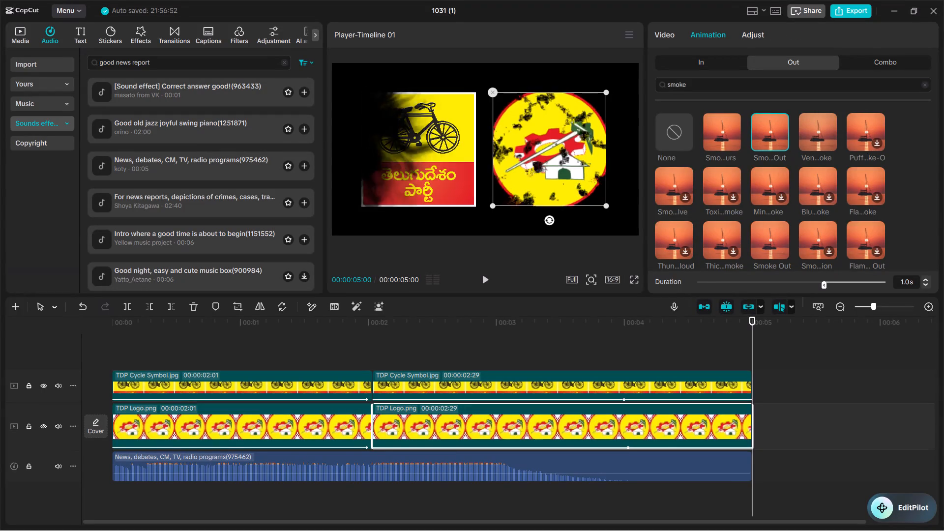
pyautogui.click(760, 131)
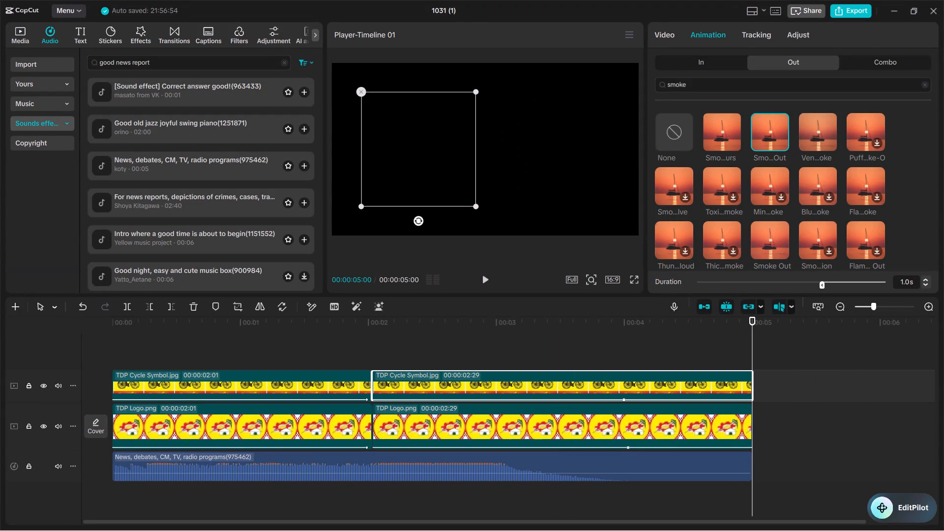
pyautogui.click(484, 275)
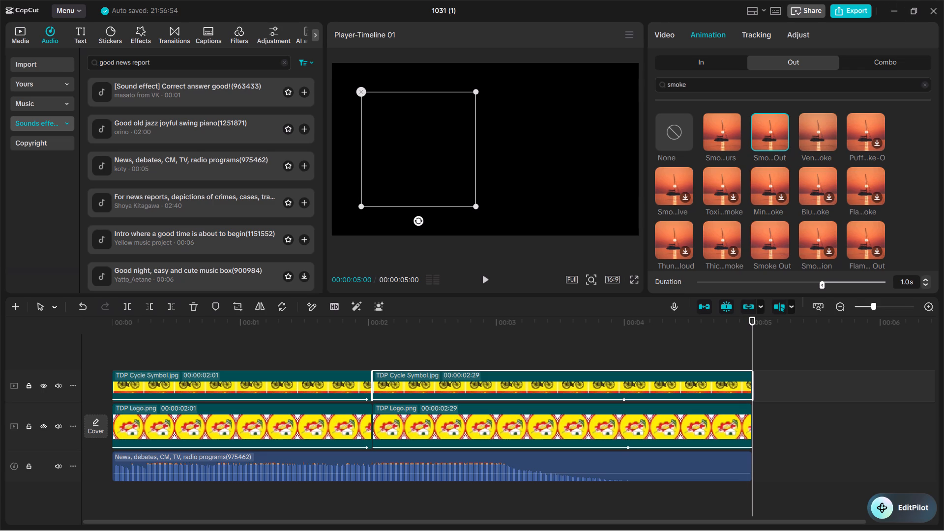
# Add the Screen Recording video from the imported media to the main track at 00:00:05:00, directly after the logo intro.
pyautogui.click(28, 34)
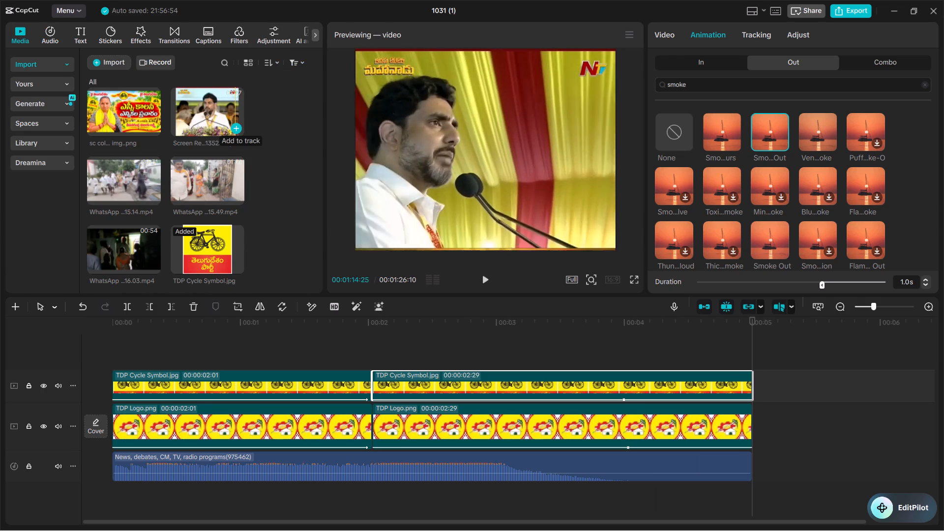
pyautogui.click(236, 127)
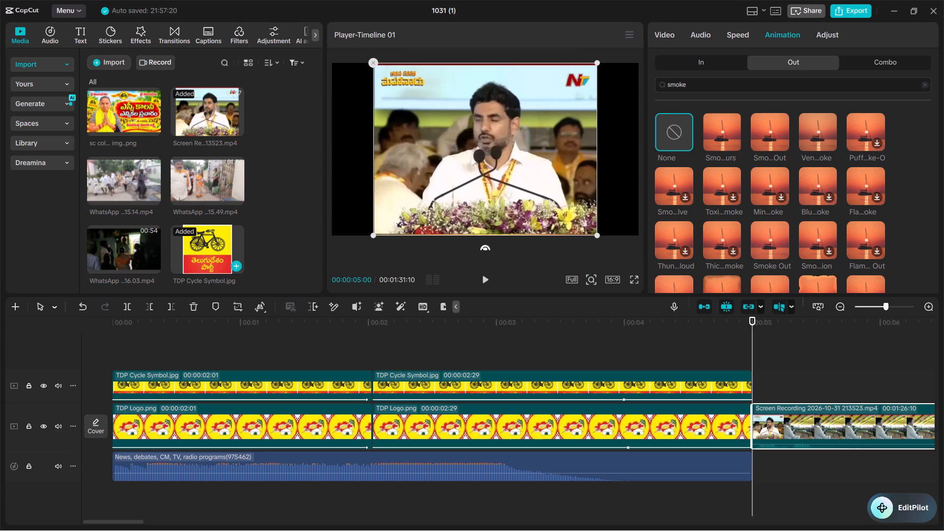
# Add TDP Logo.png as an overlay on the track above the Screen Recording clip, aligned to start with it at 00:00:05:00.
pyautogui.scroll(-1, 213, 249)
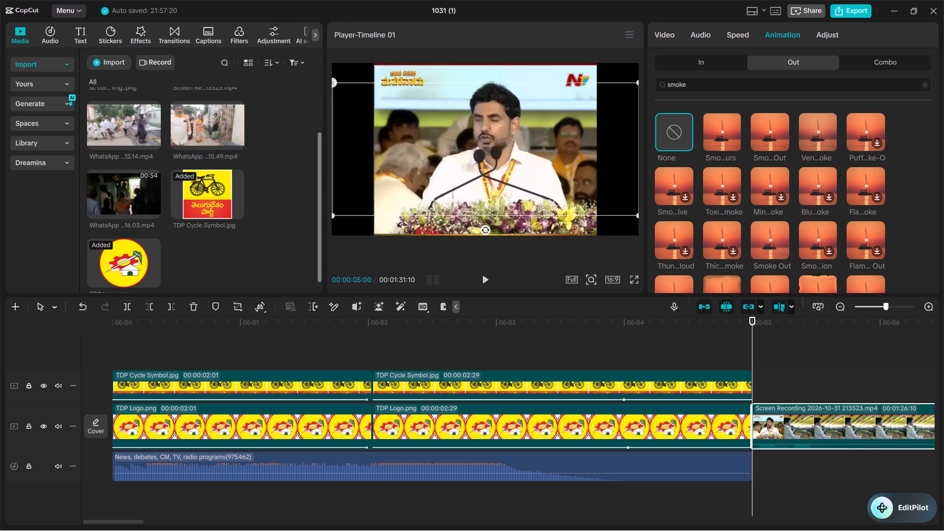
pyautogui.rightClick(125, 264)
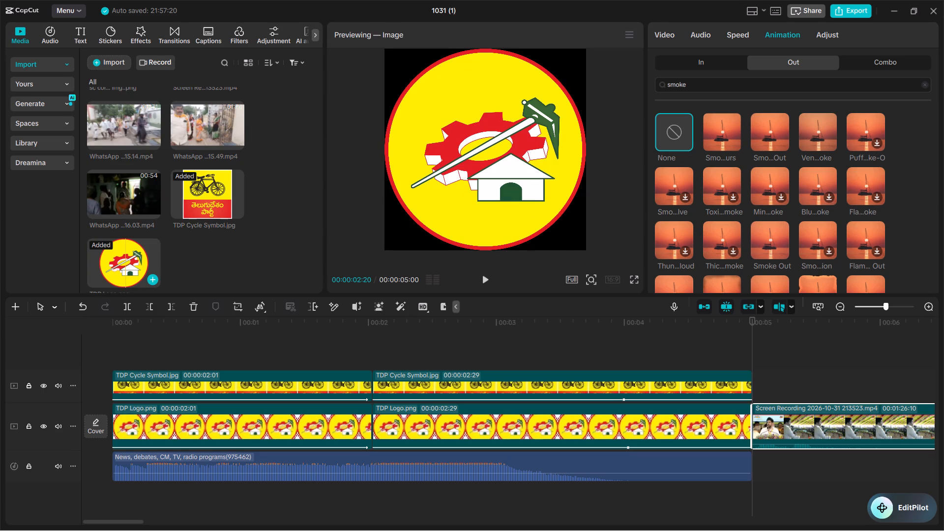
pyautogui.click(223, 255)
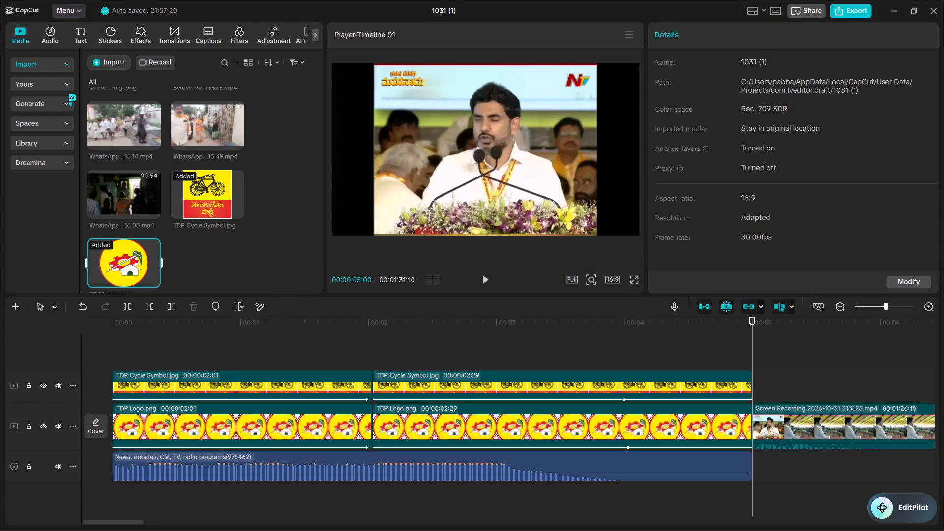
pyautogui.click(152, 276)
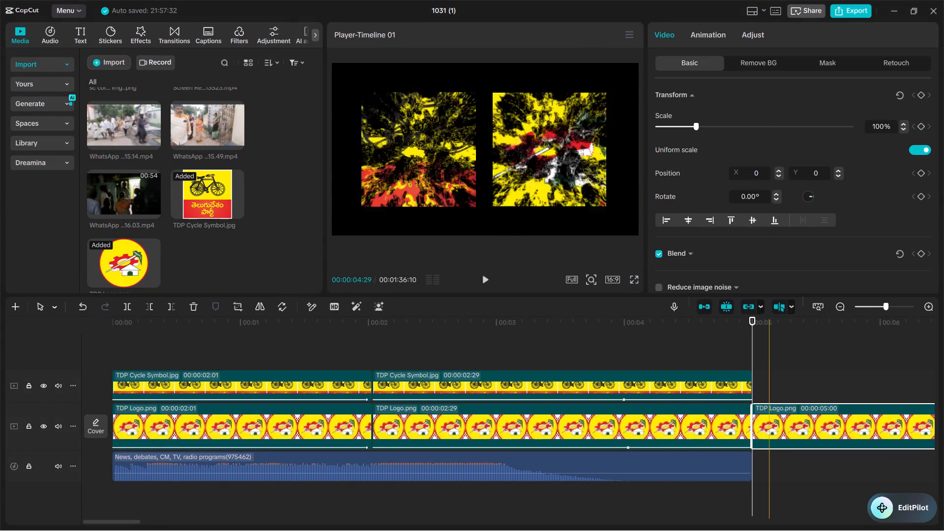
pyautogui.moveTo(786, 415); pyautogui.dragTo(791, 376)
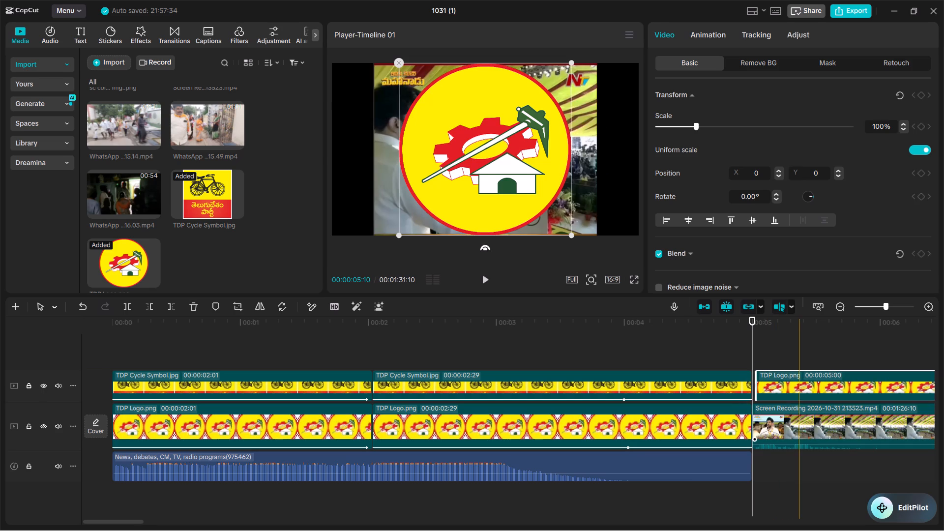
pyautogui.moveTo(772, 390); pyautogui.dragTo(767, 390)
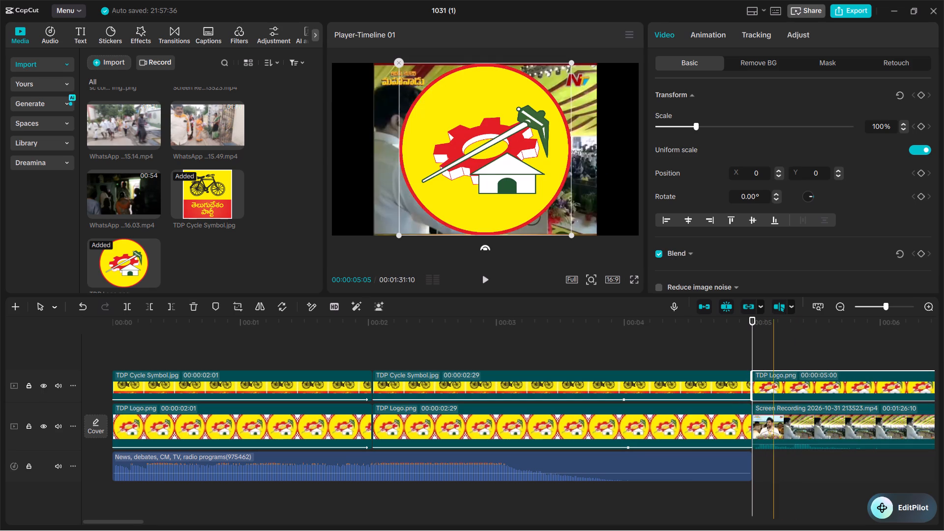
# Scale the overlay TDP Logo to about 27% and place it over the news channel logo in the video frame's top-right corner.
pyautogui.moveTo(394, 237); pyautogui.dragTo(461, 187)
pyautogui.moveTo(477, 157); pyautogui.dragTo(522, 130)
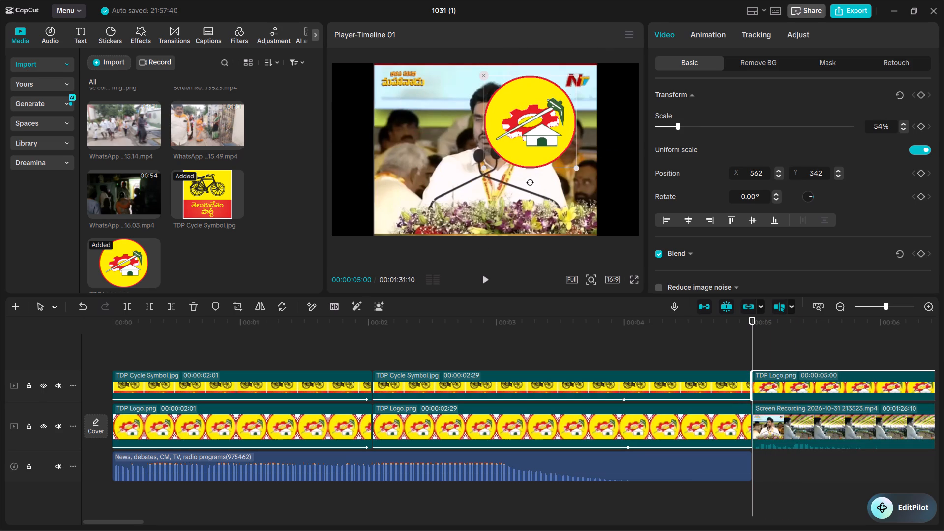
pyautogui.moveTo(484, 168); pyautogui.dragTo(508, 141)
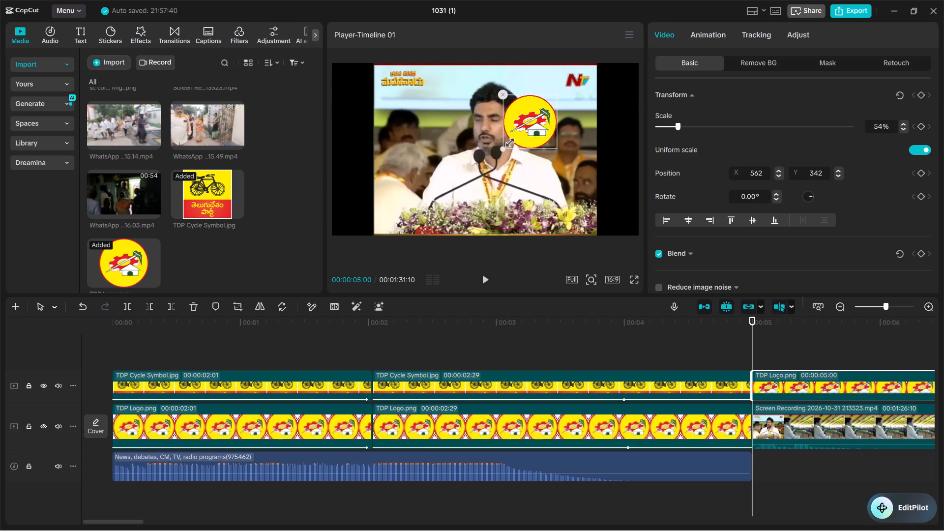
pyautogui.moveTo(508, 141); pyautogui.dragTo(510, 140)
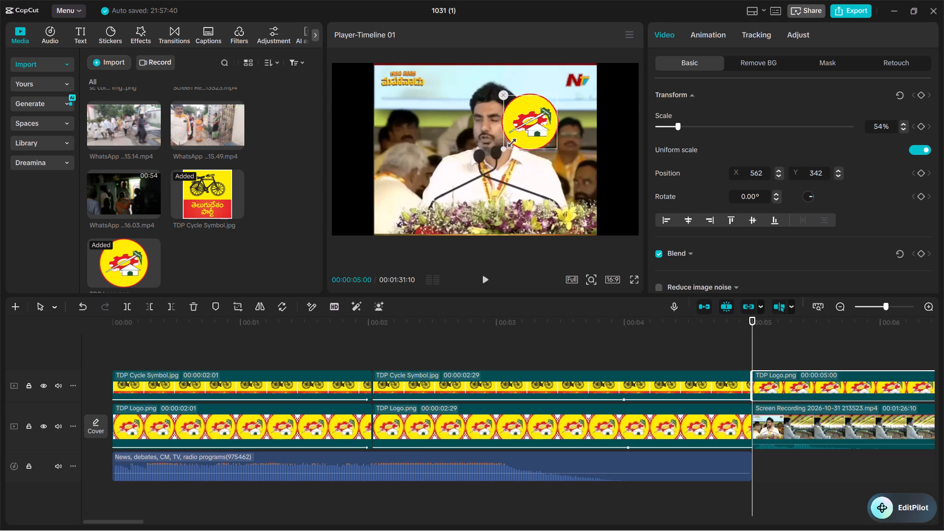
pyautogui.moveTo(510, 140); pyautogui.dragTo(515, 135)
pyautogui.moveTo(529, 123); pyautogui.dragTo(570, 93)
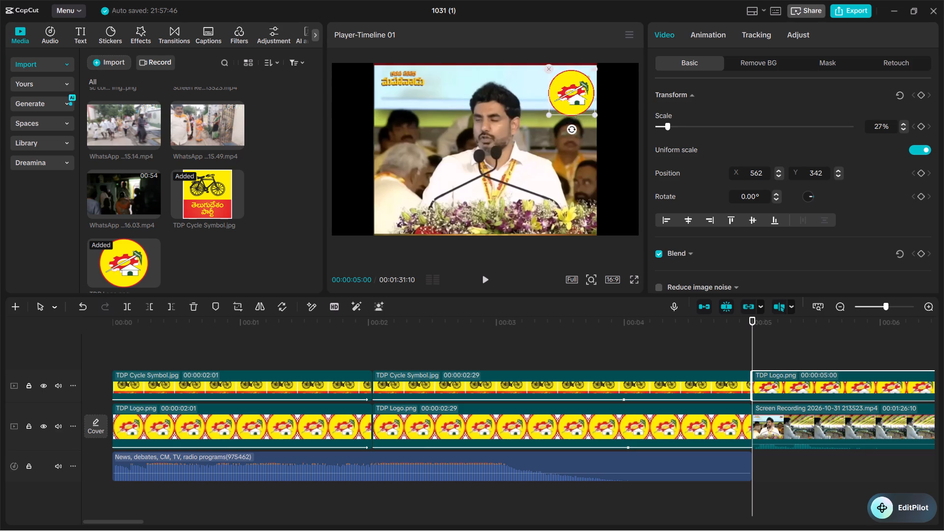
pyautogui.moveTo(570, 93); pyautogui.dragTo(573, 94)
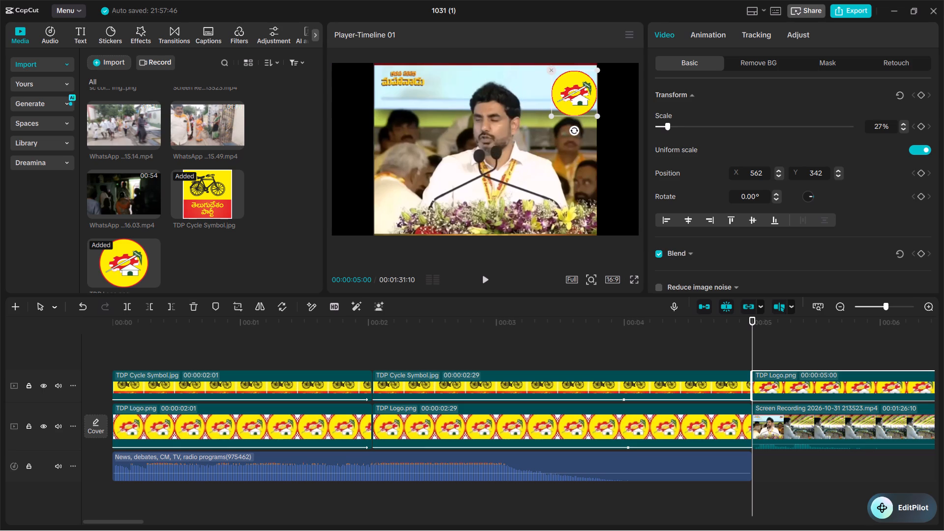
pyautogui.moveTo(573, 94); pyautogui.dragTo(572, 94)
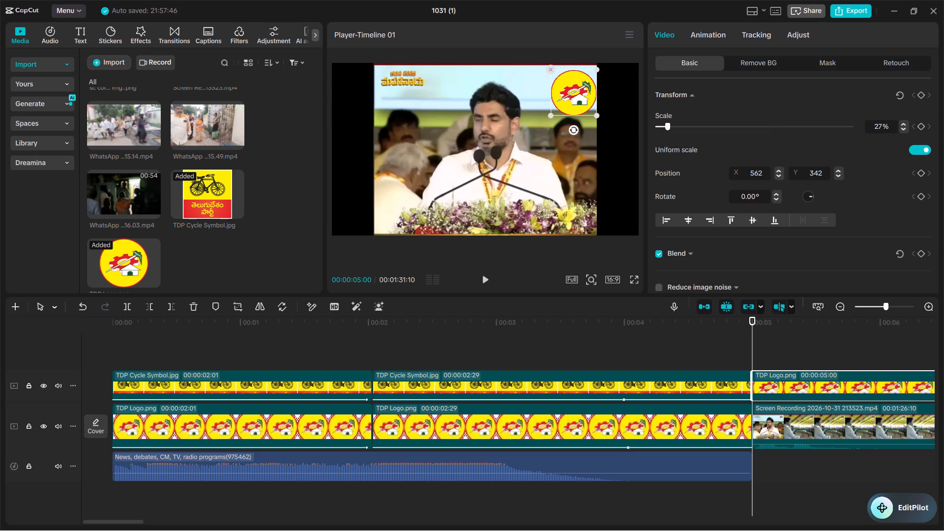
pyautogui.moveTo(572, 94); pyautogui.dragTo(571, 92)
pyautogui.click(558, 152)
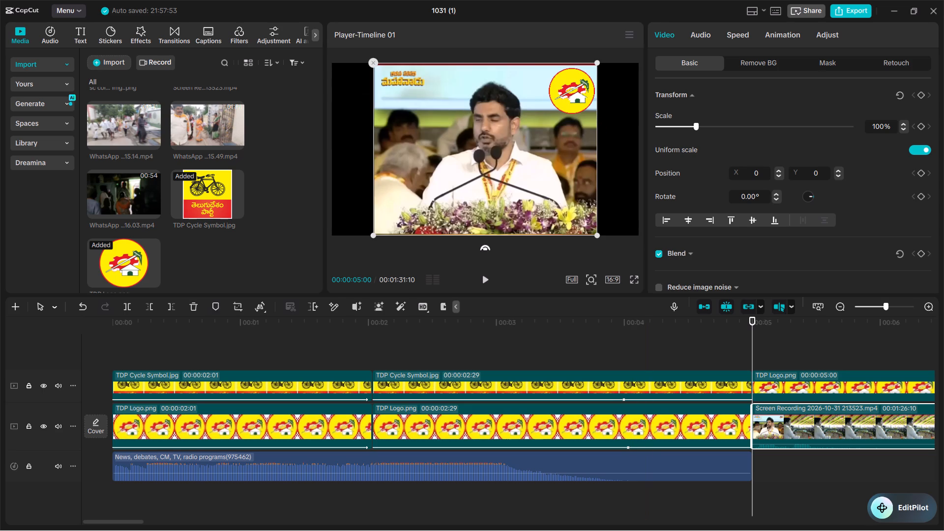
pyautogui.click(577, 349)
# Play and replay the start of the Screen Recording clip, around 6 to 7 s, to examine where the footage should be cut.
pyautogui.click(486, 276)
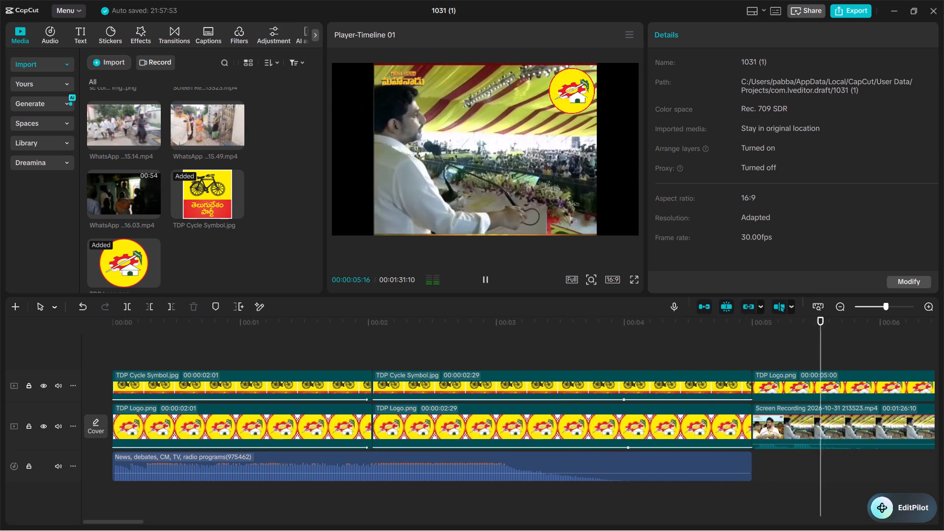
pyautogui.click(486, 276)
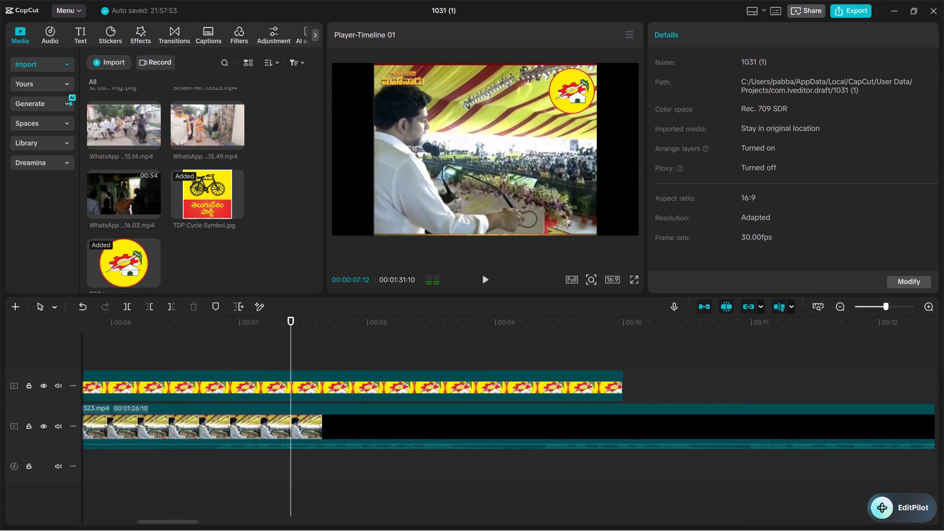
pyautogui.doubleClick(486, 276)
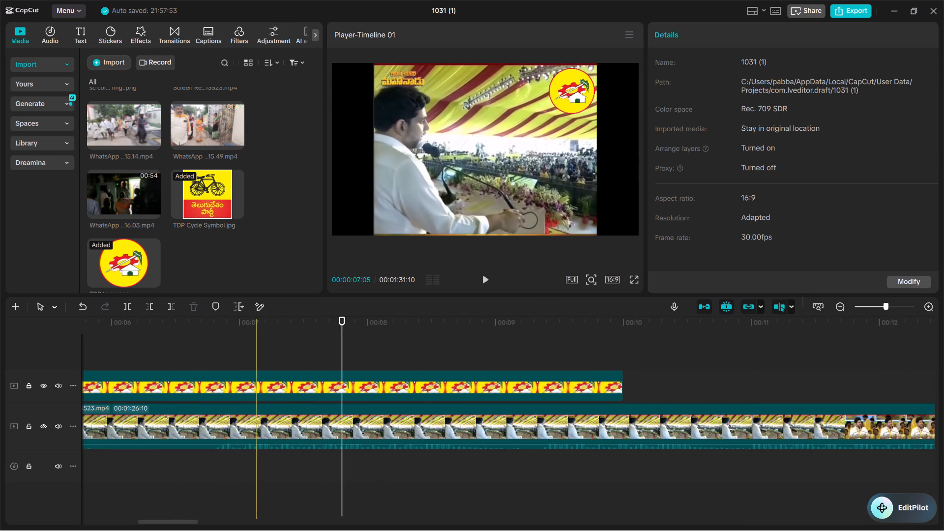
pyautogui.click(185, 353)
pyautogui.click(485, 276)
pyautogui.click(485, 276)
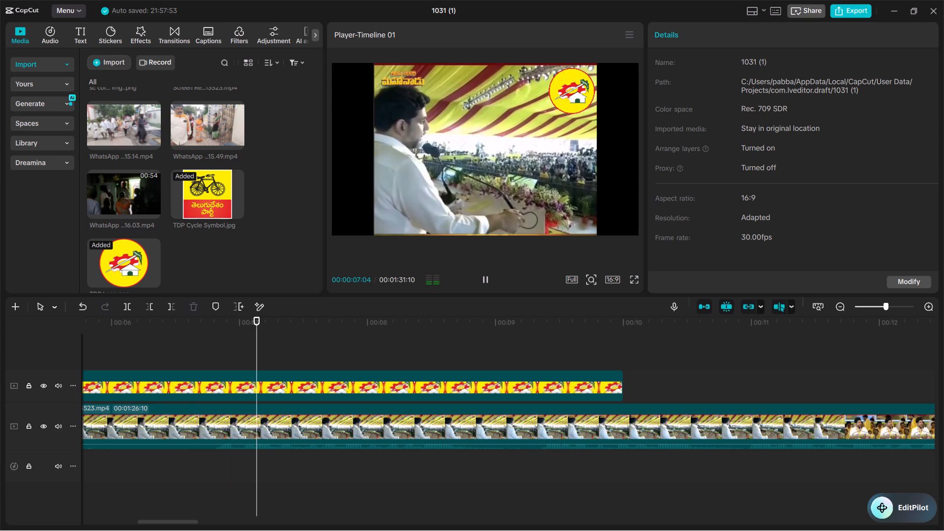
pyautogui.tripleClick(927, 307)
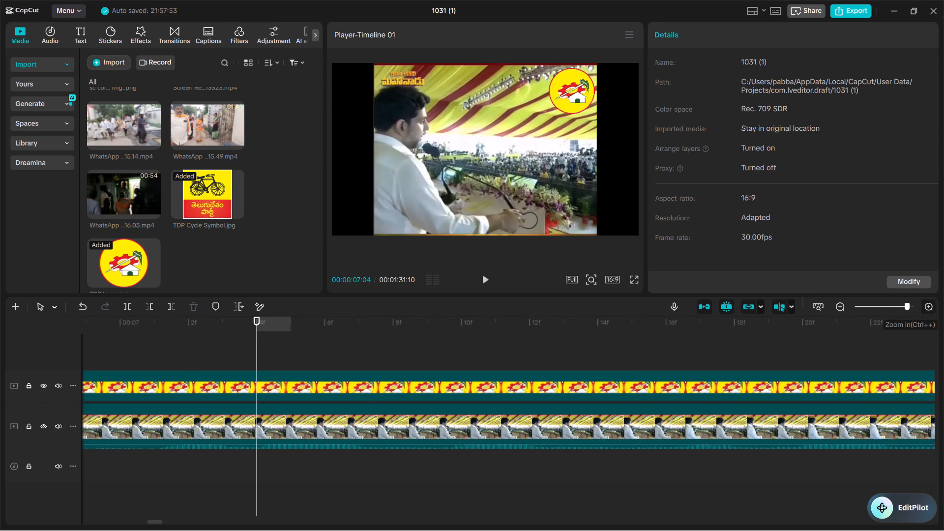
pyautogui.click(95, 351)
pyautogui.click(483, 277)
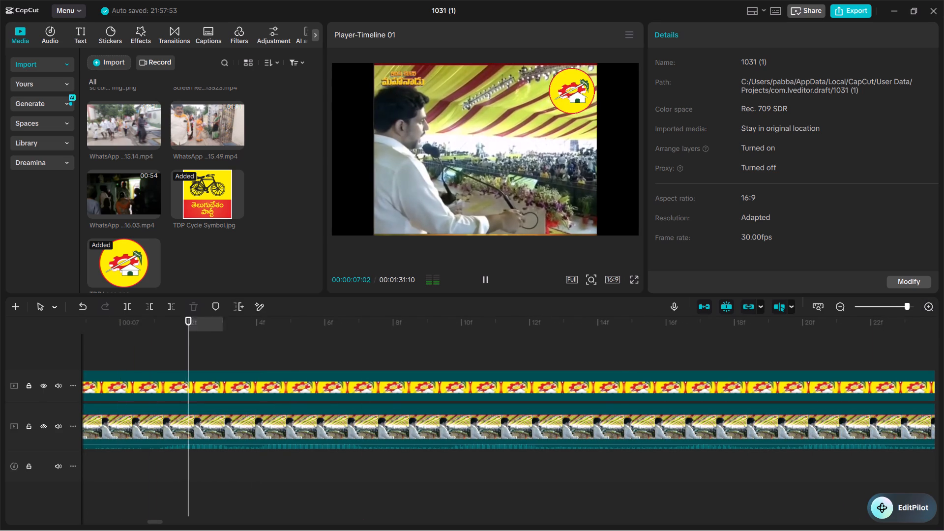
pyautogui.click(482, 277)
pyautogui.click(121, 333)
pyautogui.moveTo(120, 334); pyautogui.dragTo(69, 332)
pyautogui.click(242, 338)
pyautogui.click(487, 276)
pyautogui.click(487, 276)
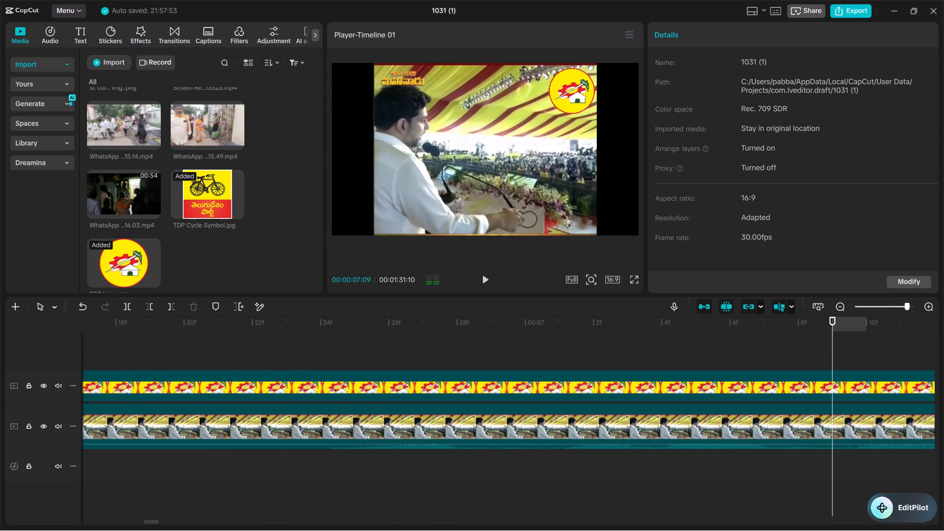
pyautogui.click(317, 351)
pyautogui.click(489, 278)
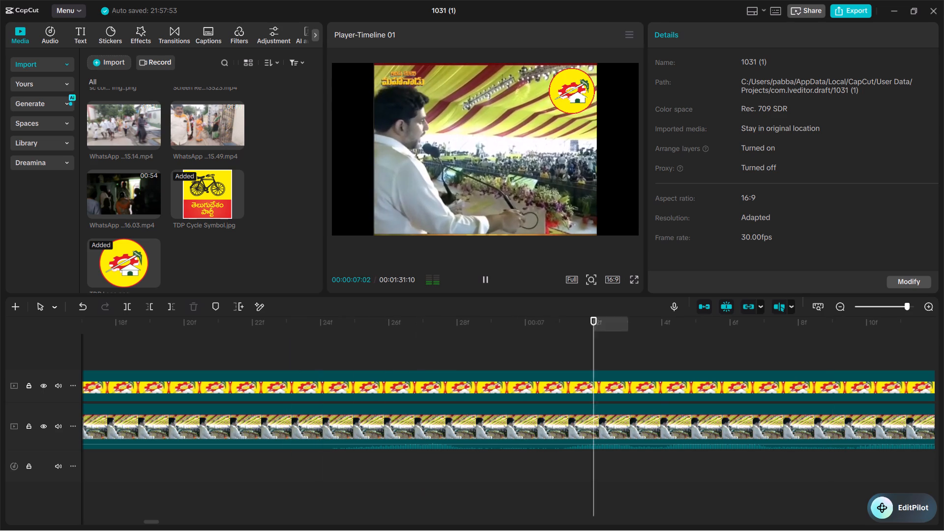
pyautogui.click(489, 278)
pyautogui.click(260, 348)
pyautogui.click(487, 277)
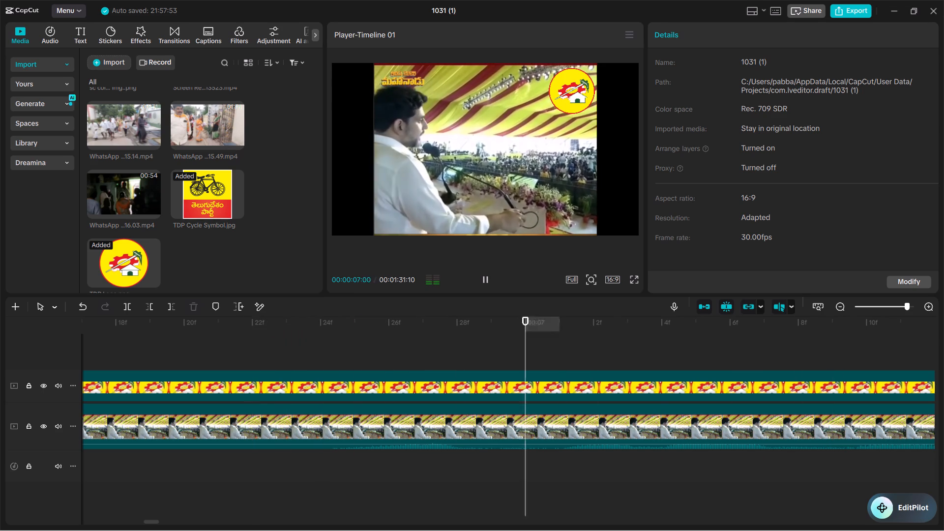
pyautogui.click(487, 277)
pyautogui.click(187, 342)
pyautogui.click(486, 284)
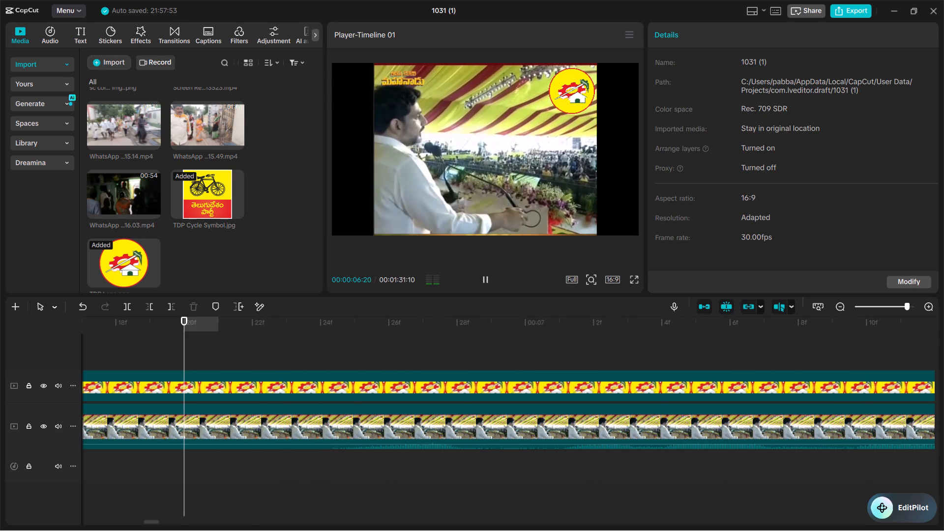
pyautogui.click(485, 281)
# Split the Screen Recording clip at 00:00:06:18 and cut out its opening part, then fit the whole timeline in view.
pyautogui.click(125, 353)
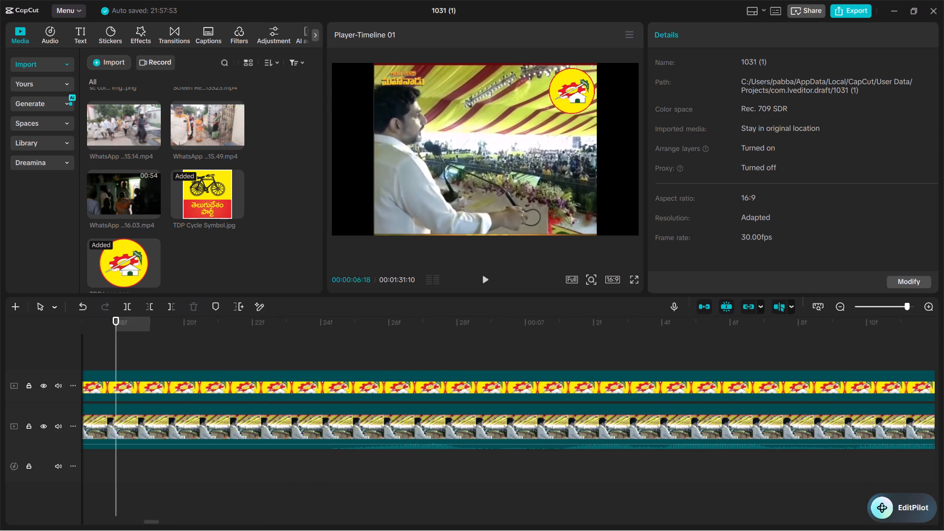
pyautogui.click(489, 279)
pyautogui.click(489, 279)
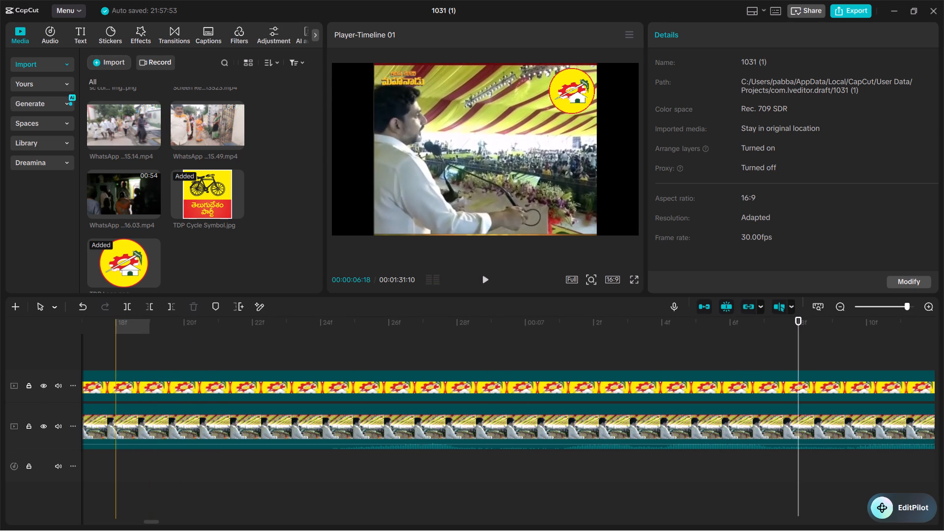
pyautogui.click(118, 348)
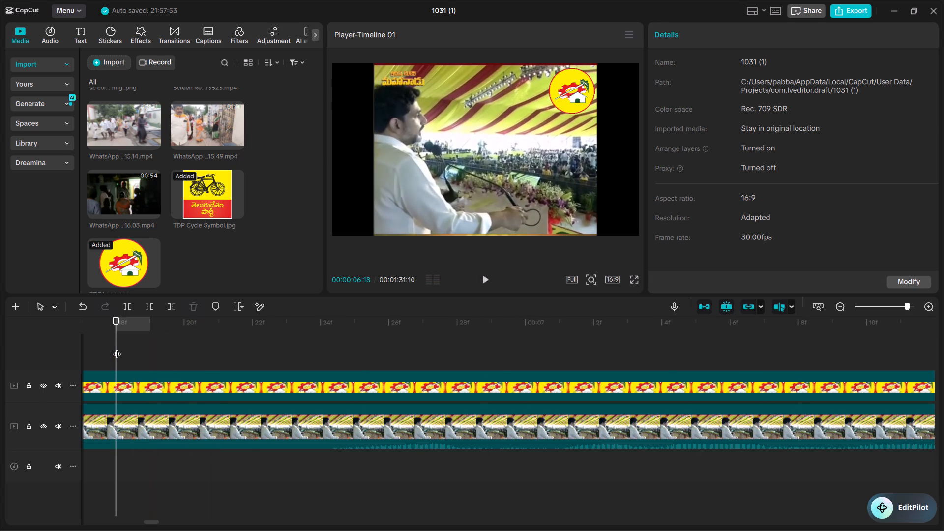
pyautogui.click(104, 418)
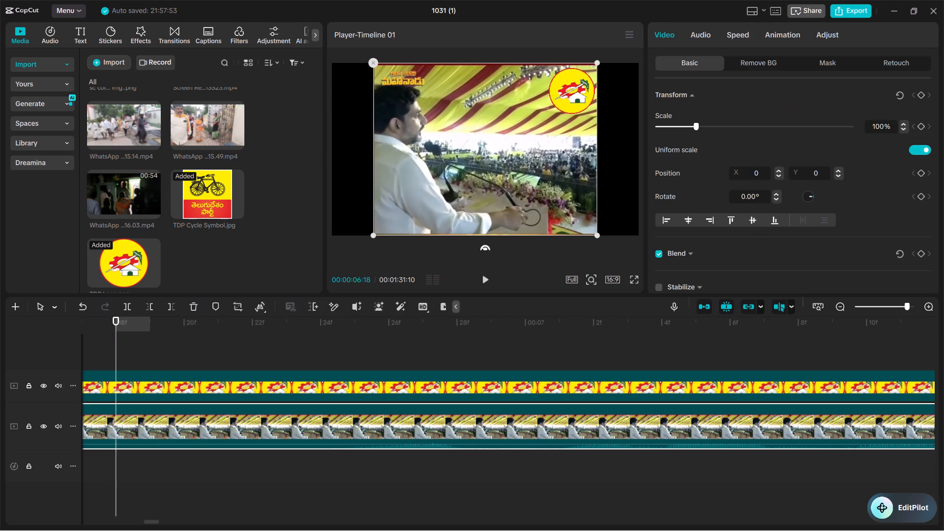
pyautogui.click(131, 305)
pyautogui.rightClick(87, 425)
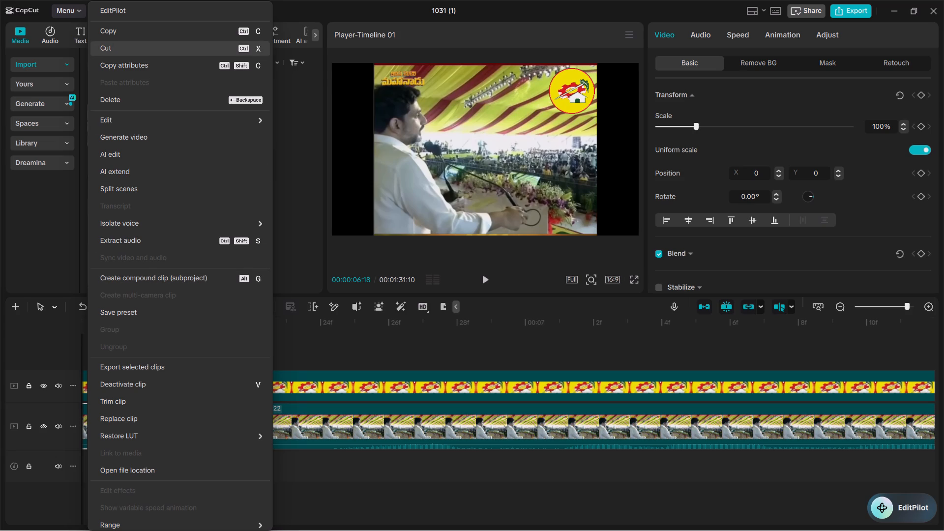
pyautogui.click(142, 46)
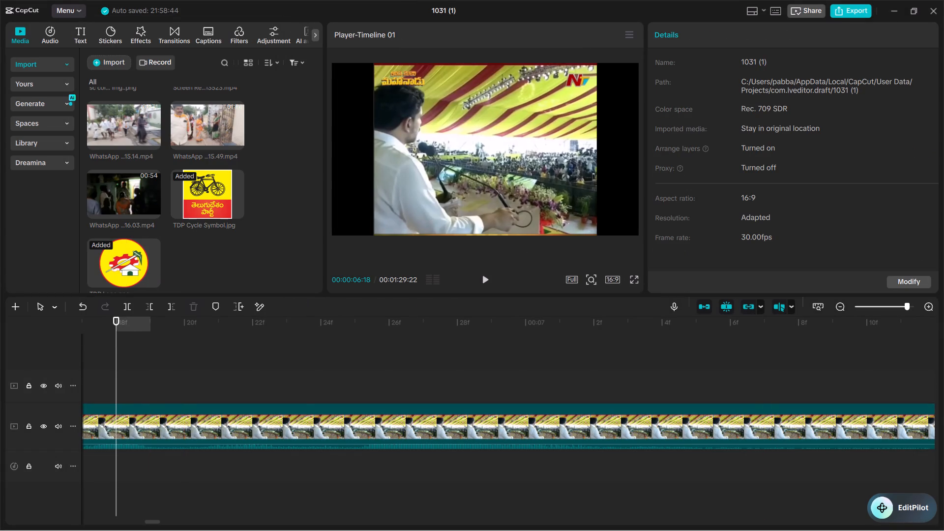
pyautogui.click(817, 303)
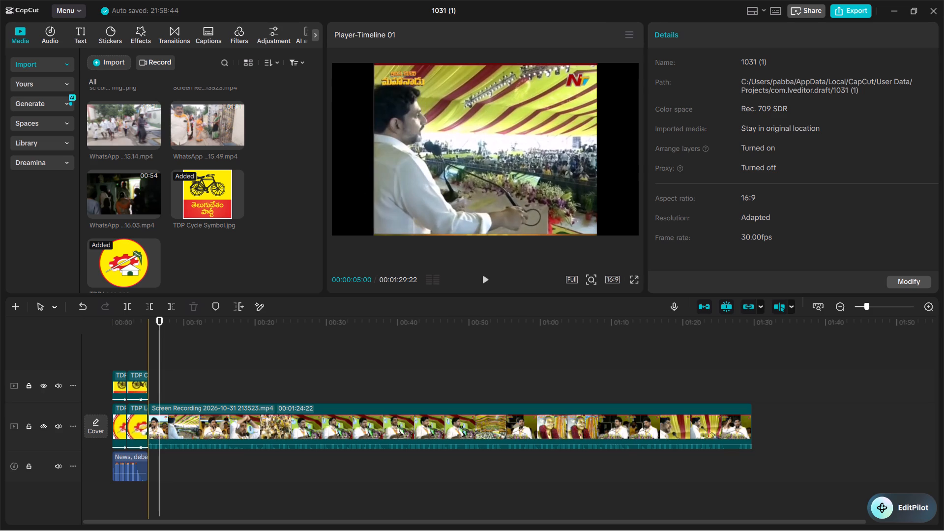
# Add TDP Cycle Symbol.jpg as an overlay on the track above the Screen Recording clip, aligned to start with it.
pyautogui.click(148, 353)
pyautogui.click(483, 281)
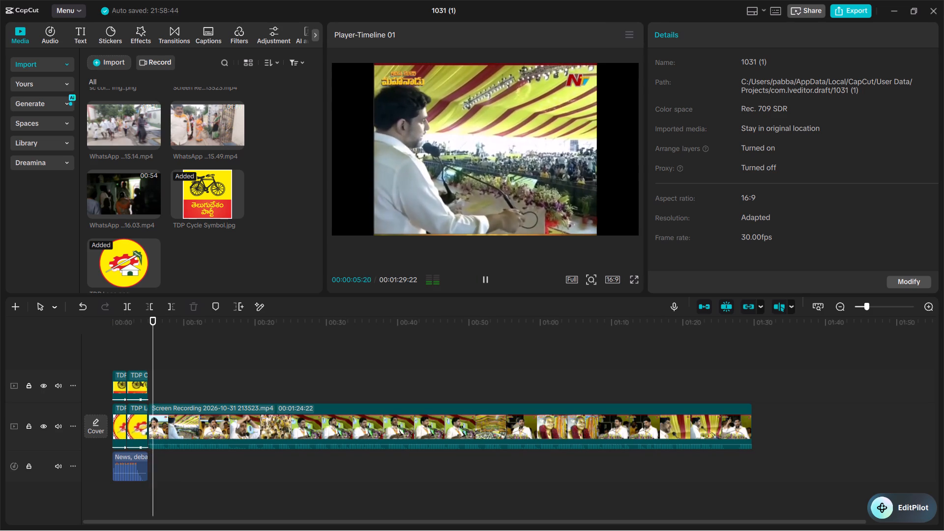
pyautogui.click(483, 281)
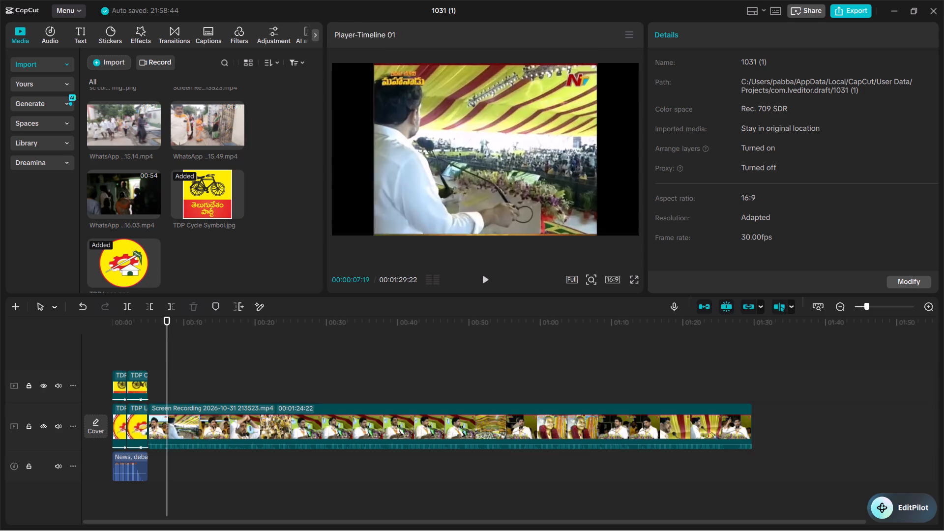
pyautogui.click(237, 210)
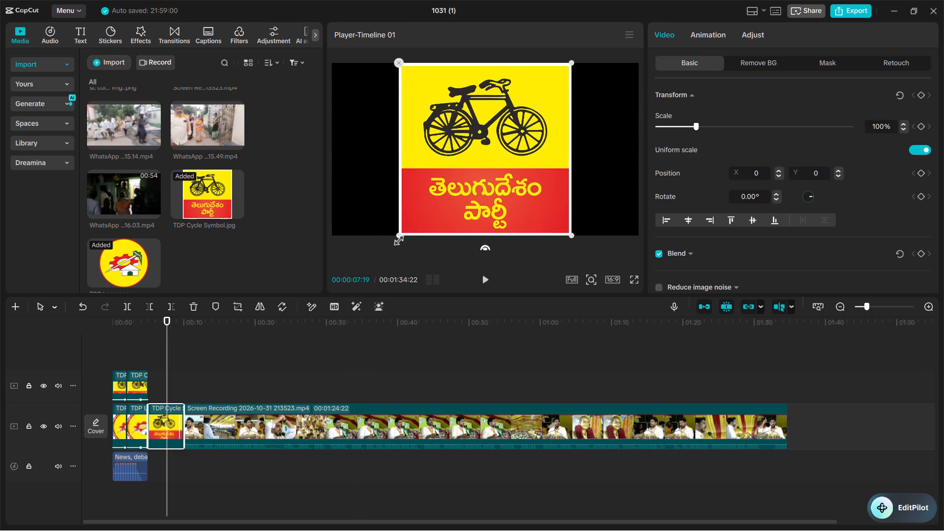
pyautogui.moveTo(171, 421); pyautogui.dragTo(180, 378)
pyautogui.moveTo(178, 385); pyautogui.dragTo(164, 386)
pyautogui.moveTo(166, 381); pyautogui.dragTo(172, 395)
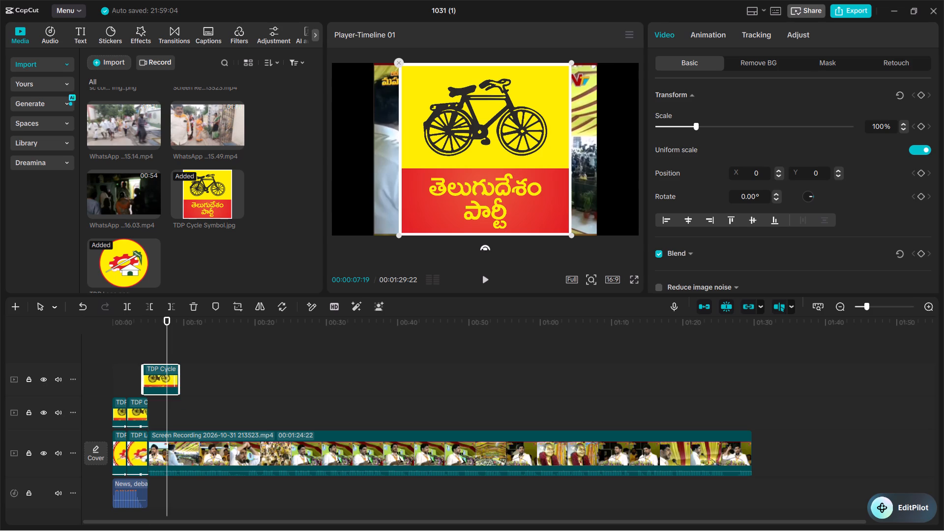
pyautogui.moveTo(172, 395); pyautogui.dragTo(176, 413)
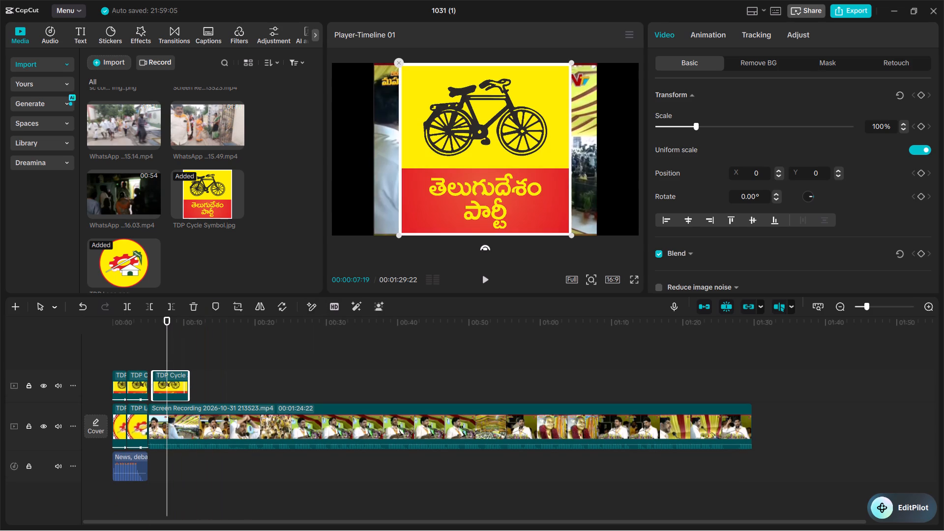
pyautogui.moveTo(167, 382); pyautogui.dragTo(162, 382)
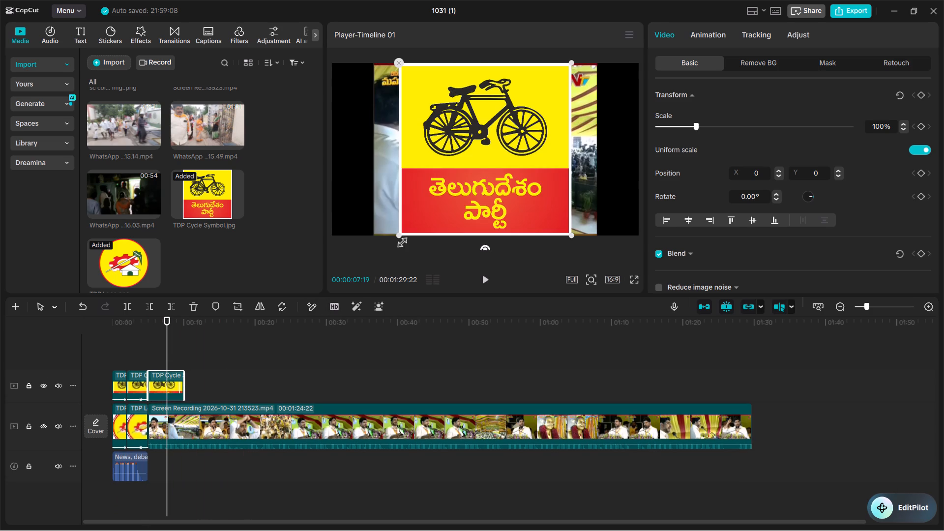
# Scale the TDP Cycle Symbol overlay to about 30%, place it over the frame's top-right channel logo, and check the placement full screen.
pyautogui.moveTo(396, 235); pyautogui.dragTo(461, 145)
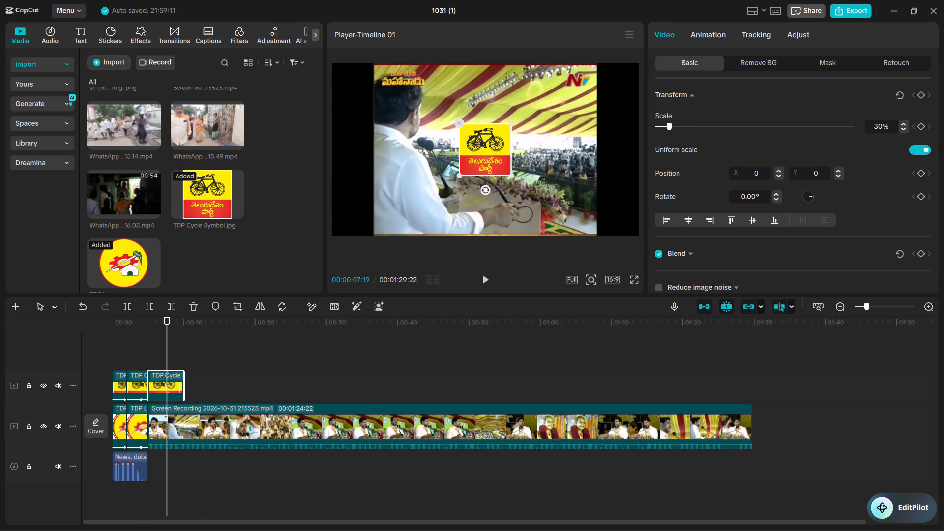
pyautogui.moveTo(480, 156); pyautogui.dragTo(566, 95)
pyautogui.click(617, 166)
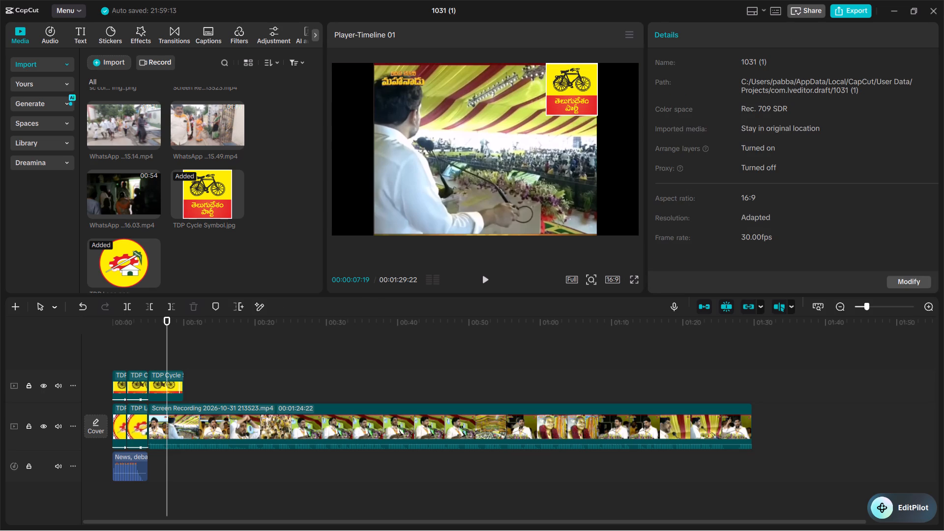
pyautogui.click(482, 279)
pyautogui.click(483, 279)
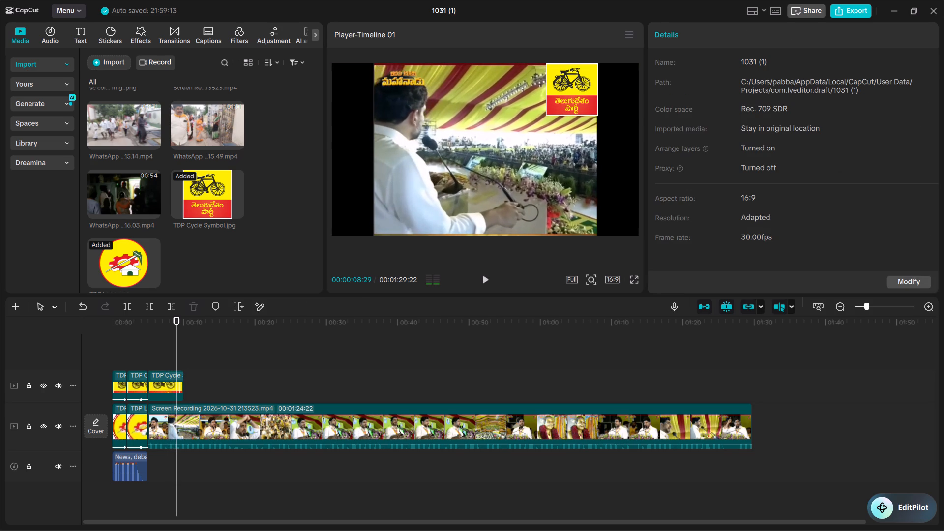
pyautogui.click(571, 100)
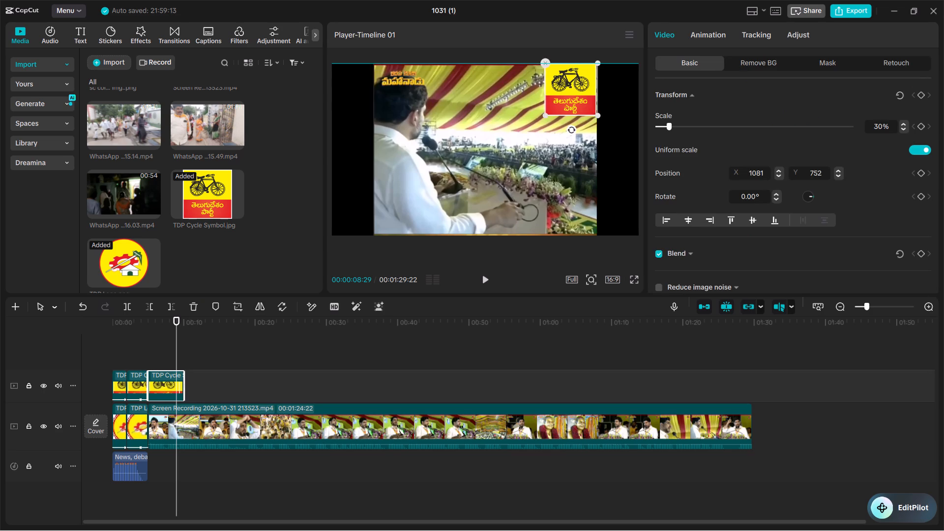
pyautogui.click(601, 141)
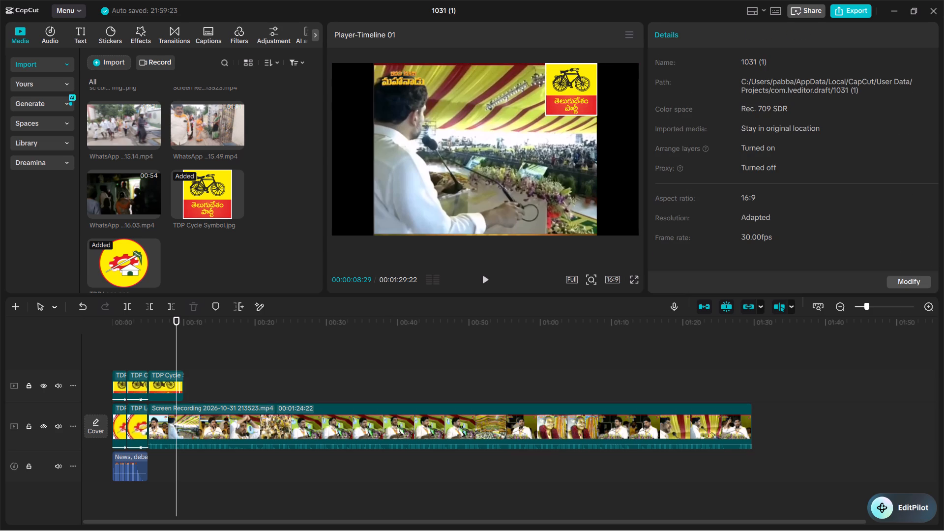
pyautogui.click(636, 279)
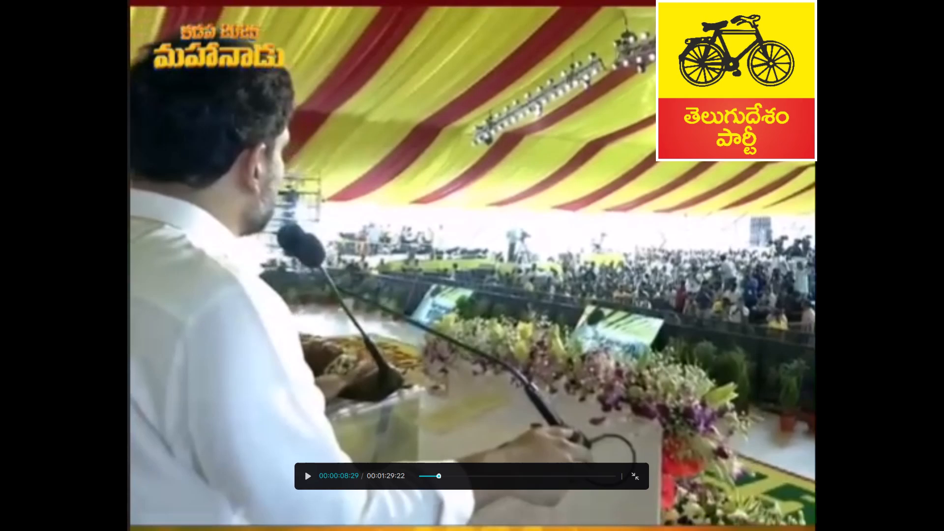
pyautogui.click(714, 106)
pyautogui.moveTo(714, 106); pyautogui.dragTo(703, 104)
pyautogui.click(640, 472)
# Reduce the TDP Cycle Symbol overlay to about 22%, fit it into the frame's top-right corner near X 1154, Y 838, and check it full screen.
pyautogui.click(573, 88)
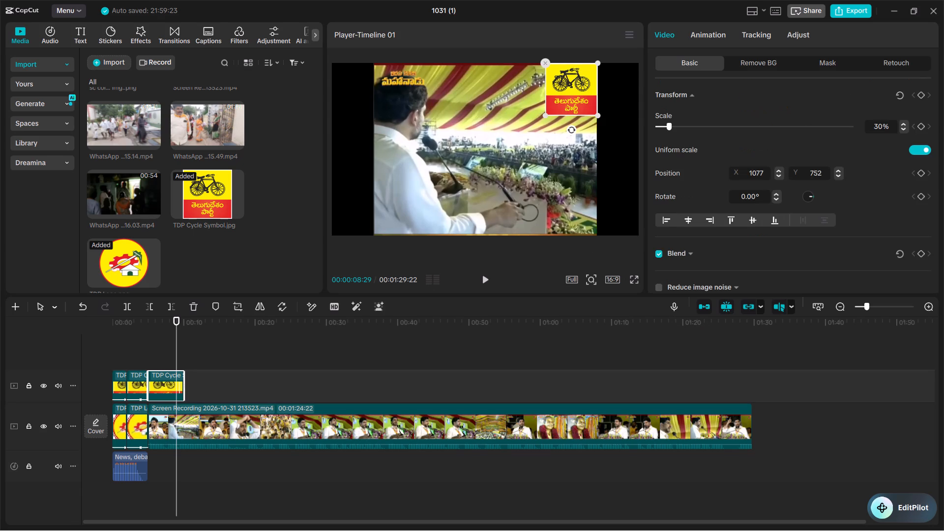
pyautogui.click(572, 88)
pyautogui.moveTo(544, 115); pyautogui.dragTo(547, 108)
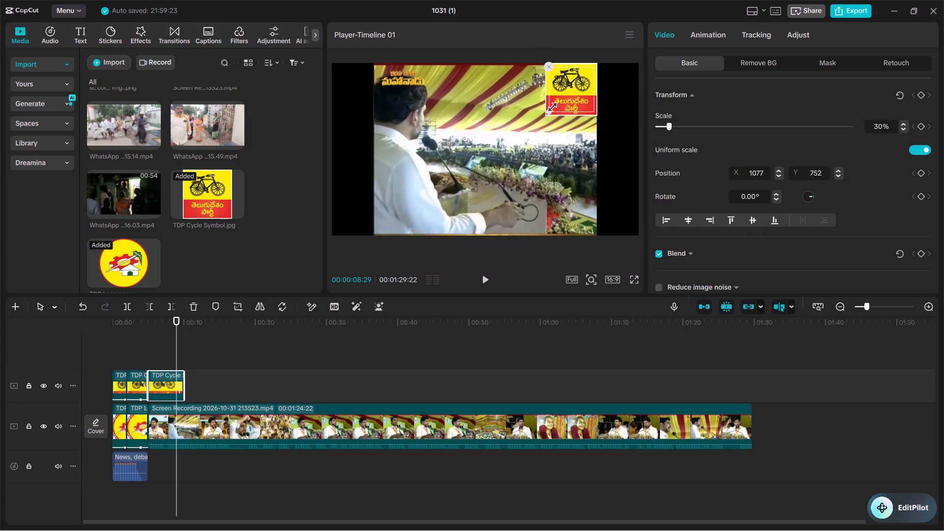
pyautogui.moveTo(547, 108); pyautogui.dragTo(551, 104)
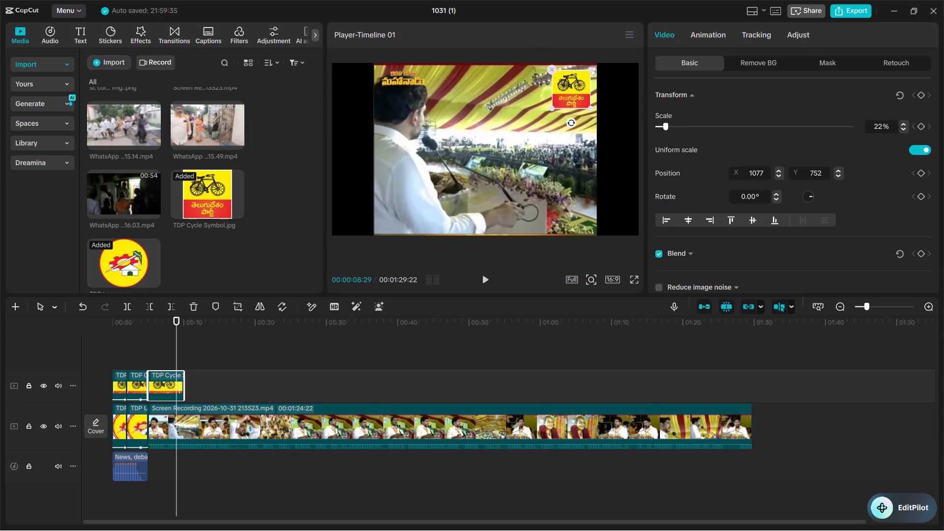
pyautogui.moveTo(563, 92); pyautogui.dragTo(568, 90)
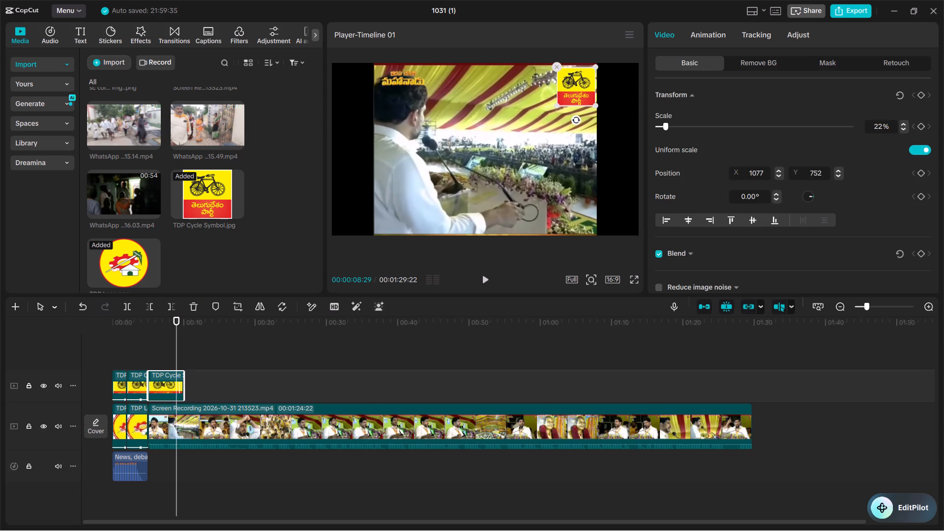
pyautogui.moveTo(568, 90); pyautogui.dragTo(569, 89)
pyautogui.click(485, 130)
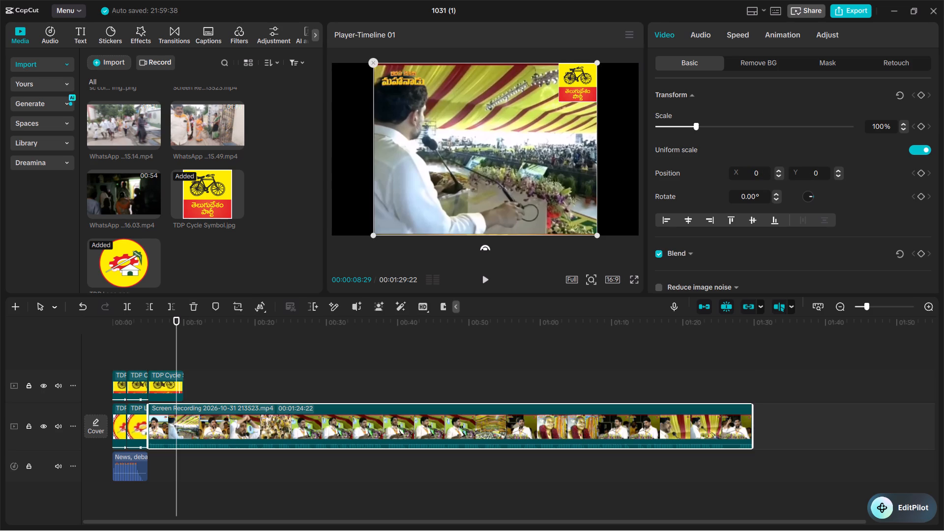
pyautogui.click(632, 277)
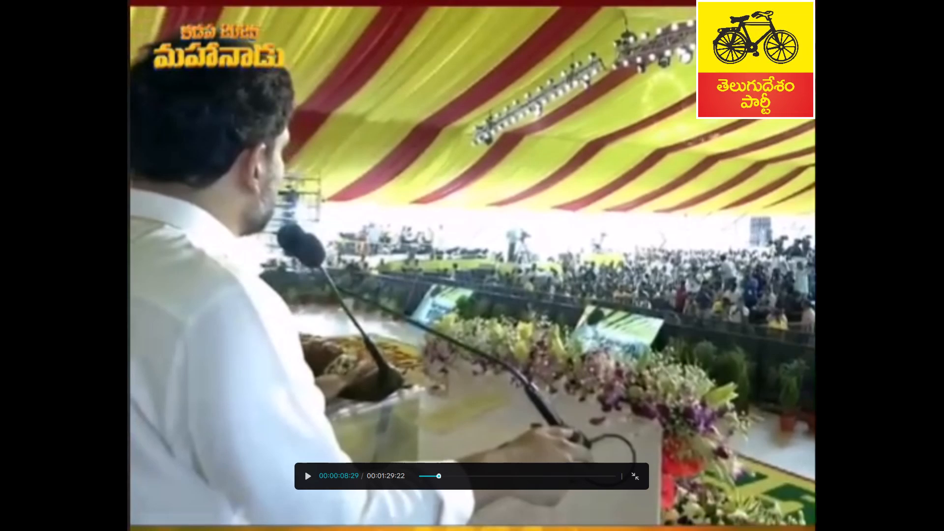
pyautogui.click(633, 473)
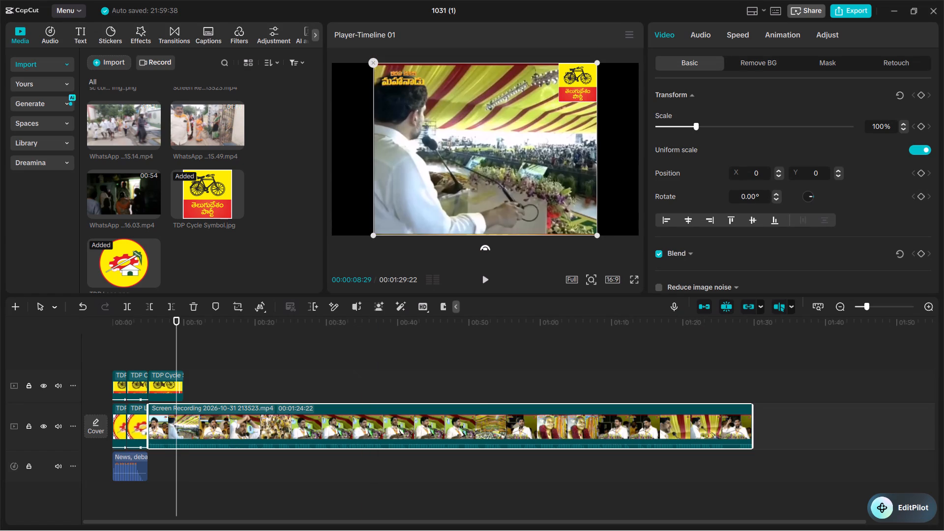
# Extend the TDP Cycle Symbol overlay so it ends together with the Screen Recording clip.
pyautogui.click(484, 274)
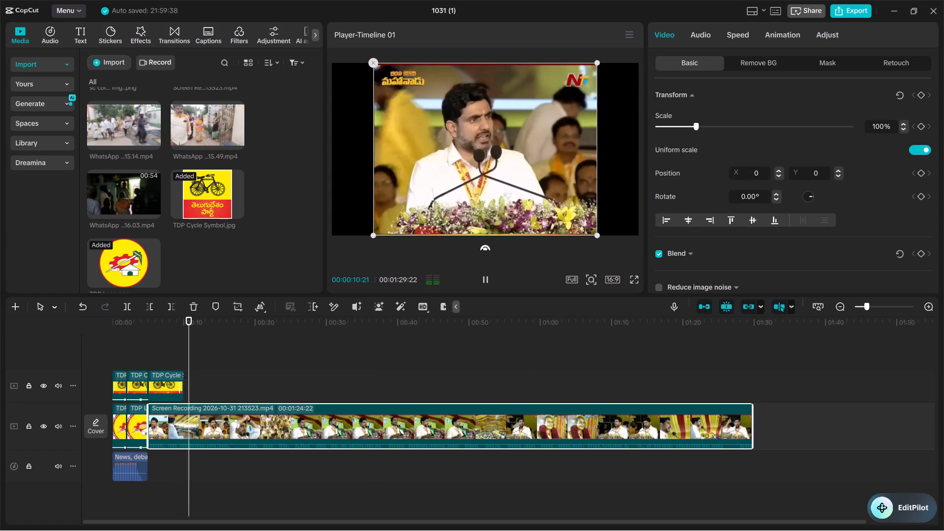
pyautogui.click(484, 274)
pyautogui.moveTo(183, 385); pyautogui.dragTo(193, 386)
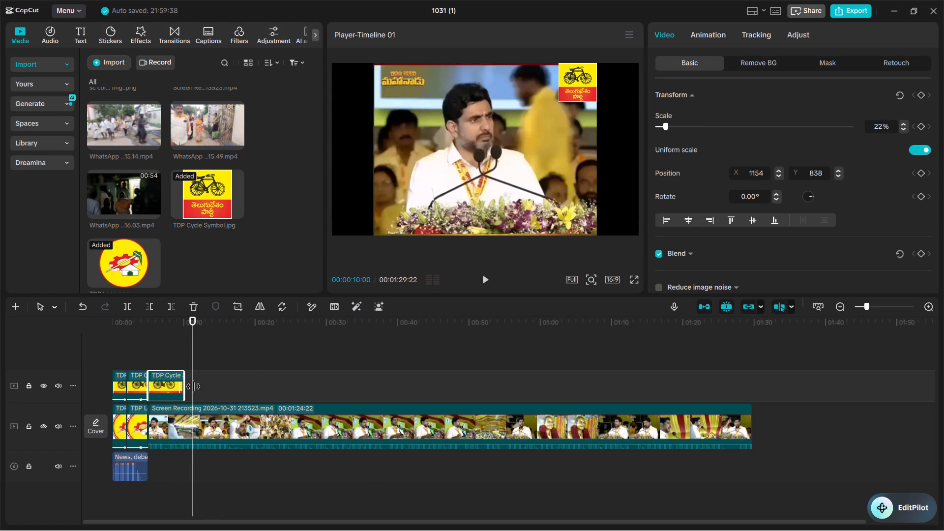
pyautogui.moveTo(193, 386); pyautogui.dragTo(748, 399)
# Play the speech footage to find a cut point and split the Screen Recording clip at 00:00:16:24.
pyautogui.click(483, 276)
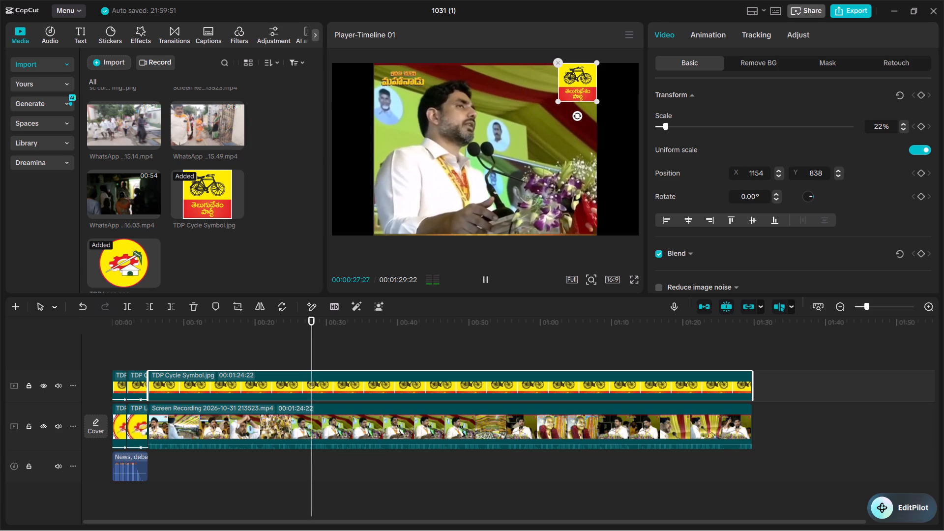
pyautogui.click(483, 276)
pyautogui.click(214, 334)
pyautogui.click(485, 281)
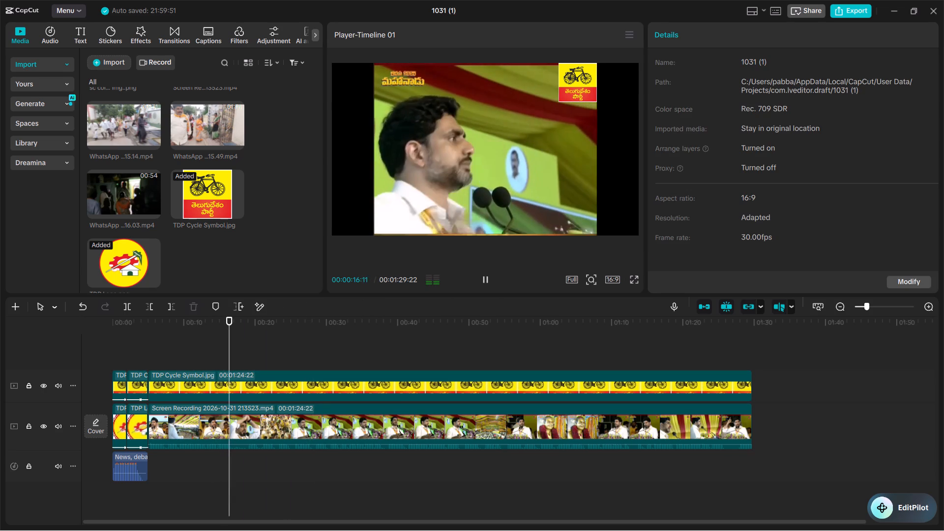
pyautogui.click(484, 282)
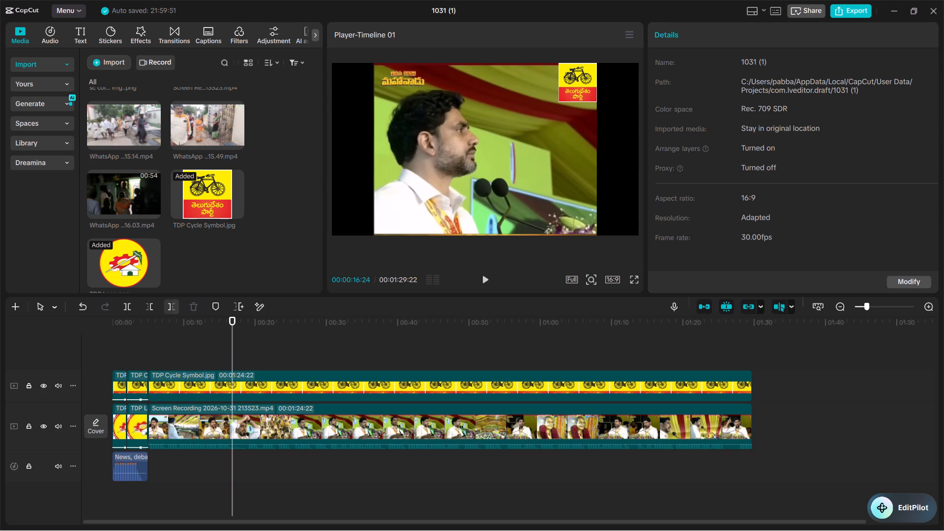
pyautogui.click(132, 308)
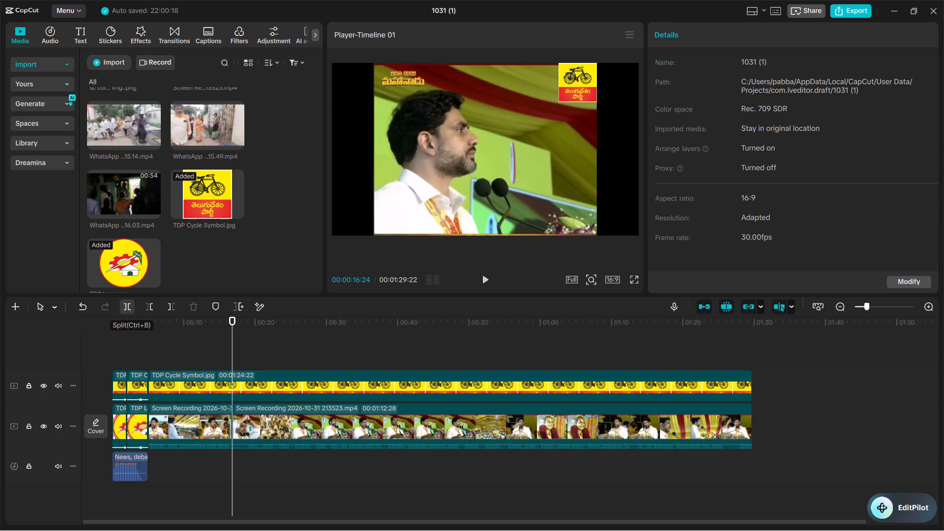
# Play the remaining speech footage to find the next cut point and split the Screen Recording clip at 00:00:48:29.
pyautogui.click(489, 279)
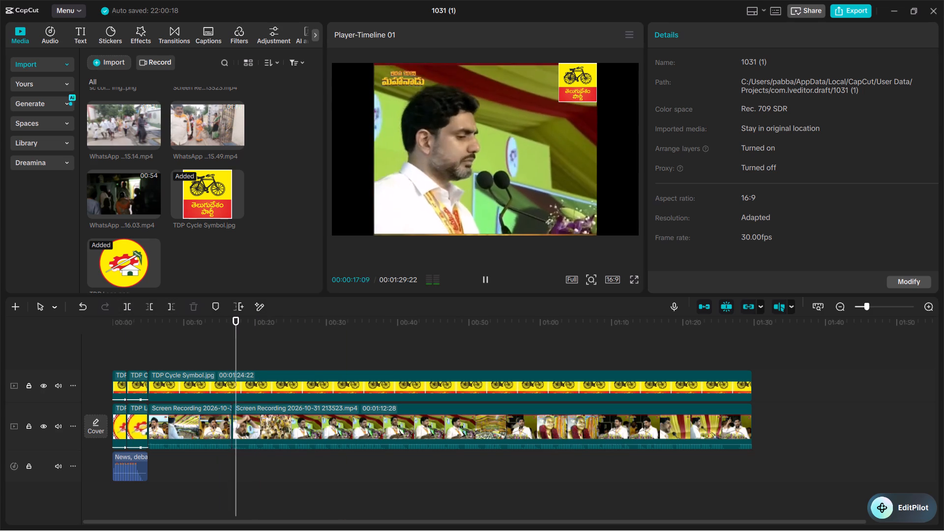
pyautogui.click(313, 354)
pyautogui.click(489, 286)
pyautogui.click(487, 283)
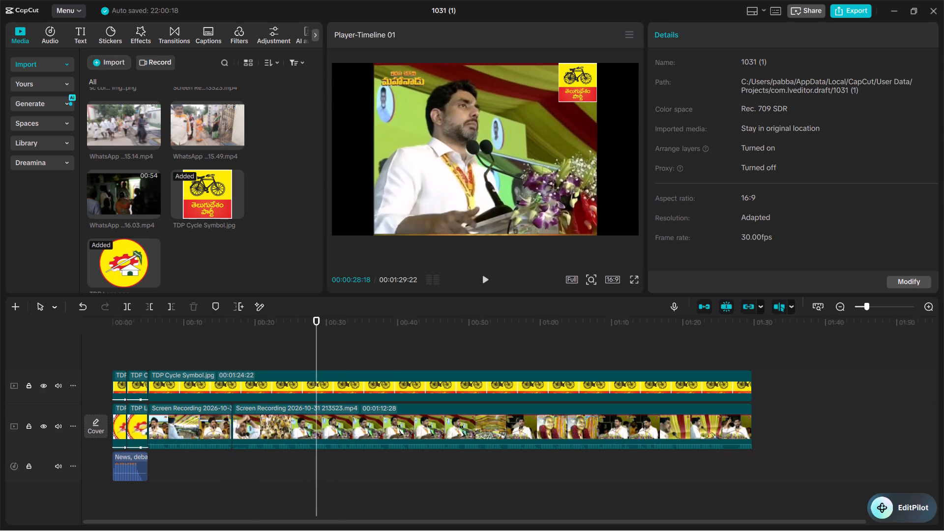
pyautogui.click(485, 278)
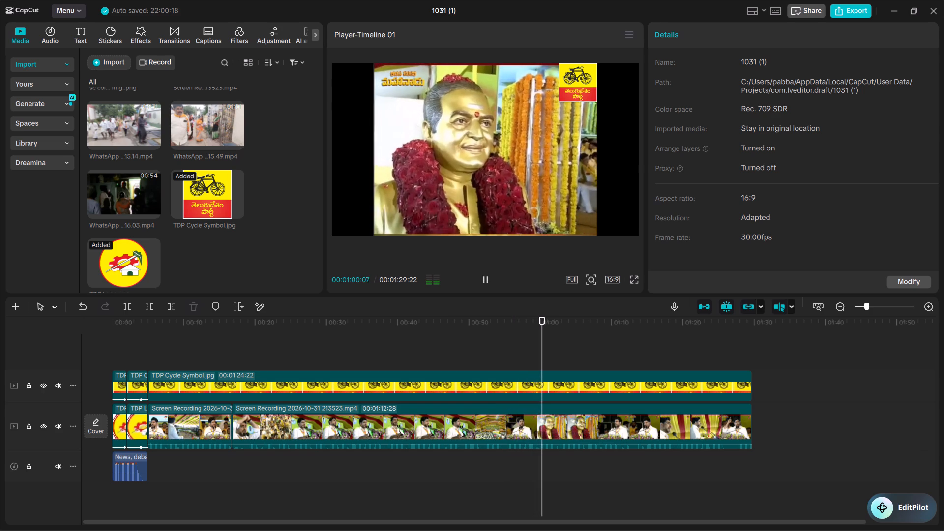
pyautogui.click(487, 274)
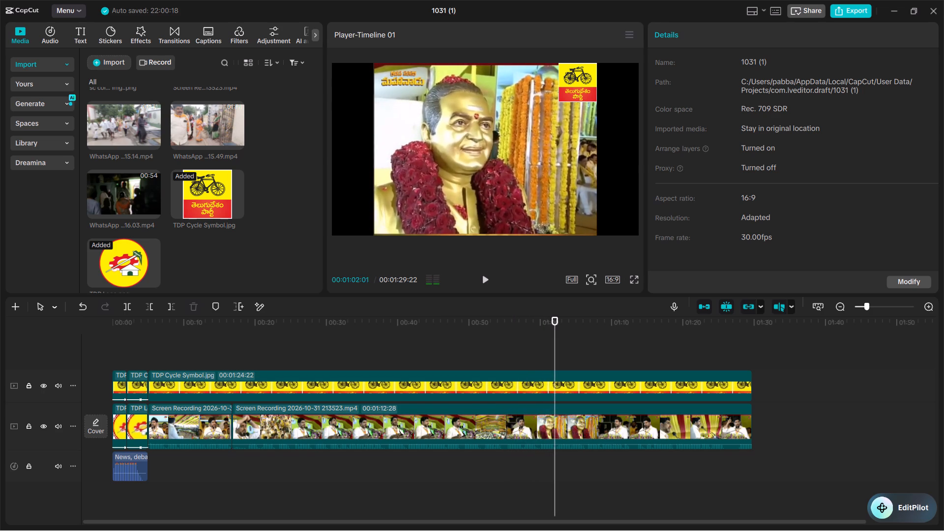
pyautogui.click(449, 354)
pyautogui.click(484, 276)
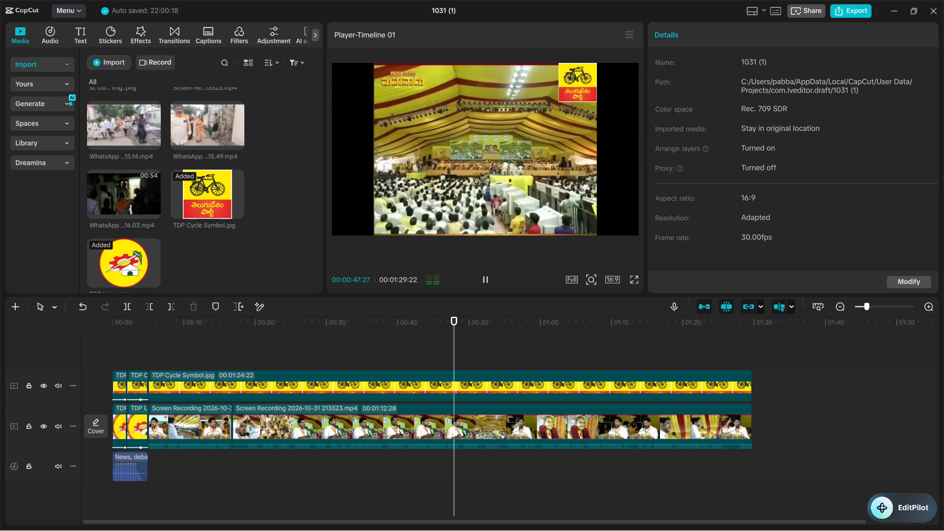
pyautogui.click(484, 276)
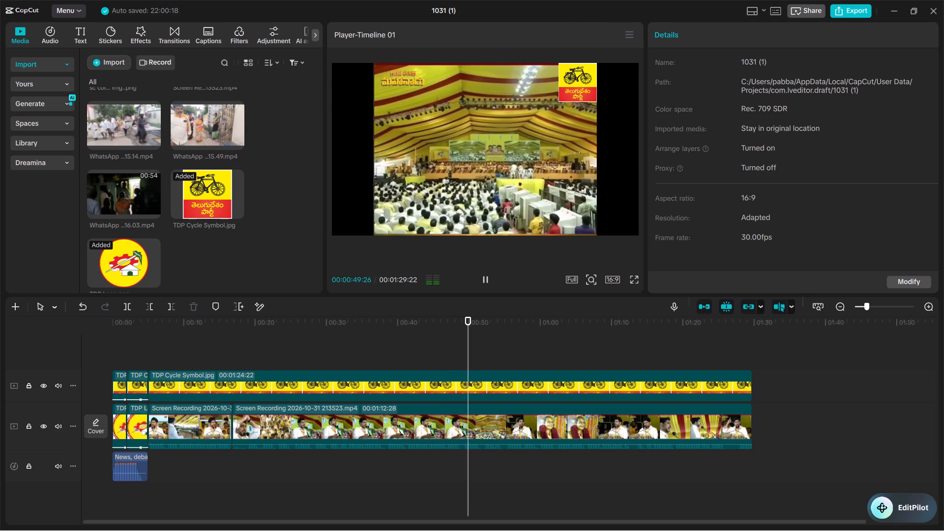
pyautogui.click(929, 308)
pyautogui.click(426, 346)
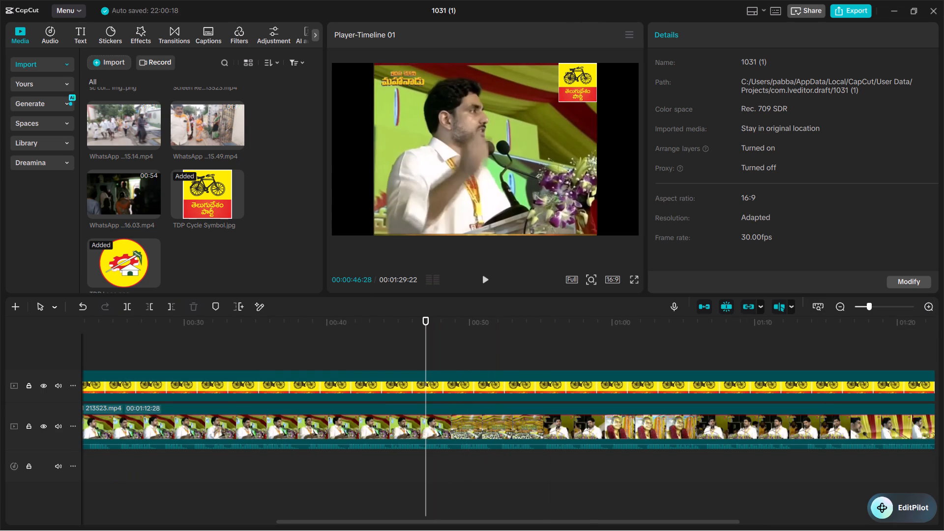
pyautogui.click(482, 281)
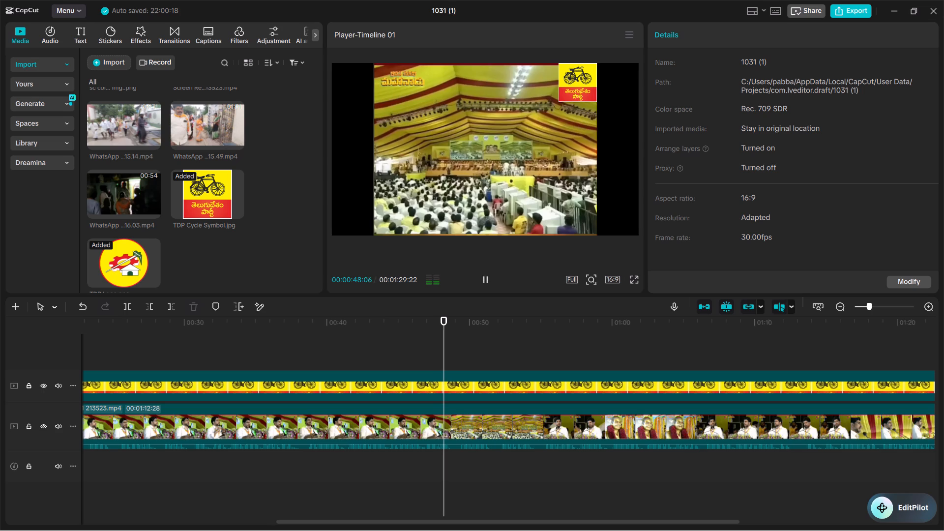
pyautogui.click(484, 278)
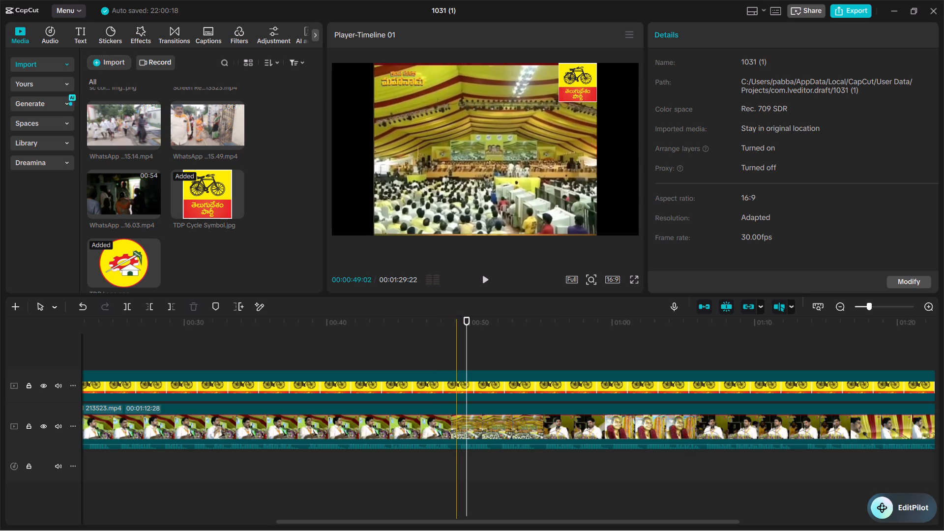
pyautogui.click(455, 329)
pyautogui.click(446, 408)
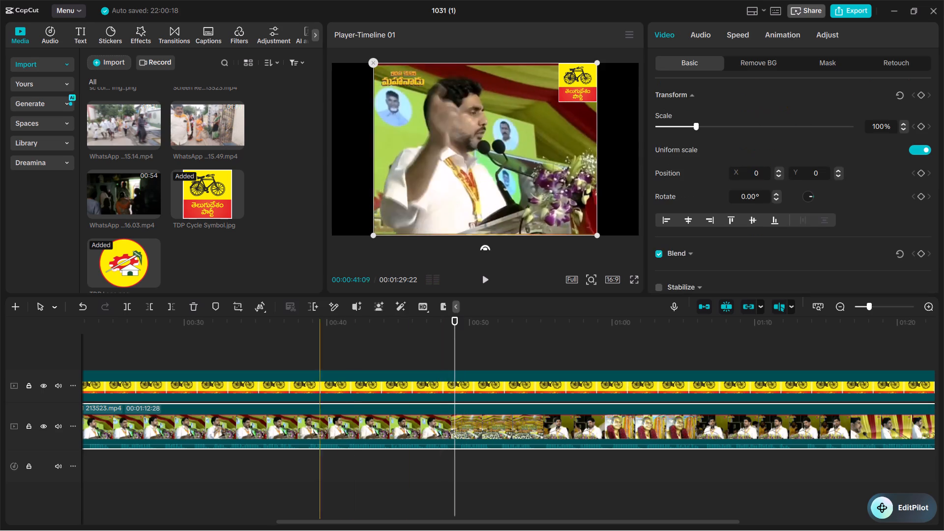
pyautogui.click(132, 305)
# Cut out the middle Screen Recording segment between 00:00:16:24 and 00:00:48:29, closing the gap.
pyautogui.click(214, 446)
pyautogui.rightClick(203, 424)
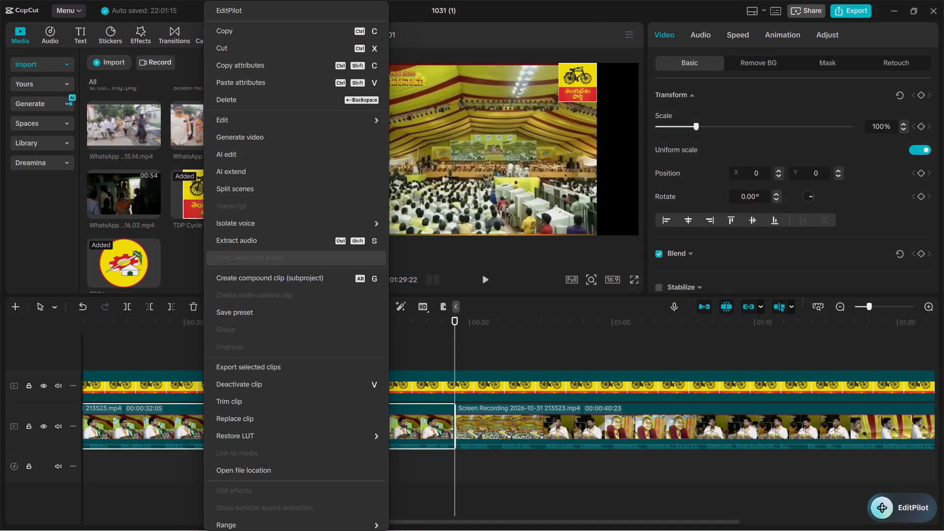
pyautogui.click(288, 50)
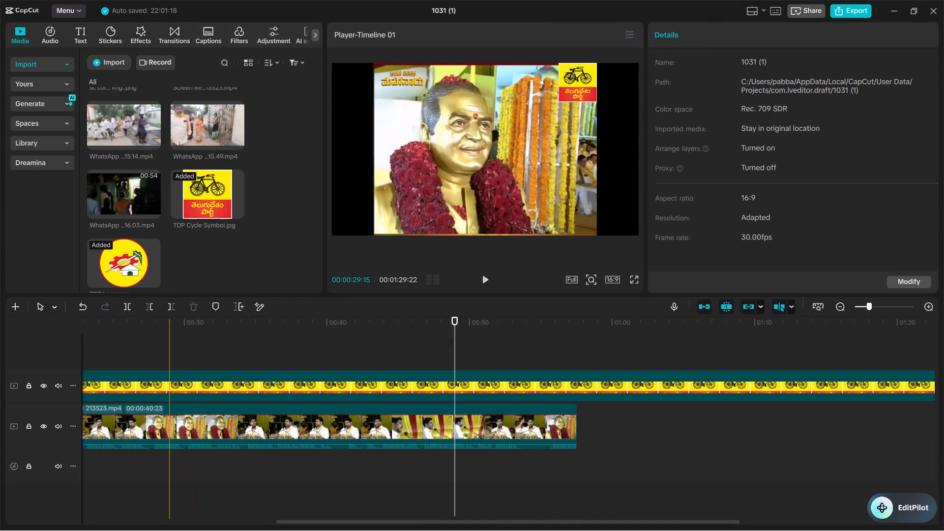
# Play across the new join, extend the end of the first speech segment to a duration of 00:00:12:05, and replay it.
pyautogui.click(165, 348)
pyautogui.moveTo(165, 348); pyautogui.dragTo(62, 344)
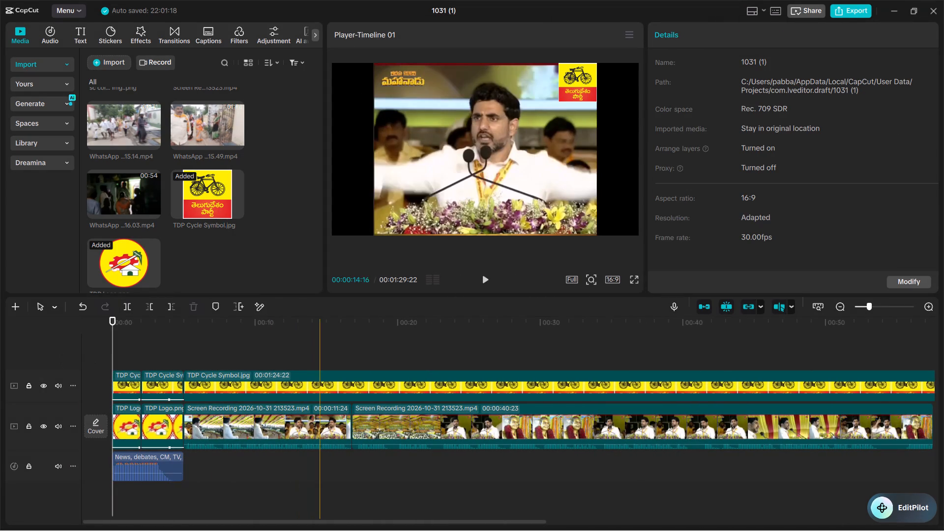
pyautogui.click(321, 341)
pyautogui.click(481, 279)
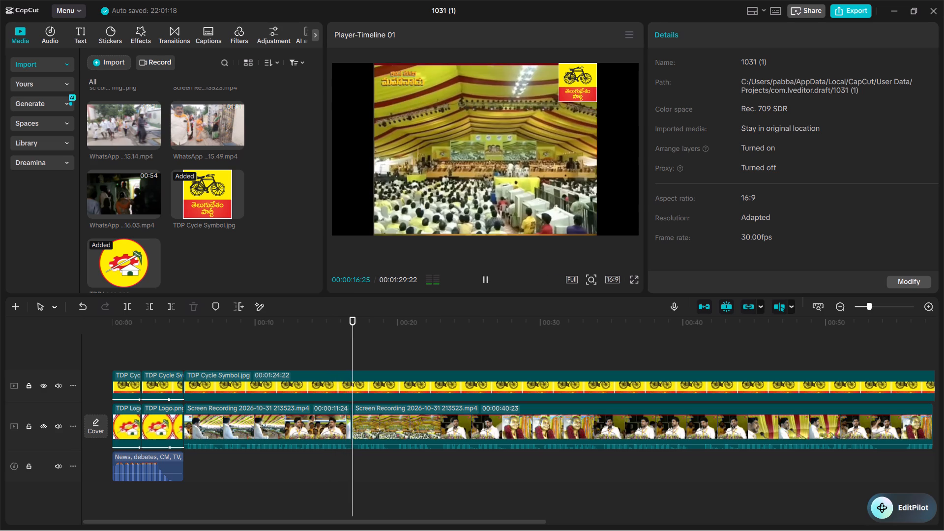
pyautogui.click(481, 279)
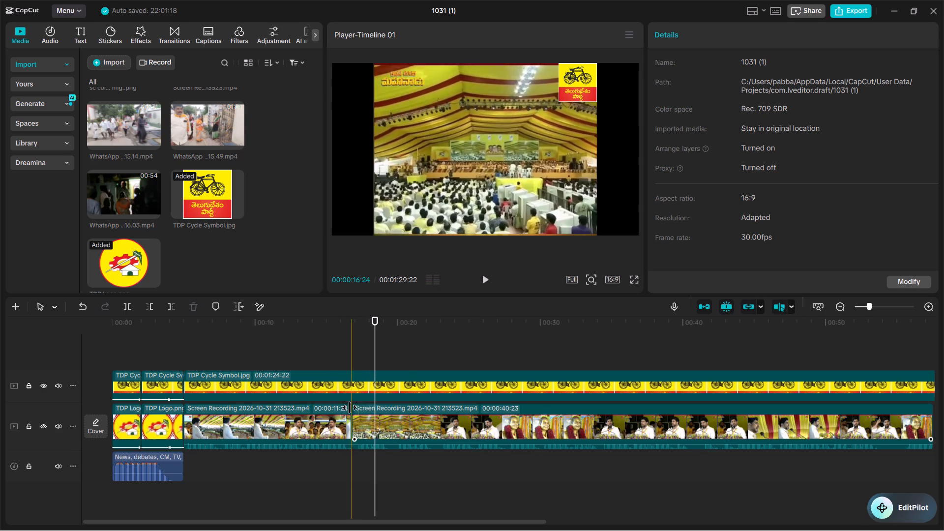
pyautogui.click(331, 417)
pyautogui.click(352, 417)
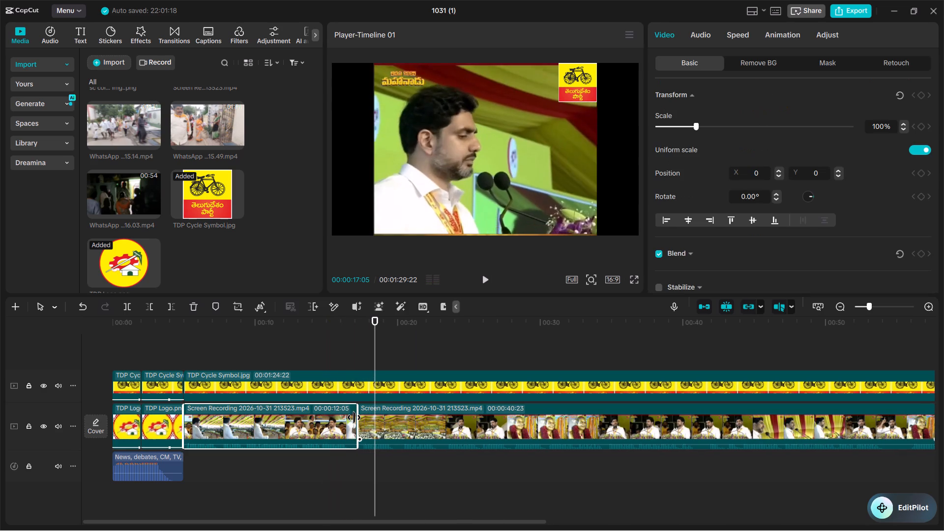
pyautogui.click(306, 359)
pyautogui.click(485, 279)
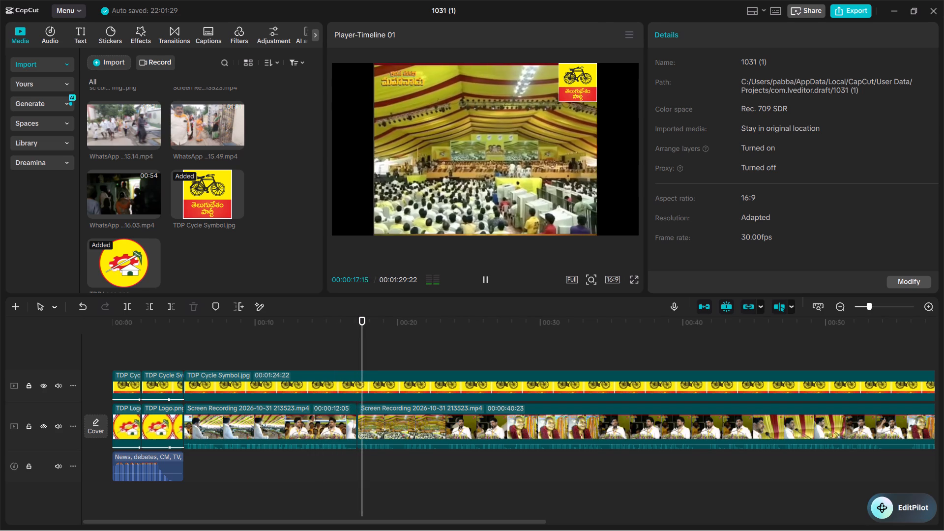
pyautogui.click(483, 273)
# Move the cut between the two speech segments later until the first lasts 00:00:13:01, checking playback across the join.
pyautogui.moveTo(356, 419); pyautogui.dragTo(363, 419)
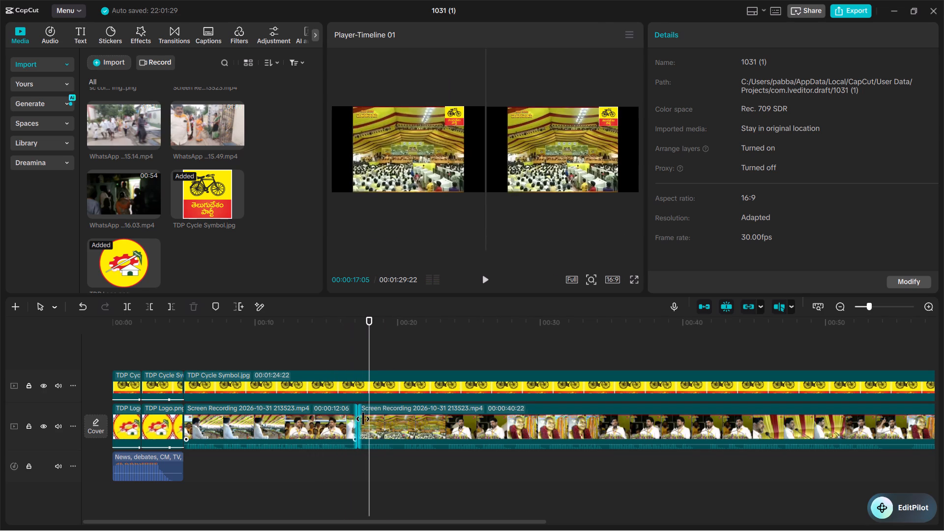
pyautogui.moveTo(363, 419); pyautogui.dragTo(363, 419)
pyautogui.click(331, 350)
pyautogui.click(492, 285)
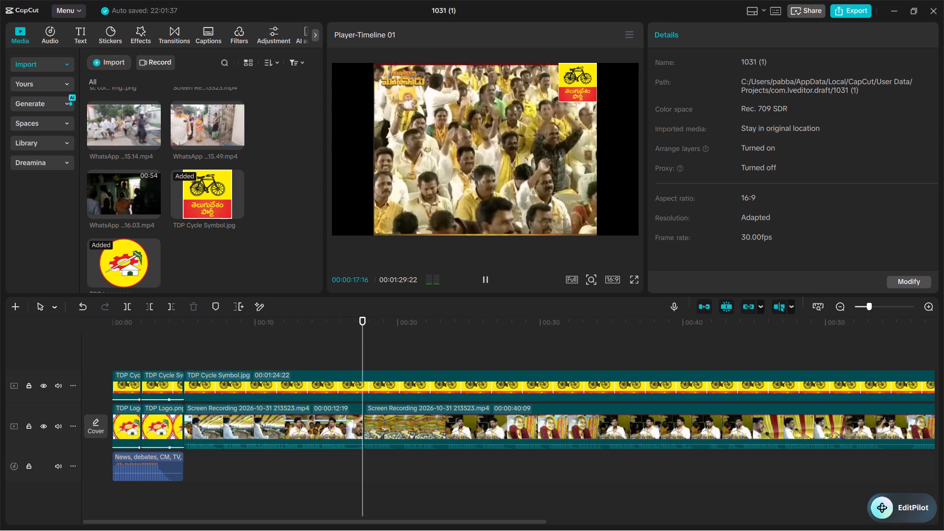
pyautogui.click(487, 281)
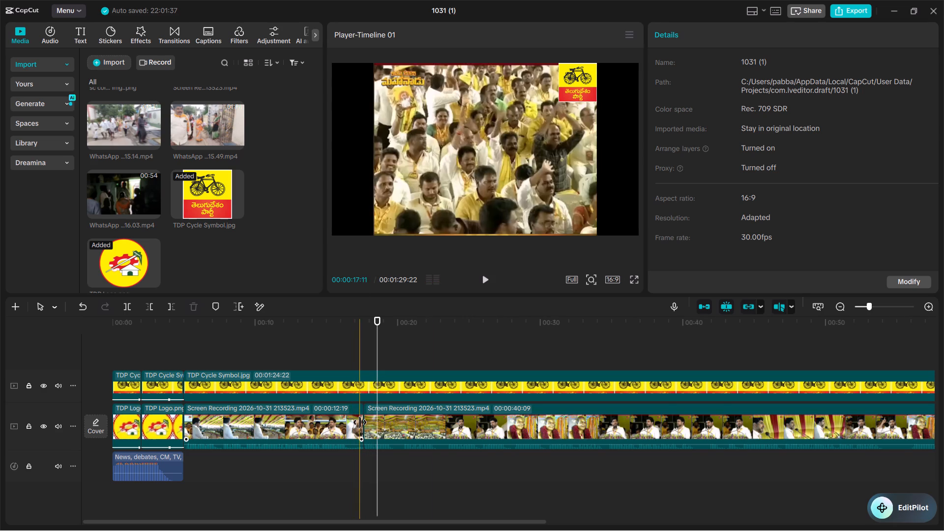
pyautogui.moveTo(364, 422); pyautogui.dragTo(370, 422)
pyautogui.click(349, 376)
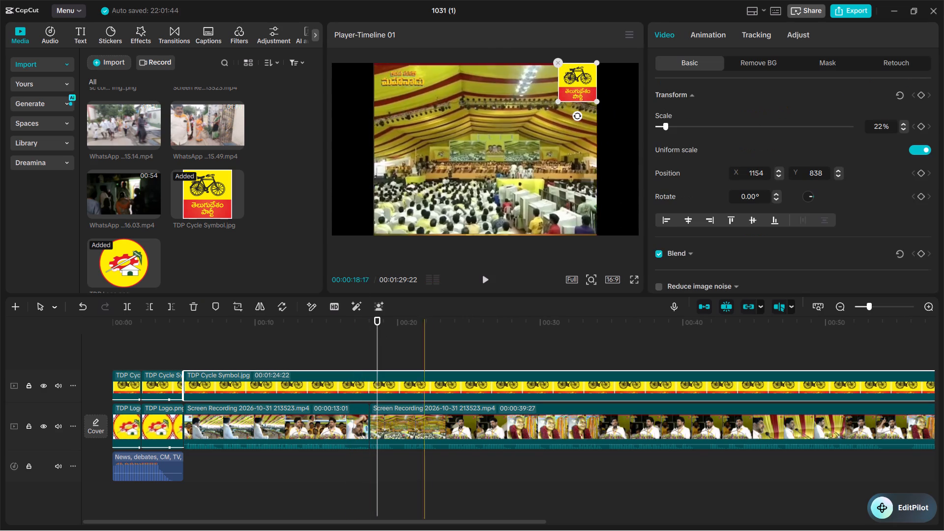
pyautogui.click(484, 283)
pyautogui.click(358, 339)
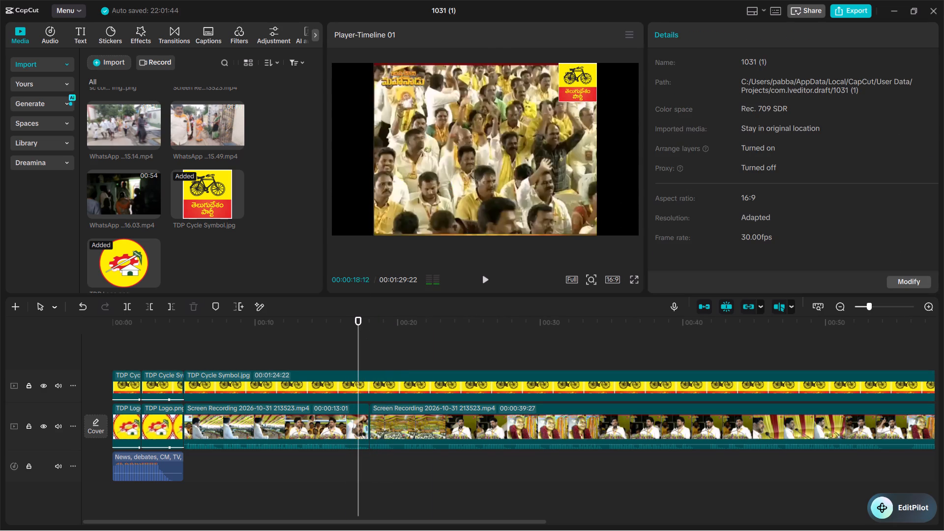
pyautogui.click(484, 268)
pyautogui.click(325, 316)
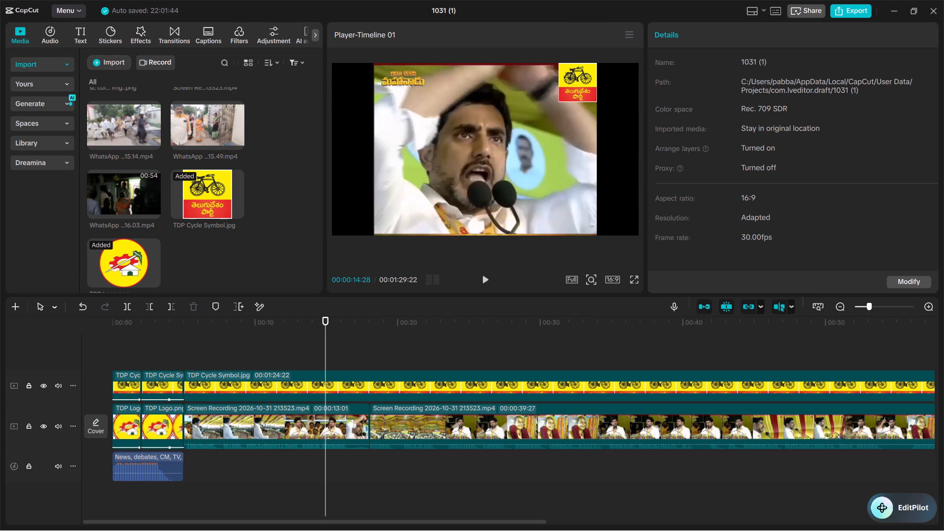
pyautogui.click(481, 281)
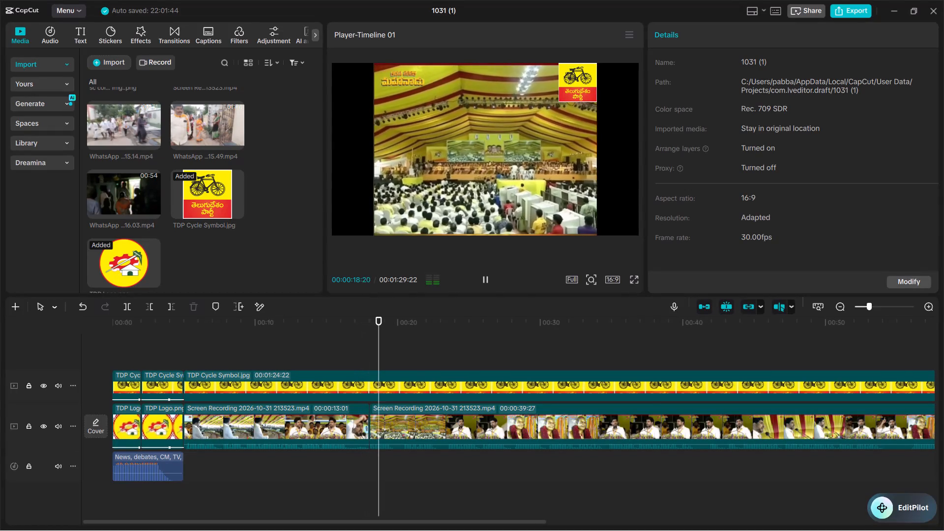
pyautogui.click(487, 275)
# Extend the start of the second Screen Recording segment backwards to a duration of 00:00:40:24.
pyautogui.click(411, 419)
pyautogui.moveTo(411, 419); pyautogui.dragTo(432, 419)
pyautogui.click(391, 426)
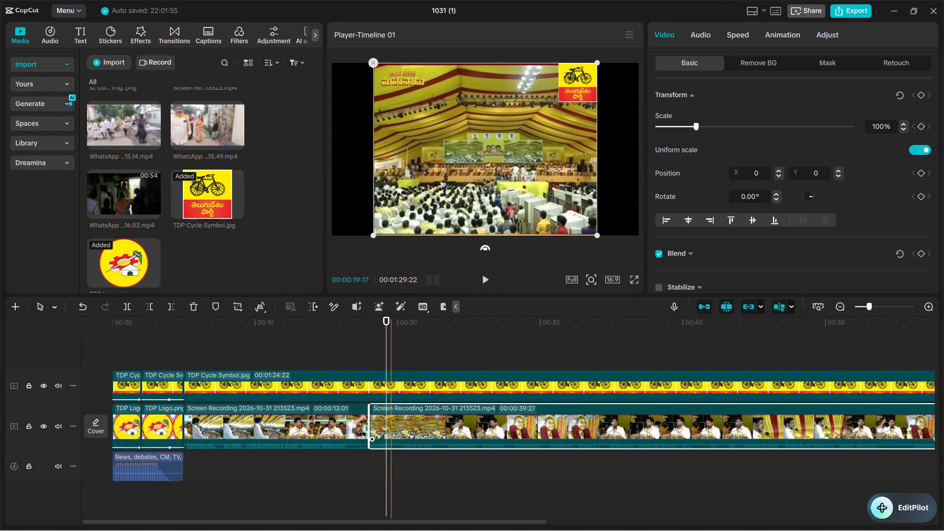
pyautogui.moveTo(368, 423); pyautogui.dragTo(363, 423)
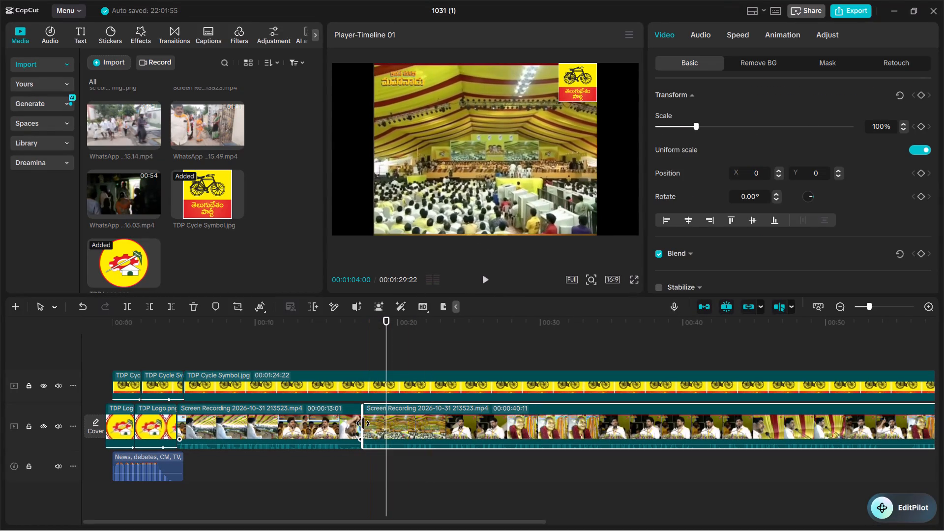
pyautogui.moveTo(363, 423); pyautogui.dragTo(357, 422)
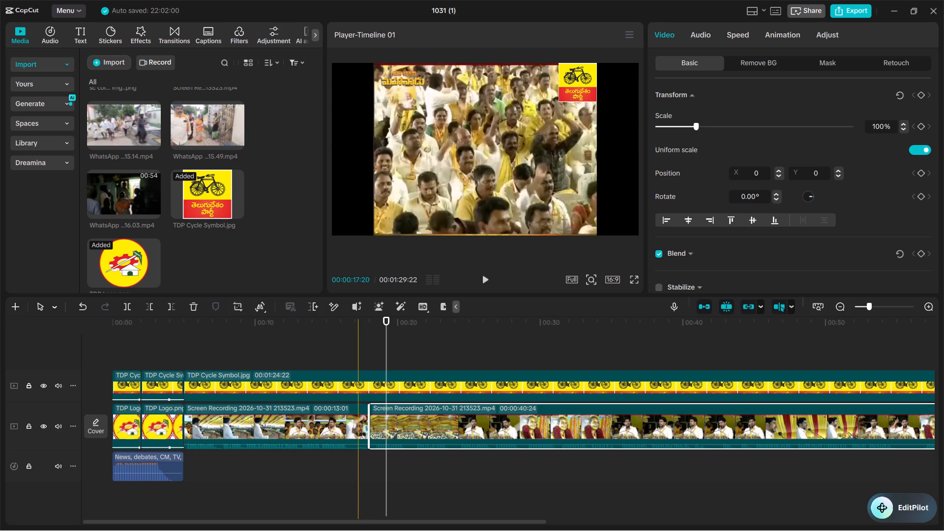
# Play the footage through, trim the end of the second speech segment to a duration of 00:00:38:00, and check the ending.
pyautogui.click(357, 348)
pyautogui.click(484, 281)
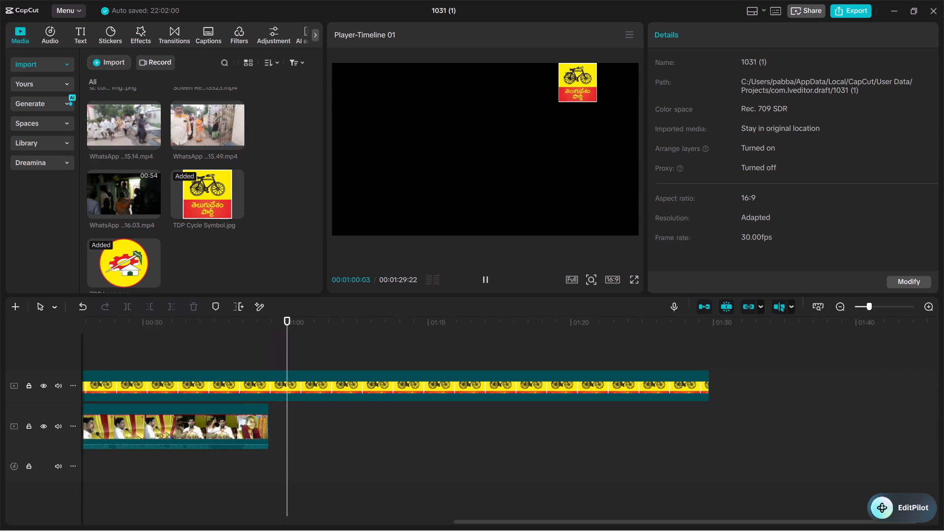
pyautogui.click(485, 276)
pyautogui.moveTo(267, 411); pyautogui.dragTo(237, 409)
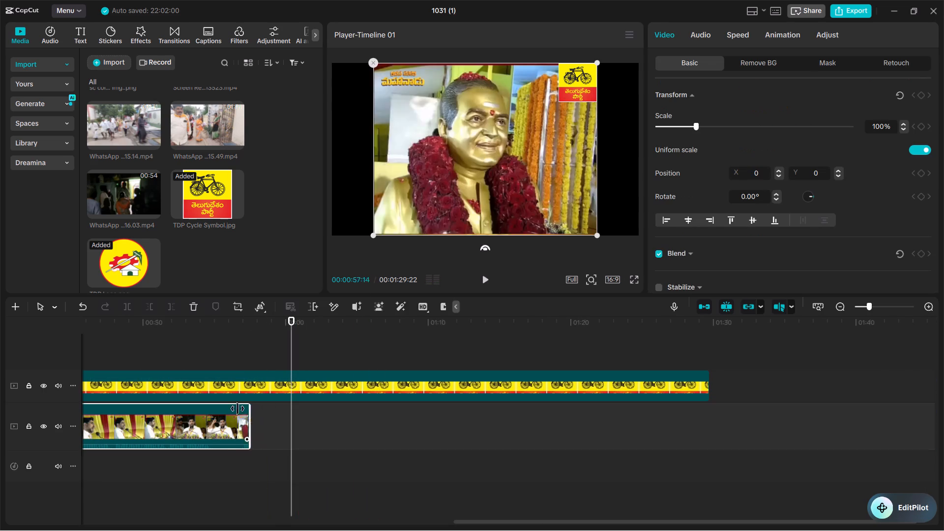
pyautogui.moveTo(237, 409); pyautogui.dragTo(227, 409)
pyautogui.click(114, 349)
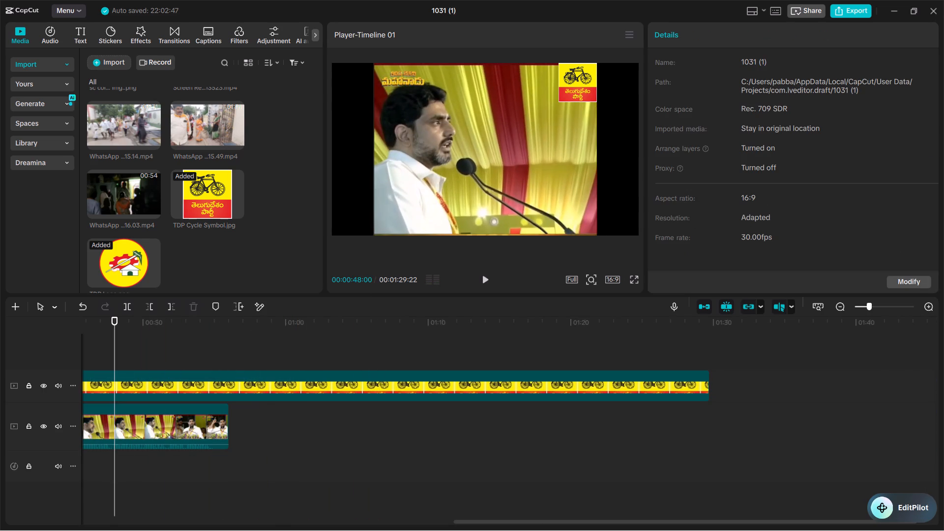
pyautogui.click(482, 276)
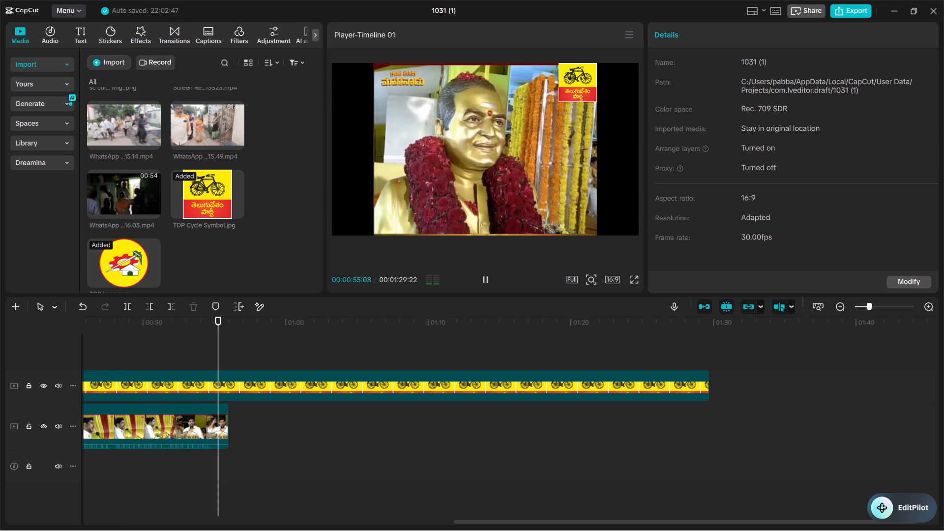
pyautogui.click(487, 275)
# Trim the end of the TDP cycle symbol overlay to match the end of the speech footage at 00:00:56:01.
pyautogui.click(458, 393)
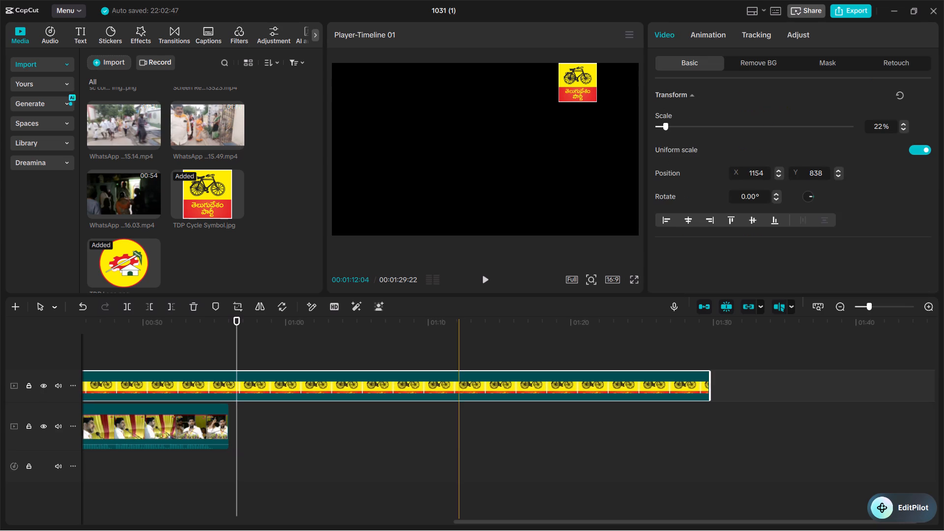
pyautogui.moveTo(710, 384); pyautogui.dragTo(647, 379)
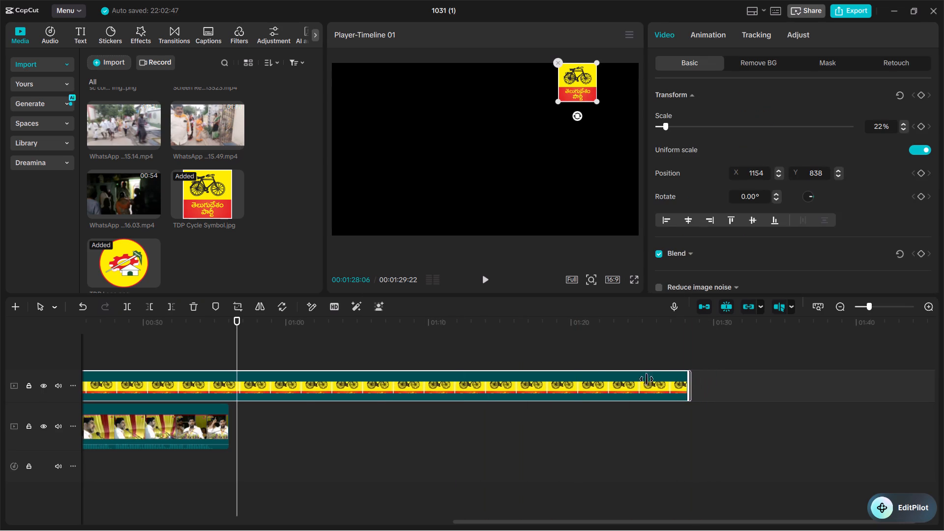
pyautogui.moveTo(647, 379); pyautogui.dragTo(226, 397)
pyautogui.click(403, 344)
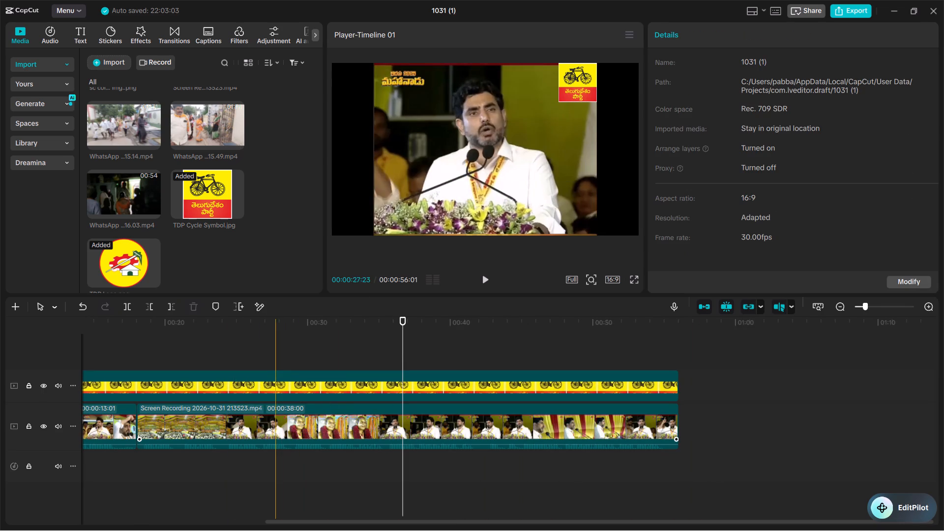
# Shorten the TDP cycle symbol overlay so it ends at the cut between the two speech segments.
pyautogui.click(360, 379)
pyautogui.moveTo(677, 385); pyautogui.dragTo(658, 383)
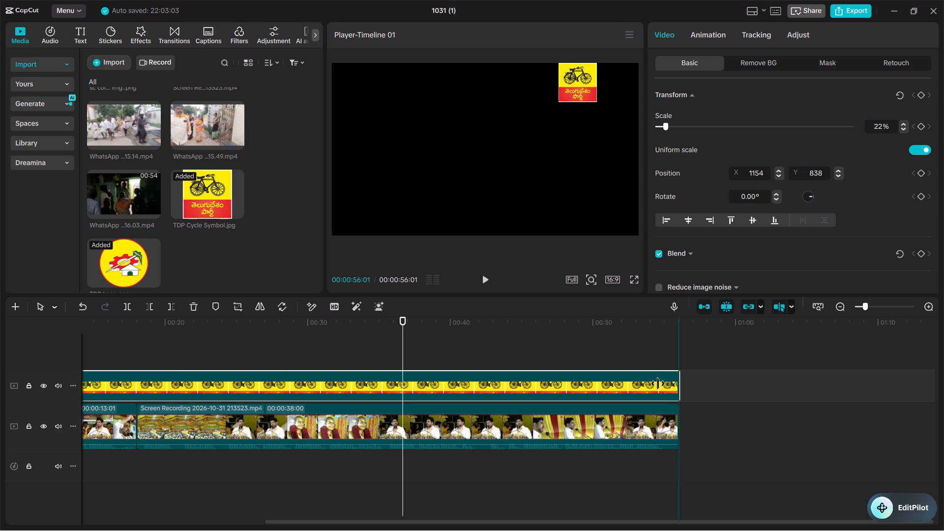
pyautogui.moveTo(658, 383); pyautogui.dragTo(134, 382)
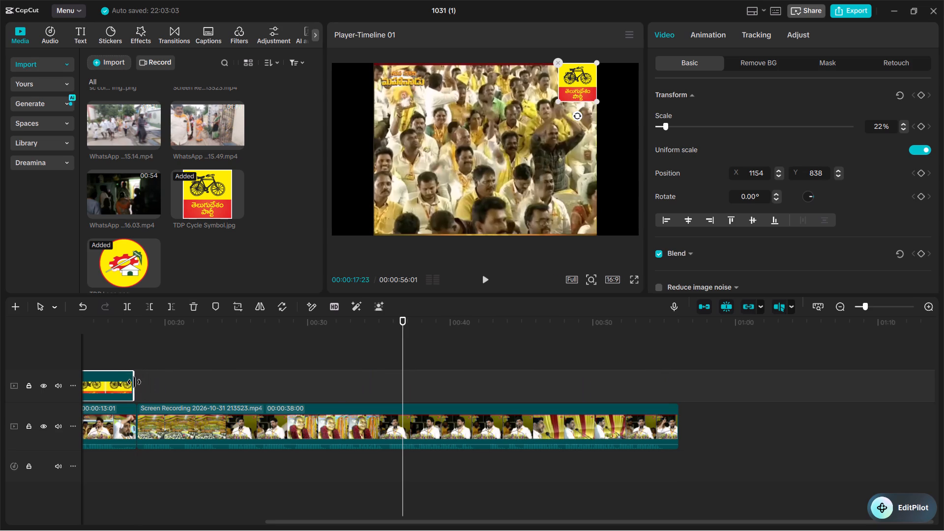
pyautogui.moveTo(134, 382); pyautogui.dragTo(135, 382)
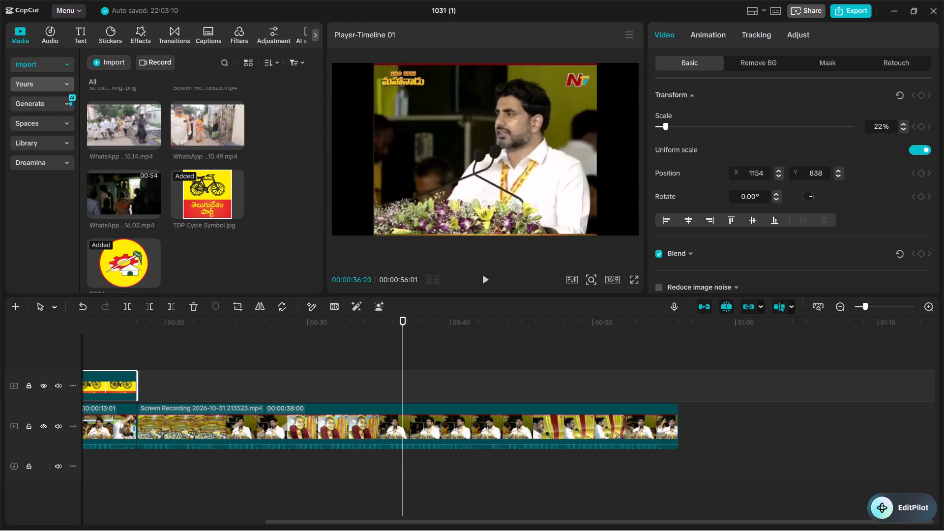
# Search the sound effects for "glitch" and audition Zuzazaza (Noise Glitch Movie) sounds 1482238, 1481591 and 1480996.
pyautogui.click(40, 32)
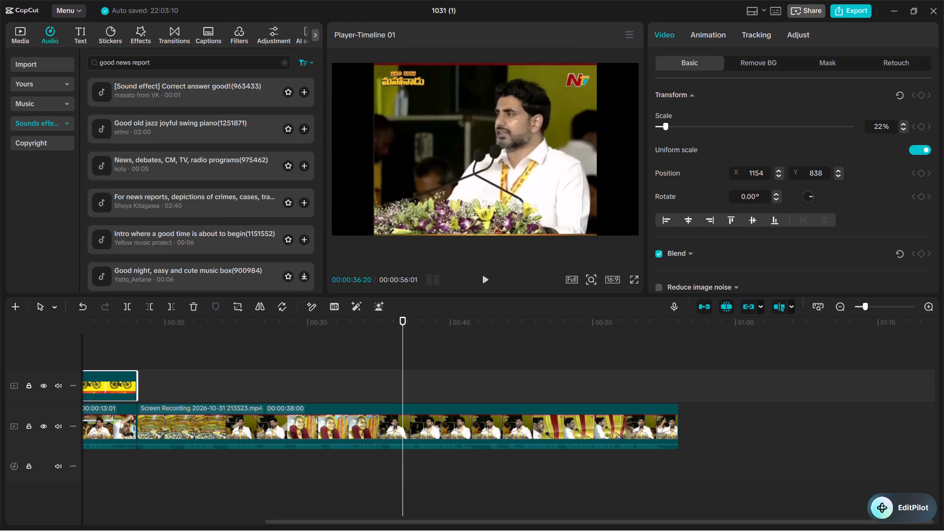
pyautogui.click(284, 63)
pyautogui.click(274, 61)
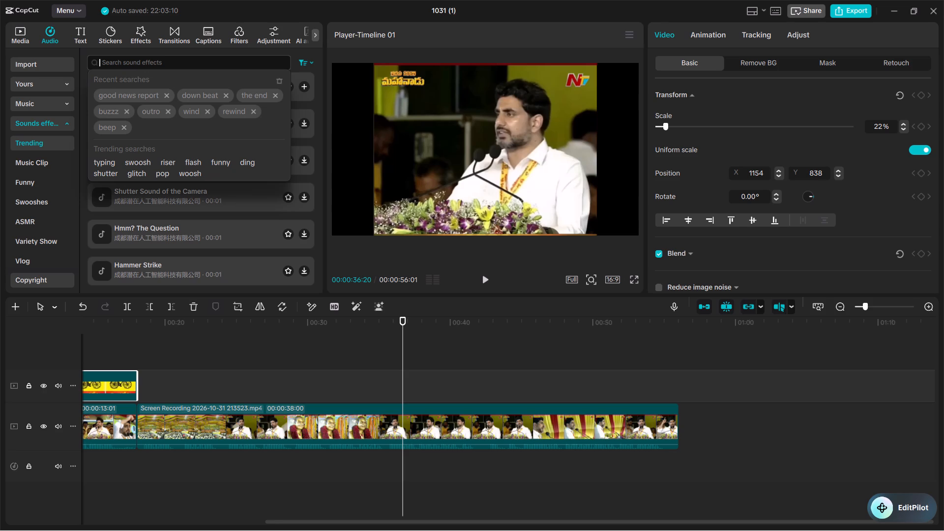
pyautogui.write('glitc')
pyautogui.press('h')
pyautogui.press('Return')
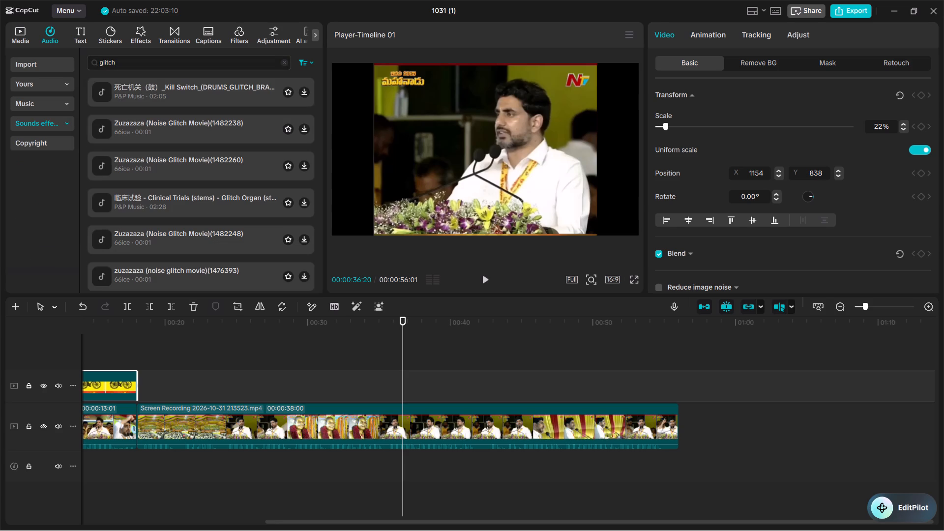
pyautogui.click(101, 130)
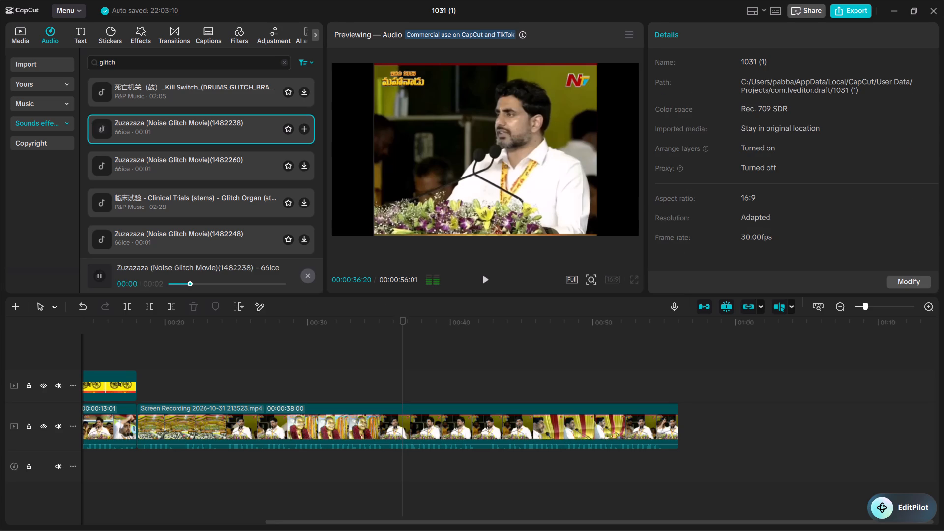
pyautogui.scroll(-1, 98, 165)
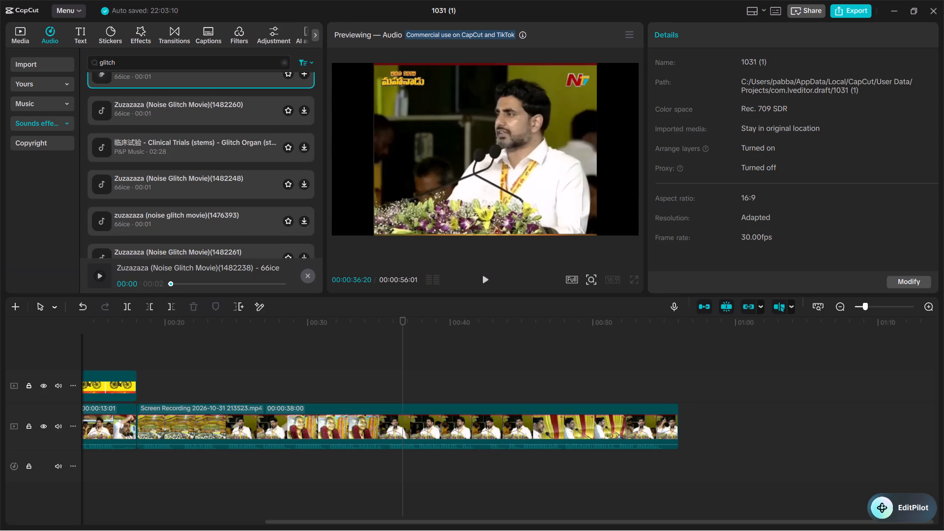
pyautogui.scroll(-8, 119, 161)
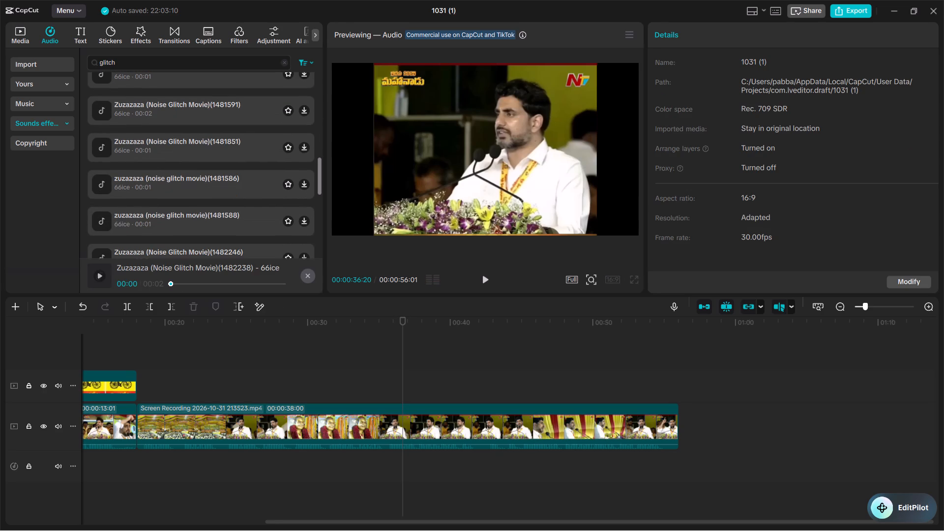
pyautogui.click(102, 103)
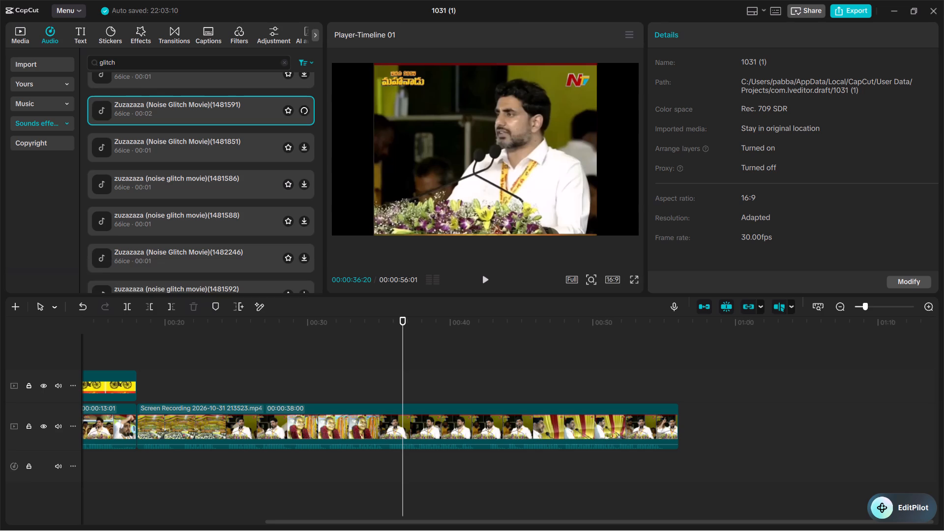
pyautogui.scroll(-4, 106, 116)
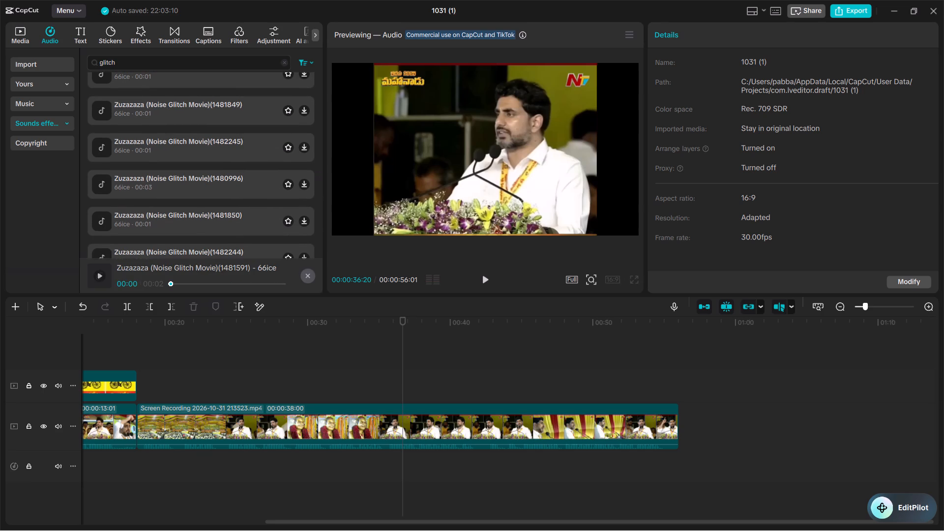
pyautogui.click(104, 178)
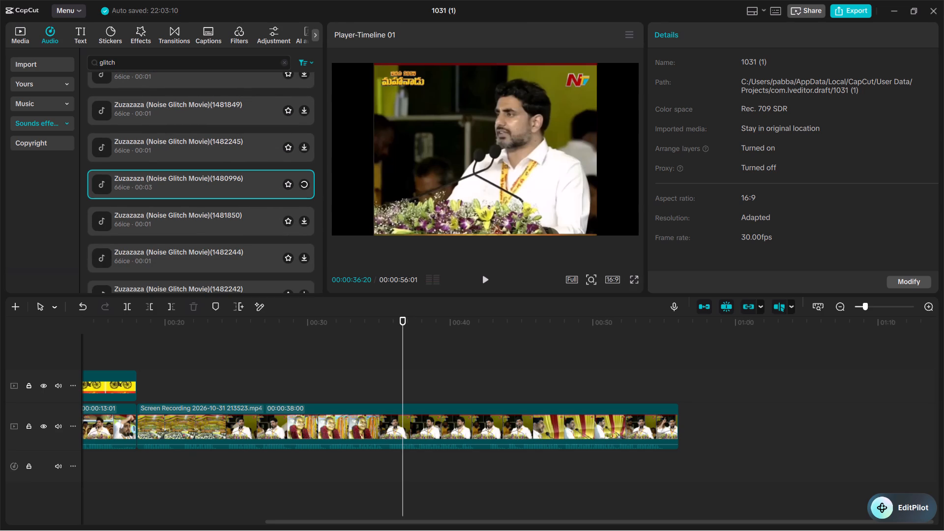
# Search the sound effects for "politics", audition the first two results, and add News Information Politics Economy CM to the timeline.
pyautogui.click(284, 61)
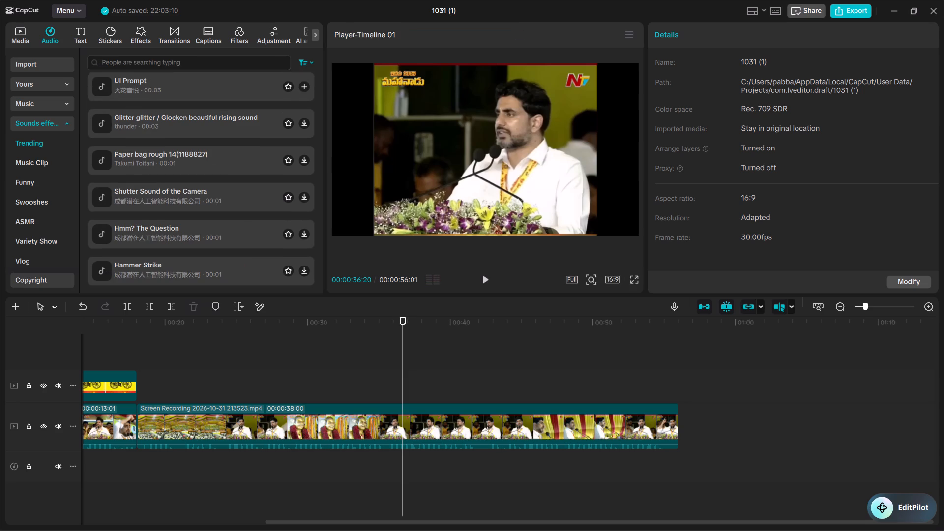
pyautogui.click(267, 60)
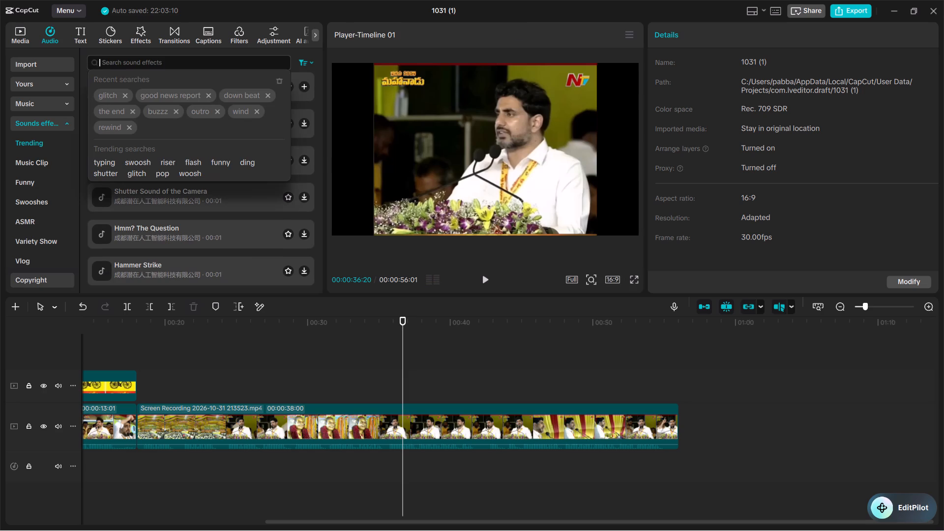
pyautogui.write('politi')
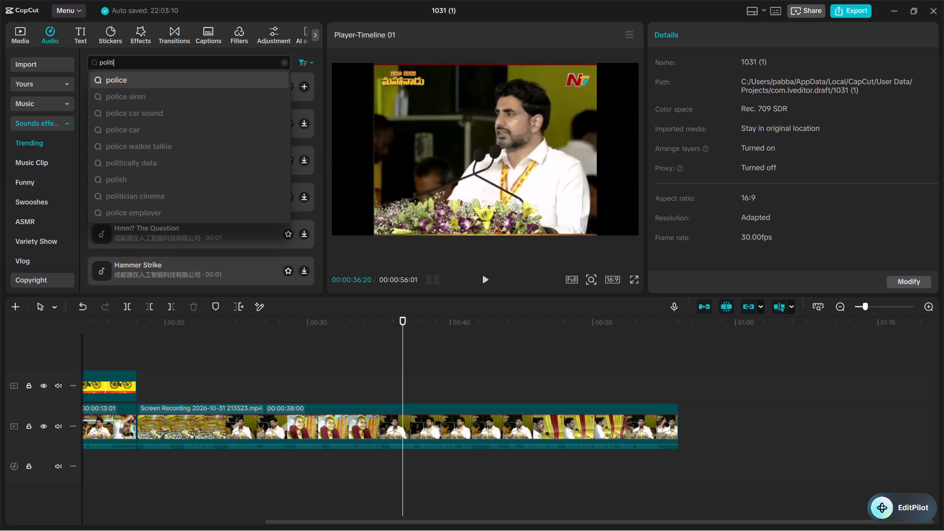
pyautogui.write('cs')
pyautogui.press('Return')
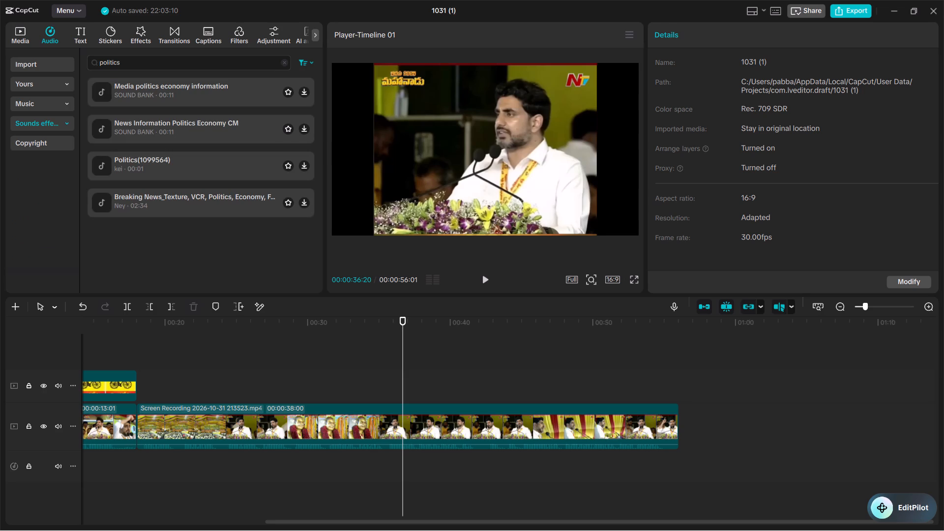
pyautogui.click(104, 87)
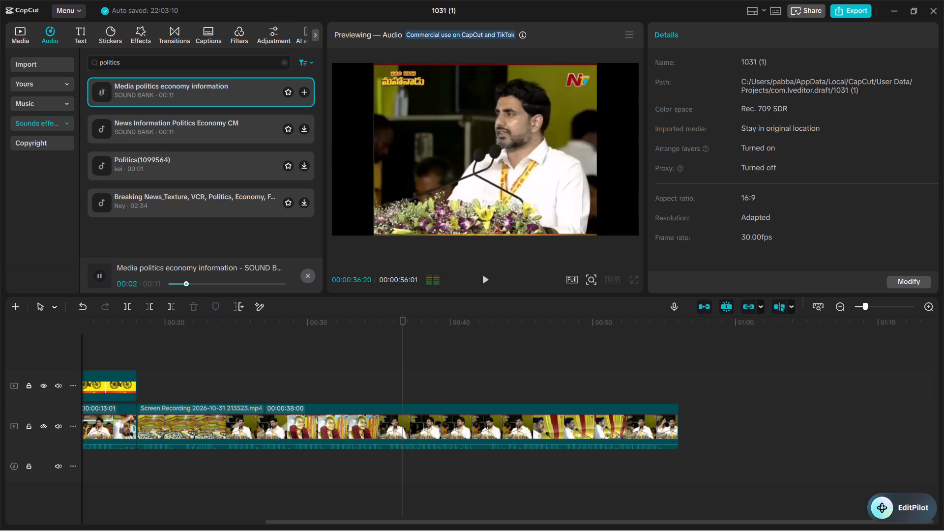
pyautogui.click(100, 130)
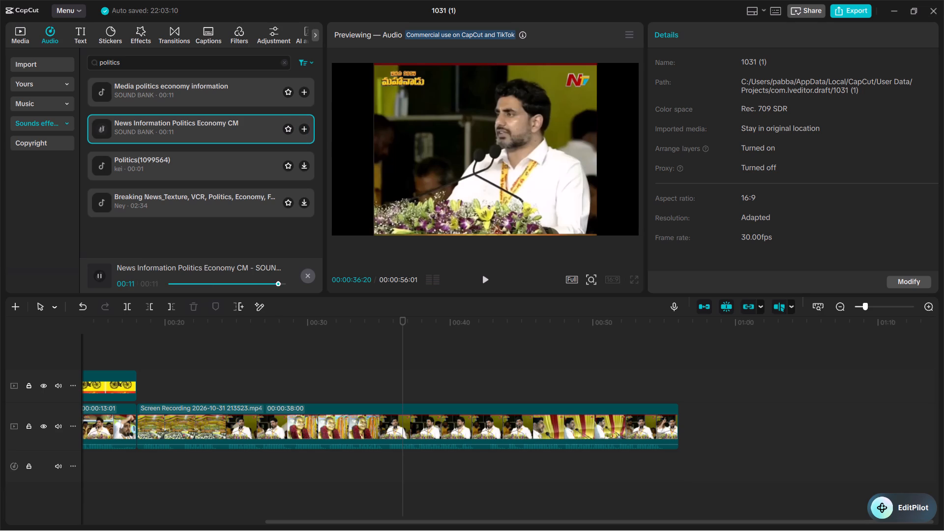
pyautogui.click(303, 128)
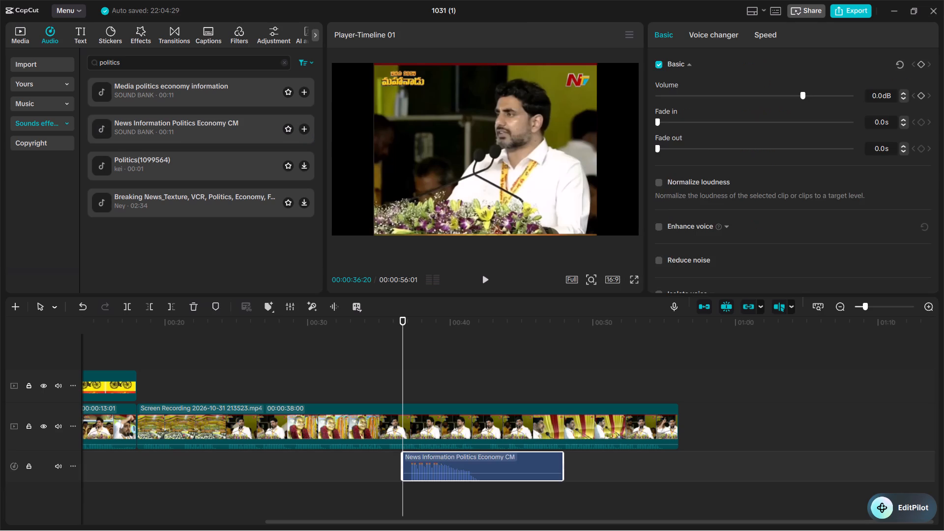
# Move the News Information Politics Economy CM audio clip to start at the cut between the two speech segments, at 00:00:18:01.
pyautogui.moveTo(436, 463); pyautogui.dragTo(178, 470)
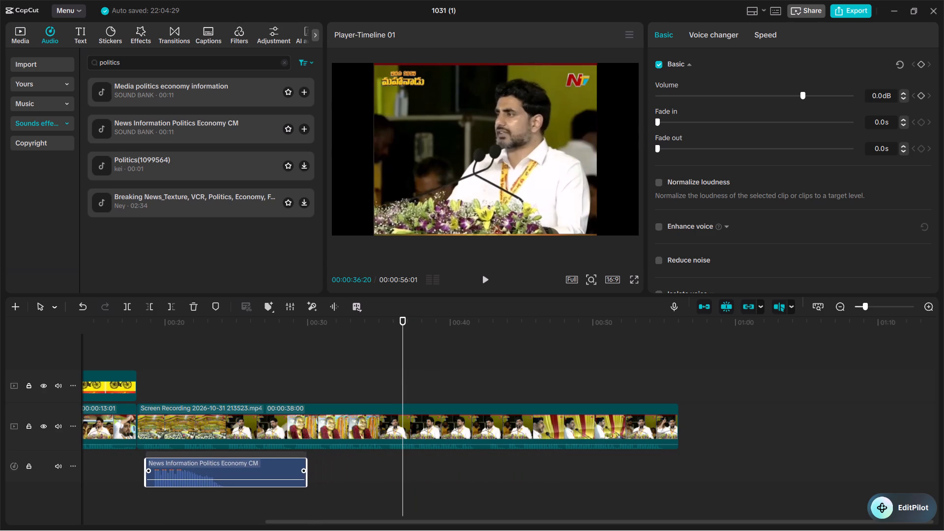
pyautogui.moveTo(178, 470); pyautogui.dragTo(173, 471)
pyautogui.moveTo(217, 419); pyautogui.dragTo(368, 421)
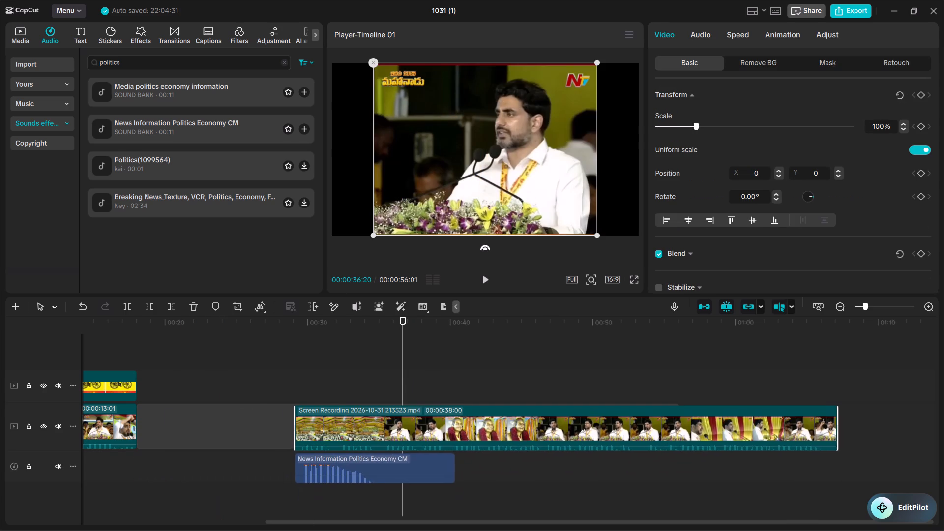
pyautogui.moveTo(368, 421); pyautogui.dragTo(220, 414)
pyautogui.moveTo(229, 459); pyautogui.dragTo(253, 461)
pyautogui.moveTo(244, 425); pyautogui.dragTo(286, 417)
pyautogui.moveTo(251, 468); pyautogui.dragTo(197, 468)
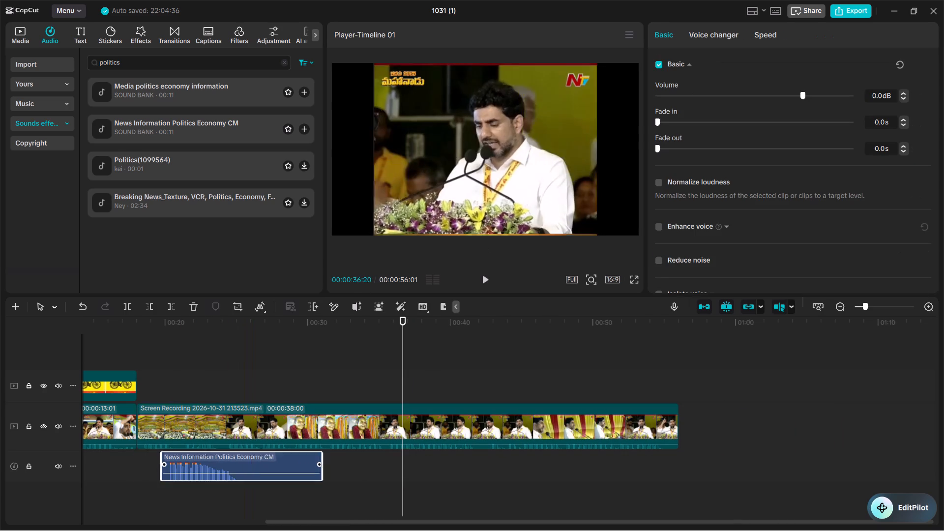
pyautogui.moveTo(197, 468); pyautogui.dragTo(140, 468)
pyautogui.moveTo(195, 431); pyautogui.dragTo(434, 437)
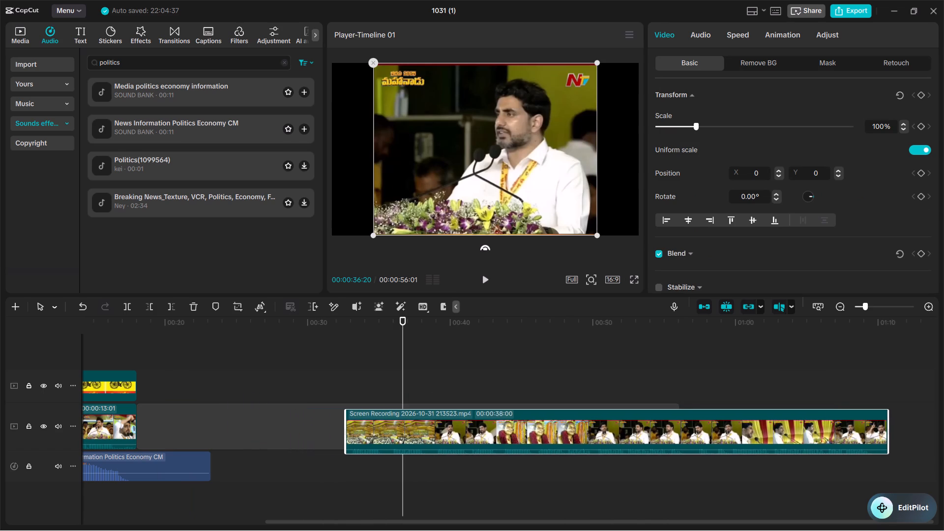
pyautogui.moveTo(434, 437); pyautogui.dragTo(459, 433)
pyautogui.moveTo(174, 468); pyautogui.dragTo(252, 468)
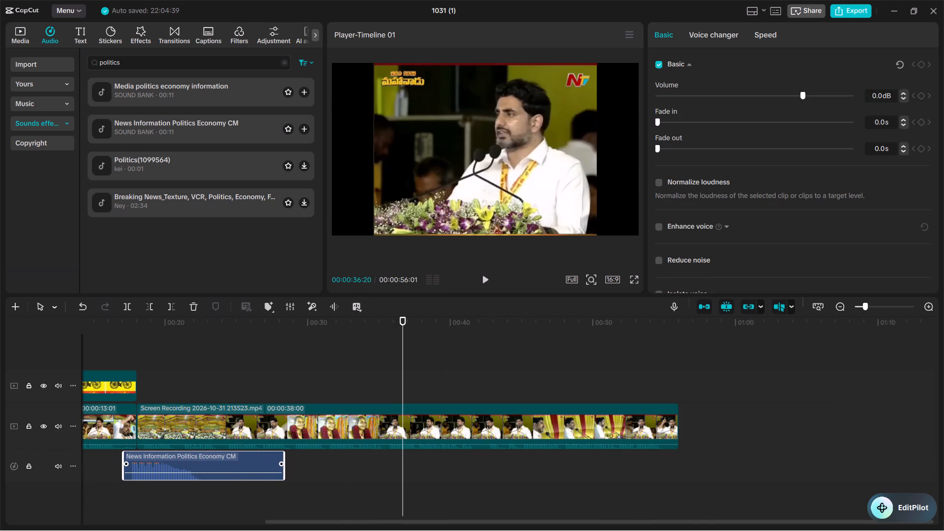
pyautogui.moveTo(252, 468); pyautogui.dragTo(256, 468)
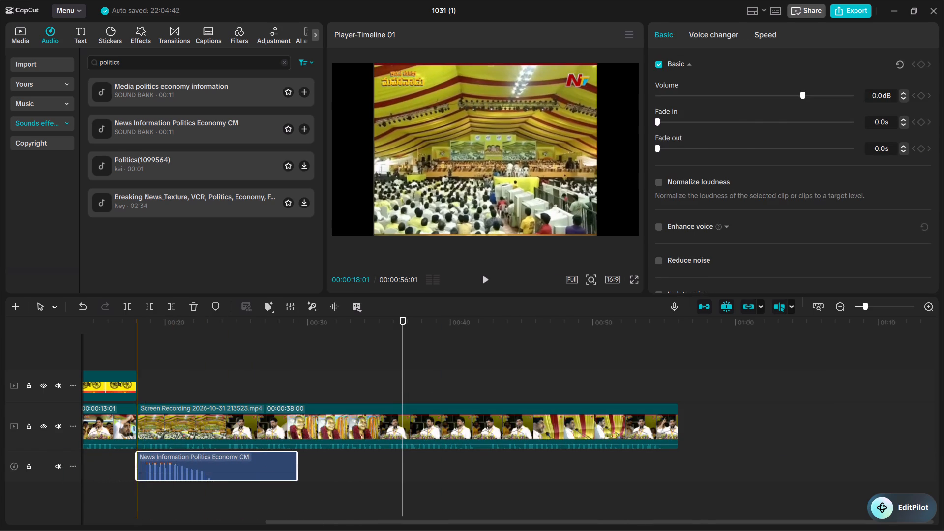
# Insert the SC Colony campaign PNG image between the two speech segments at 00:00:18:01.
pyautogui.click(139, 390)
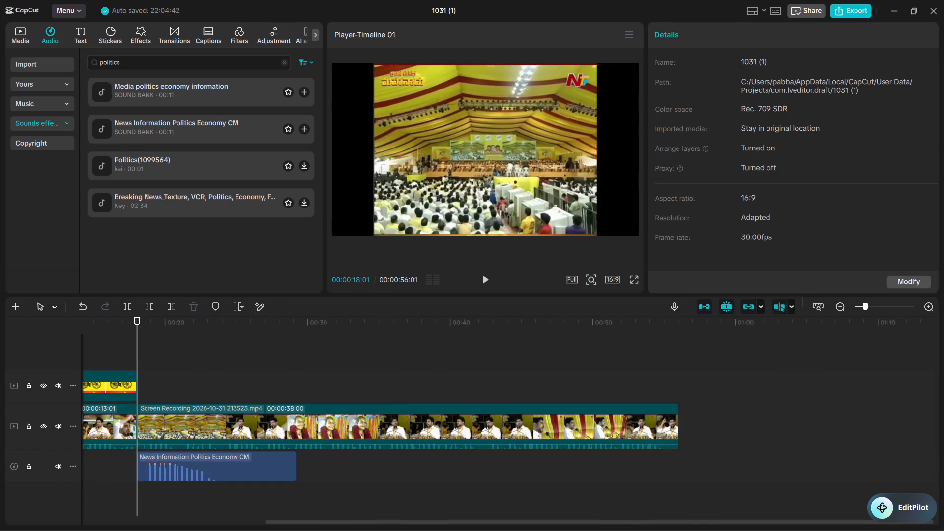
pyautogui.click(26, 35)
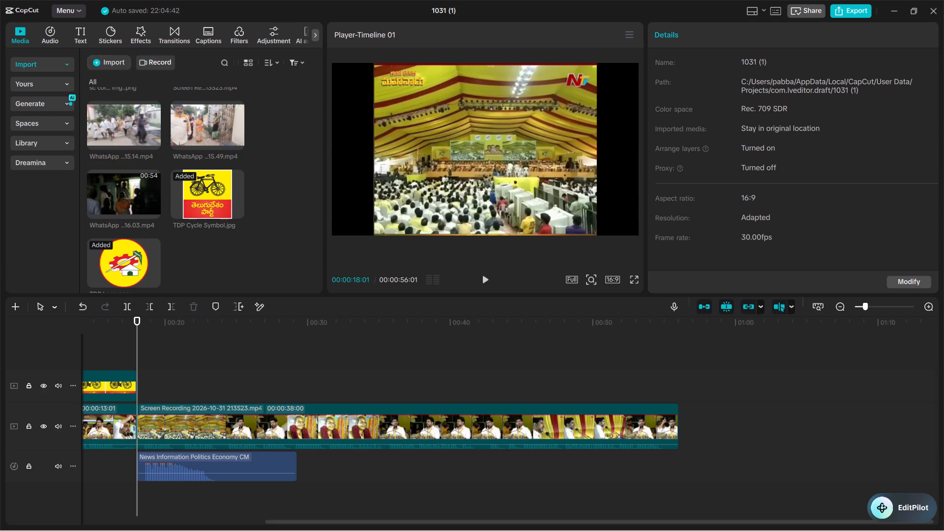
pyautogui.scroll(7, 174, 177)
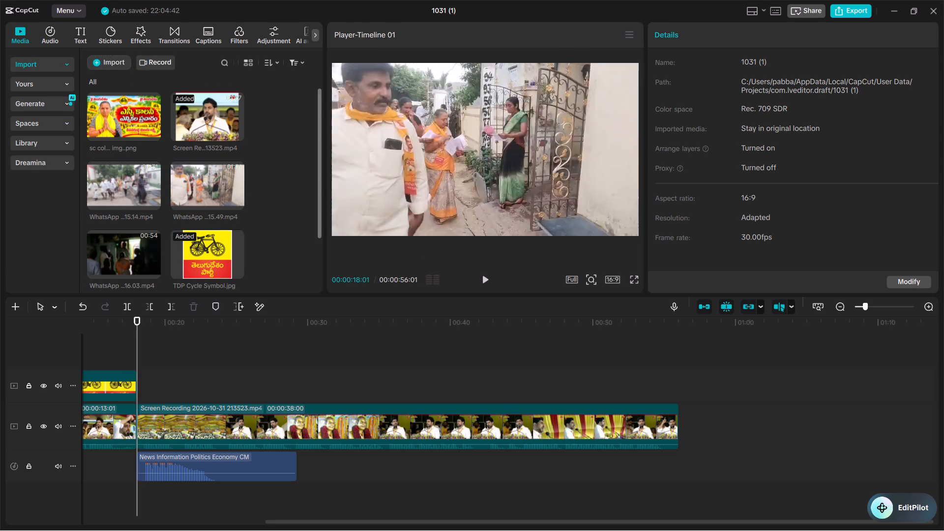
pyautogui.click(152, 133)
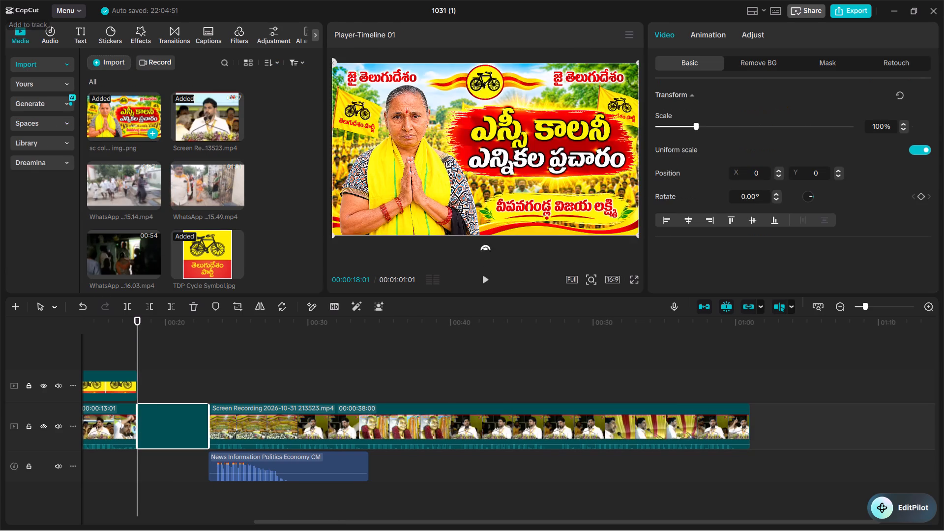
# Move the News Information Politics Economy CM audio clip back to start with the inserted campaign image at 00:00:18:01.
pyautogui.moveTo(282, 462); pyautogui.dragTo(223, 465)
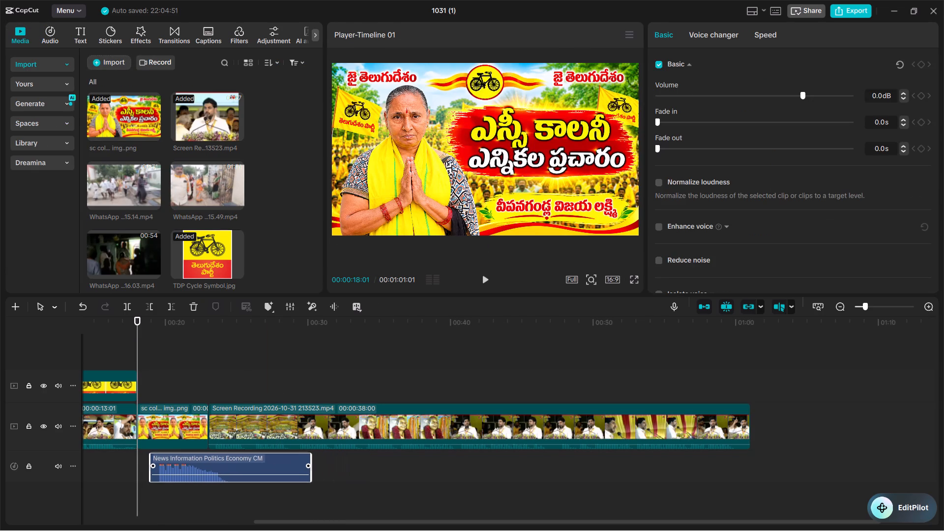
pyautogui.moveTo(223, 465); pyautogui.dragTo(209, 466)
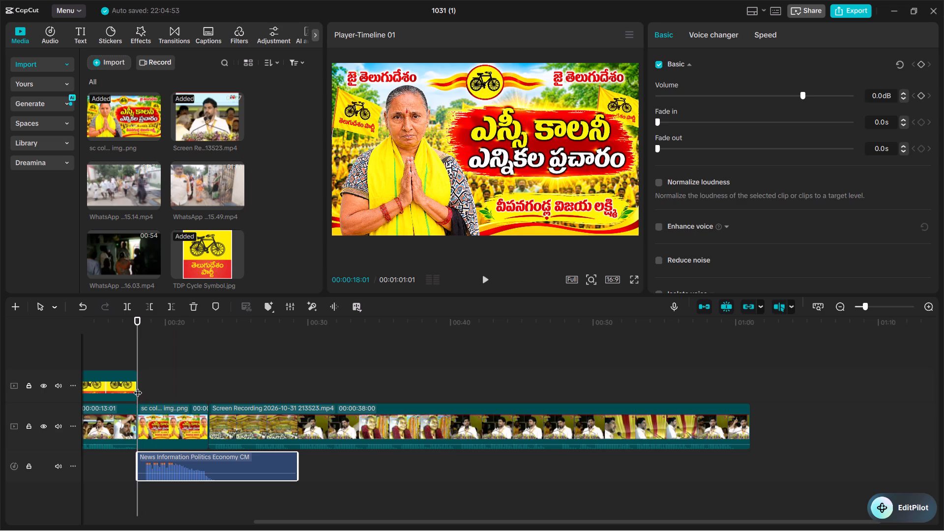
pyautogui.click(141, 339)
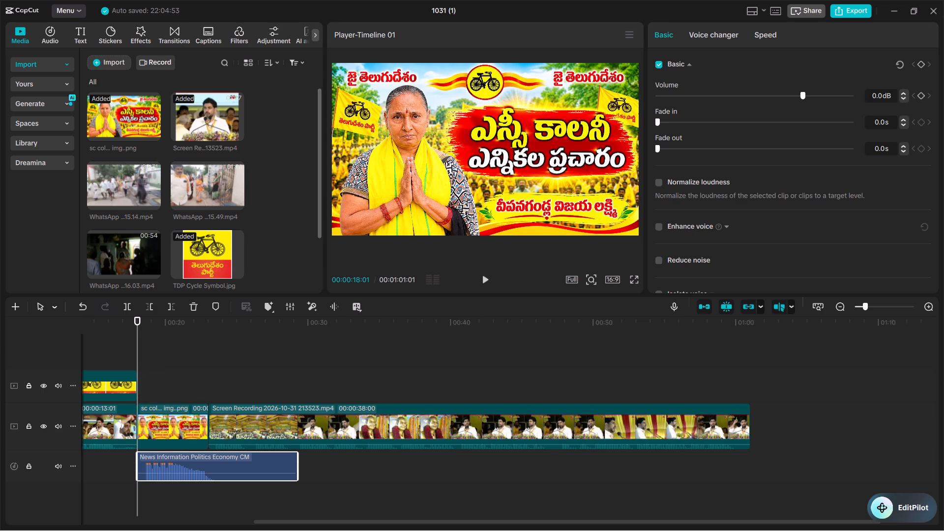
# Trim a short piece off the start of the News Information Politics Economy CM clip and realign it to 00:00:18:01.
pyautogui.click(481, 276)
pyautogui.click(481, 276)
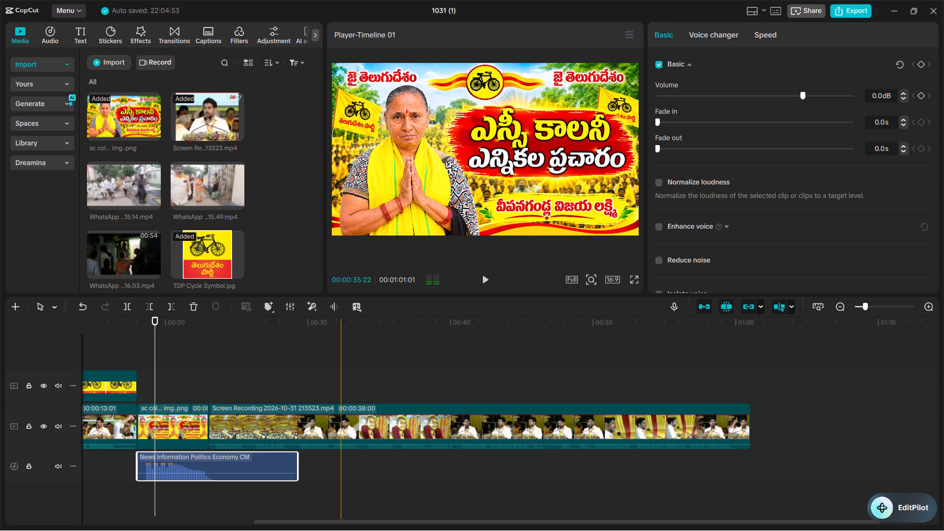
pyautogui.click(139, 464)
pyautogui.moveTo(139, 454); pyautogui.dragTo(146, 455)
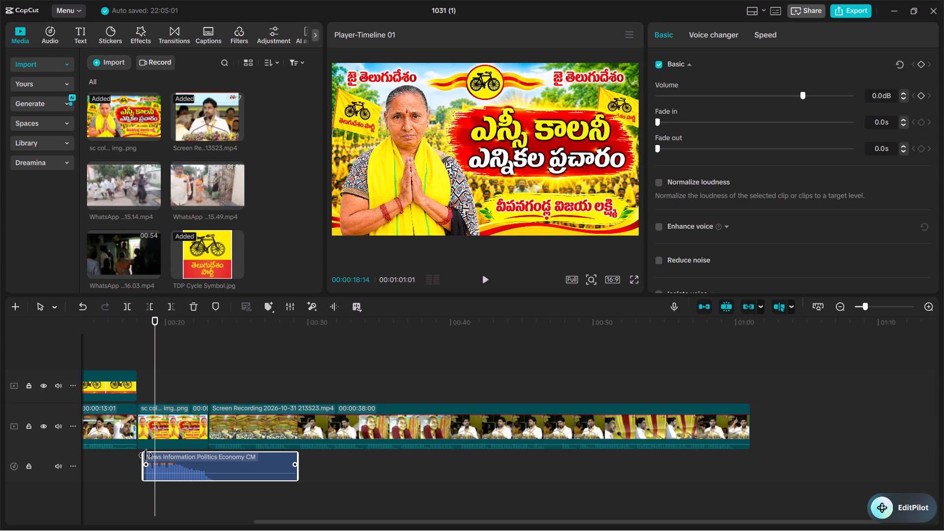
pyautogui.moveTo(146, 455); pyautogui.dragTo(147, 455)
pyautogui.moveTo(174, 457); pyautogui.dragTo(168, 457)
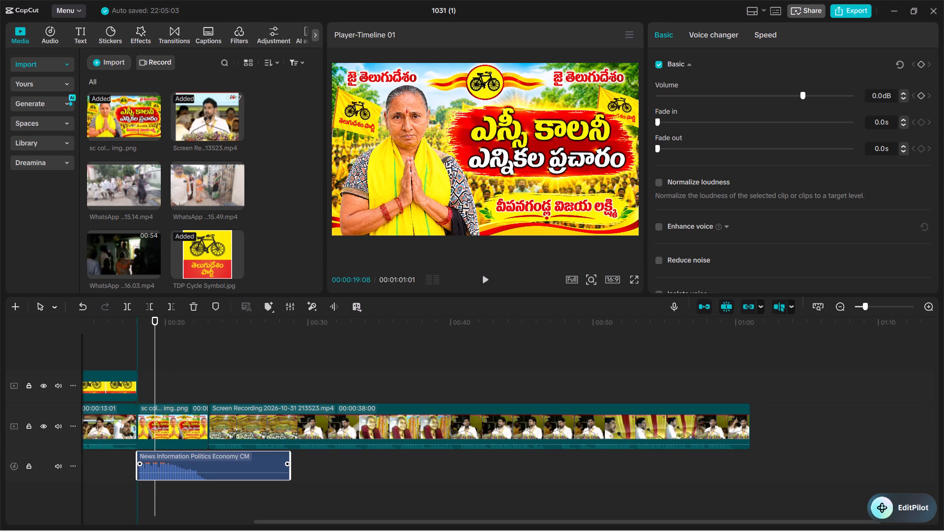
# Play the cut into the campaign image, and add an audio fade-out at the end of the first speech segment.
pyautogui.click(103, 353)
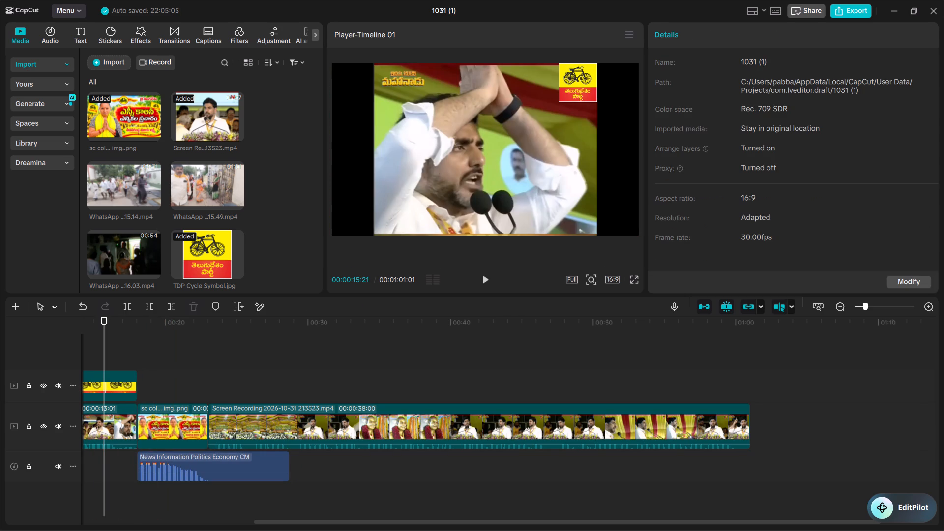
pyautogui.click(483, 282)
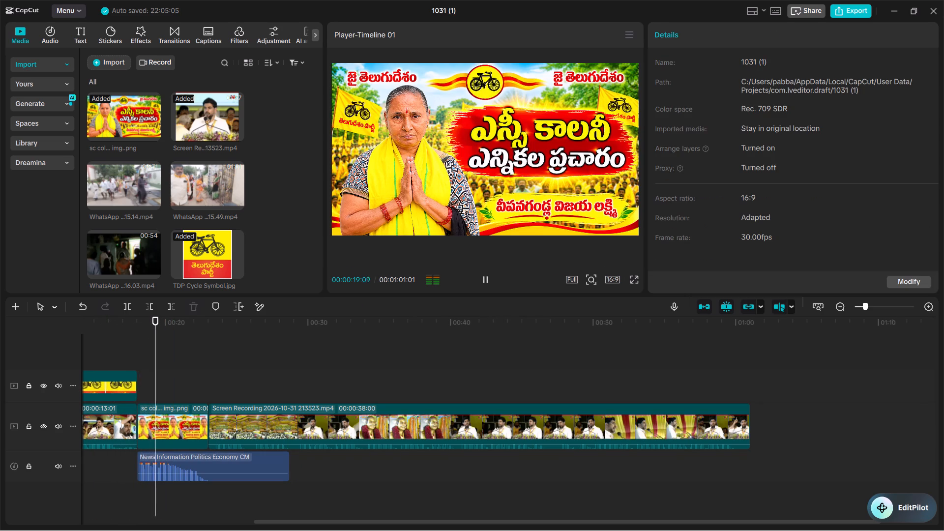
pyautogui.click(485, 280)
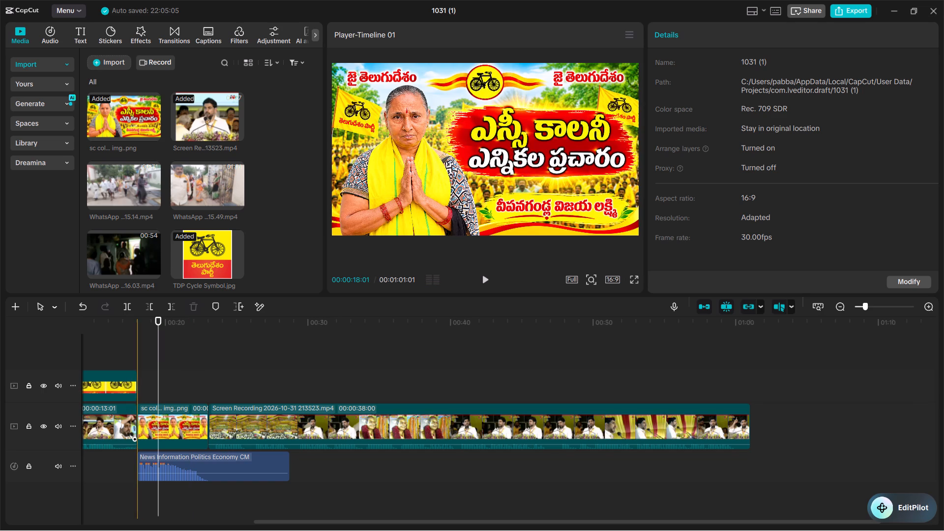
pyautogui.moveTo(134, 441); pyautogui.dragTo(96, 437)
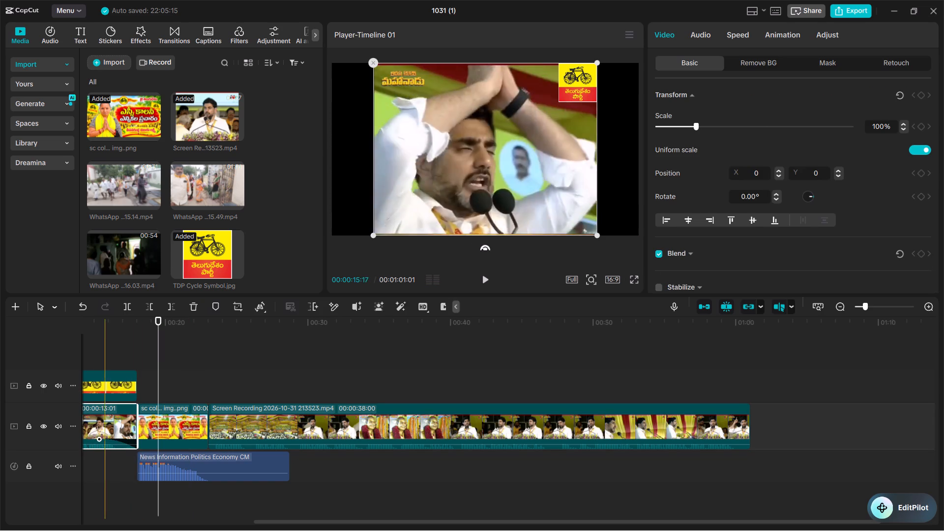
pyautogui.click(115, 414)
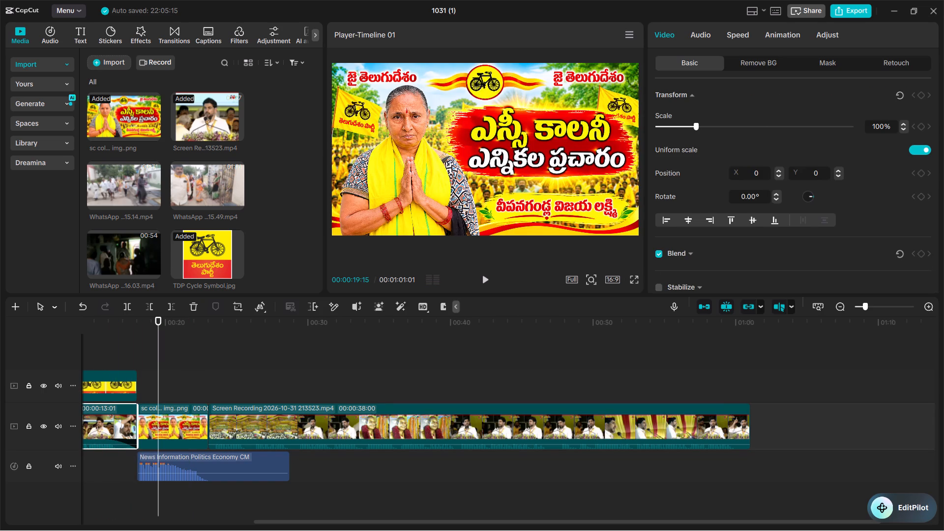
# Apply the Fade Out exit animation to the TDP symbol overlay above the first speech segment, with a 1.0 s duration.
pyautogui.click(118, 378)
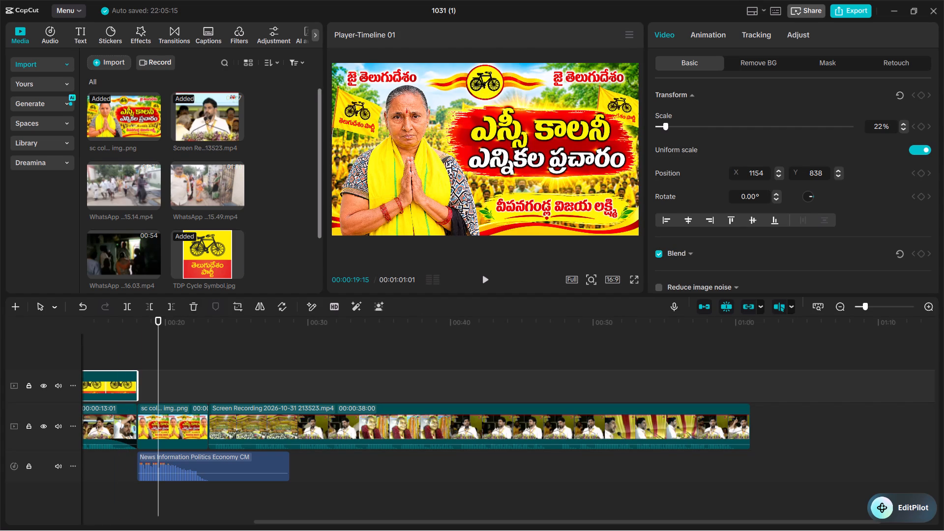
pyautogui.click(730, 33)
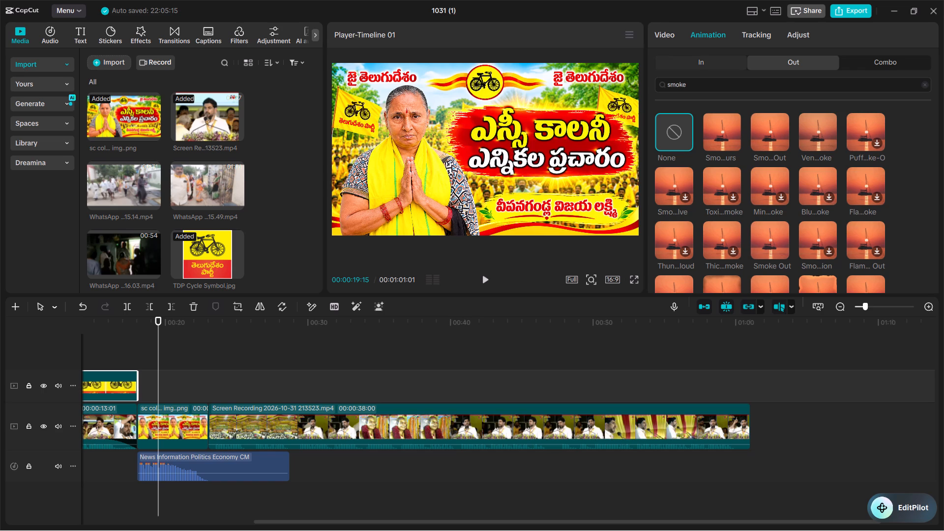
pyautogui.click(923, 81)
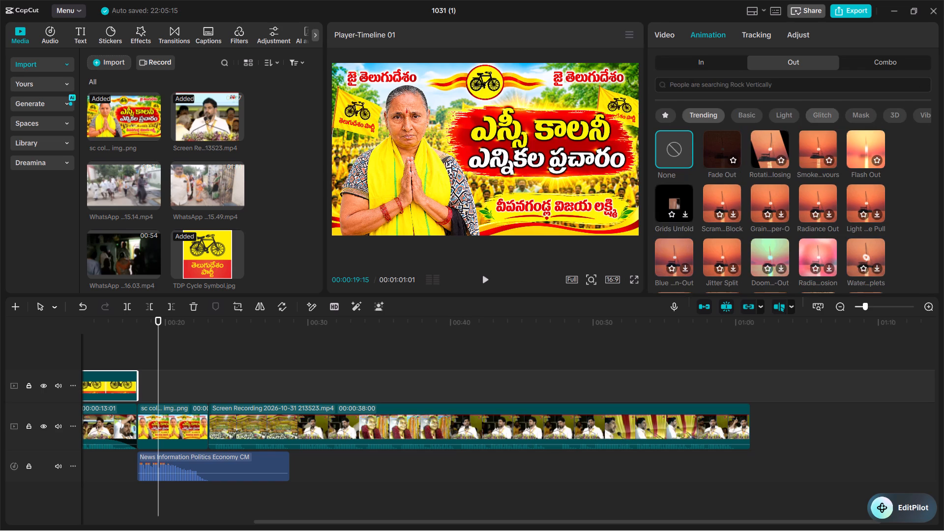
pyautogui.click(670, 110)
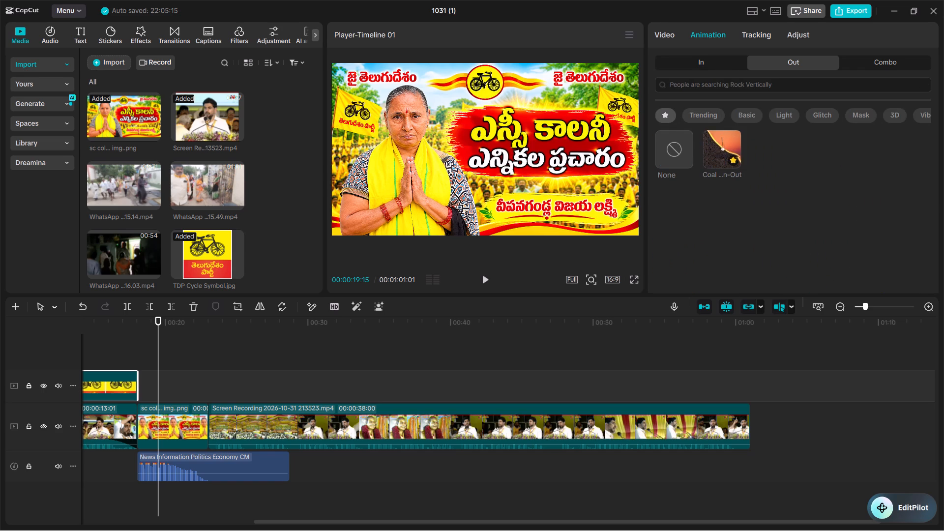
pyautogui.click(666, 114)
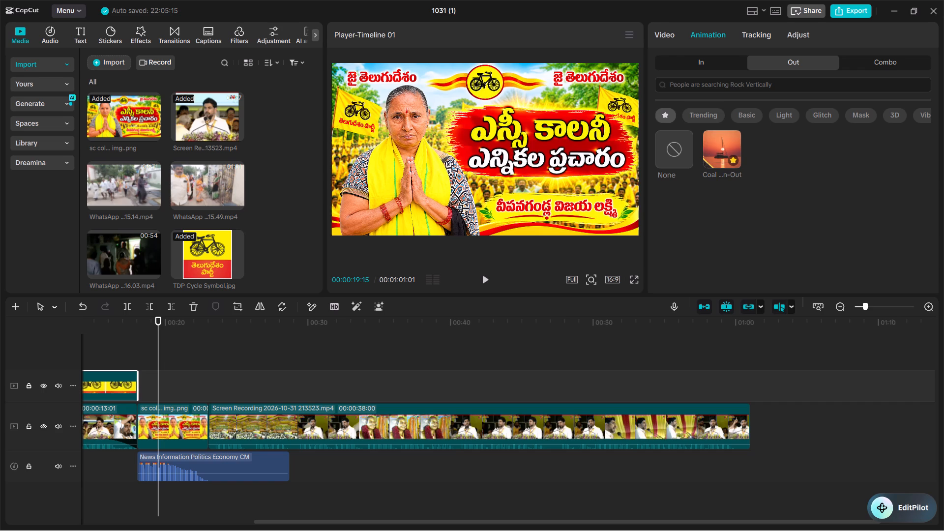
pyautogui.click(692, 116)
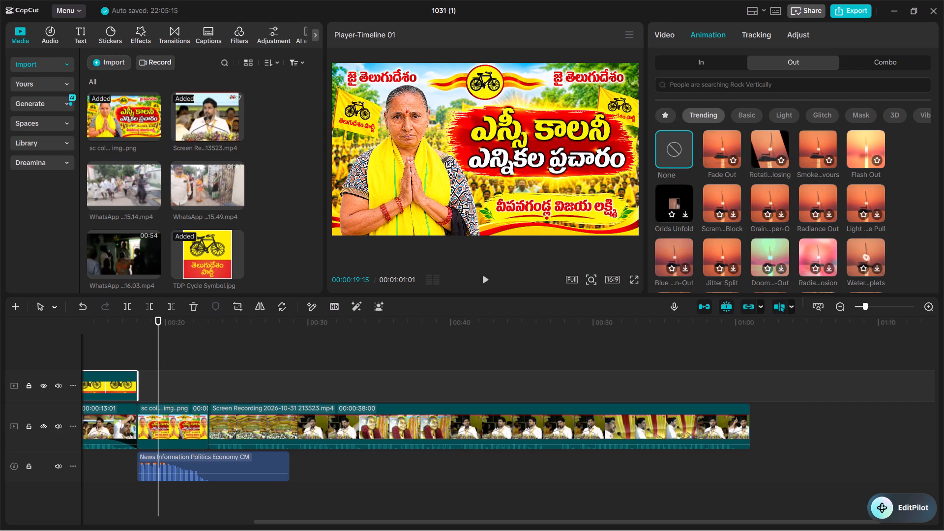
pyautogui.click(725, 140)
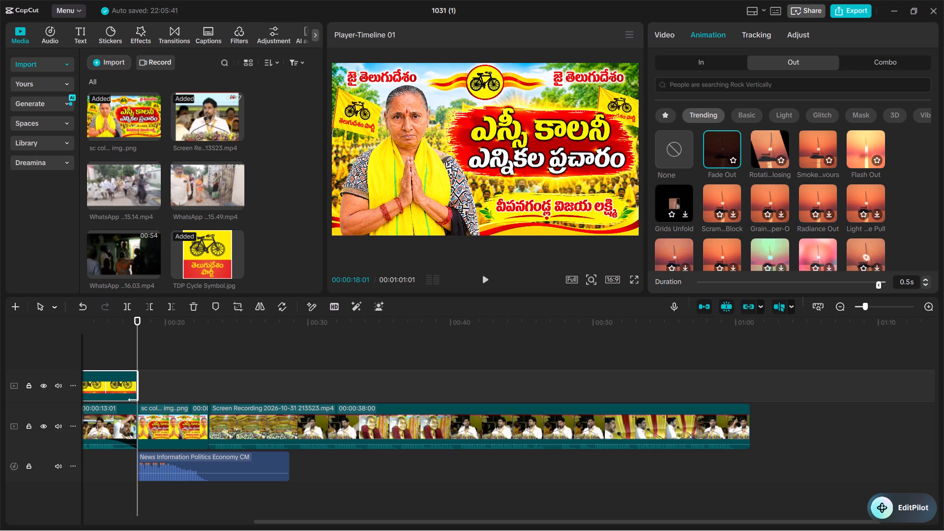
pyautogui.moveTo(876, 286); pyautogui.dragTo(868, 287)
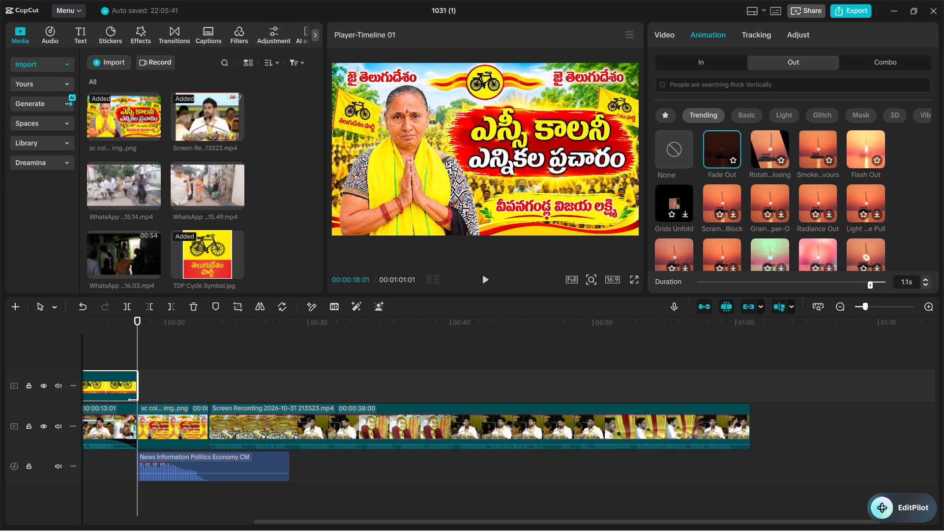
pyautogui.moveTo(868, 287); pyautogui.dragTo(870, 288)
pyautogui.click(872, 286)
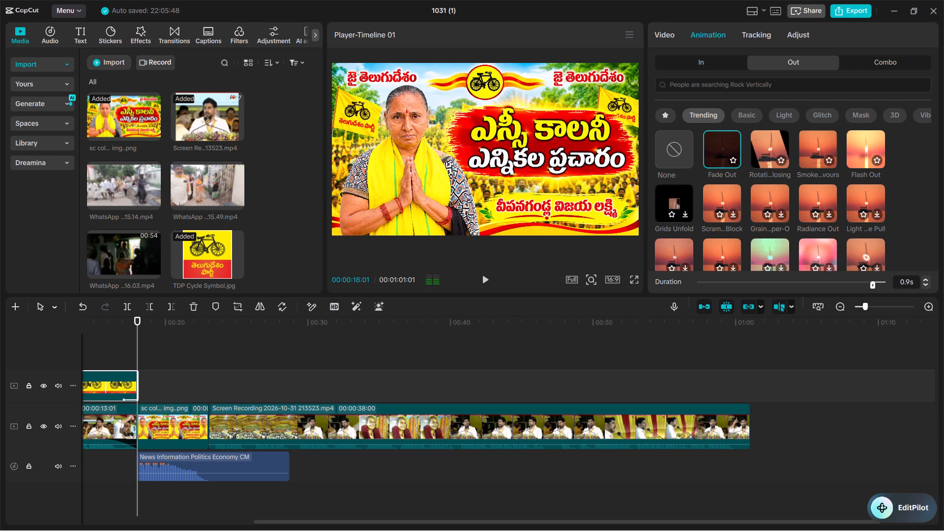
pyautogui.click(870, 286)
# Apply the Fade Out exit animation to the first speech segment with a 1.0 s duration, and play back the transition.
pyautogui.click(115, 419)
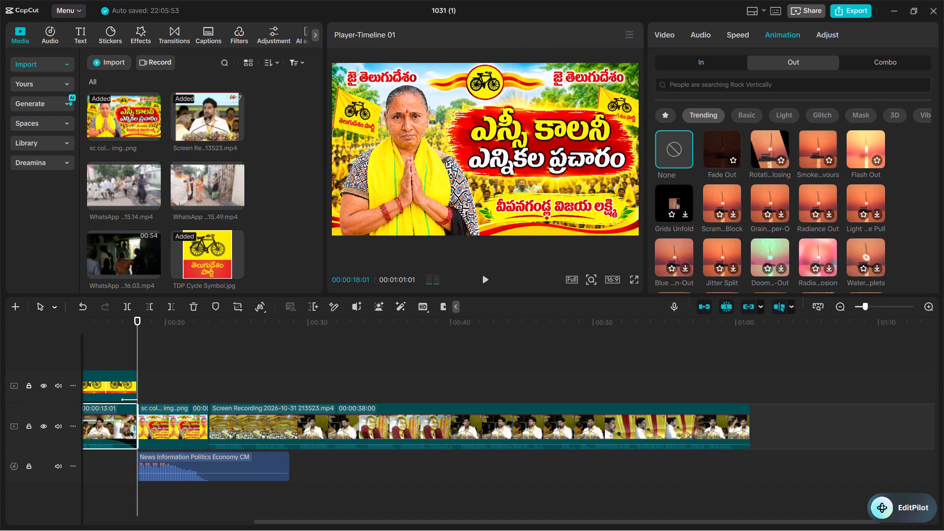
pyautogui.click(716, 153)
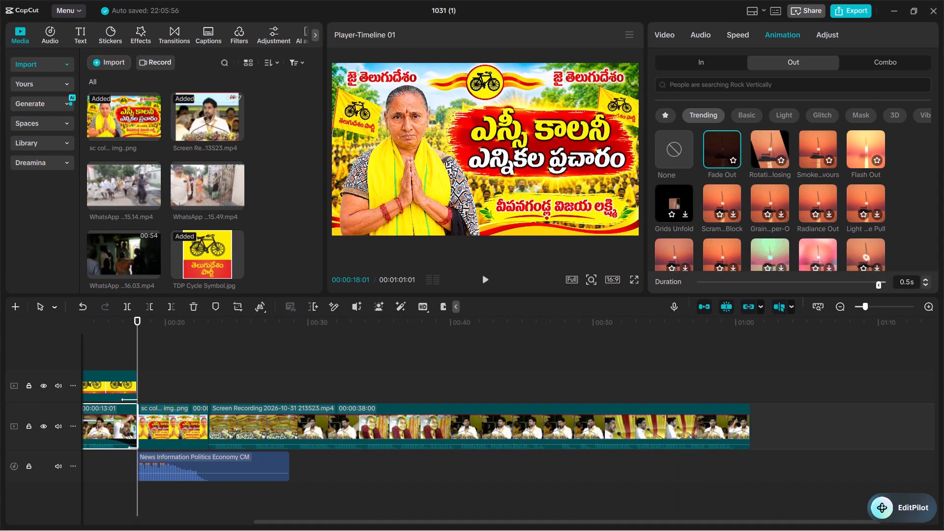
pyautogui.moveTo(877, 285); pyautogui.dragTo(871, 283)
pyautogui.moveTo(871, 283); pyautogui.dragTo(870, 283)
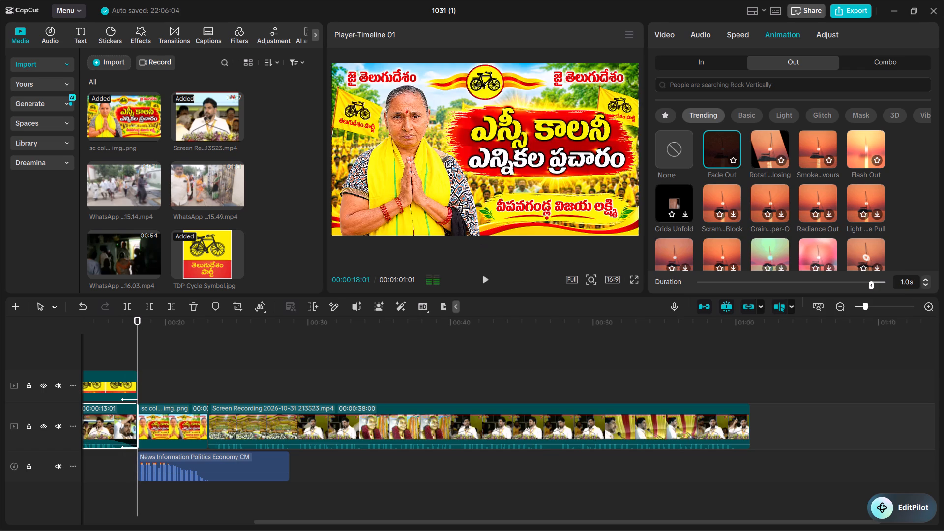
pyautogui.click(91, 352)
pyautogui.click(484, 279)
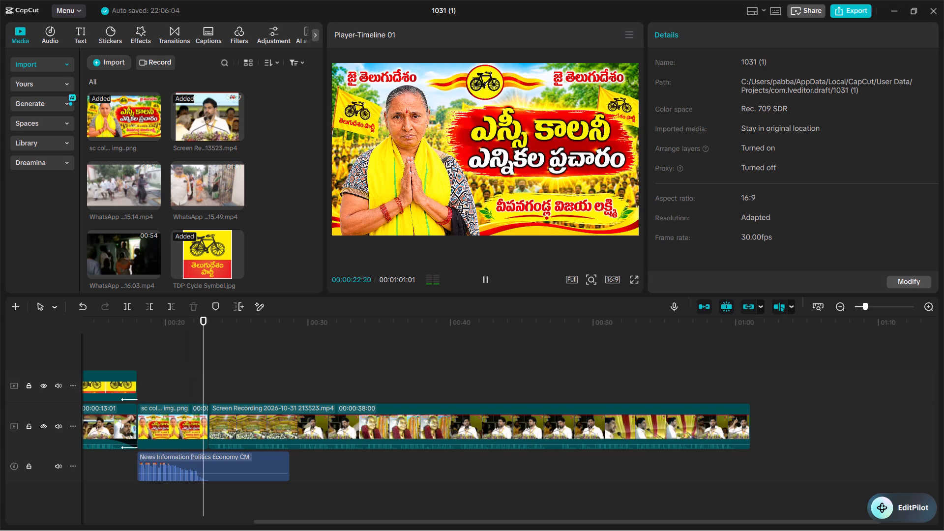
pyautogui.click(487, 277)
# Preview the Breaking News_Texture sound effect, and search the sound effects library for "information".
pyautogui.click(164, 414)
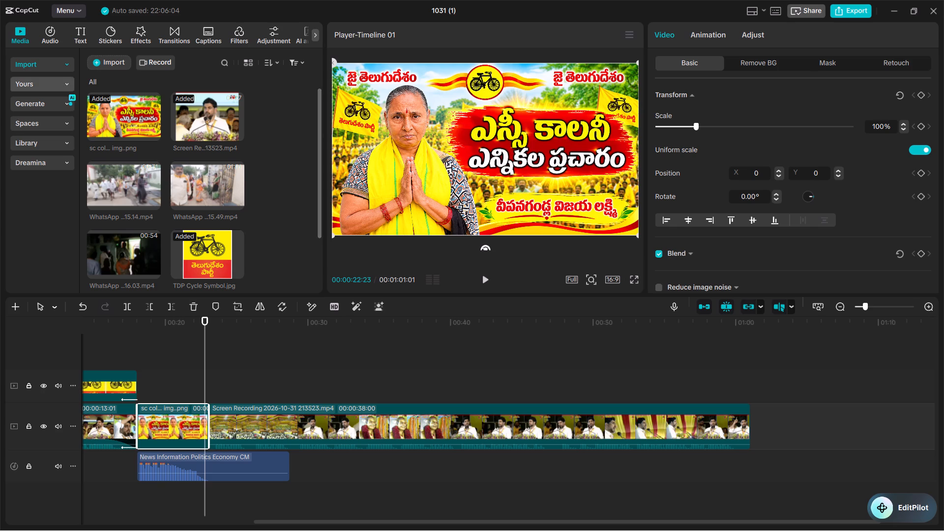
pyautogui.click(53, 40)
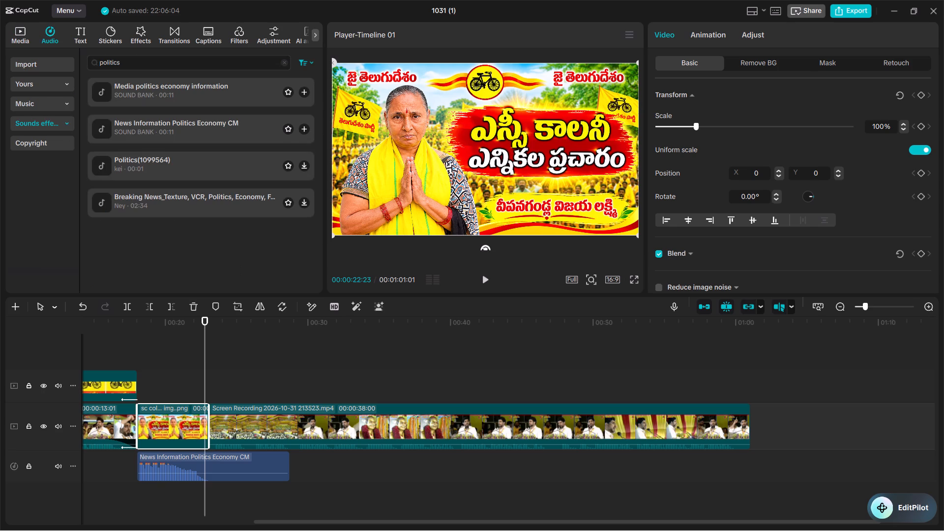
pyautogui.click(101, 198)
pyautogui.click(283, 62)
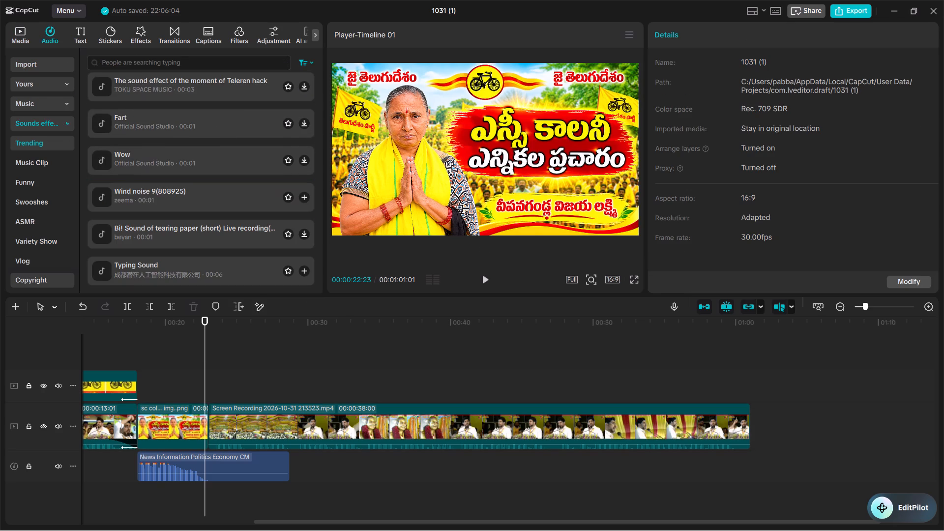
pyautogui.click(251, 65)
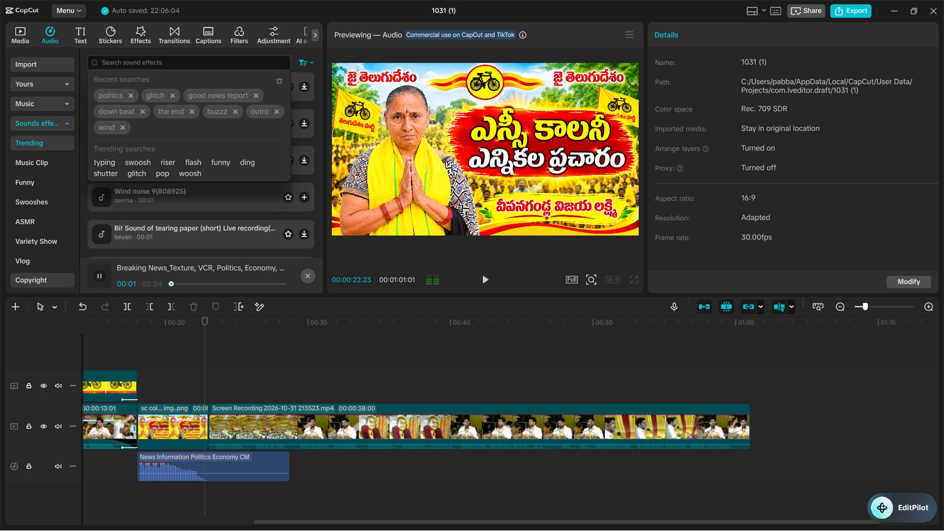
pyautogui.write('information')
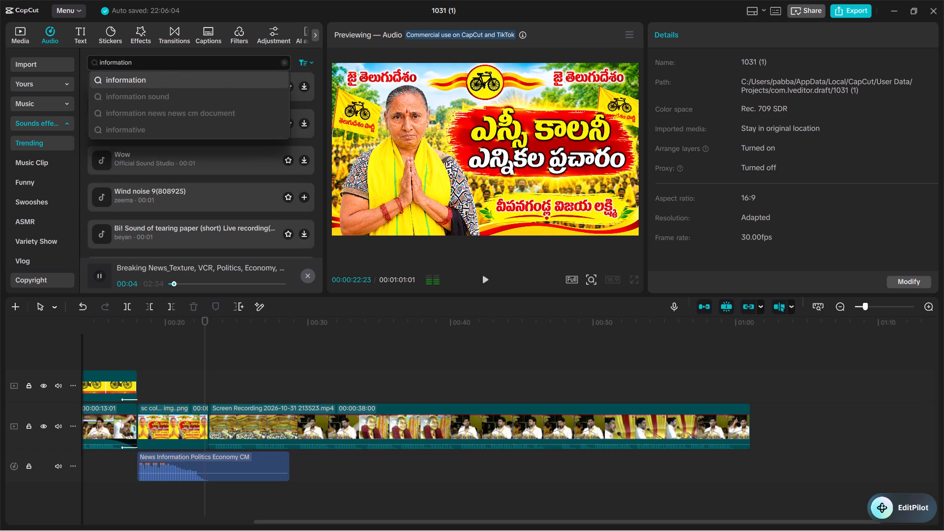
pyautogui.press('Return')
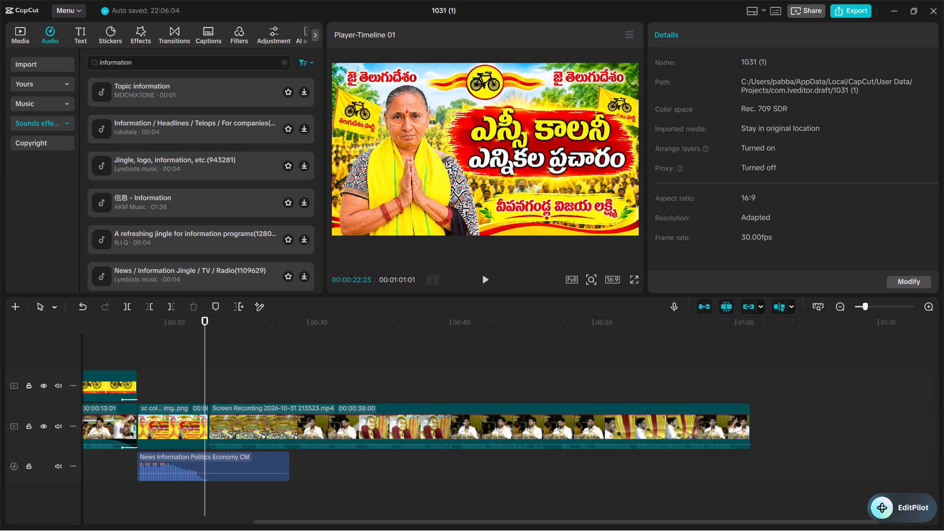
# Audition the Information / Headlines, Jingle, logo, refreshing information and News / Information jingles as opening sounds for the campaign image.
pyautogui.click(98, 126)
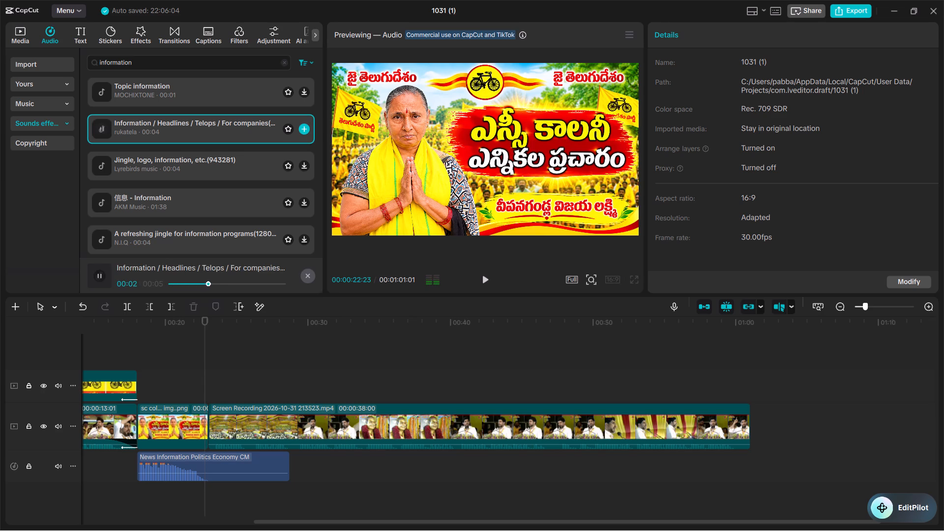
pyautogui.click(101, 160)
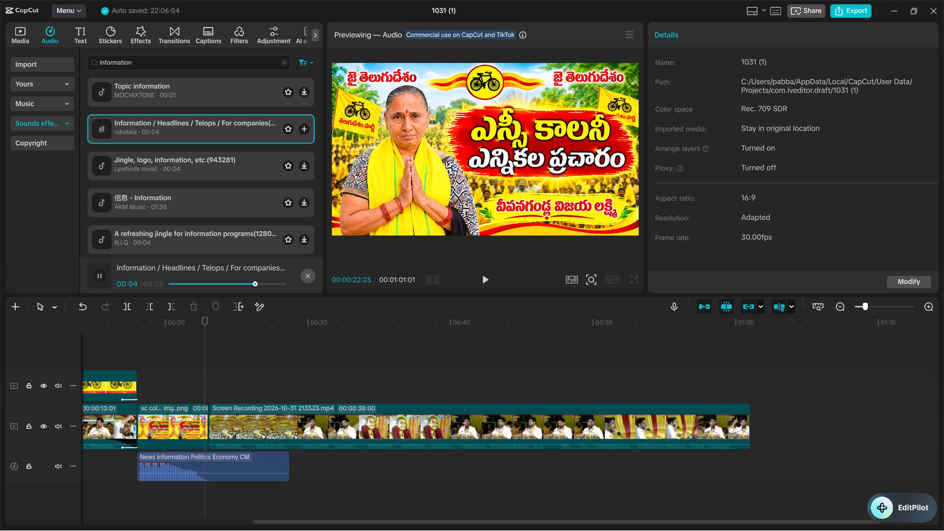
pyautogui.scroll(-1, 101, 160)
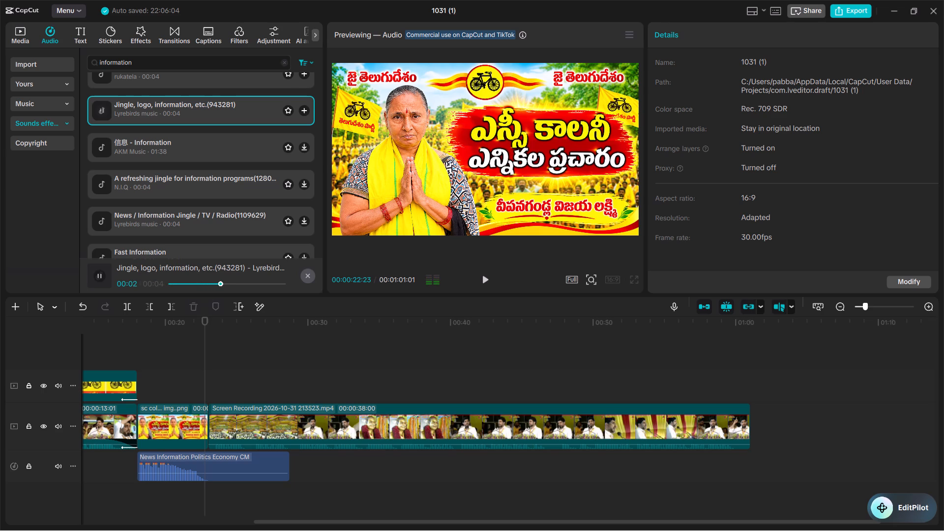
pyautogui.click(101, 179)
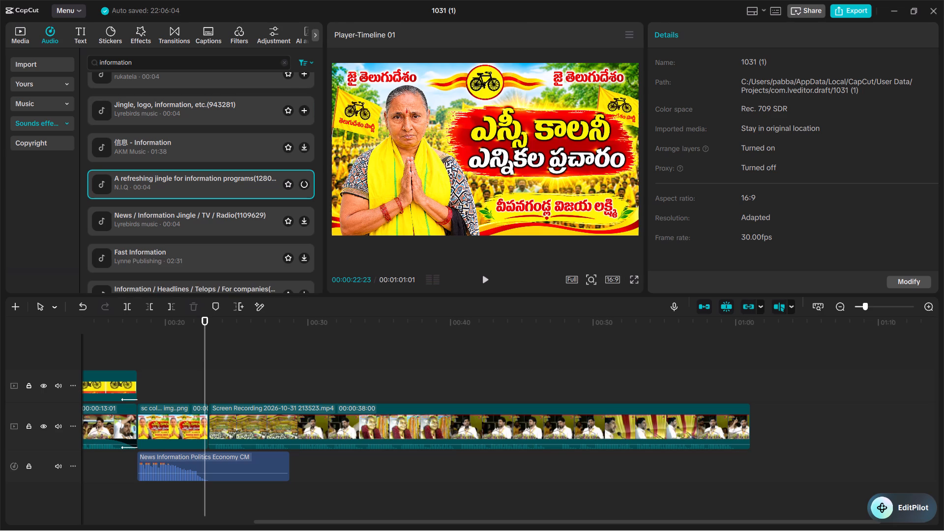
pyautogui.click(98, 216)
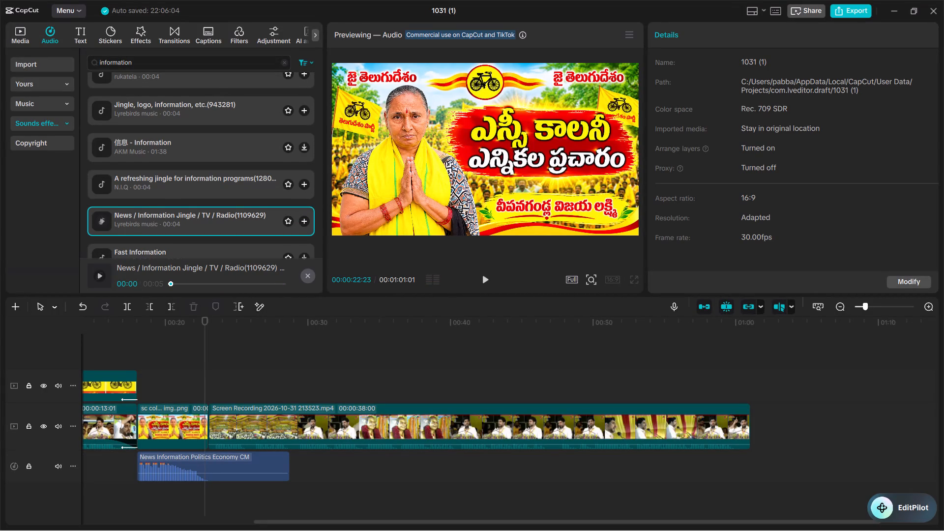
pyautogui.scroll(-1, 169, 223)
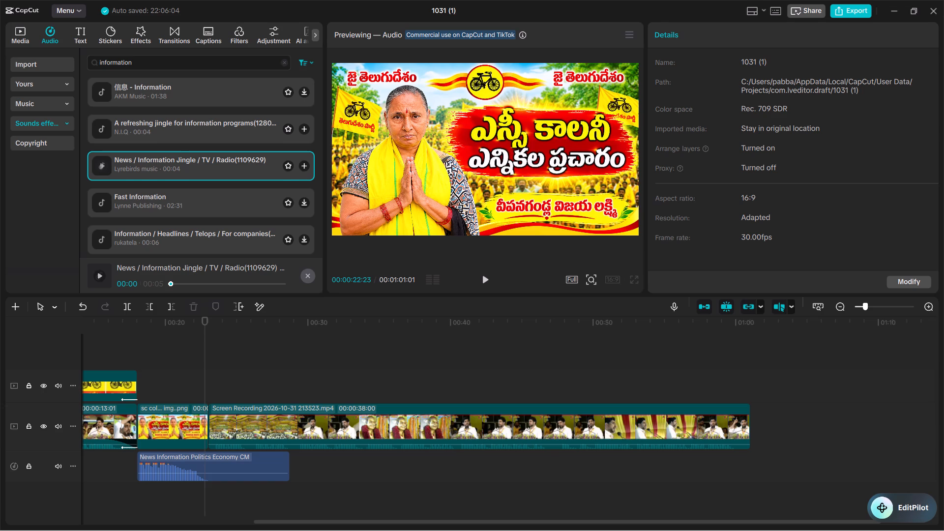
pyautogui.scroll(-1, 122, 205)
pyautogui.click(101, 185)
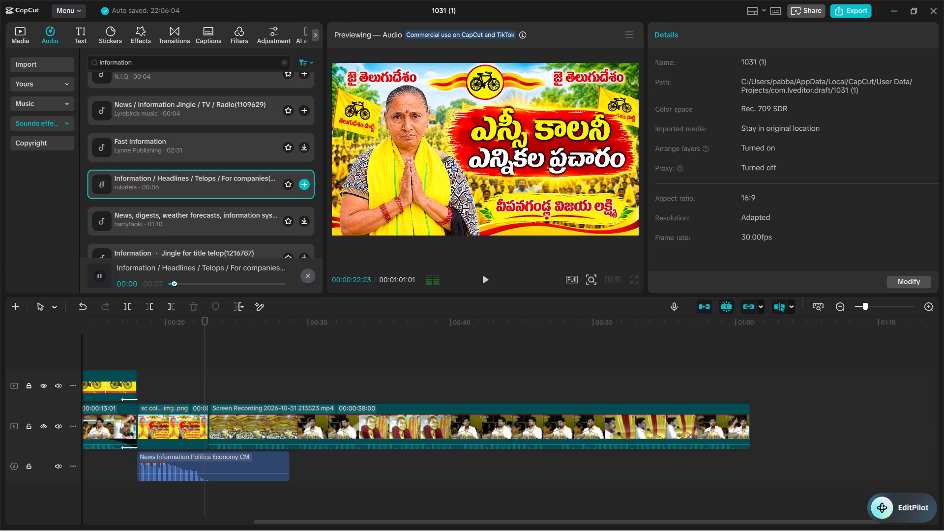
pyautogui.scroll(1, 101, 185)
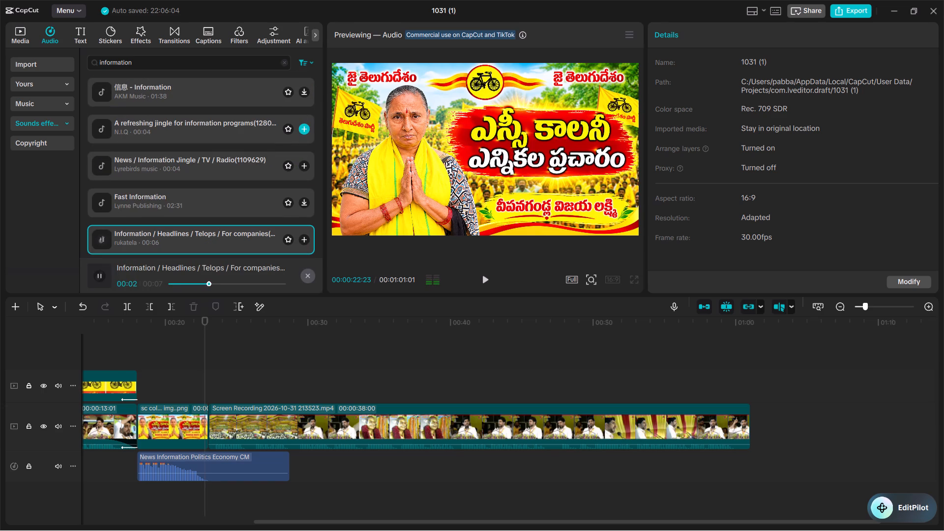
# Replace the News Information Politics Economy CM clip with "A refreshing jingle for information programs", aligned to the campaign image's start.
pyautogui.click(303, 131)
pyautogui.rightClick(222, 452)
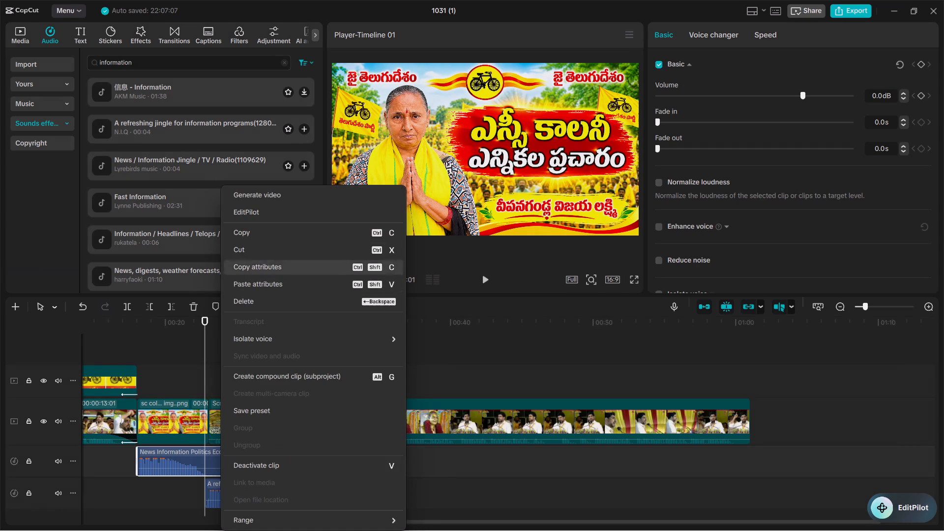
pyautogui.click(327, 296)
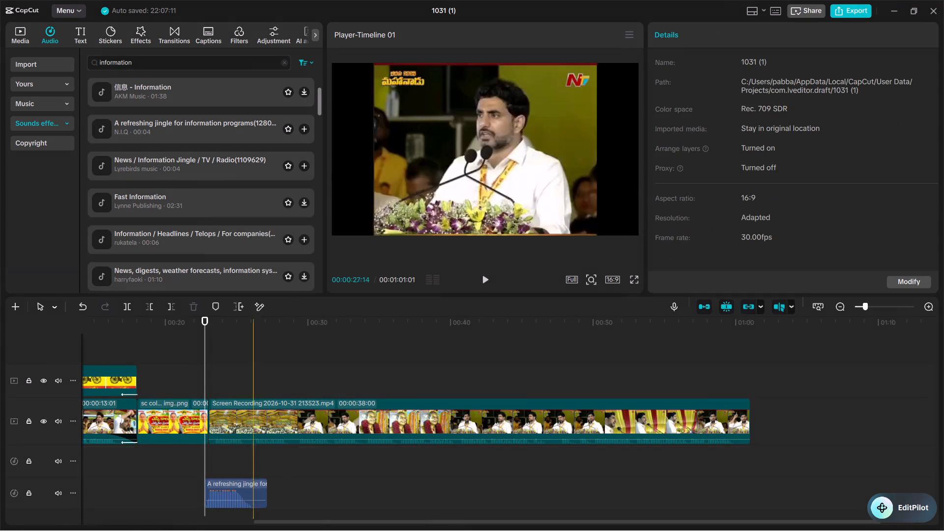
pyautogui.moveTo(228, 491); pyautogui.dragTo(163, 459)
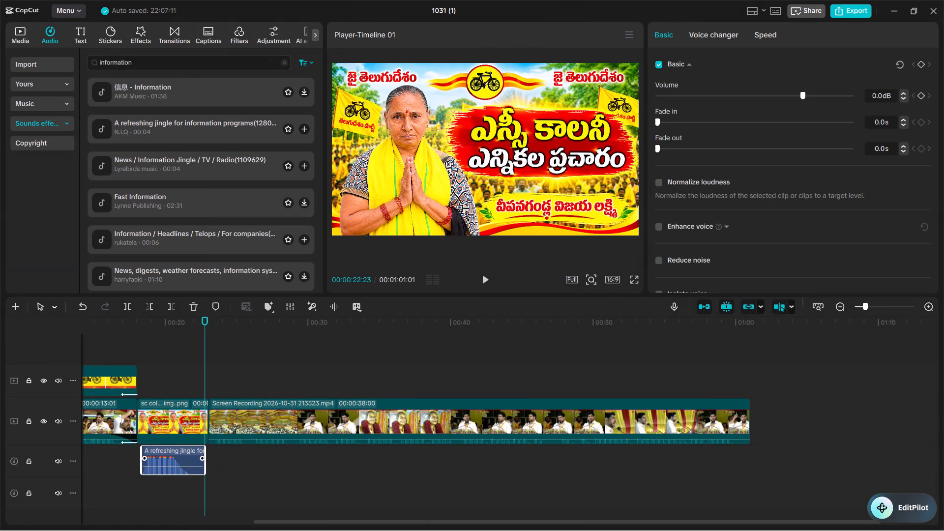
pyautogui.moveTo(163, 459); pyautogui.dragTo(159, 459)
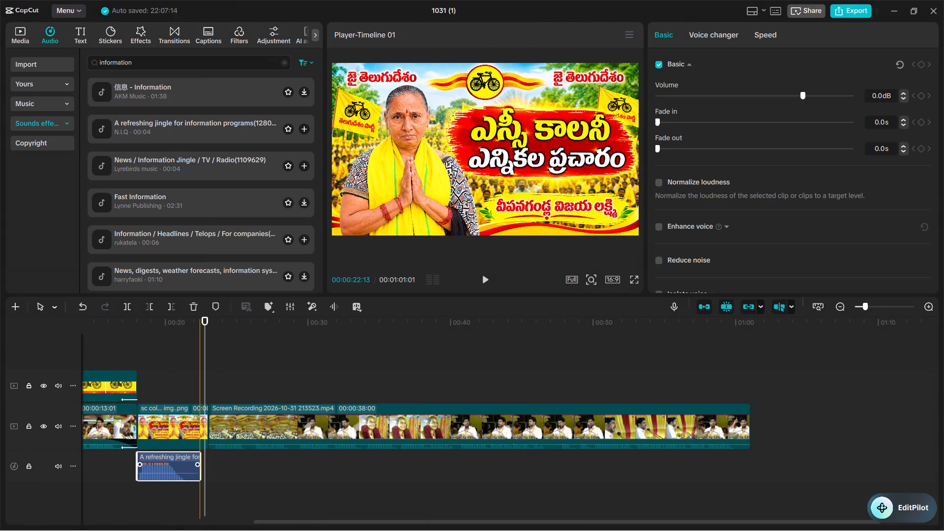
# Move the cut between the campaign image and the second speech recording back to the jingle's end, about 00:00:22:13.
pyautogui.moveTo(206, 430); pyautogui.dragTo(199, 428)
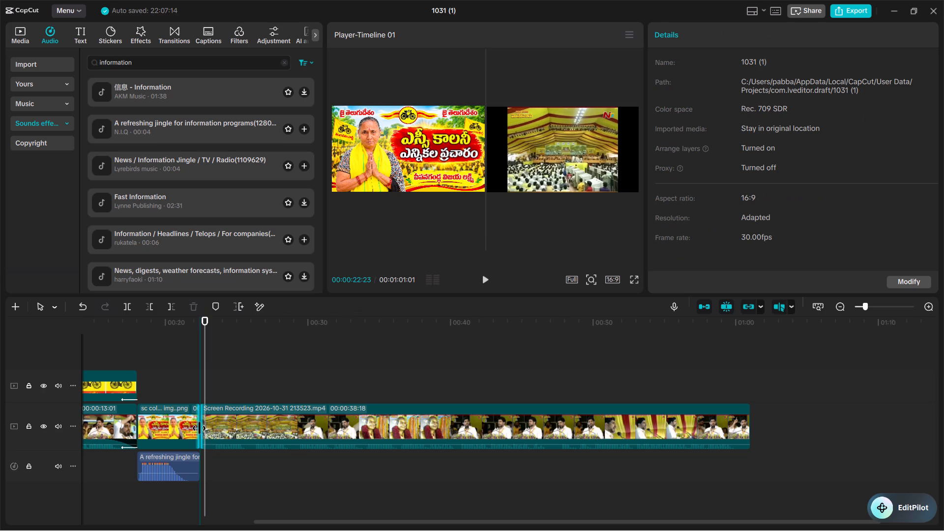
pyautogui.moveTo(199, 428); pyautogui.dragTo(199, 428)
# Search the entrance animations for "asthetic" and apply 90s Funfair to the campaign image.
pyautogui.click(187, 372)
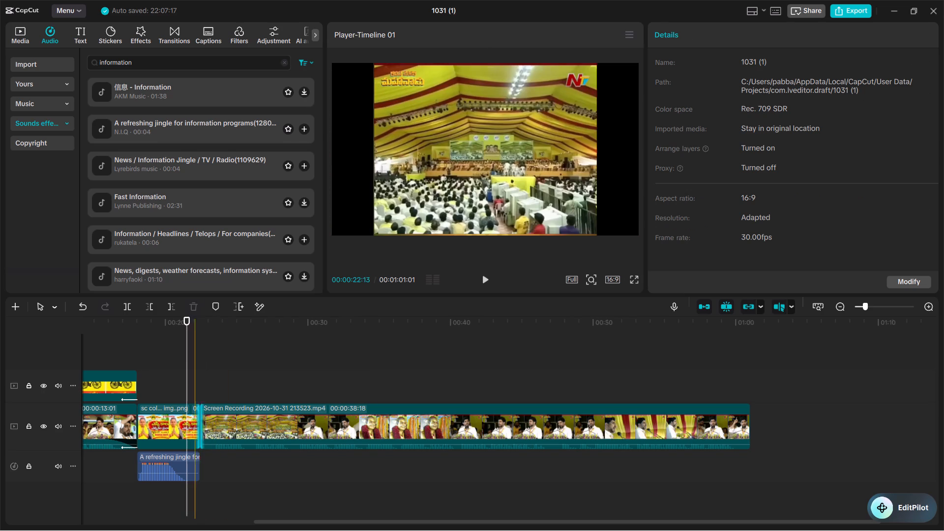
pyautogui.click(160, 421)
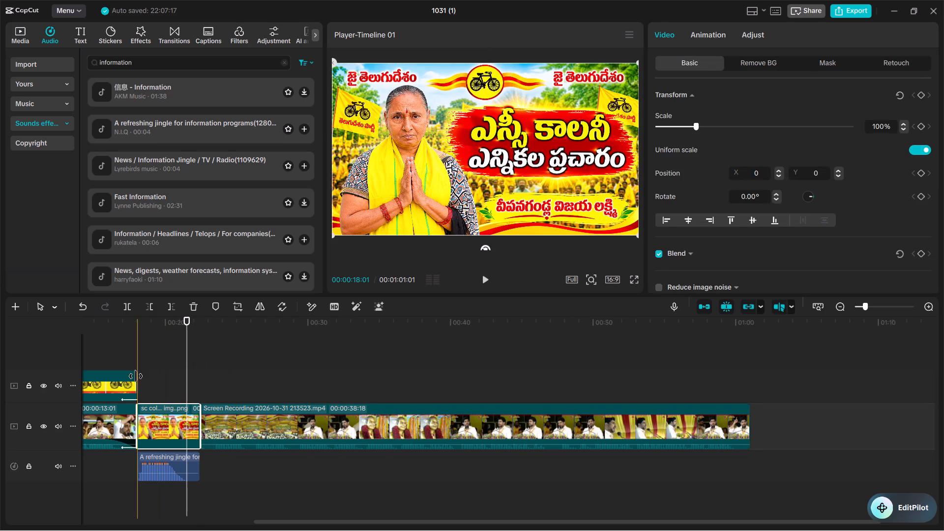
pyautogui.click(711, 38)
pyautogui.click(719, 56)
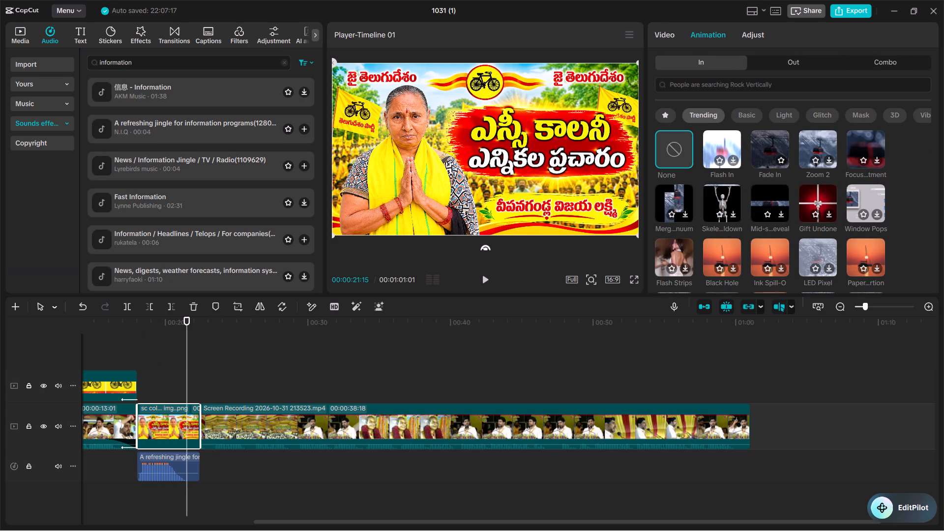
pyautogui.click(741, 81)
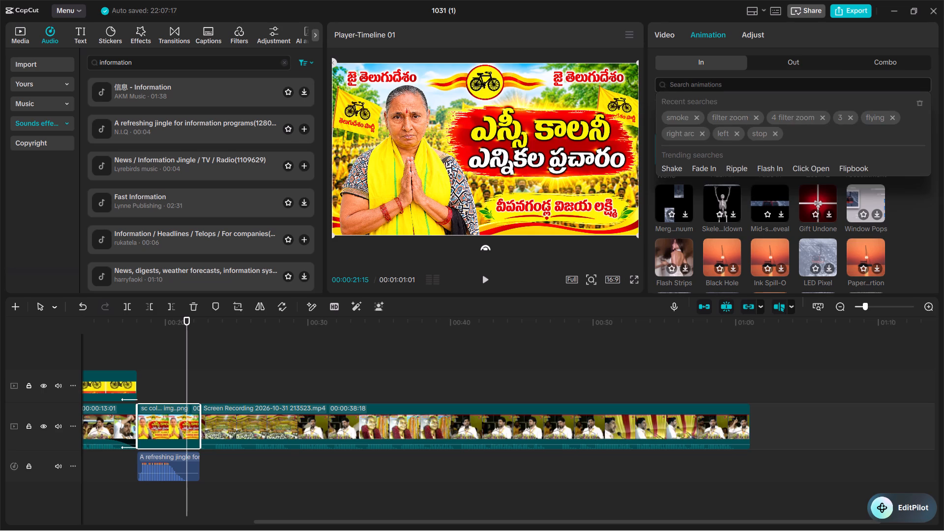
pyautogui.write('as')
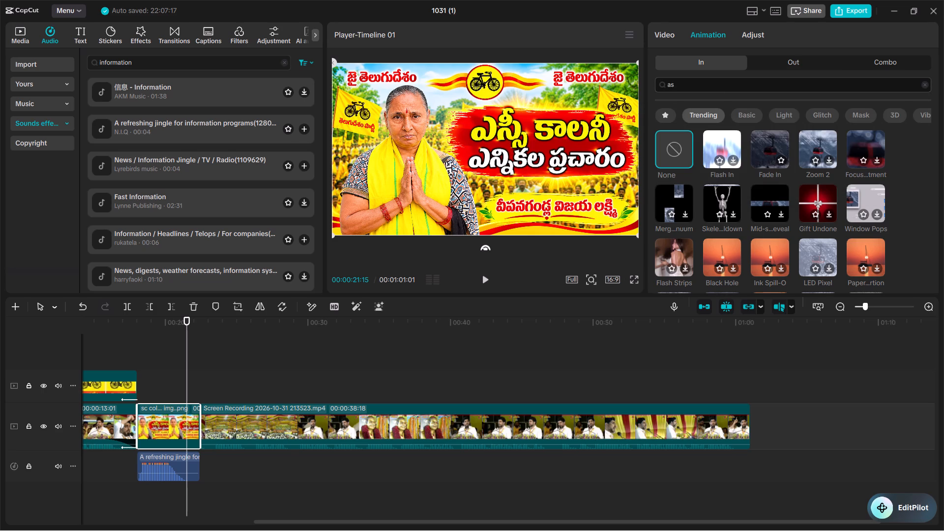
pyautogui.write('the')
pyautogui.write('tic')
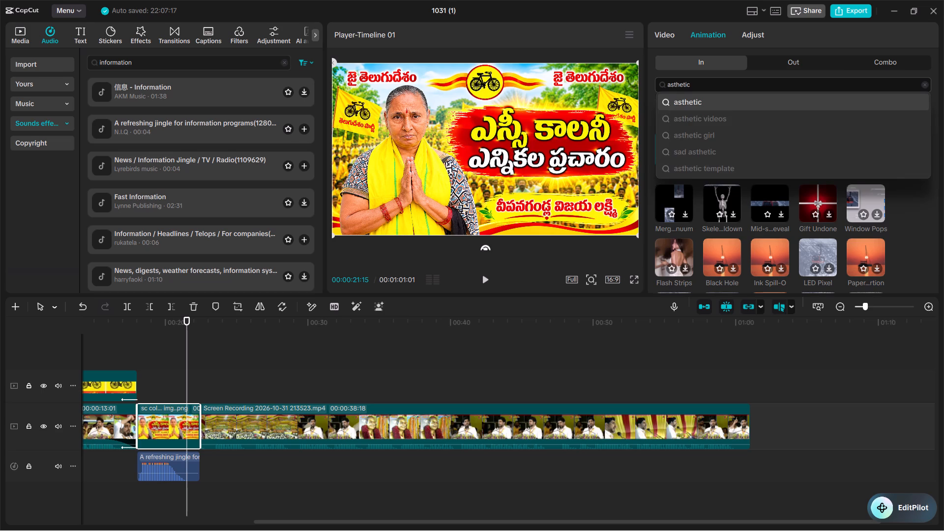
pyautogui.press('Return')
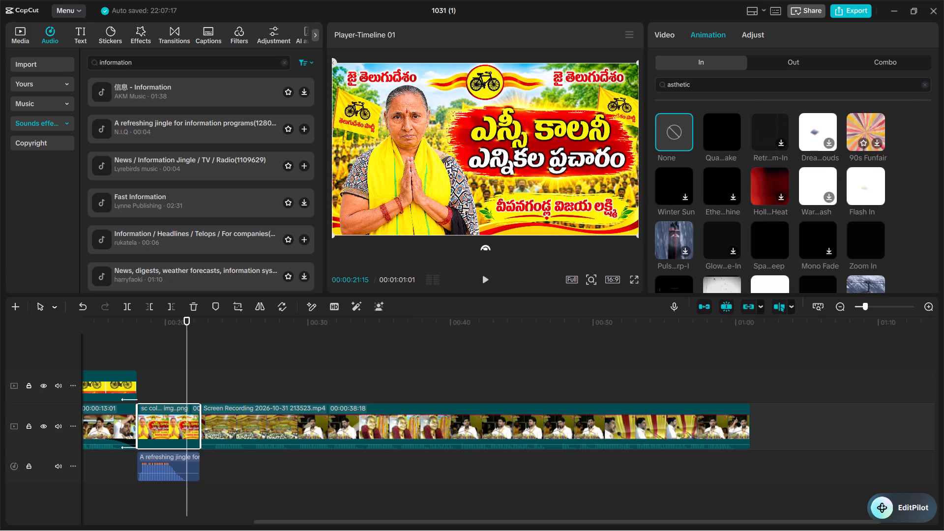
pyautogui.click(863, 126)
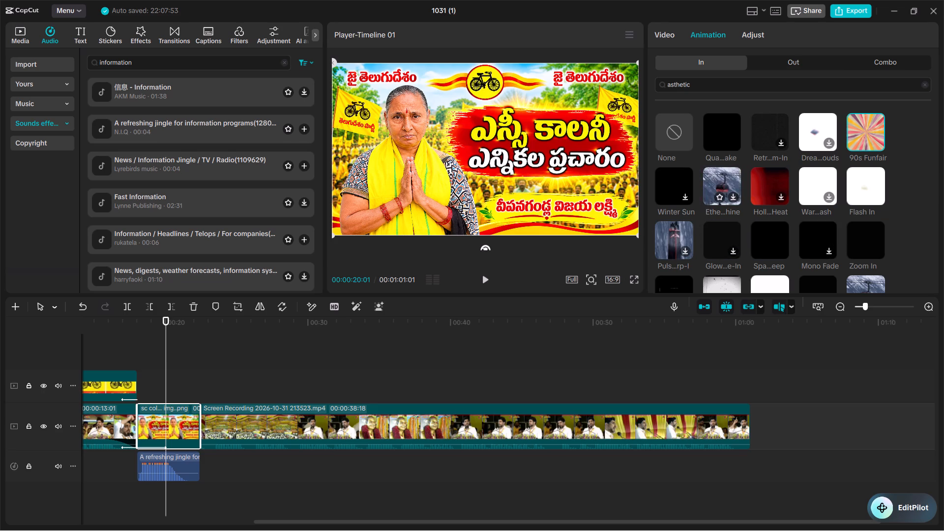
# Replace the refreshing jingle with News / Information Jingle / TV / Radio(1109629), aligned to the campaign image's start.
pyautogui.click(102, 160)
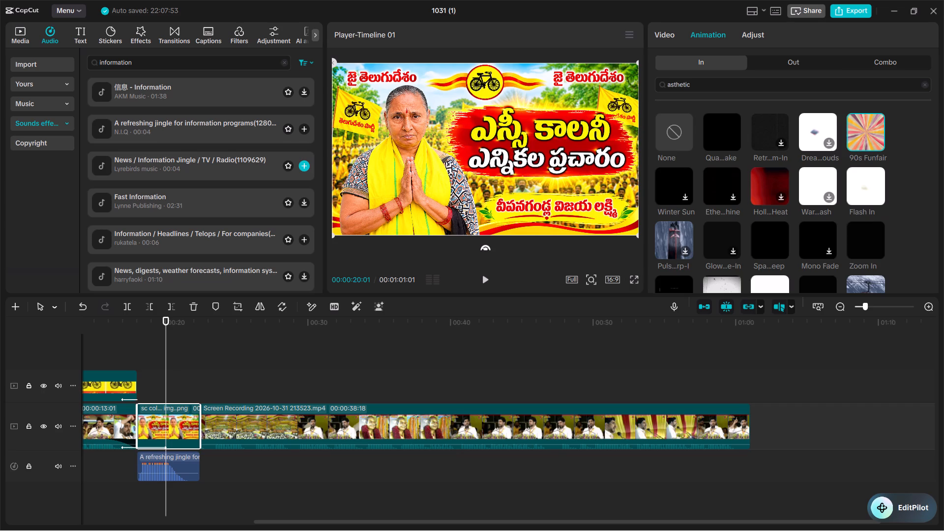
pyautogui.click(303, 169)
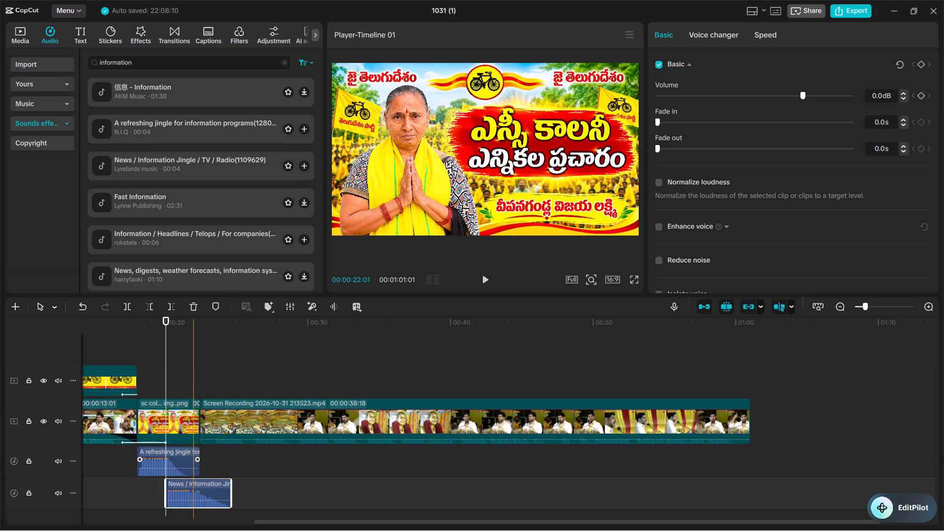
pyautogui.rightClick(182, 455)
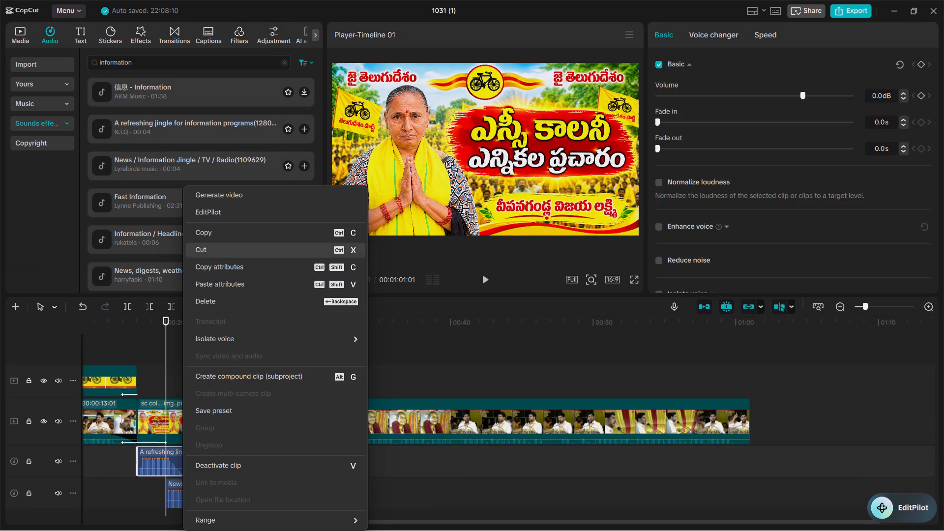
pyautogui.click(231, 301)
pyautogui.moveTo(199, 490); pyautogui.dragTo(172, 464)
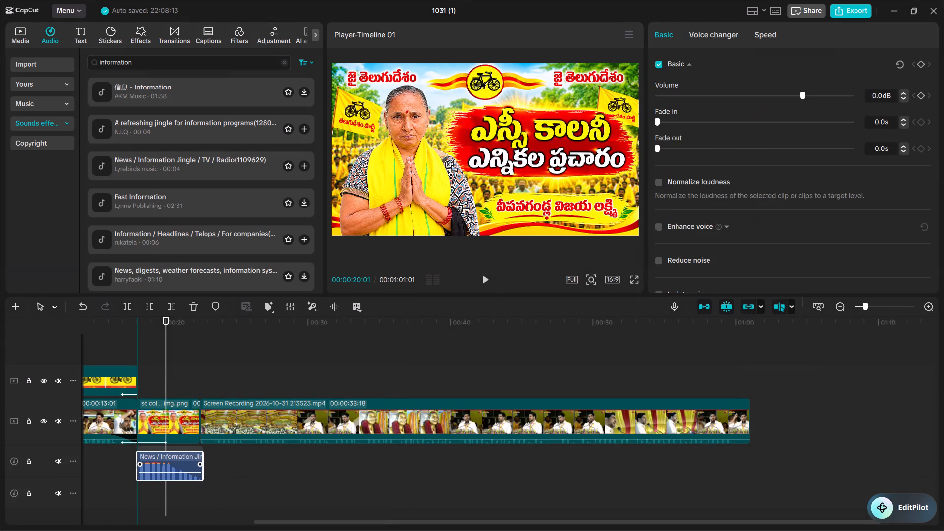
pyautogui.moveTo(172, 464); pyautogui.dragTo(173, 464)
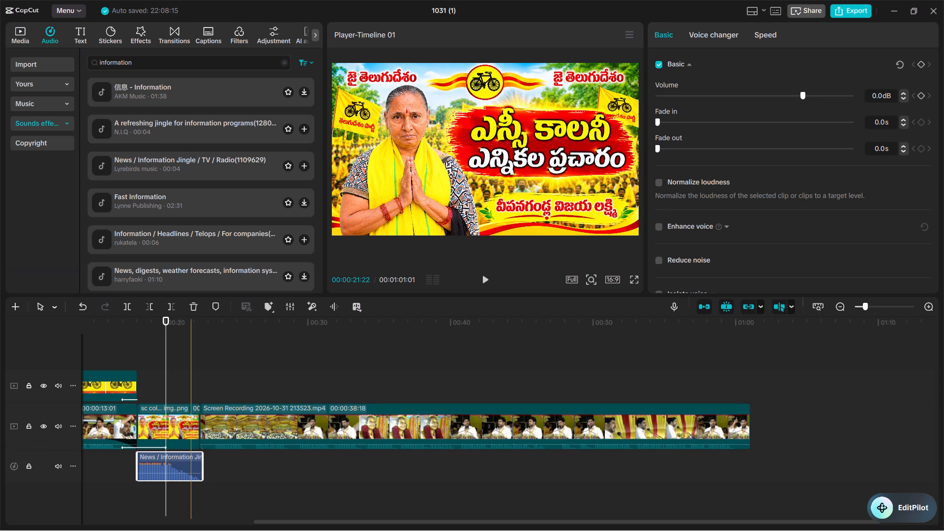
# Extend the campaign image to the new jingle's end at 00:00:22:18, and return to the image's opening to check its animation.
pyautogui.click(197, 420)
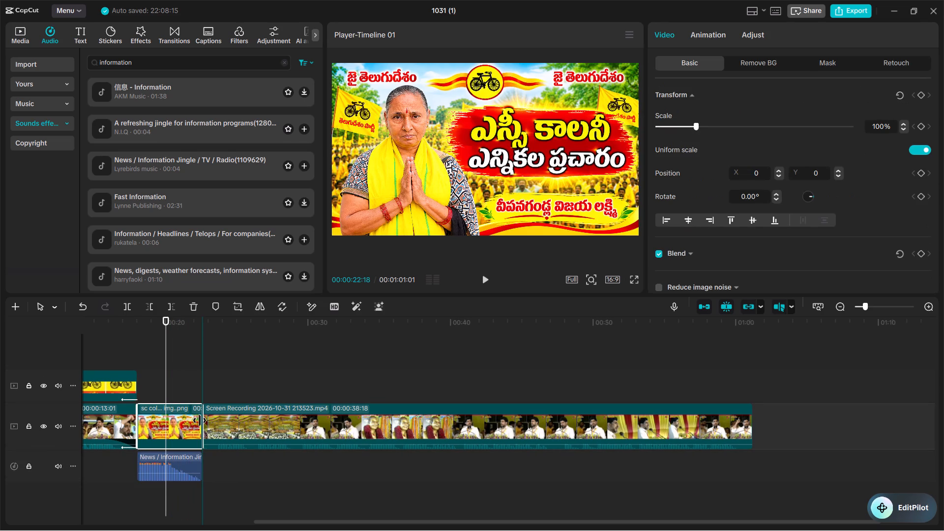
pyautogui.click(226, 372)
pyautogui.click(146, 402)
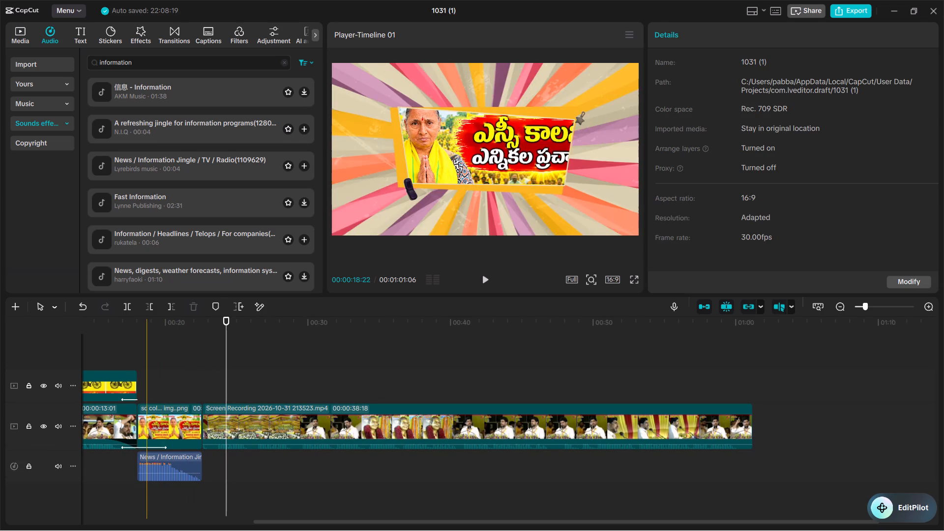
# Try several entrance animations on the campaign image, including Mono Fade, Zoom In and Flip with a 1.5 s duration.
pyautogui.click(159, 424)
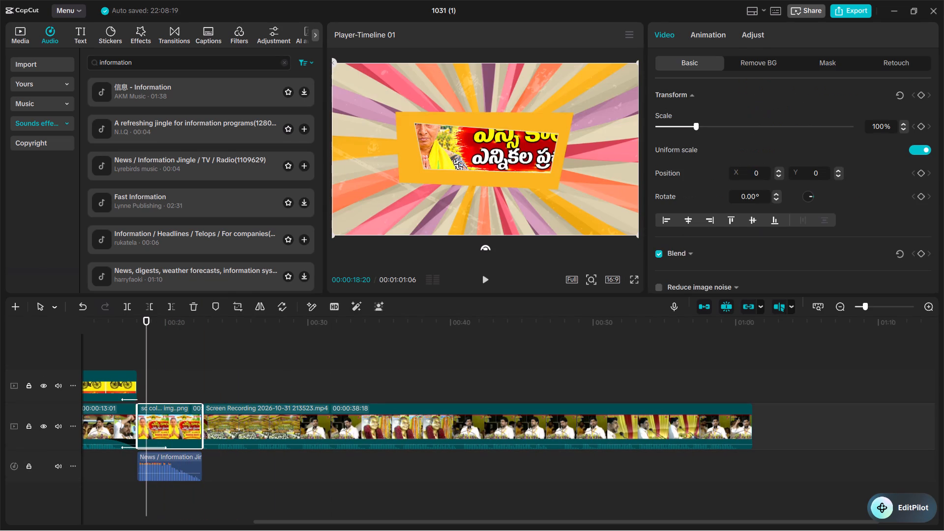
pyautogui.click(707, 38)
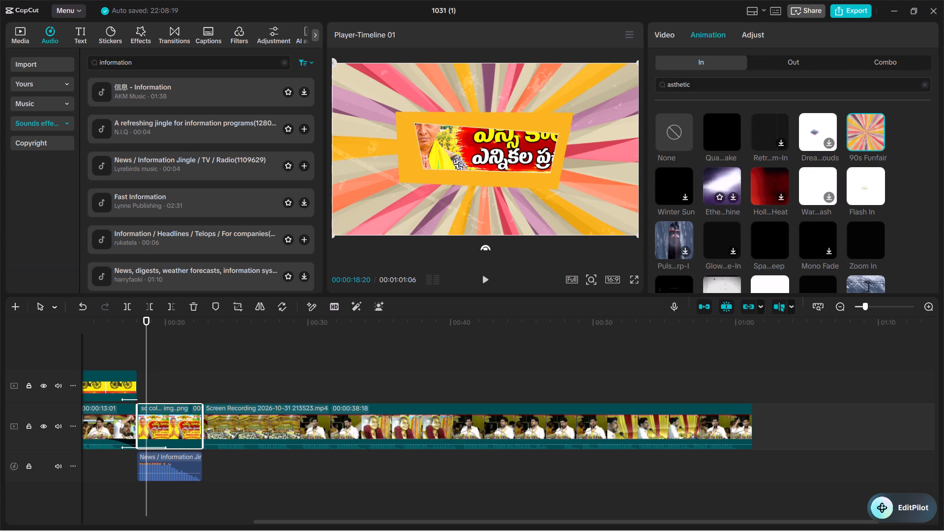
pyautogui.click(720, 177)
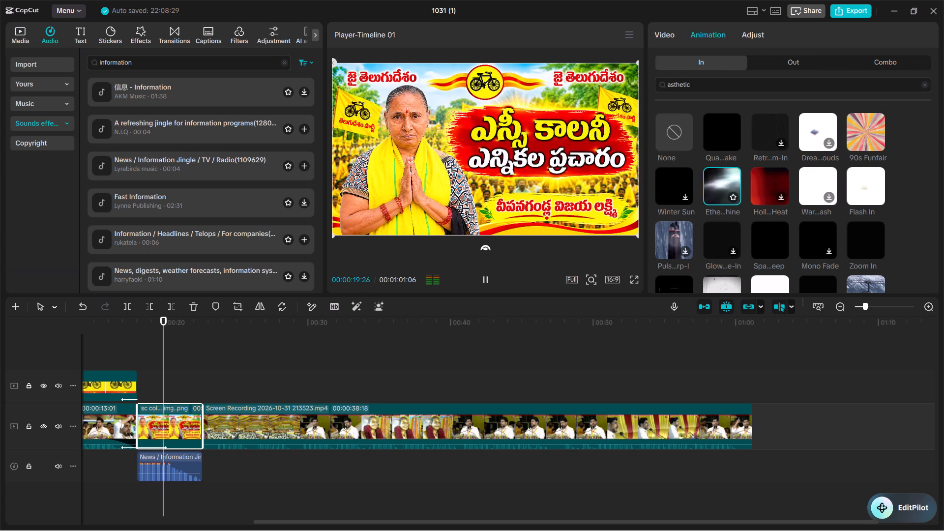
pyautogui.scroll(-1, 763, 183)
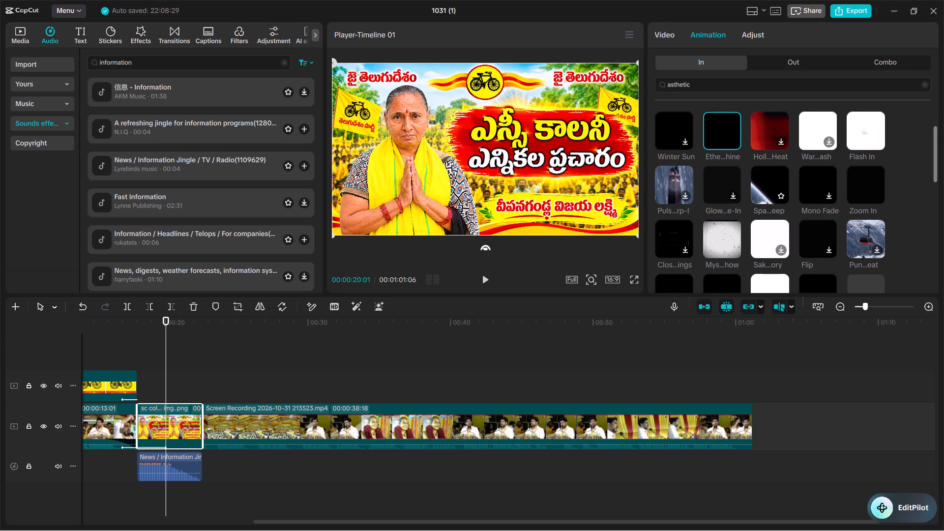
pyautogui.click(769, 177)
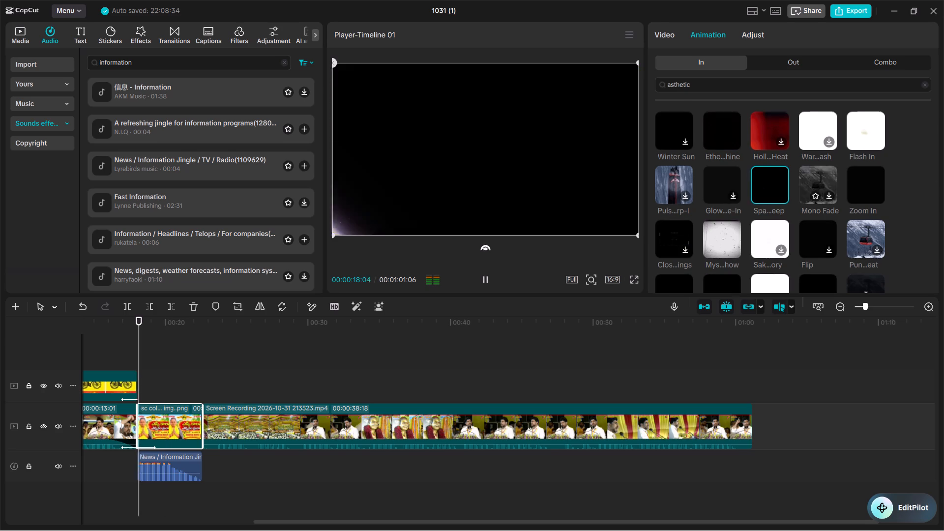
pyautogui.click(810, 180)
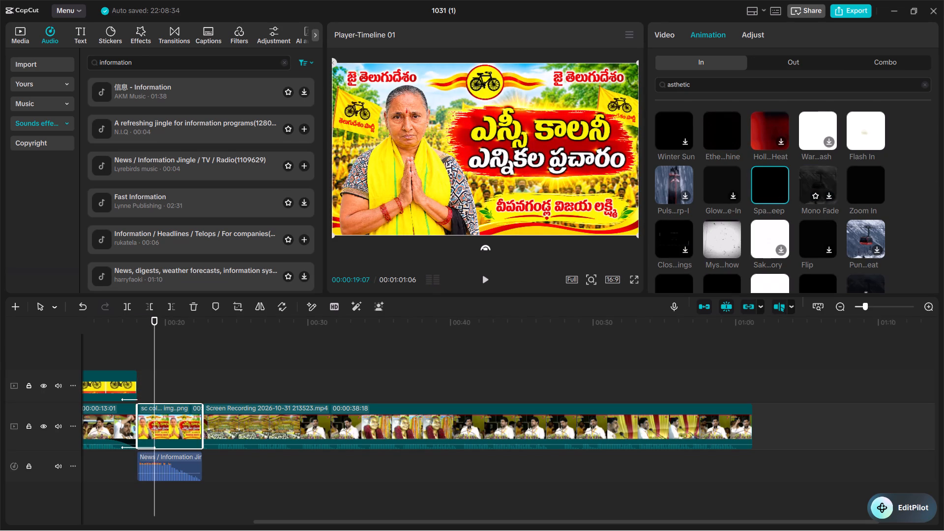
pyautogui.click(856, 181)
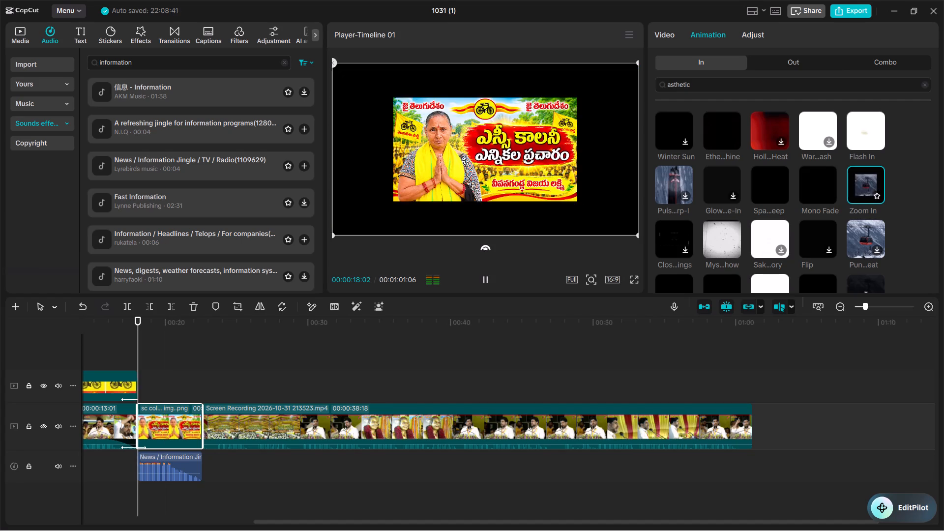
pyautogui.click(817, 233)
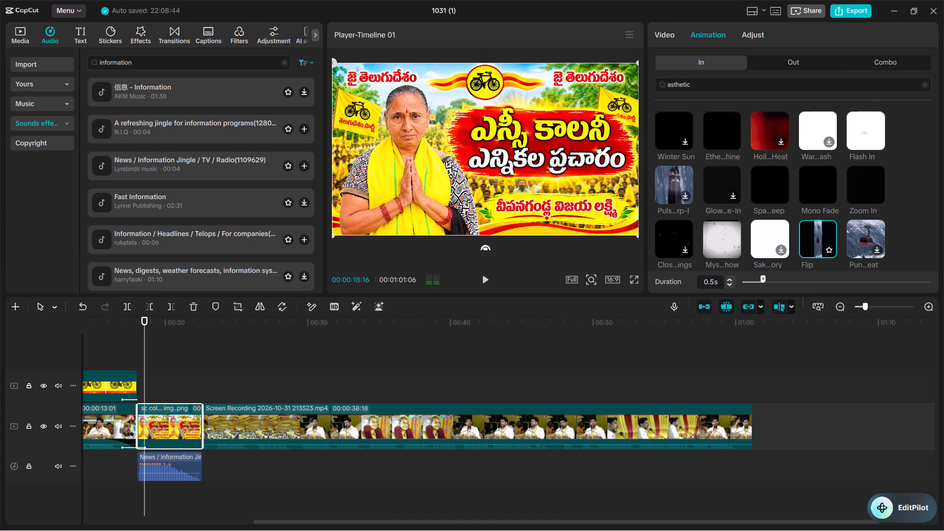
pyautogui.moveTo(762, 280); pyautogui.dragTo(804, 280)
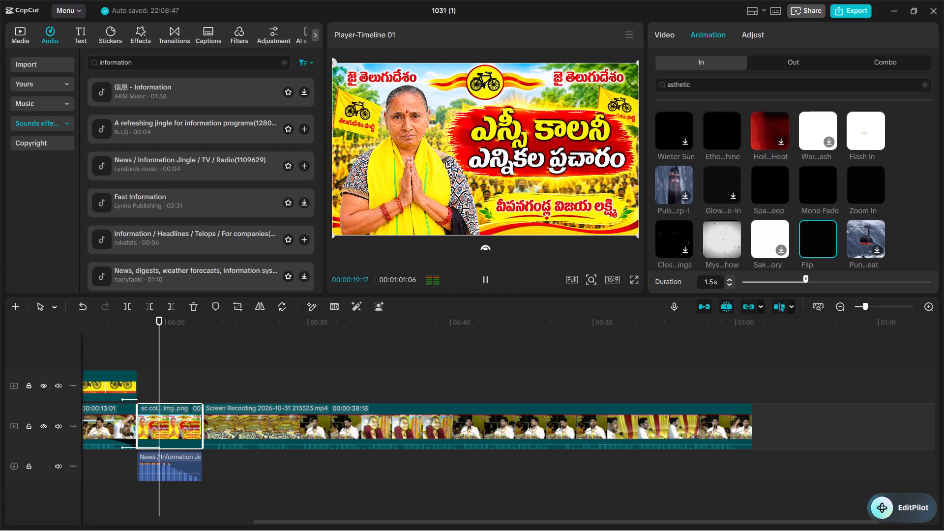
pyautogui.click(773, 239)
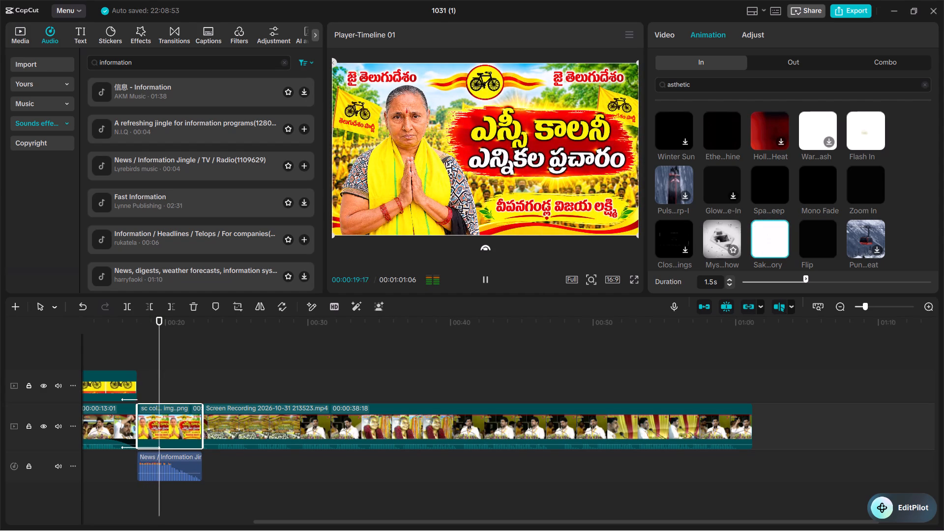
# Apply the VHS Open entrance animation to the campaign image and extend its duration to 4.6 s.
pyautogui.scroll(-2, 683, 235)
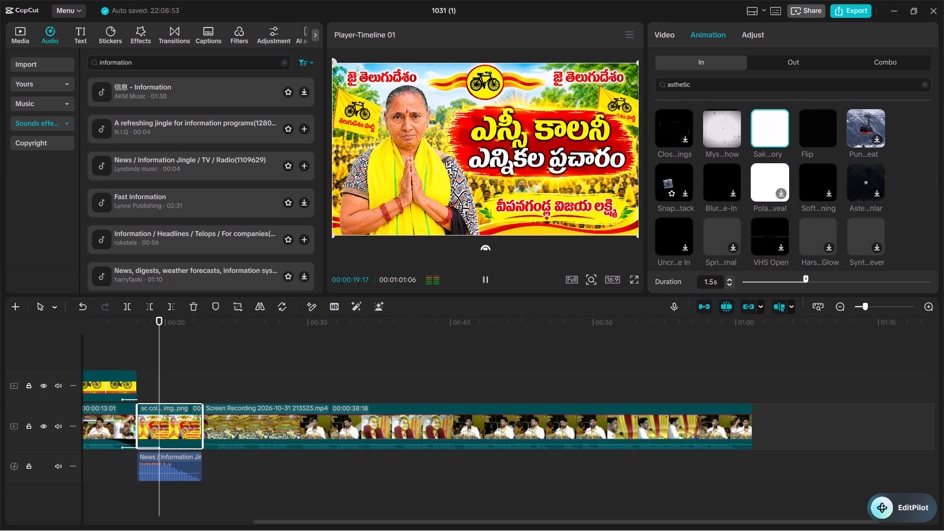
pyautogui.click(776, 228)
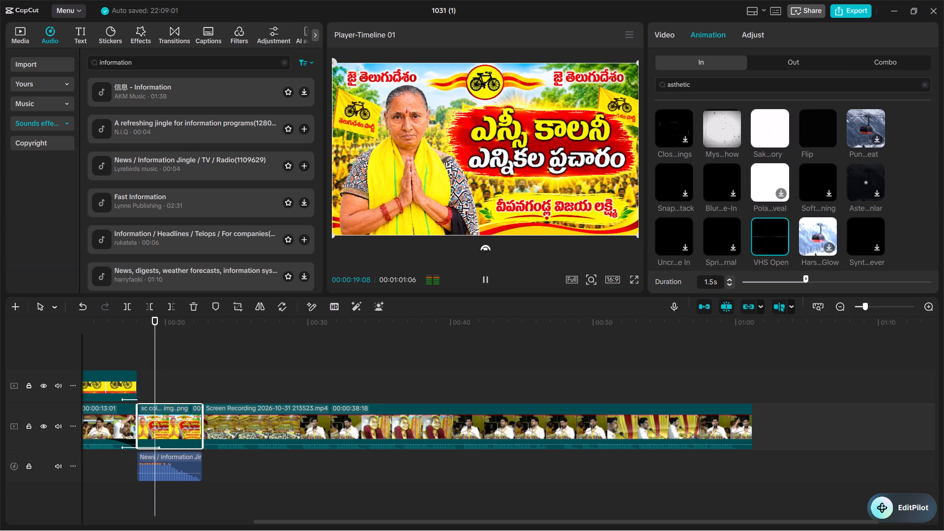
pyautogui.moveTo(804, 275); pyautogui.dragTo(895, 276)
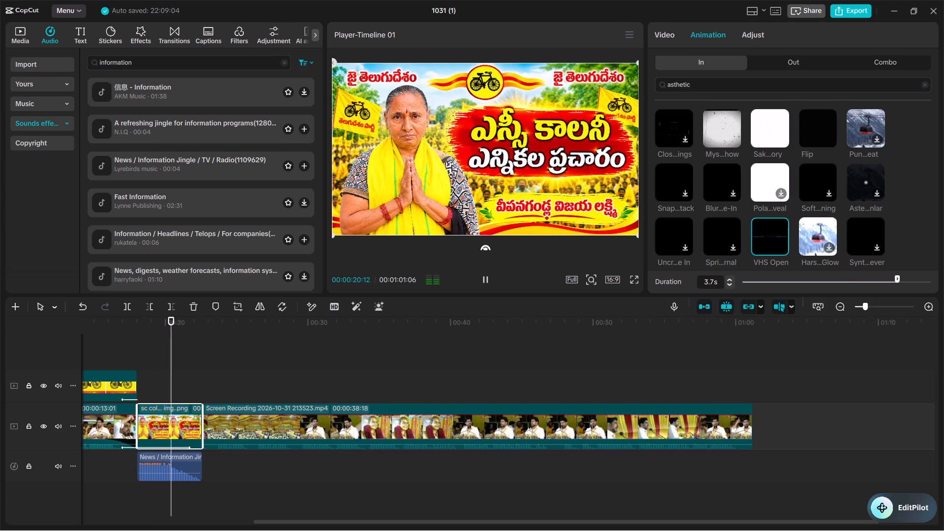
pyautogui.moveTo(895, 276); pyautogui.dragTo(943, 278)
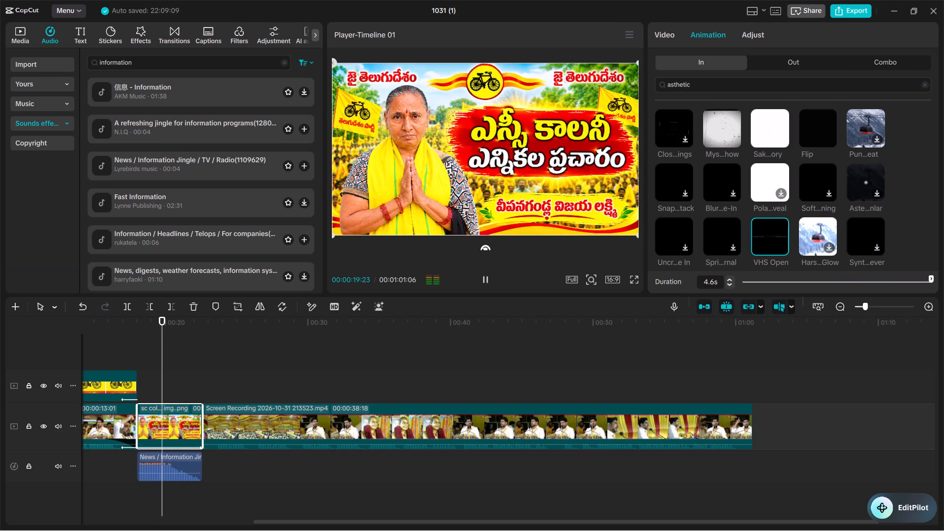
# Add the Rotati...losing exit animation to the campaign image, setting the entrance duration to 3.4 s and the exit duration to 0.6 s.
pyautogui.click(776, 61)
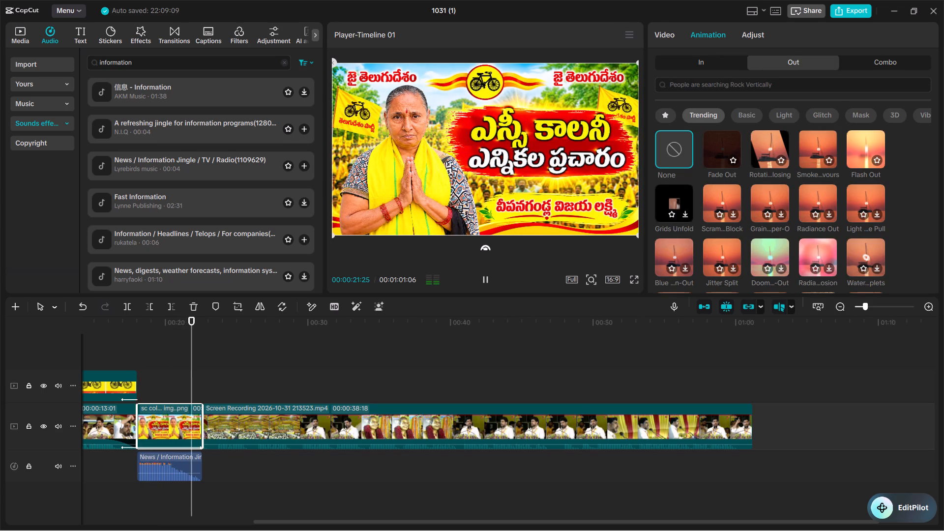
pyautogui.click(766, 144)
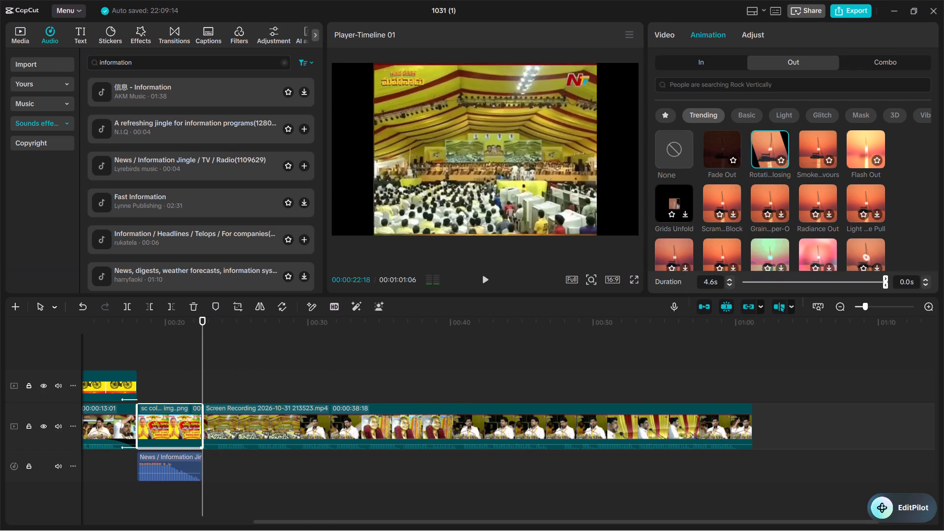
pyautogui.moveTo(885, 277); pyautogui.dragTo(826, 278)
pyautogui.moveTo(826, 278); pyautogui.dragTo(844, 278)
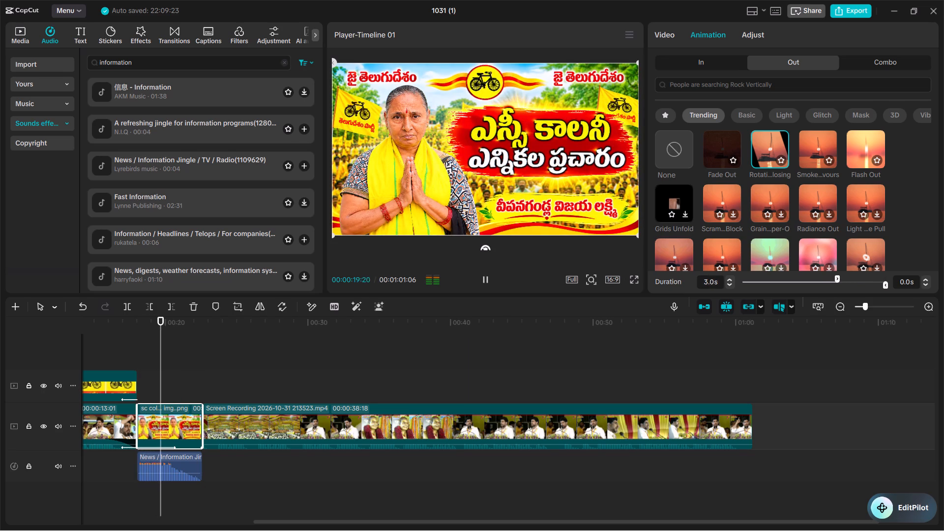
pyautogui.moveTo(844, 278); pyautogui.dragTo(847, 278)
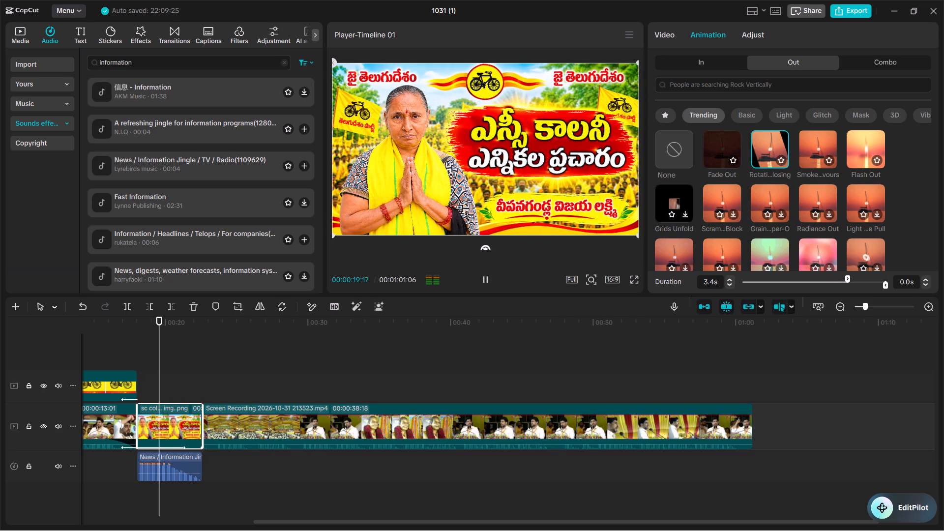
pyautogui.moveTo(884, 287); pyautogui.dragTo(865, 285)
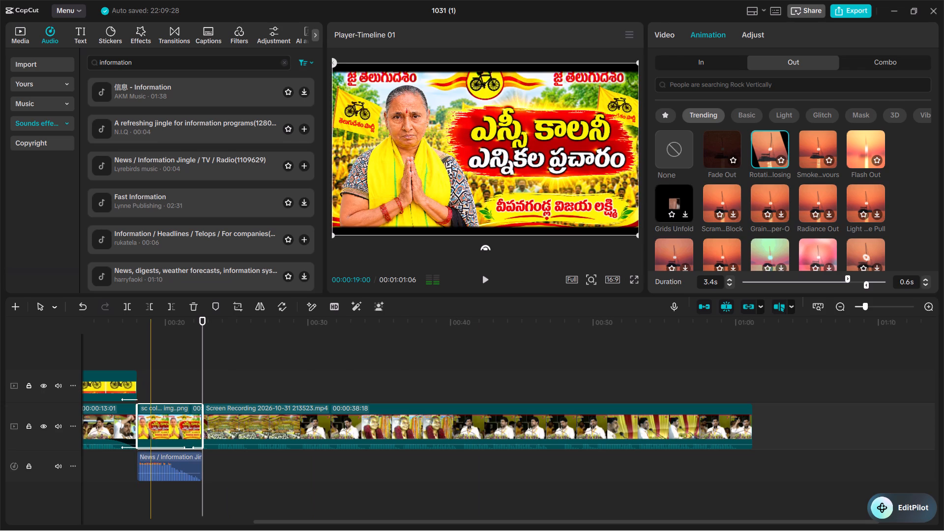
# Play the campaign image from 00:00:19:00 into the second speech recording to check its animations.
pyautogui.click(151, 383)
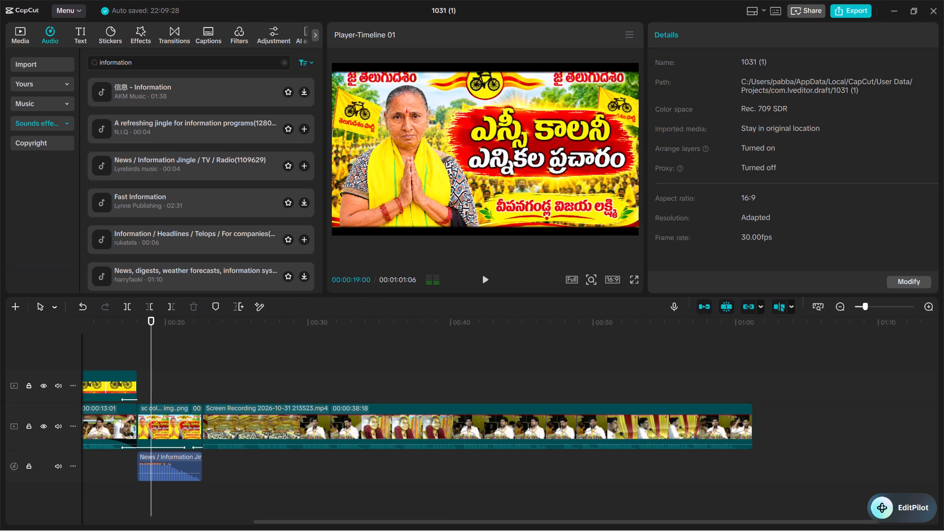
pyautogui.click(484, 276)
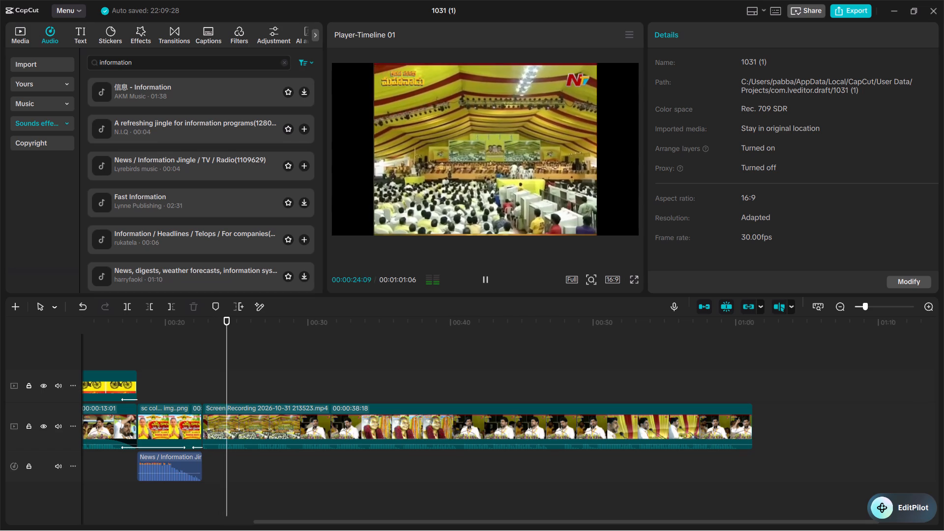
pyautogui.click(484, 276)
# Trim the beginning of the second speech recording so that it lasts 00:00:38:05.
pyautogui.click(210, 417)
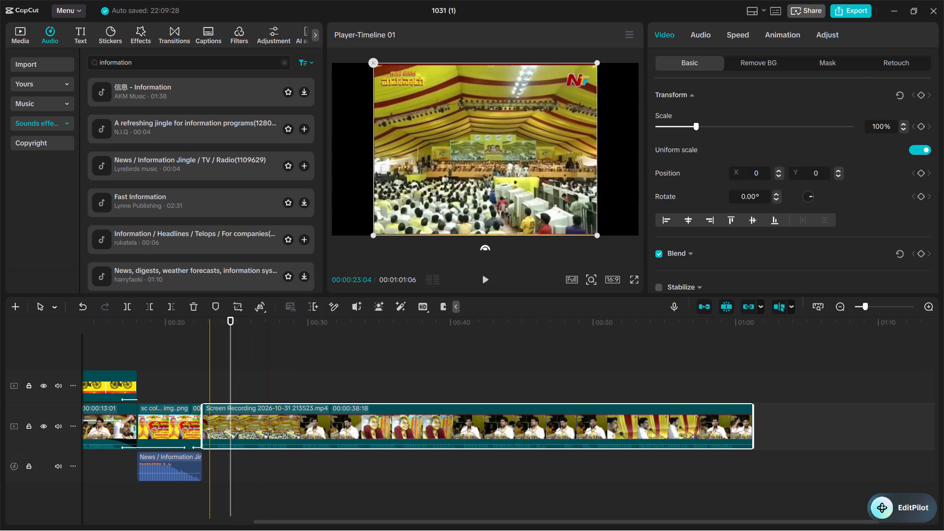
pyautogui.moveTo(203, 418); pyautogui.dragTo(209, 419)
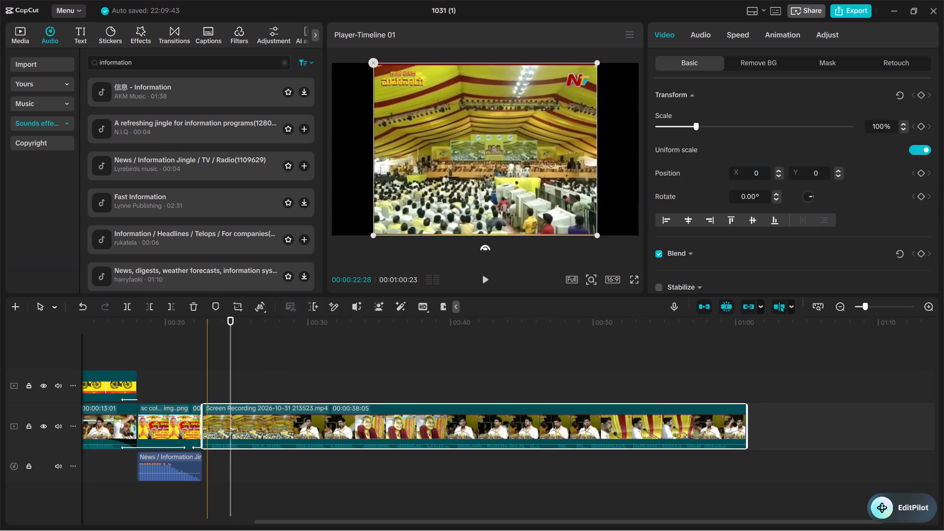
# Play back the campaign image section and its change to the second speech, including from just before the image starts.
pyautogui.click(203, 380)
pyautogui.click(182, 379)
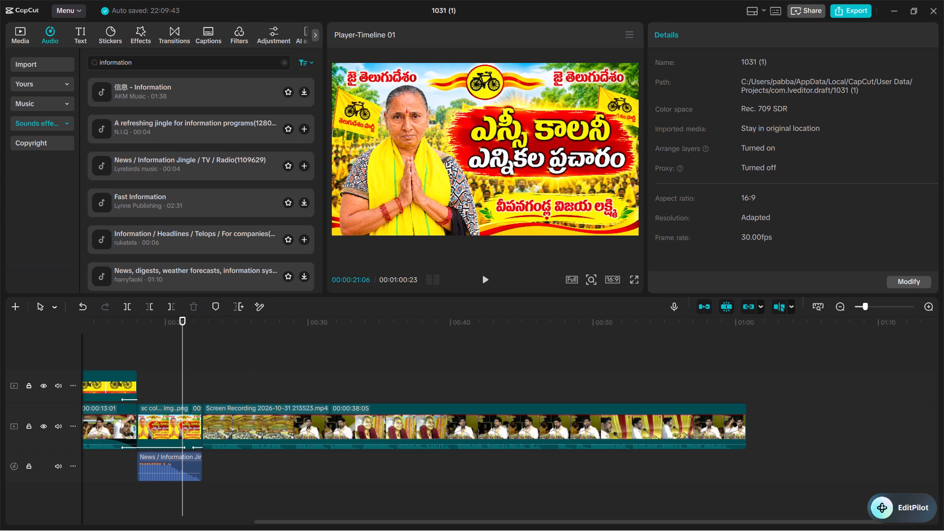
pyautogui.click(481, 279)
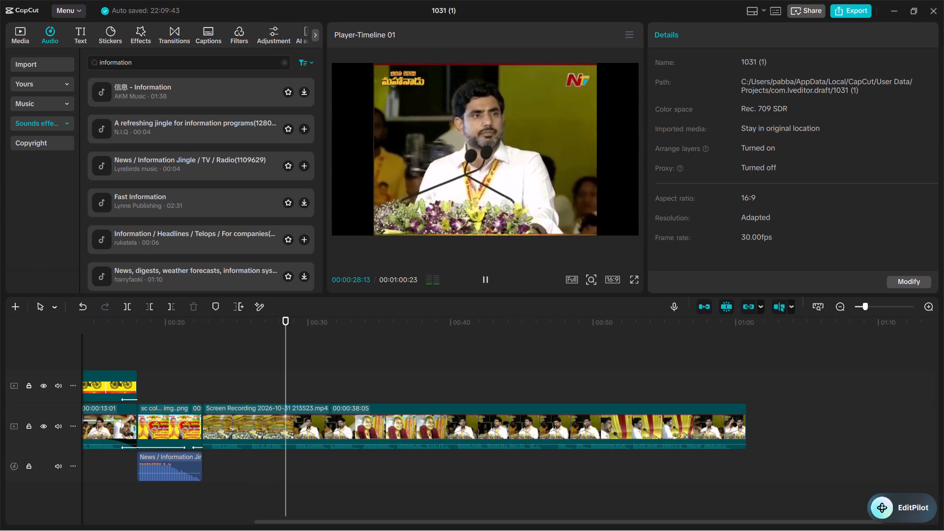
pyautogui.click(488, 278)
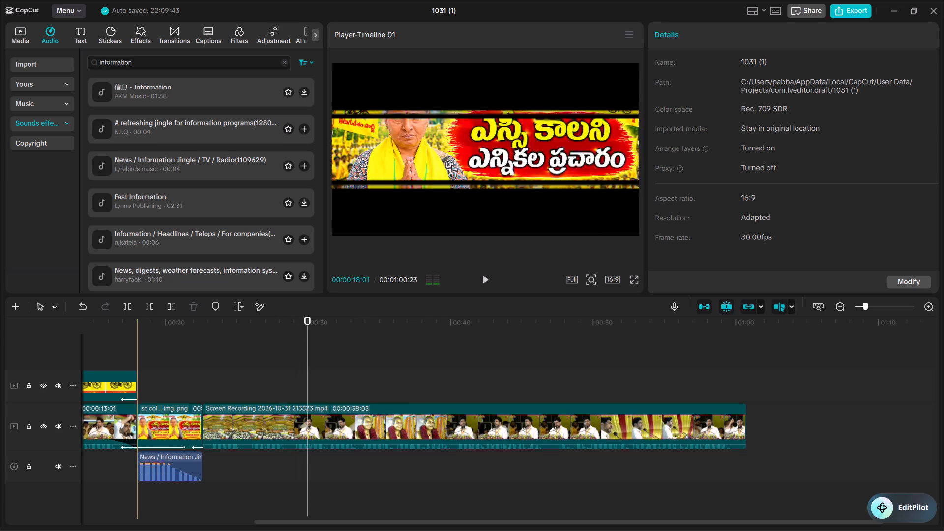
pyautogui.click(135, 356)
pyautogui.click(118, 353)
pyautogui.click(483, 277)
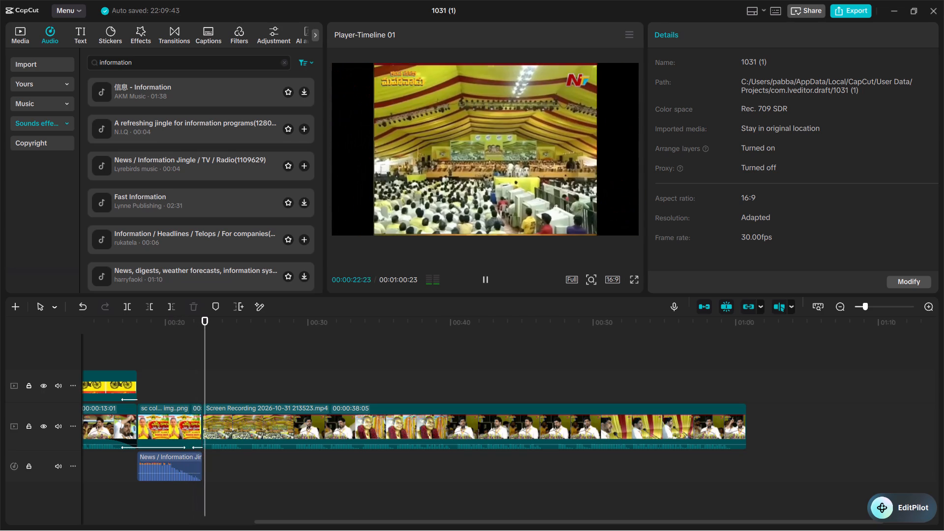
pyautogui.click(483, 277)
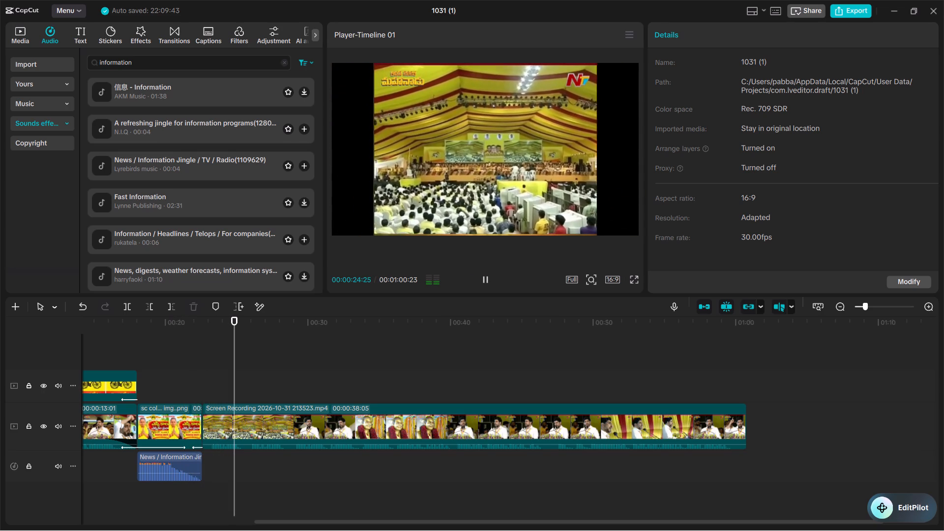
# Extract the audio of the second speech recording onto the audio track.
pyautogui.rightClick(379, 415)
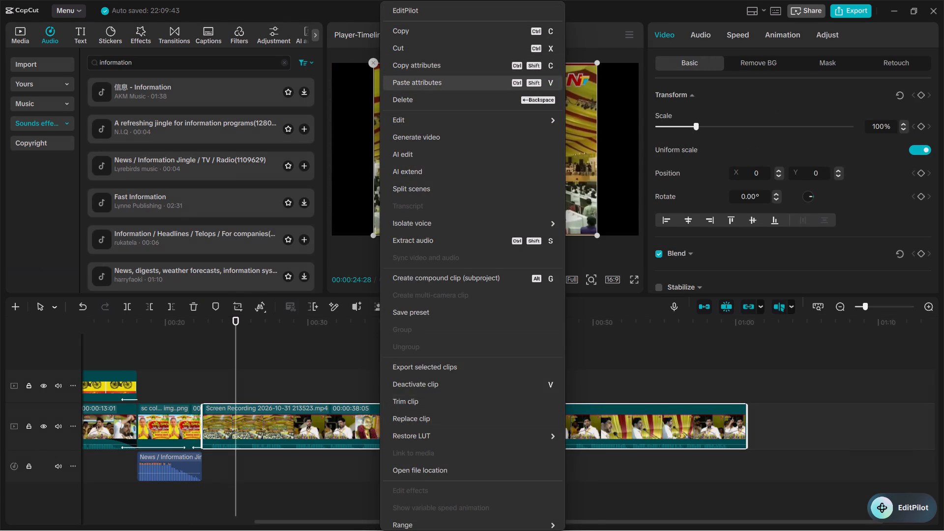
pyautogui.click(465, 247)
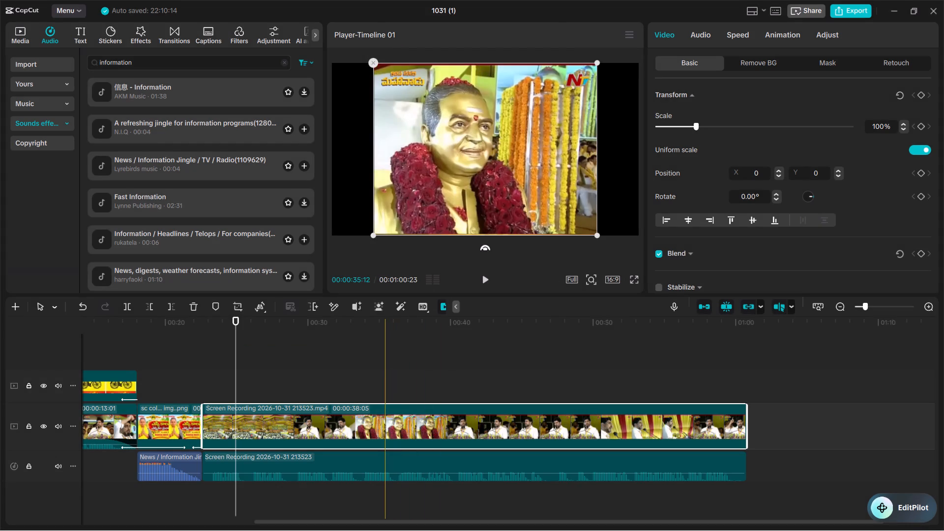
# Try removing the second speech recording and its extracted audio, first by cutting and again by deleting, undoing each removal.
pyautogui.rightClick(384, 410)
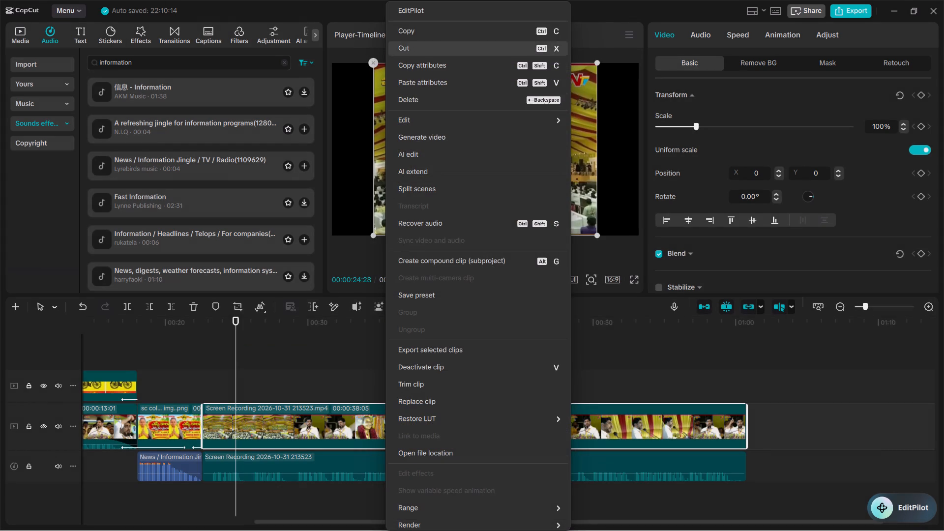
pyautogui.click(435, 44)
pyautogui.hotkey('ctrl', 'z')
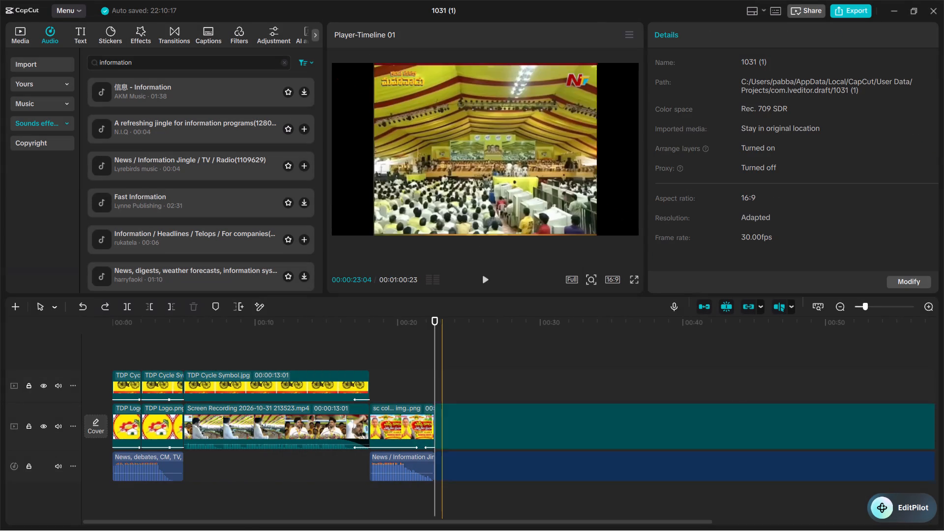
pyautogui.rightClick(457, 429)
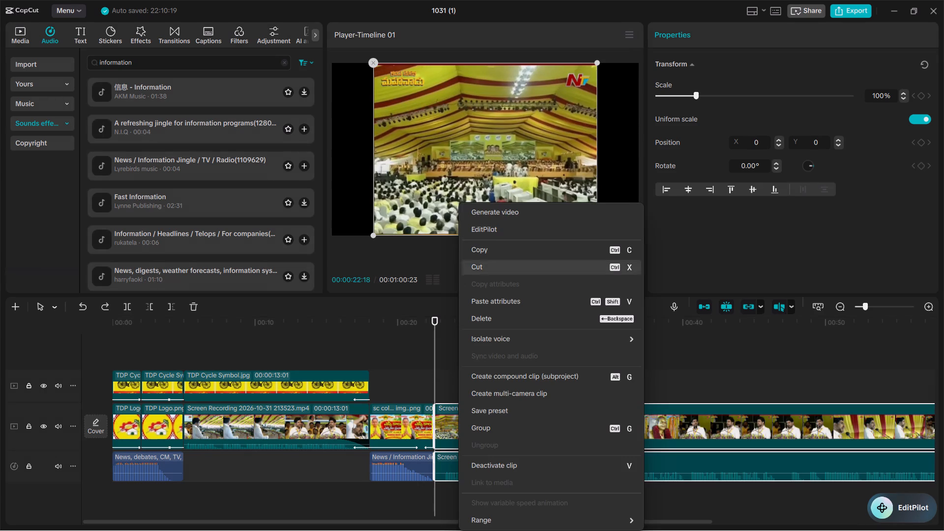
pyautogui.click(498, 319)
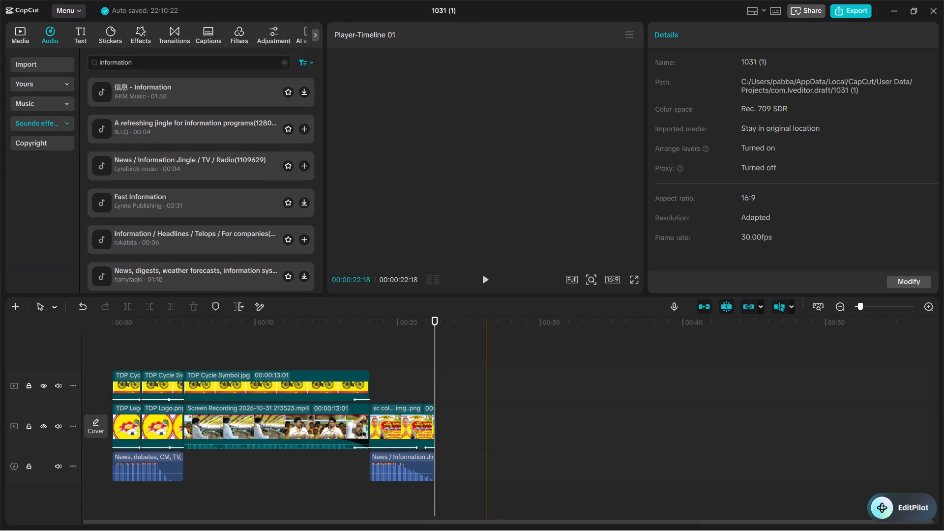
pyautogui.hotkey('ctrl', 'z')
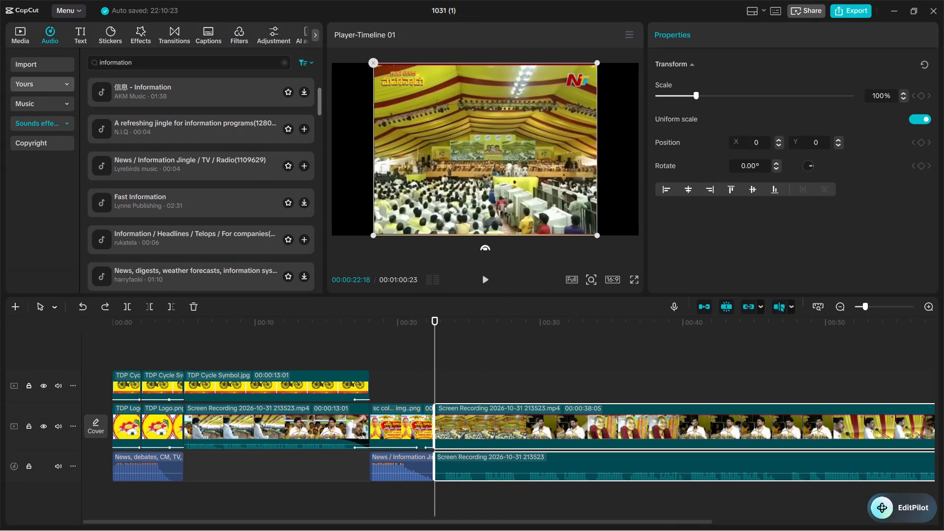
# Bring up the imported media, dismiss the battery and shortcut notices, and play the timeline from the start of the first speech.
pyautogui.click(6, 37)
pyautogui.click(16, 37)
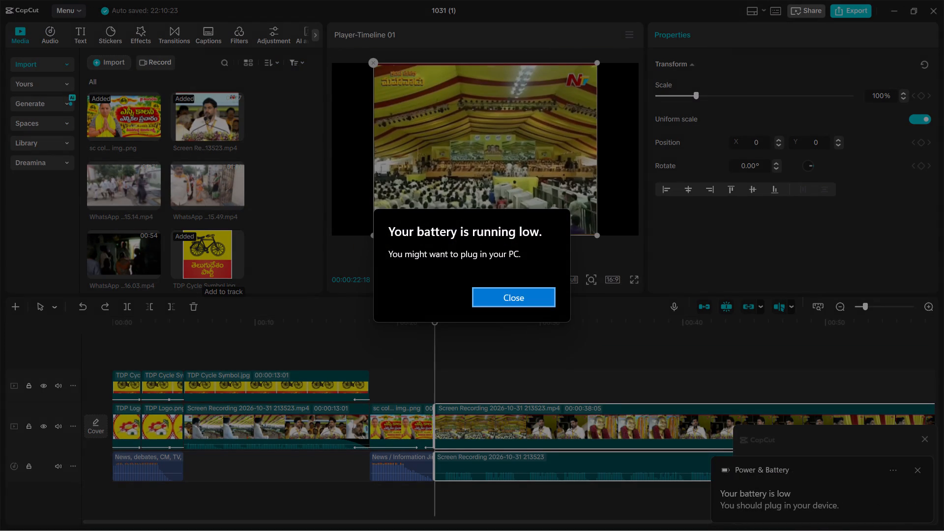
pyautogui.click(510, 301)
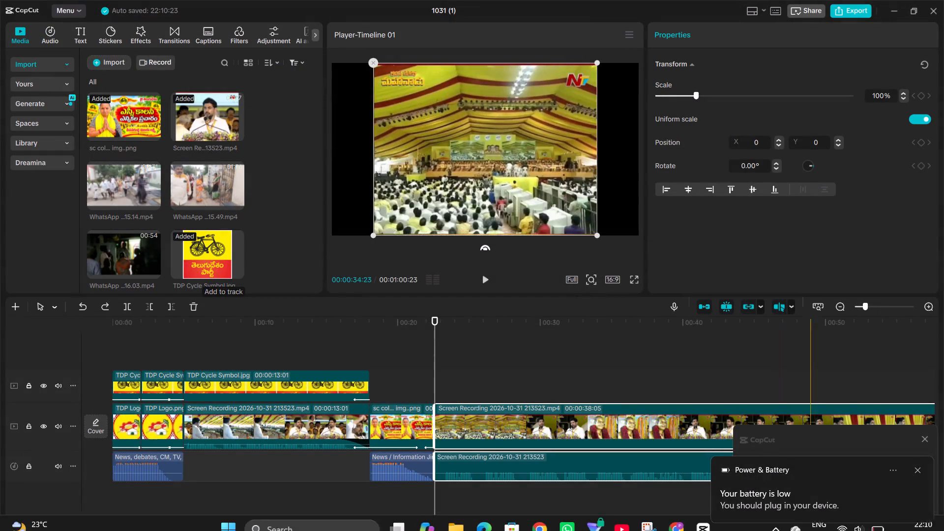
pyautogui.click(914, 438)
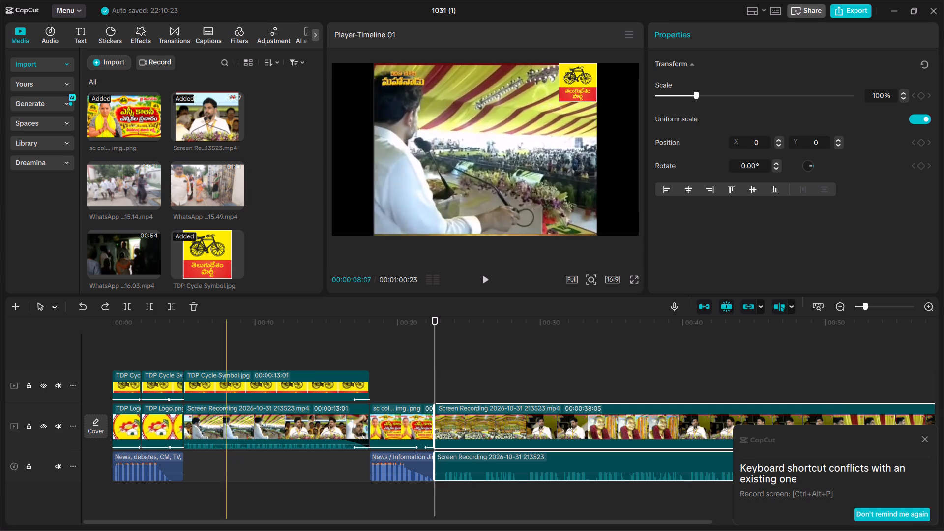
pyautogui.click(184, 342)
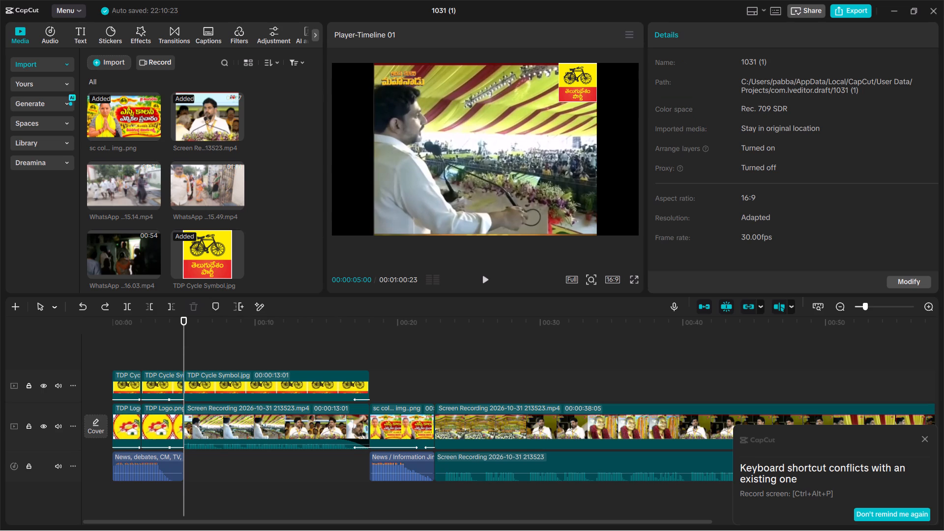
pyautogui.click(483, 282)
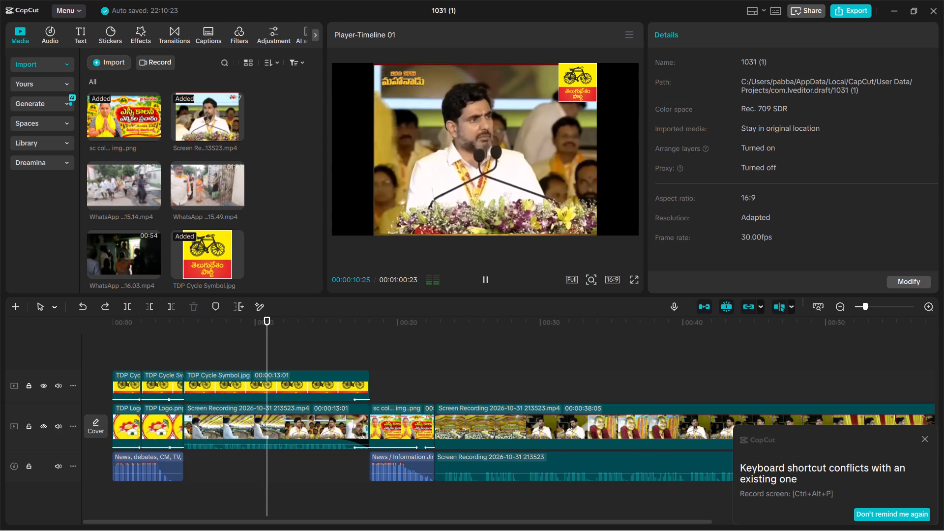
pyautogui.click(924, 437)
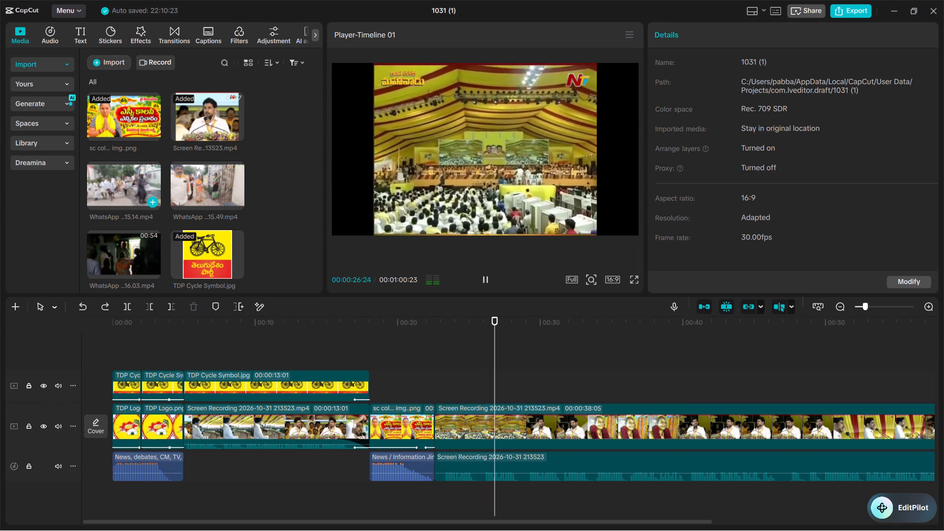
# Replace the second speech's footage with the WhatsApp 15.14 street video after the campaign image, aligning the extracted speech audio with its start.
pyautogui.click(151, 200)
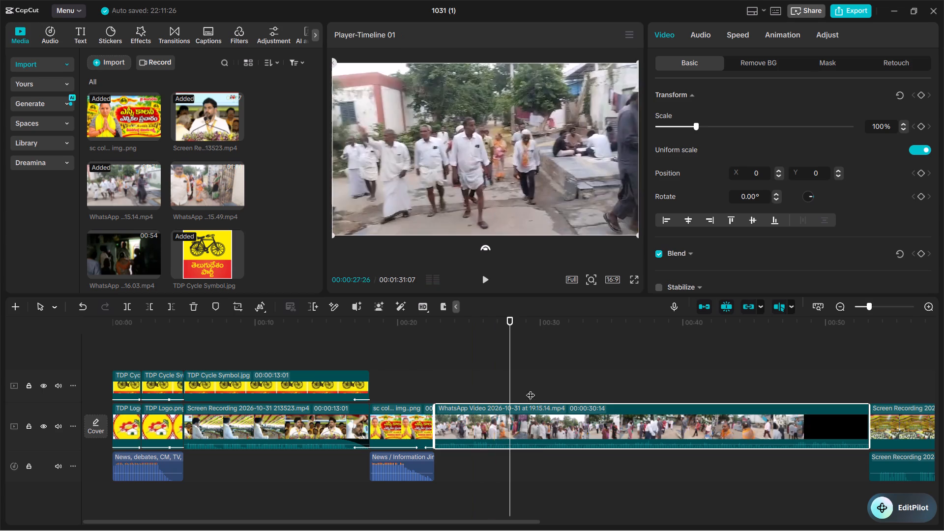
pyautogui.moveTo(914, 466); pyautogui.dragTo(891, 465)
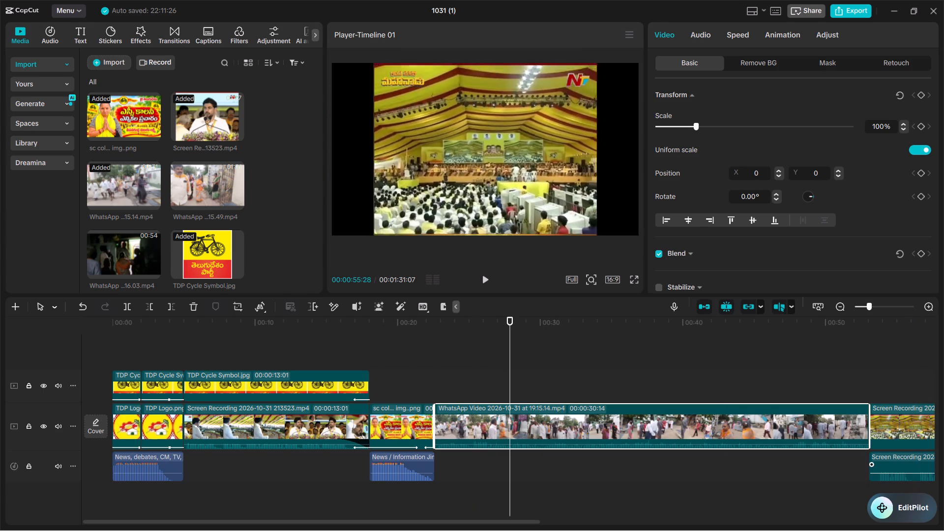
pyautogui.moveTo(891, 465); pyautogui.dragTo(478, 466)
pyautogui.rightClick(880, 411)
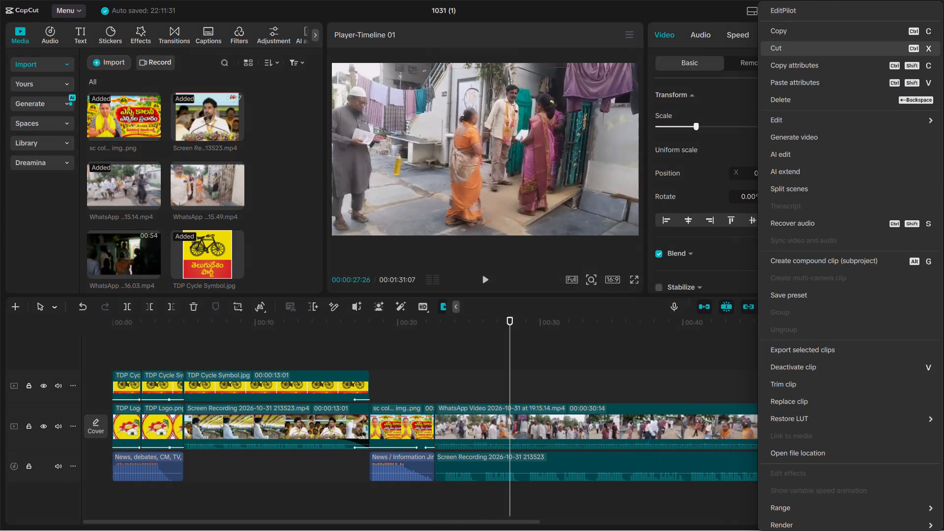
pyautogui.click(797, 47)
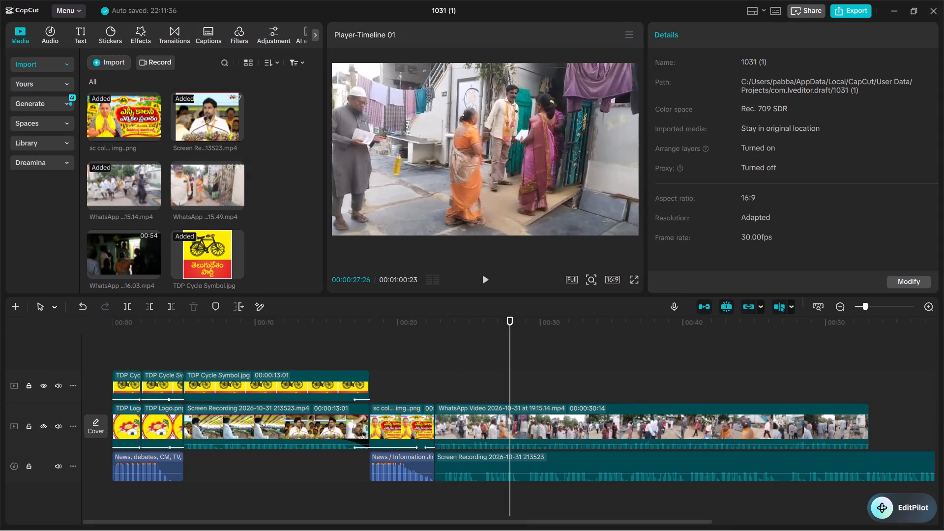
pyautogui.click(486, 276)
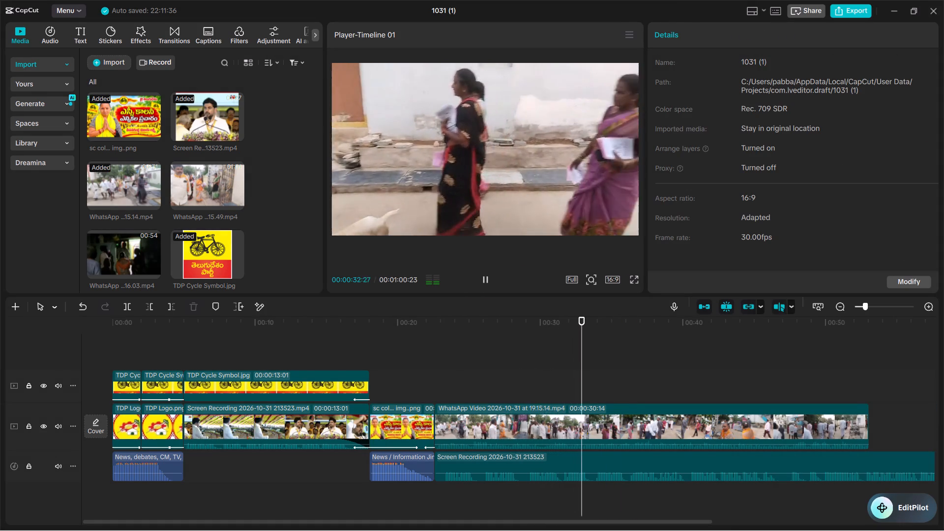
pyautogui.click(486, 276)
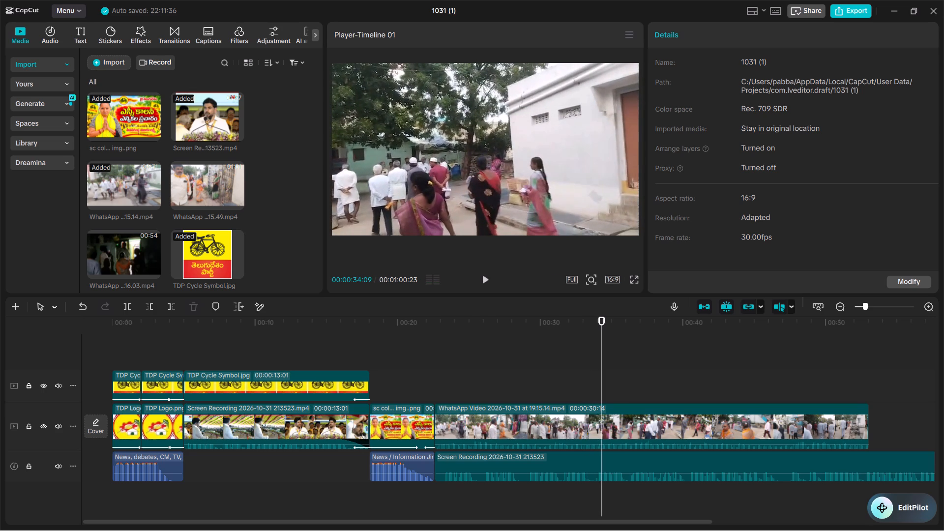
# Silence the WhatsApp street video by lowering its volume to -∞ dB.
pyautogui.rightClick(531, 426)
pyautogui.click(729, 38)
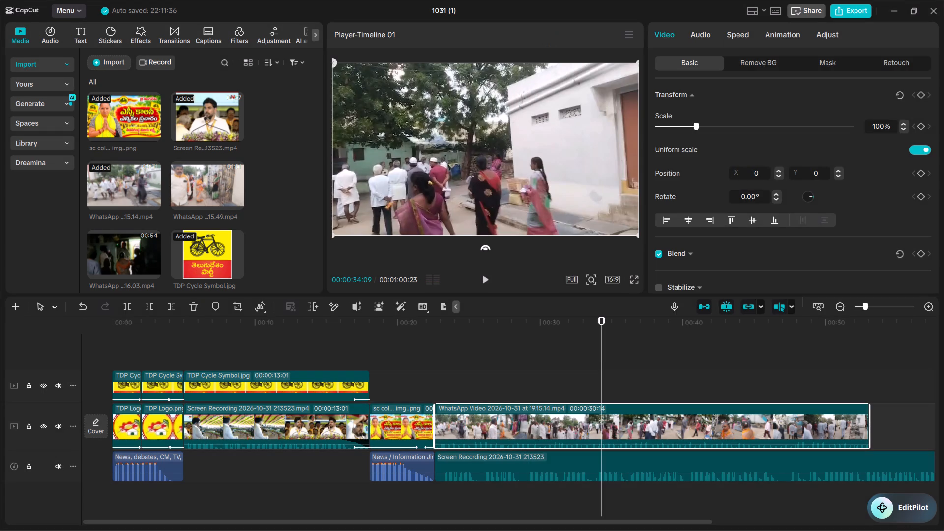
pyautogui.click(701, 38)
pyautogui.click(721, 122)
pyautogui.moveTo(719, 122); pyautogui.dragTo(684, 126)
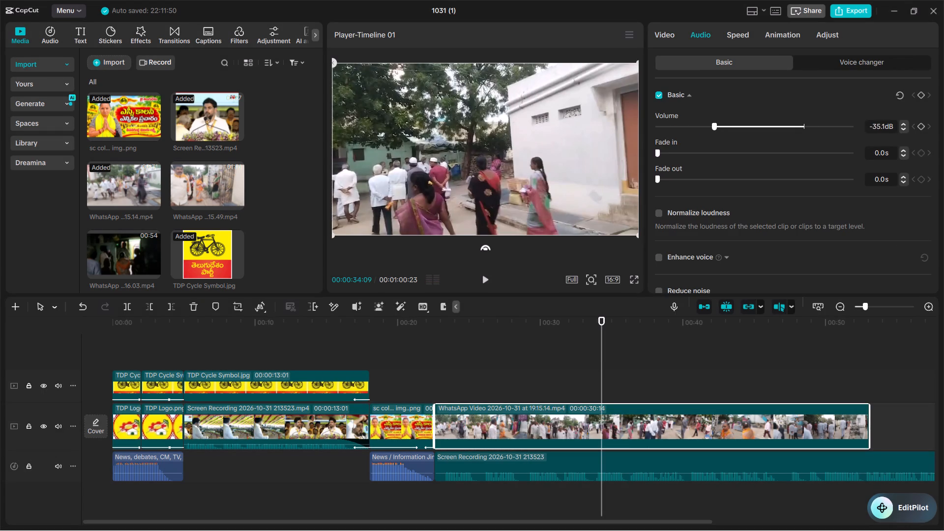
pyautogui.moveTo(684, 126); pyautogui.dragTo(620, 132)
# Play back the muted street video with the speech audio beneath it, and replay the timeline from its beginning.
pyautogui.click(487, 278)
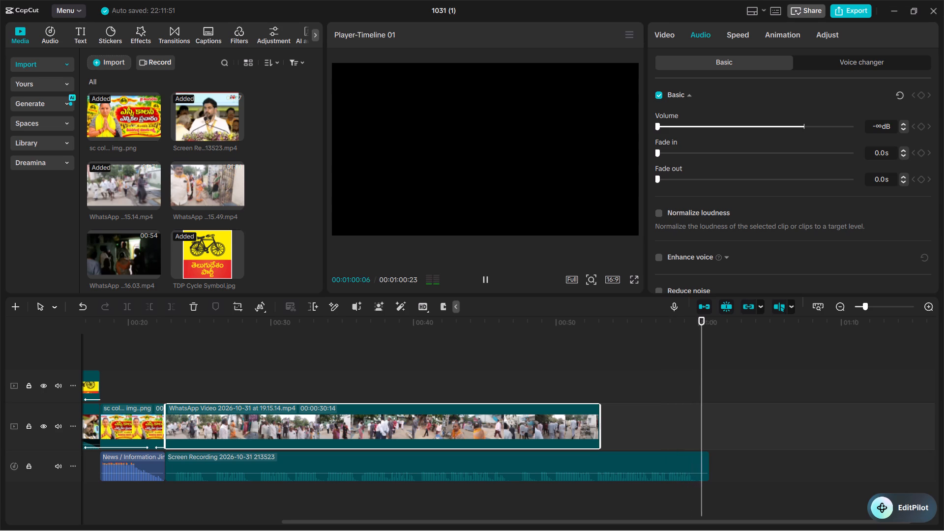
pyautogui.click(487, 278)
pyautogui.click(487, 278)
pyautogui.click(487, 278)
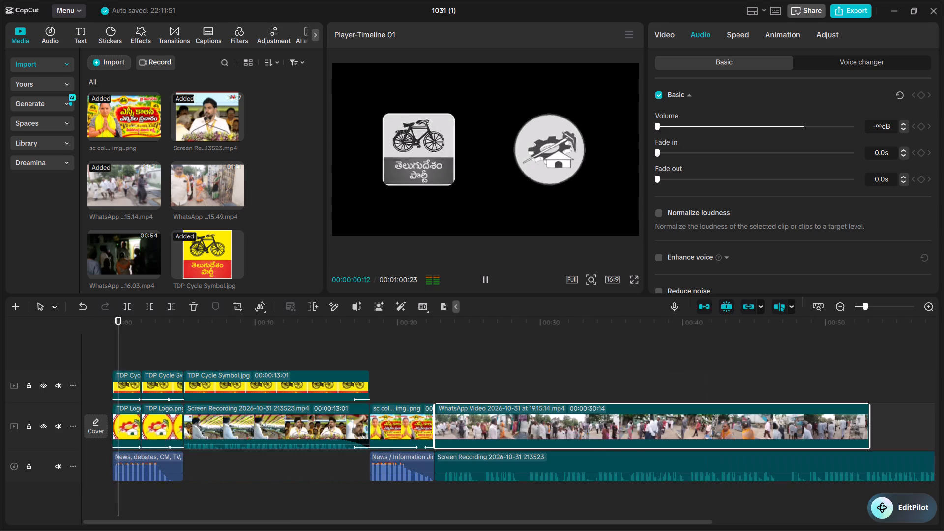
pyautogui.click(487, 278)
pyautogui.click(483, 278)
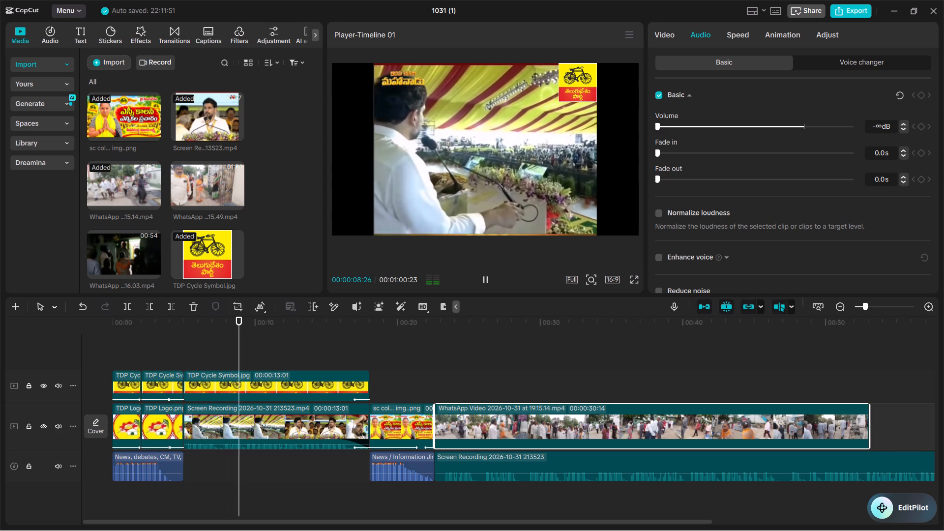
# Place TDP Logo.png on the overlay track from the start of the street video and stretch it past the video's end to 01:32:56:12.
pyautogui.scroll(-2, 139, 157)
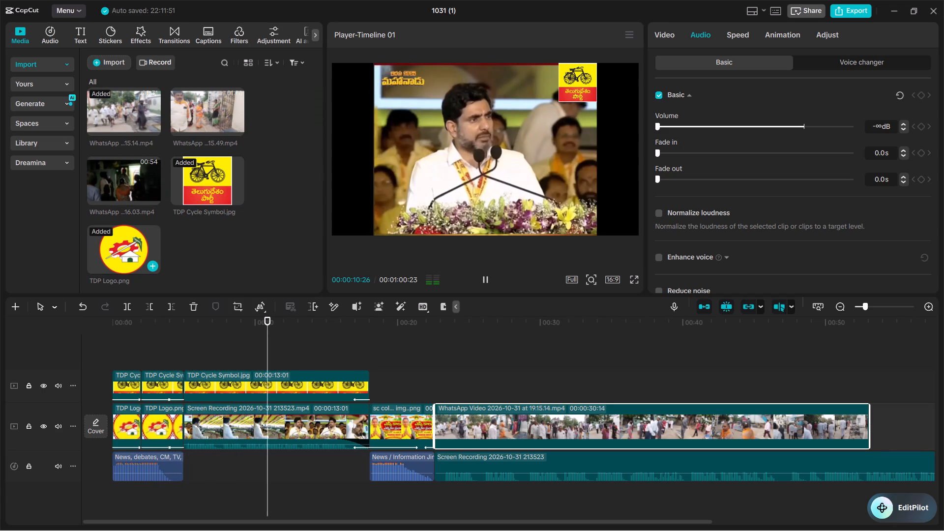
pyautogui.moveTo(127, 249); pyautogui.dragTo(390, 346)
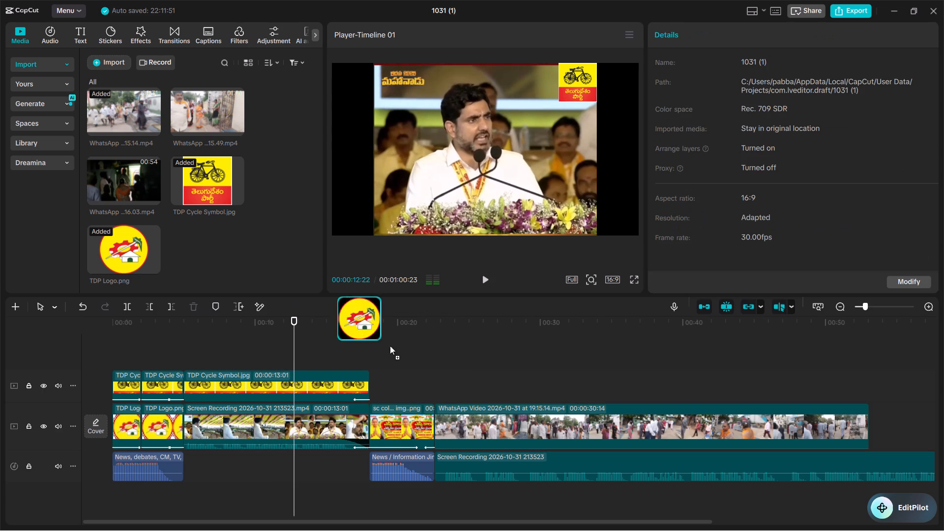
pyautogui.moveTo(390, 346); pyautogui.dragTo(433, 381)
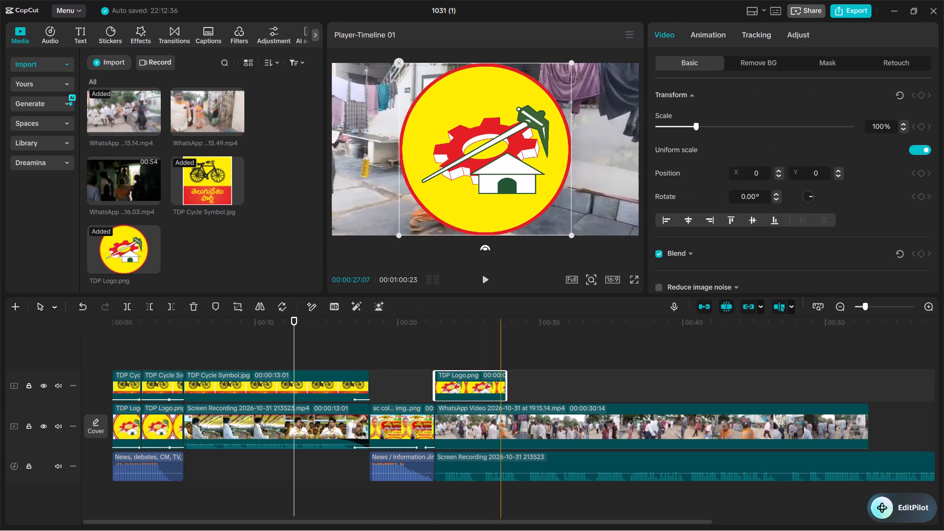
pyautogui.moveTo(507, 391); pyautogui.dragTo(874, 409)
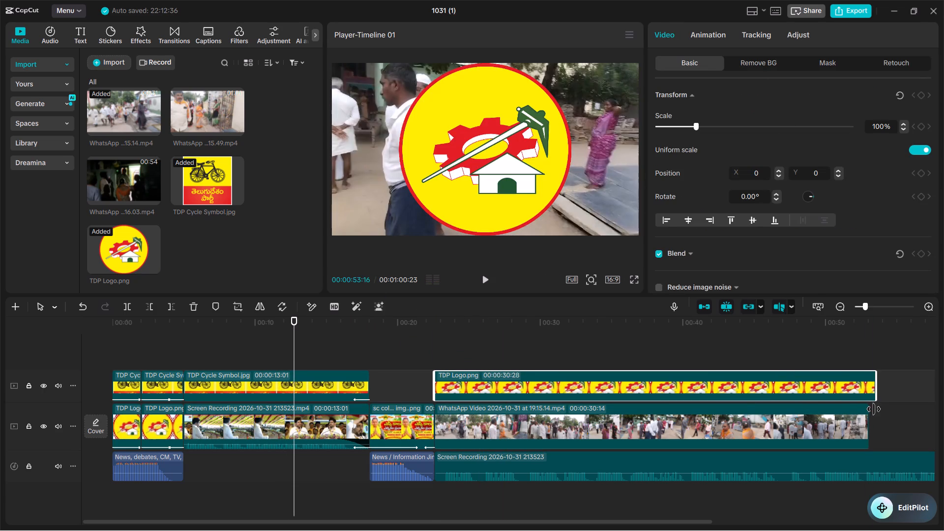
pyautogui.moveTo(874, 409); pyautogui.dragTo(865, 406)
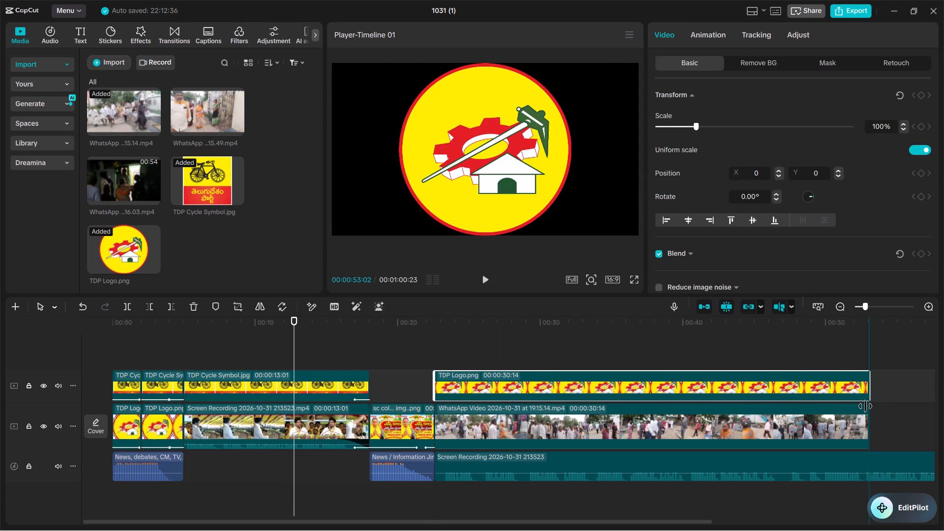
pyautogui.moveTo(865, 406); pyautogui.dragTo(943, 374)
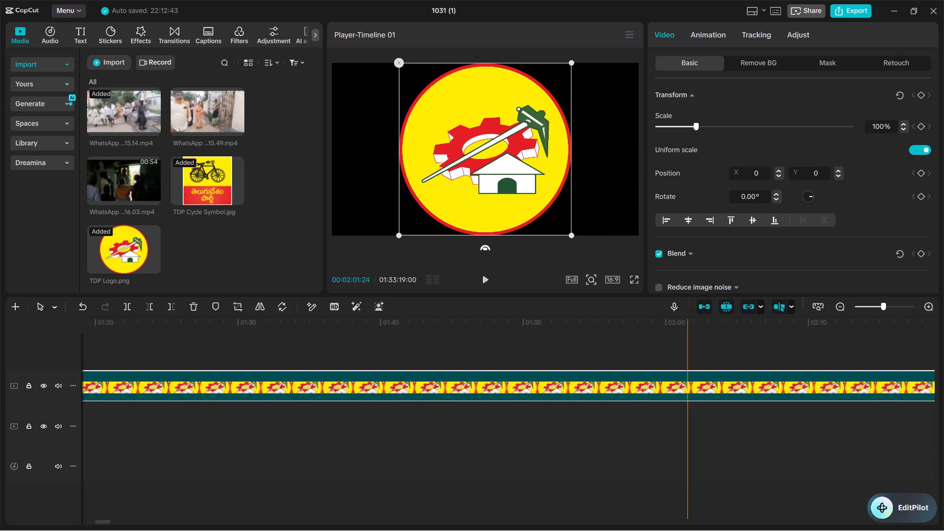
# Shrink the TDP logo overlay to 28% and place it in the frame's upper-right corner at X 1554, Y 731.
pyautogui.click(359, 377)
pyautogui.moveTo(399, 235); pyautogui.dragTo(492, 156)
pyautogui.moveTo(492, 153); pyautogui.dragTo(577, 105)
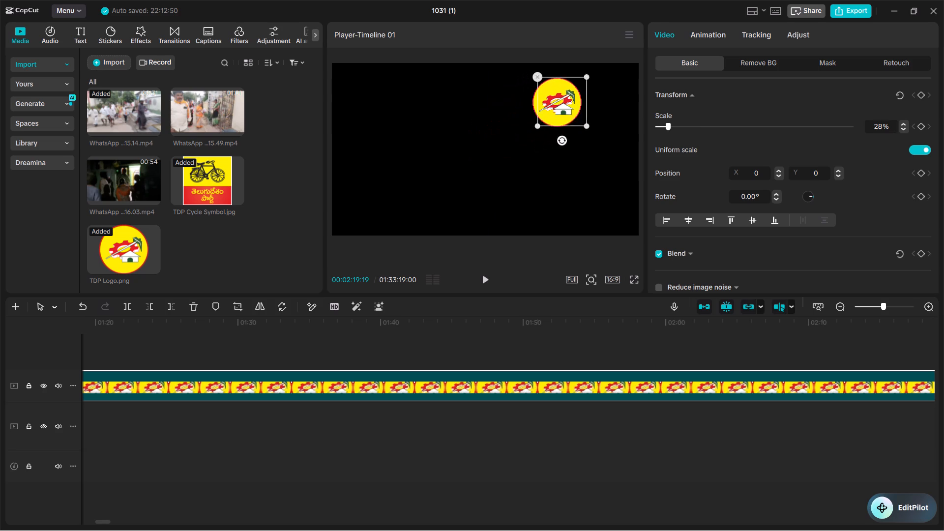
pyautogui.moveTo(577, 105); pyautogui.dragTo(599, 100)
pyautogui.moveTo(607, 98); pyautogui.dragTo(623, 90)
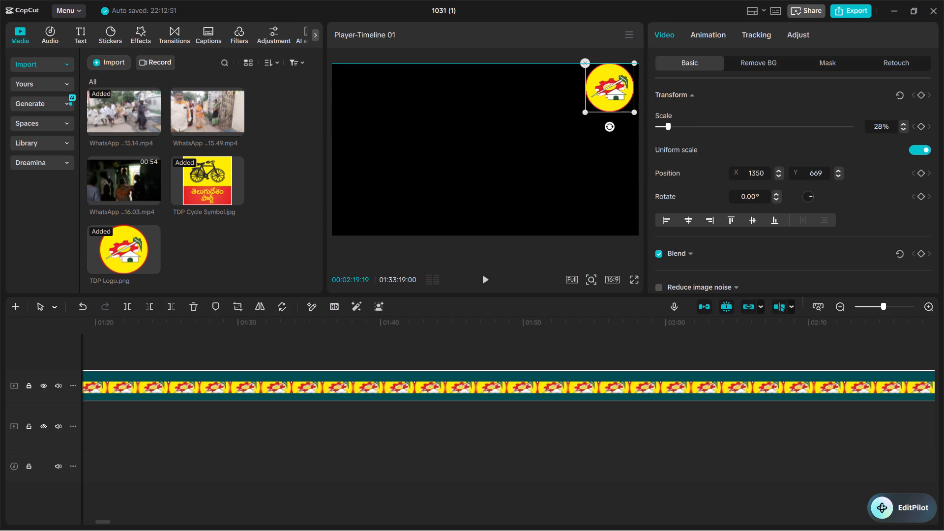
pyautogui.moveTo(623, 90); pyautogui.dragTo(622, 93)
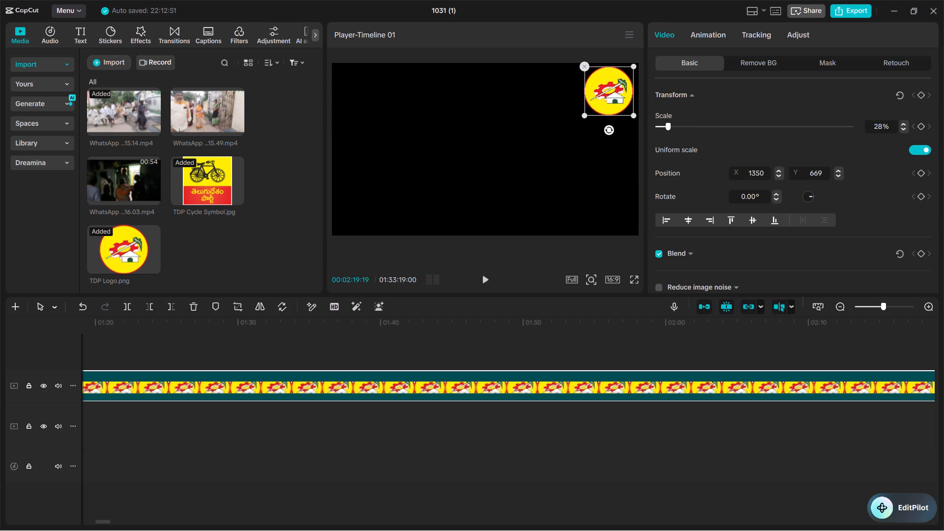
pyautogui.moveTo(622, 93); pyautogui.dragTo(623, 93)
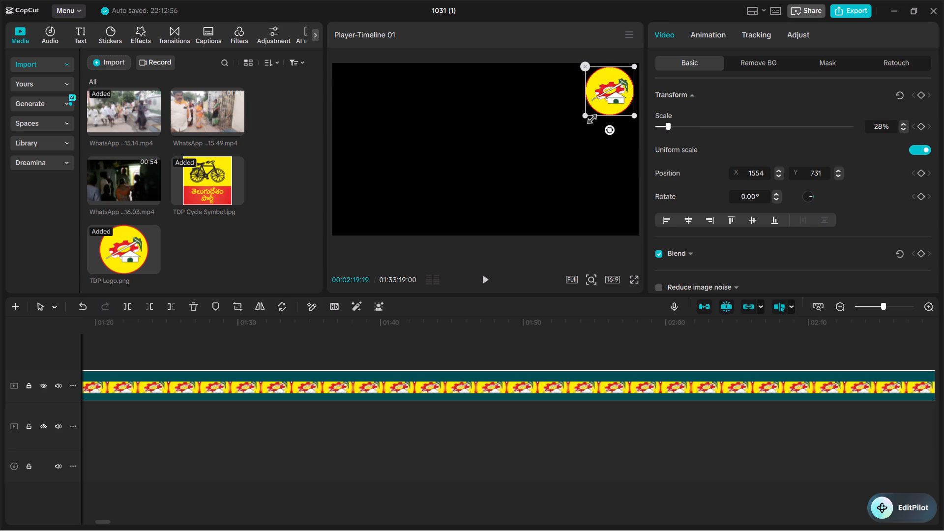
pyautogui.click(585, 112)
pyautogui.click(533, 254)
# Return to the earlier part of the timeline and briefly play back the first speech section.
pyautogui.click(546, 341)
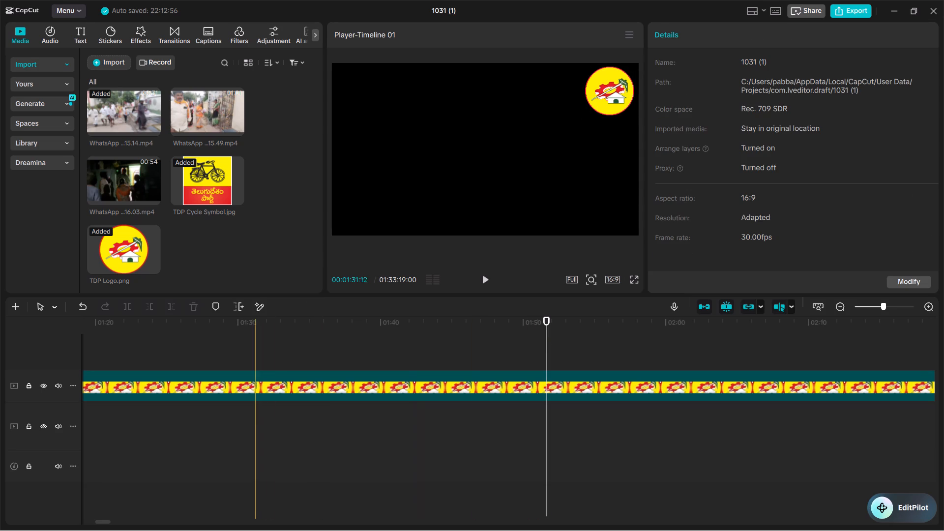
pyautogui.doubleClick(97, 356)
pyautogui.moveTo(91, 352); pyautogui.dragTo(66, 346)
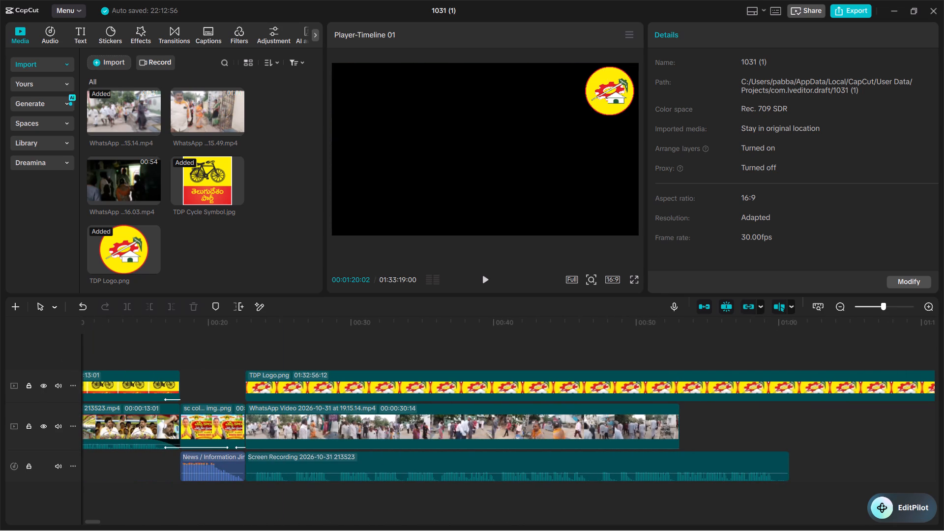
pyautogui.click(483, 275)
pyautogui.click(483, 275)
pyautogui.click(135, 351)
pyautogui.moveTo(135, 351); pyautogui.dragTo(103, 351)
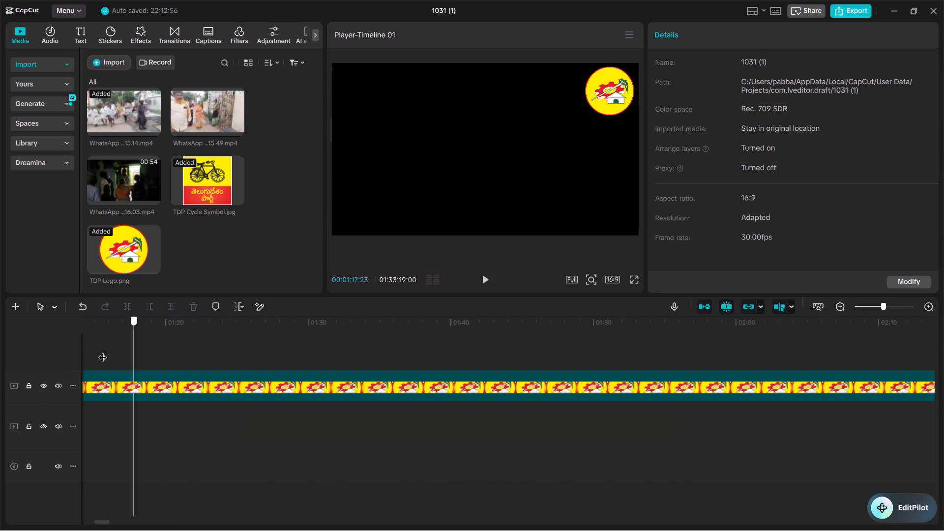
pyautogui.moveTo(103, 351); pyautogui.dragTo(0, 353)
pyautogui.click(291, 334)
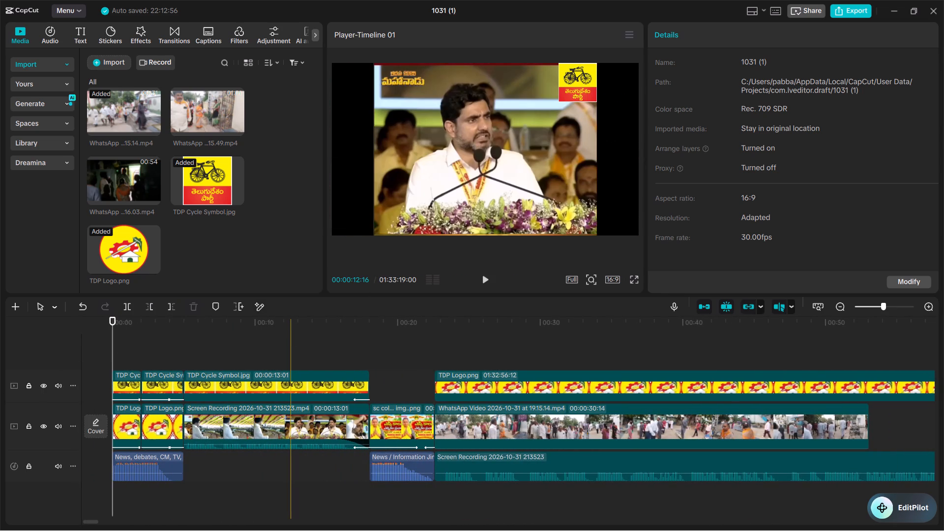
pyautogui.click(483, 272)
pyautogui.click(484, 272)
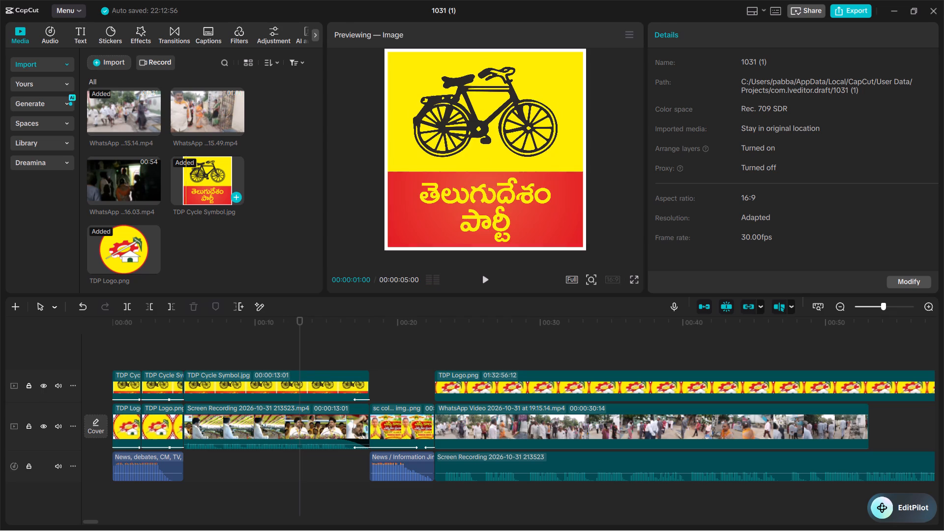
# Place the sc colony title image on a new track above the TDP logo at 00:00:22:18, scaled to 76%.
pyautogui.scroll(9, 213, 184)
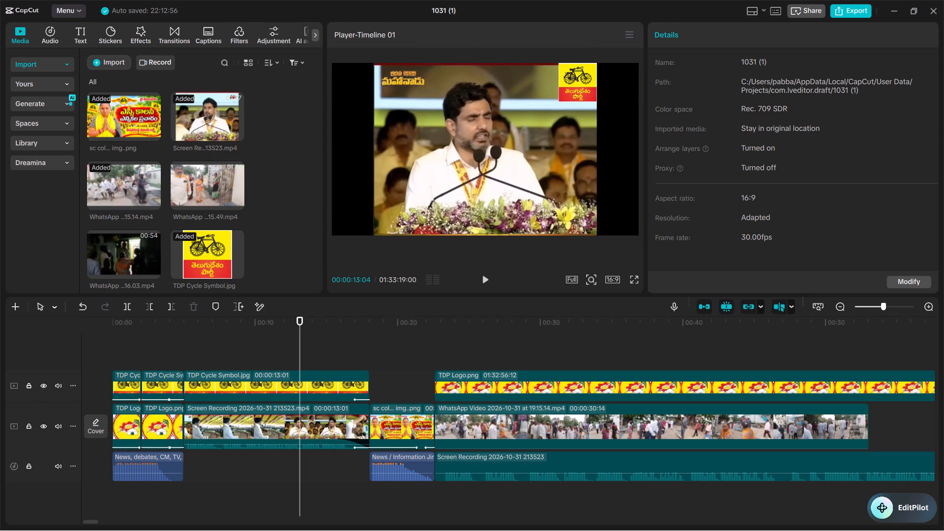
pyautogui.click(646, 335)
pyautogui.click(455, 340)
pyautogui.click(436, 343)
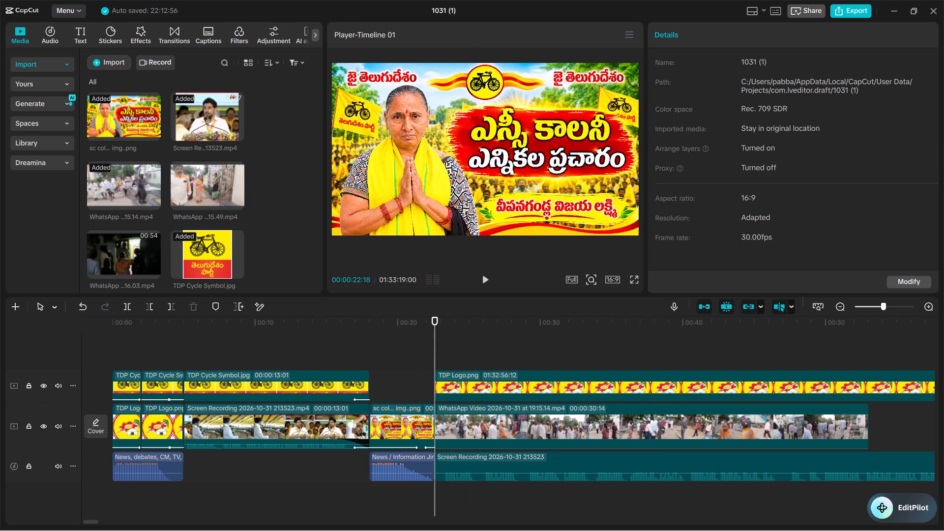
pyautogui.click(152, 132)
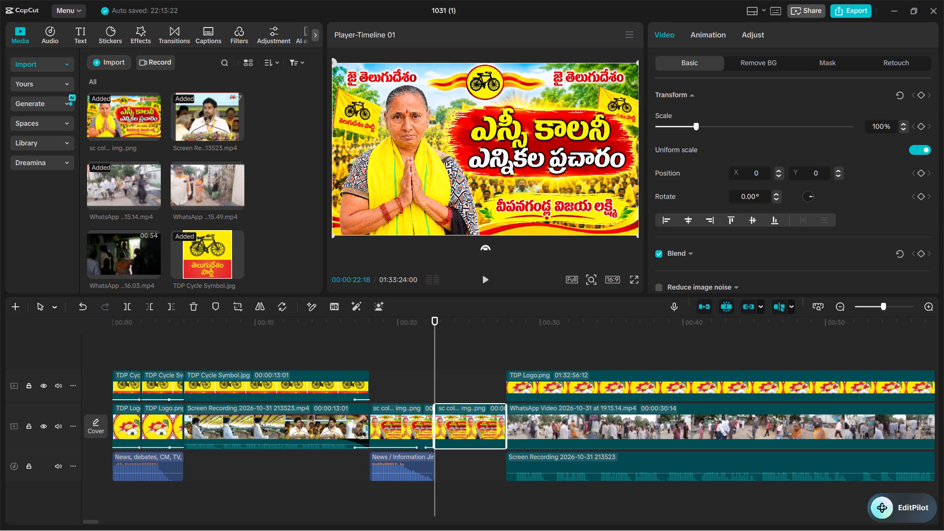
pyautogui.click(521, 147)
pyautogui.moveTo(636, 61); pyautogui.dragTo(590, 106)
pyautogui.moveTo(463, 419); pyautogui.dragTo(515, 345)
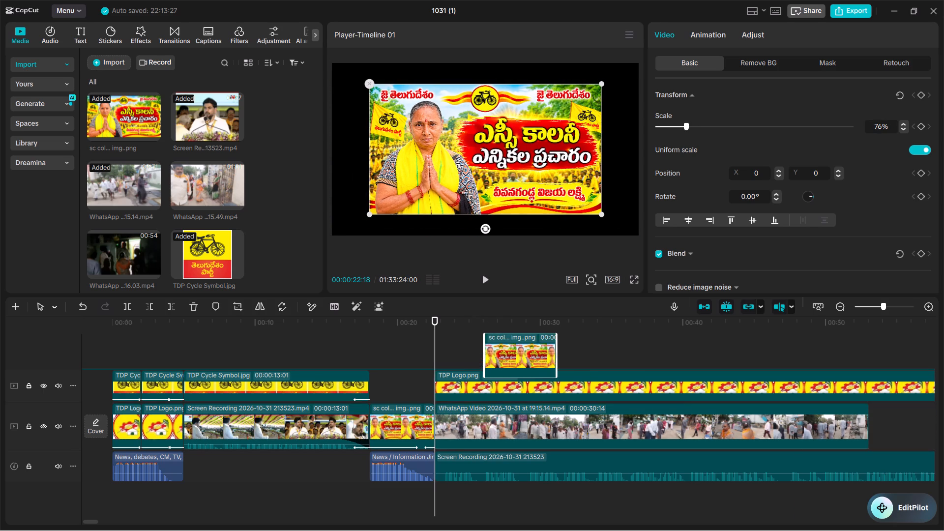
pyautogui.moveTo(515, 345); pyautogui.dragTo(465, 341)
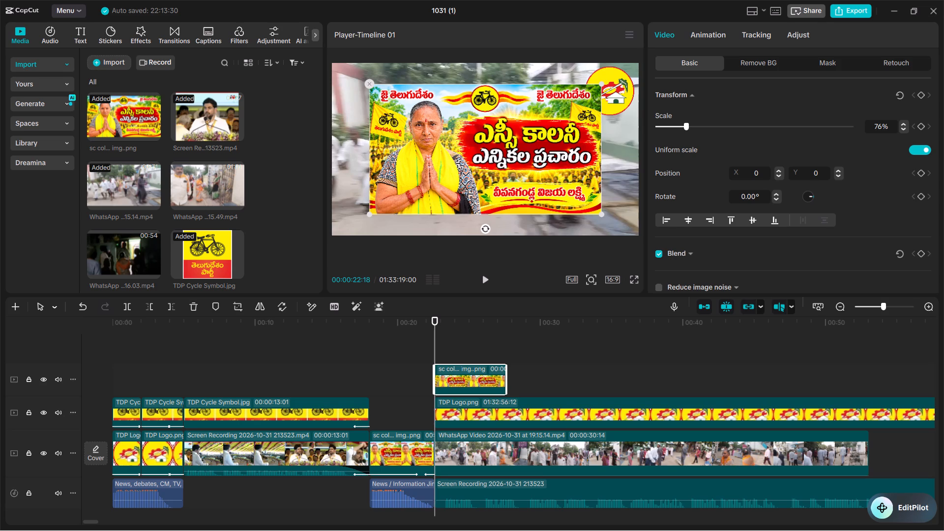
# Cut the woman out of the overlay image's background, place her lower left in the frame at X -542, Y -264, and check it full screen.
pyautogui.click(380, 304)
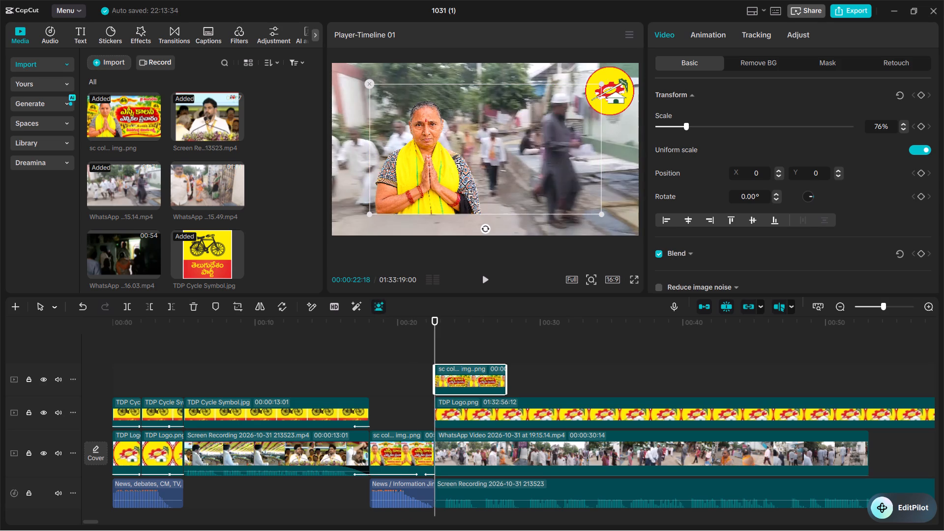
pyautogui.moveTo(440, 176); pyautogui.dragTo(396, 195)
pyautogui.click(634, 275)
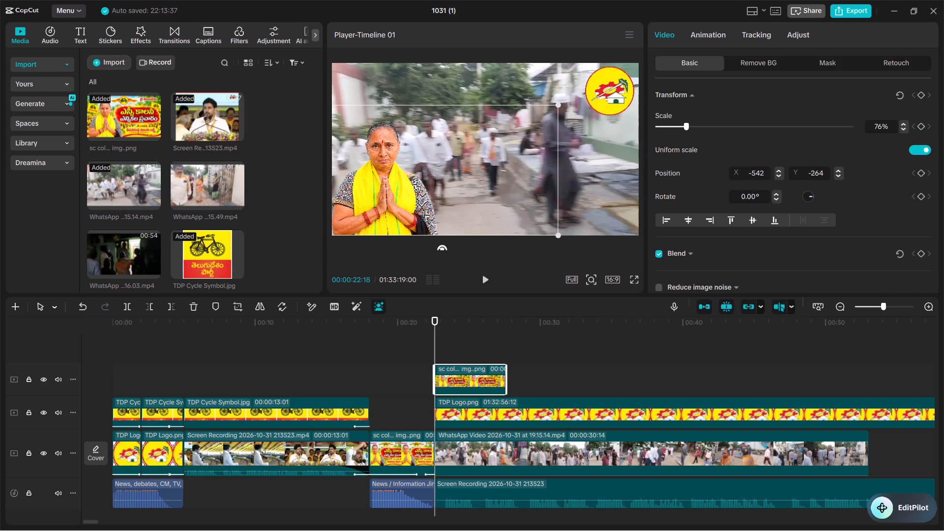
pyautogui.click(633, 276)
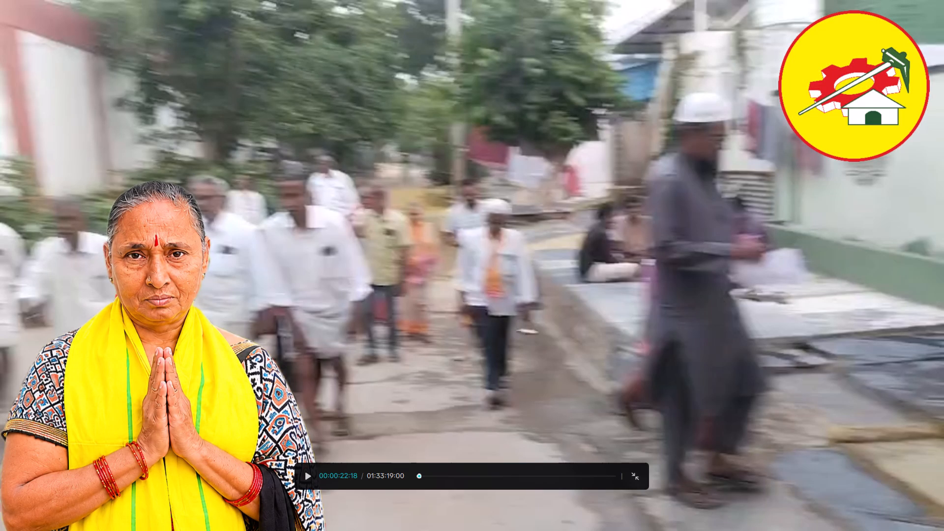
pyautogui.click(636, 475)
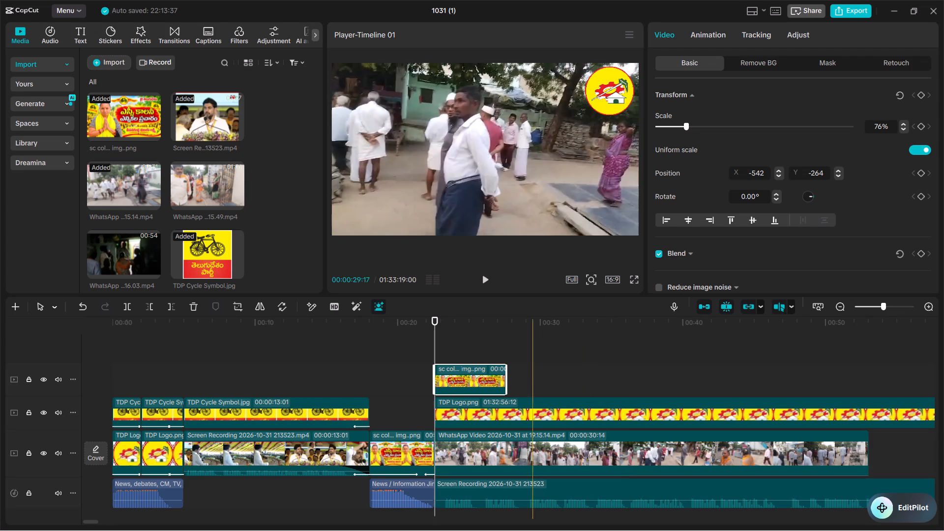
# Extend the woman's cutout overlay past the end of the street video to a duration of 00:01:23:16.
pyautogui.moveTo(506, 378); pyautogui.dragTo(943, 375)
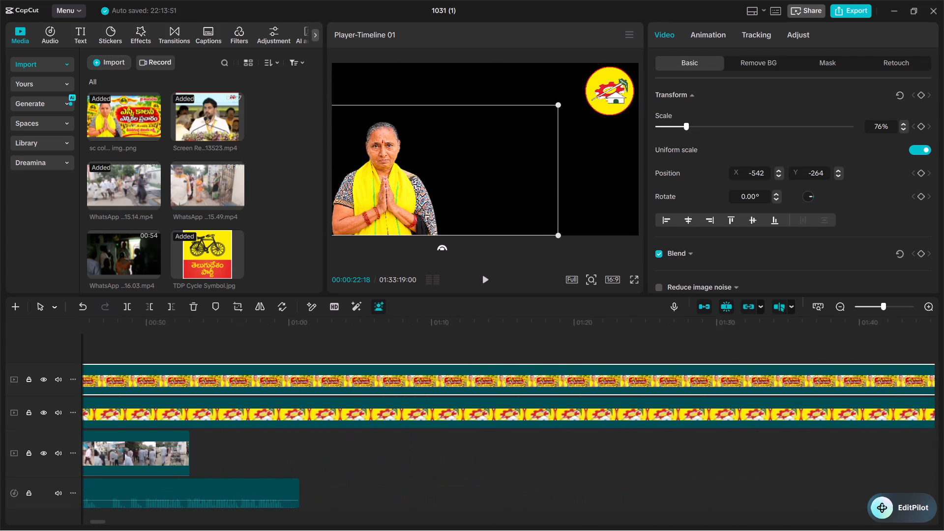
# Play back the street video from 00:00:22:18 with the cutout and logo overlays, partly in full screen.
pyautogui.click(315, 349)
pyautogui.moveTo(315, 349); pyautogui.dragTo(299, 348)
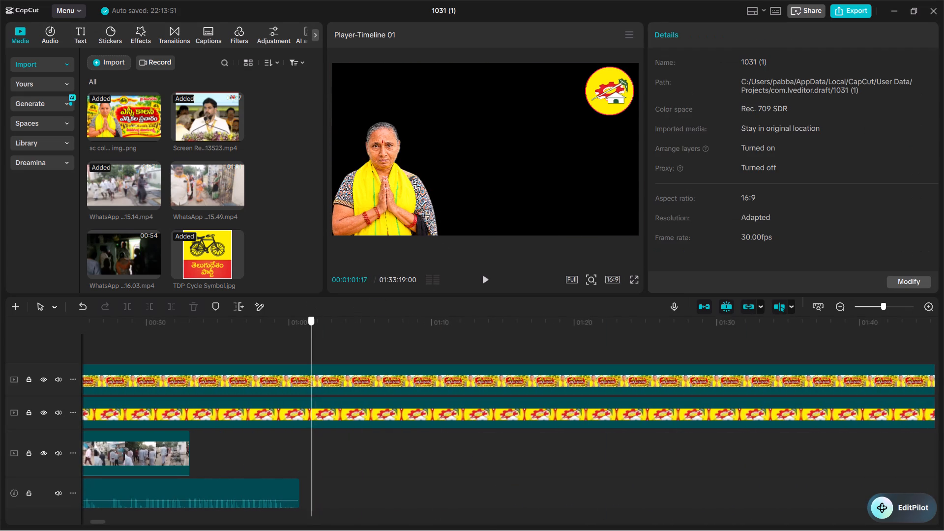
pyautogui.moveTo(299, 348); pyautogui.dragTo(85, 343)
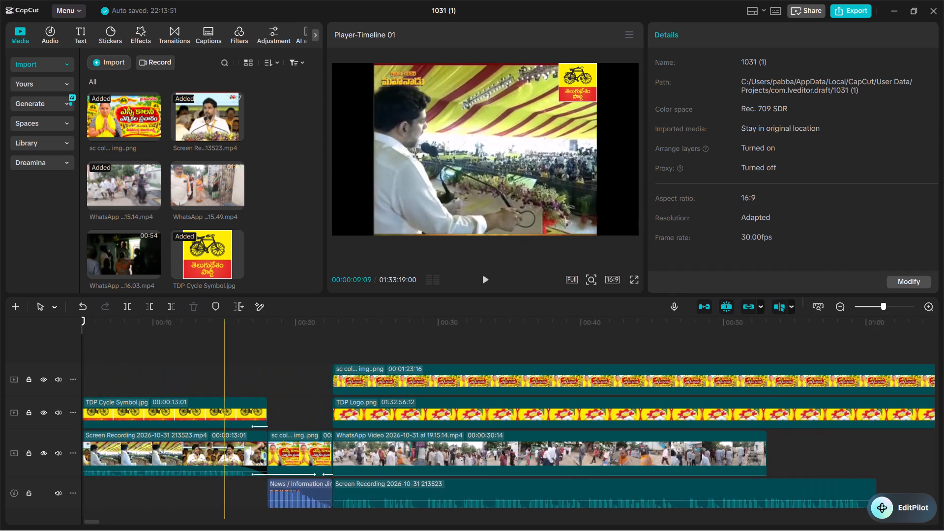
pyautogui.click(331, 328)
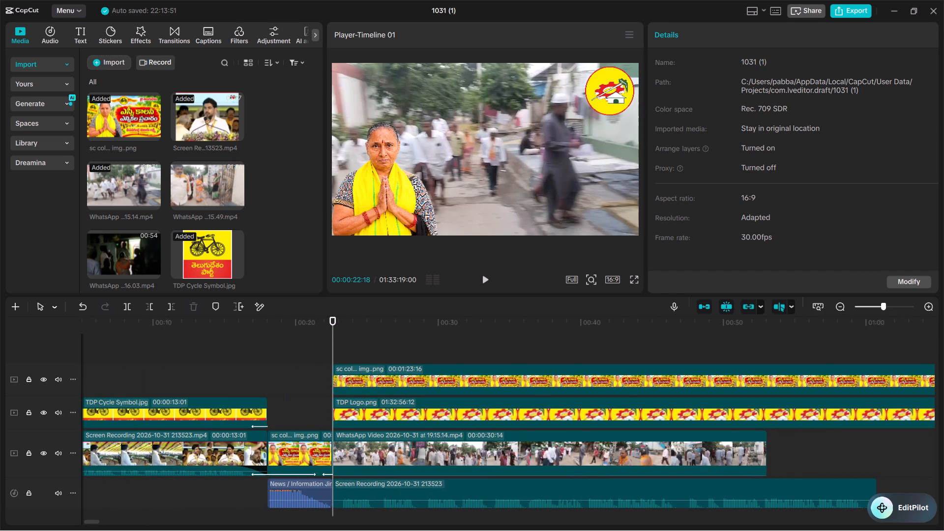
pyautogui.click(485, 281)
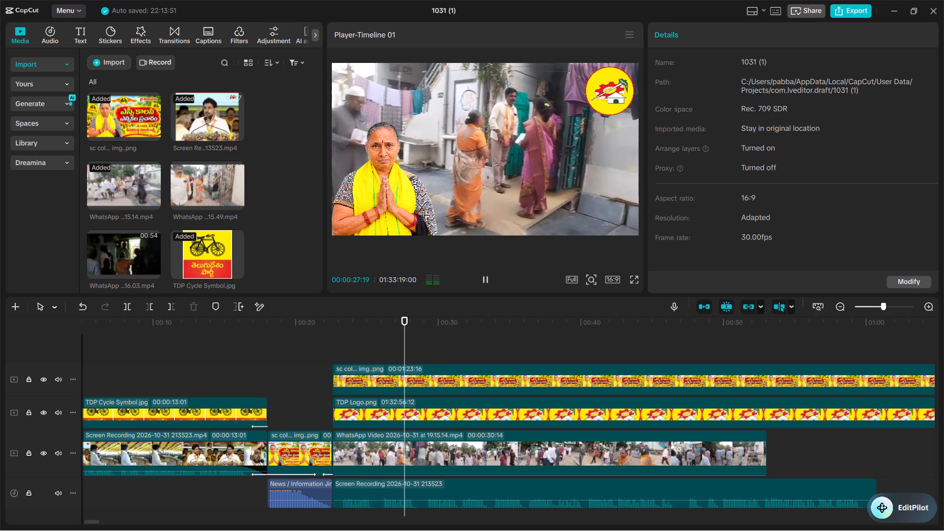
pyautogui.click(631, 276)
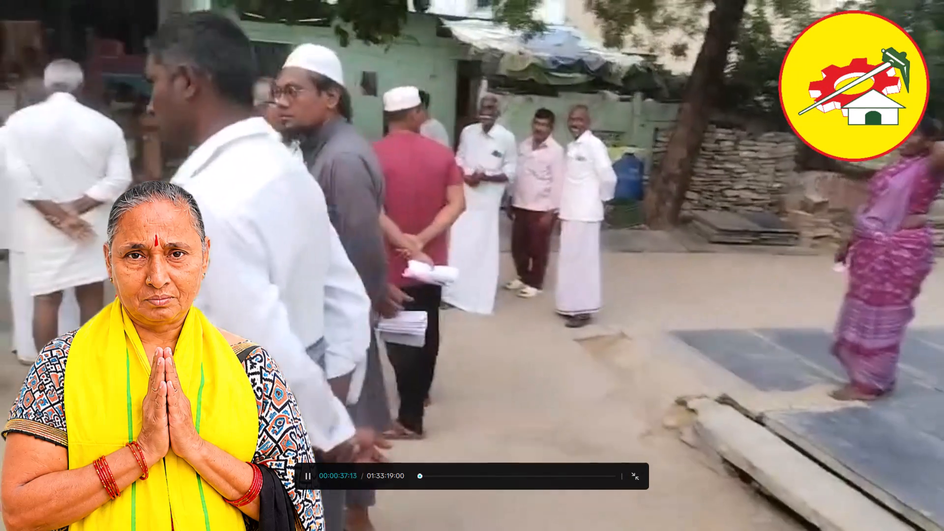
pyautogui.click(640, 475)
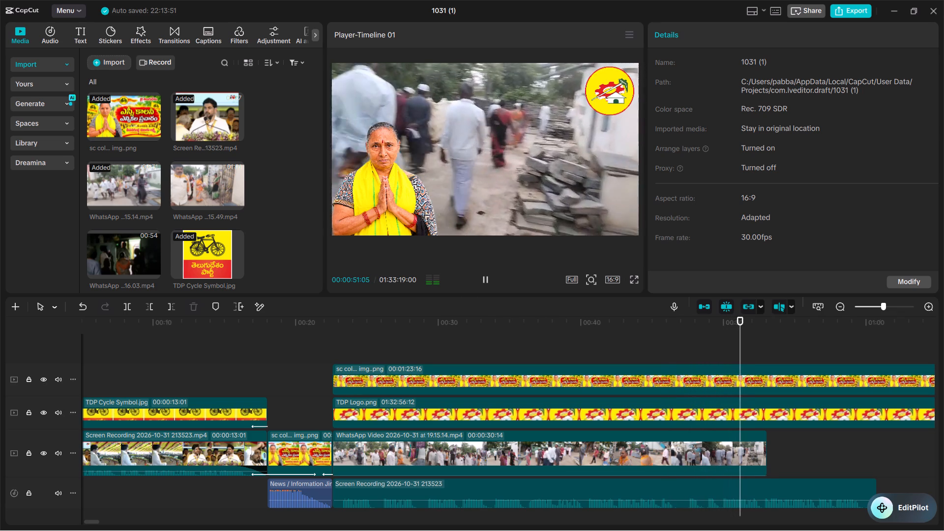
pyautogui.click(486, 282)
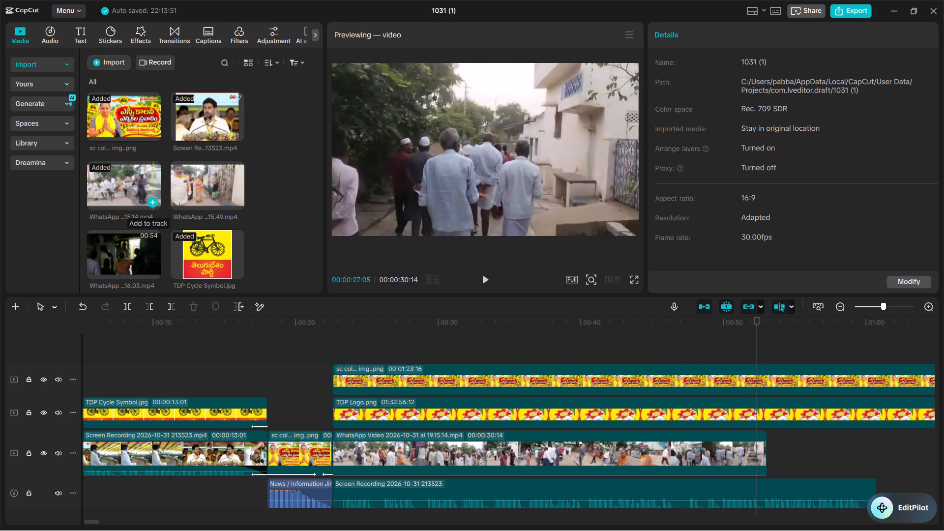
# Add the night video ending 16.03.mp4 after the street video, and insert a second copy of the 15.14.mp4 street video before it.
pyautogui.click(155, 271)
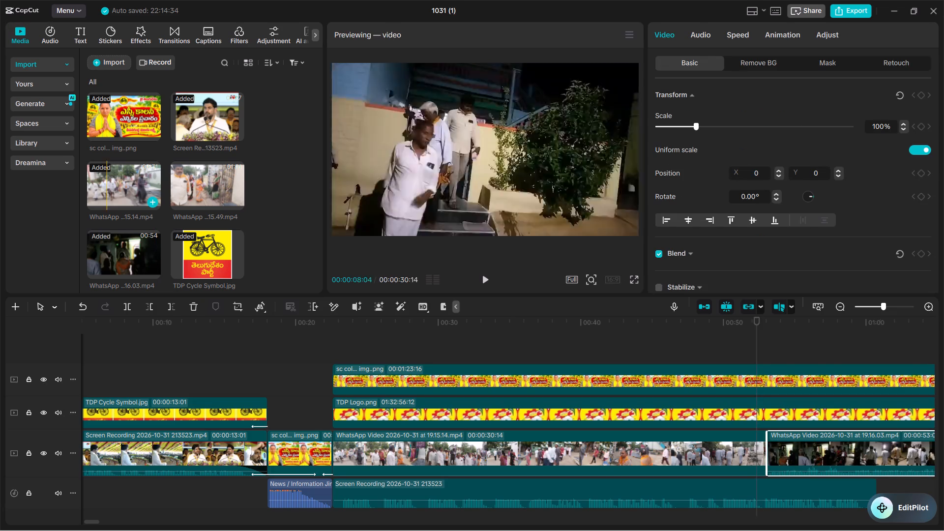
pyautogui.click(149, 200)
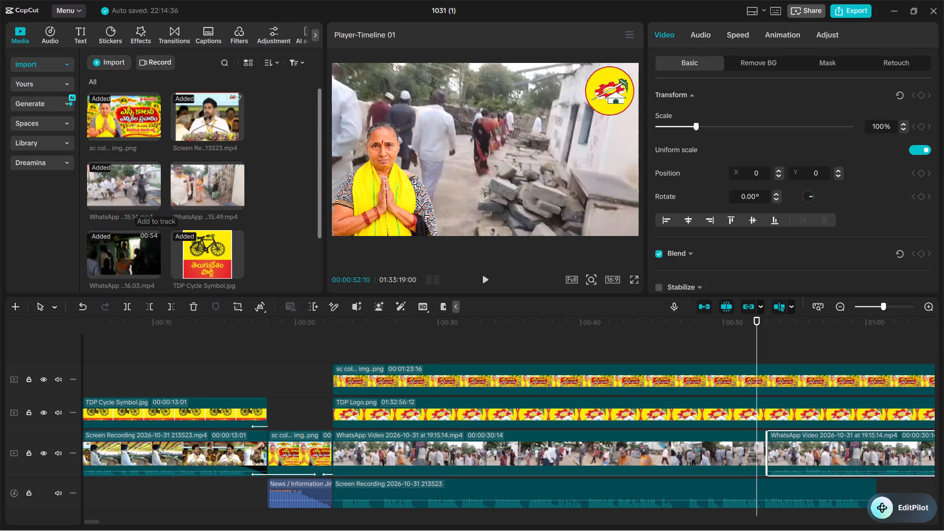
# Extend the woman's cutout overlay over the night footage so that it ends at 00:02:00:00.
pyautogui.click(795, 352)
pyautogui.moveTo(795, 352); pyautogui.dragTo(915, 354)
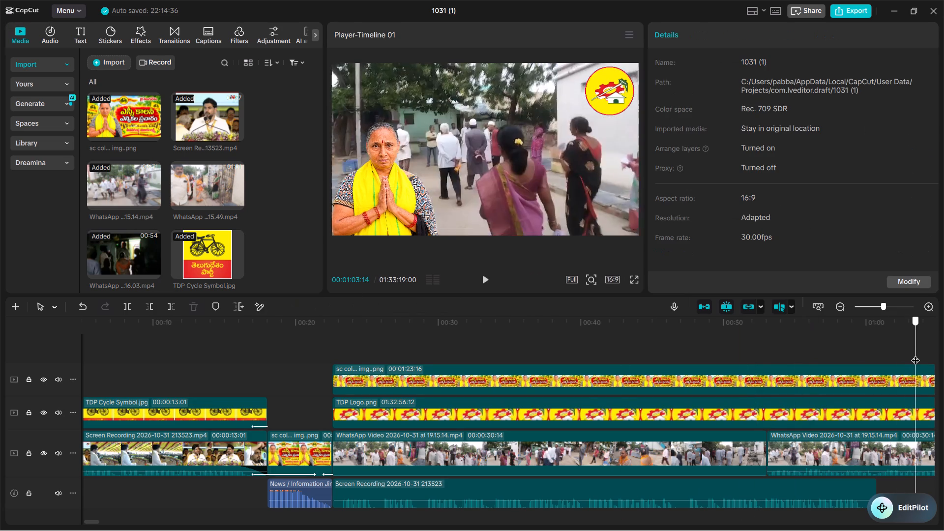
pyautogui.moveTo(915, 354); pyautogui.dragTo(943, 355)
pyautogui.moveTo(943, 355); pyautogui.dragTo(910, 350)
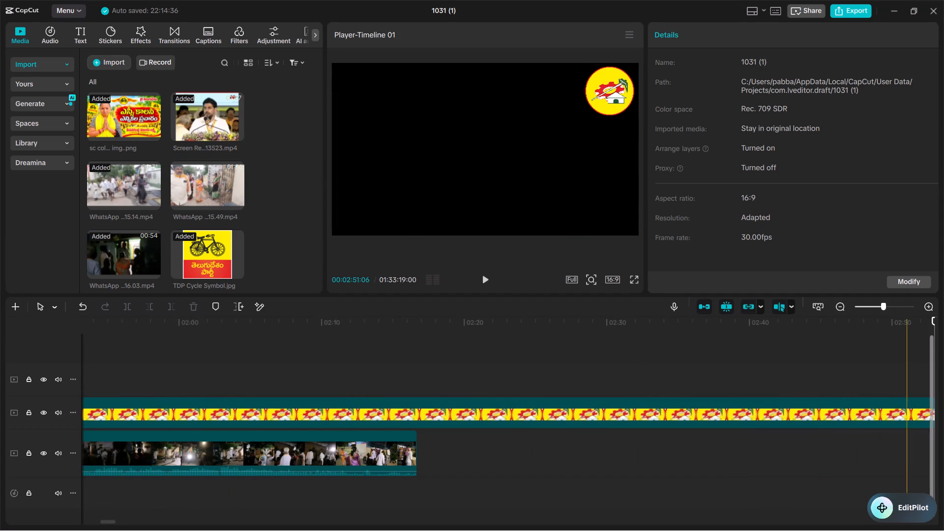
pyautogui.click(299, 371)
pyautogui.moveTo(298, 371); pyautogui.dragTo(109, 359)
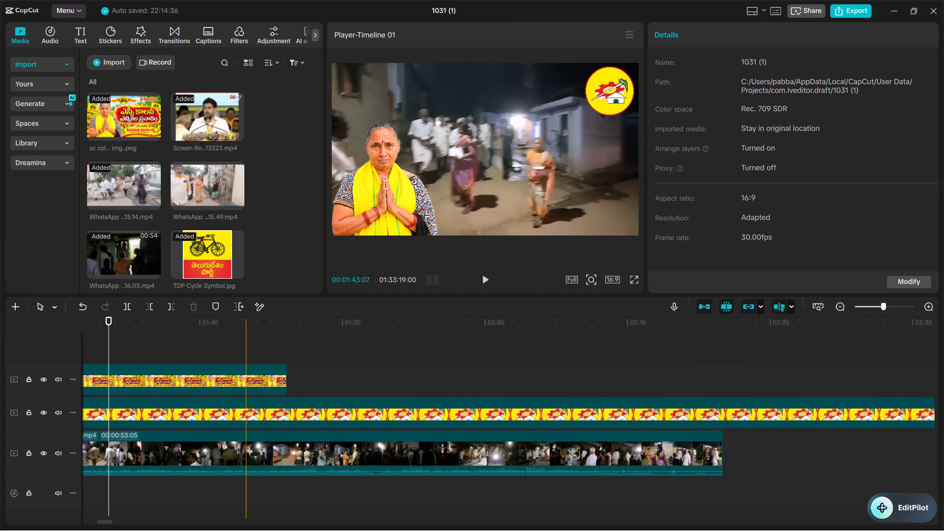
pyautogui.click(246, 387)
pyautogui.moveTo(287, 378); pyautogui.dragTo(652, 358)
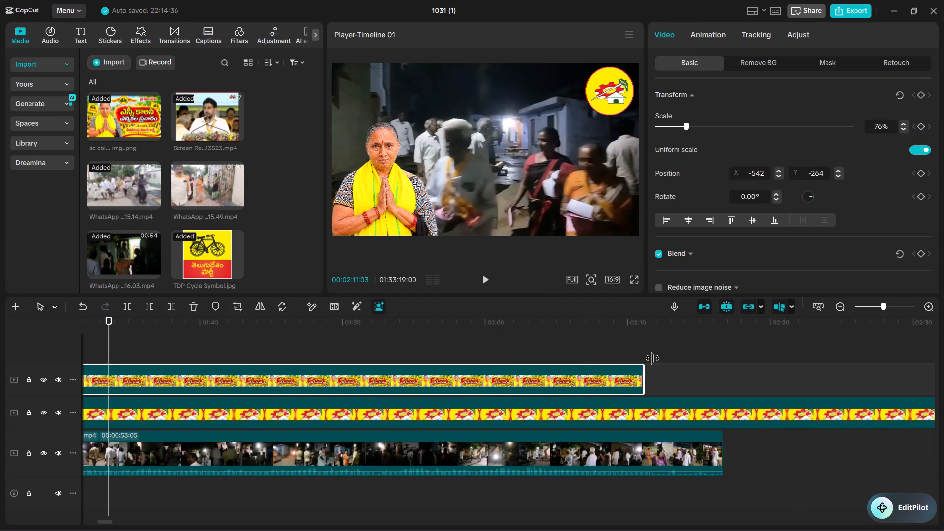
pyautogui.moveTo(652, 358); pyautogui.dragTo(481, 363)
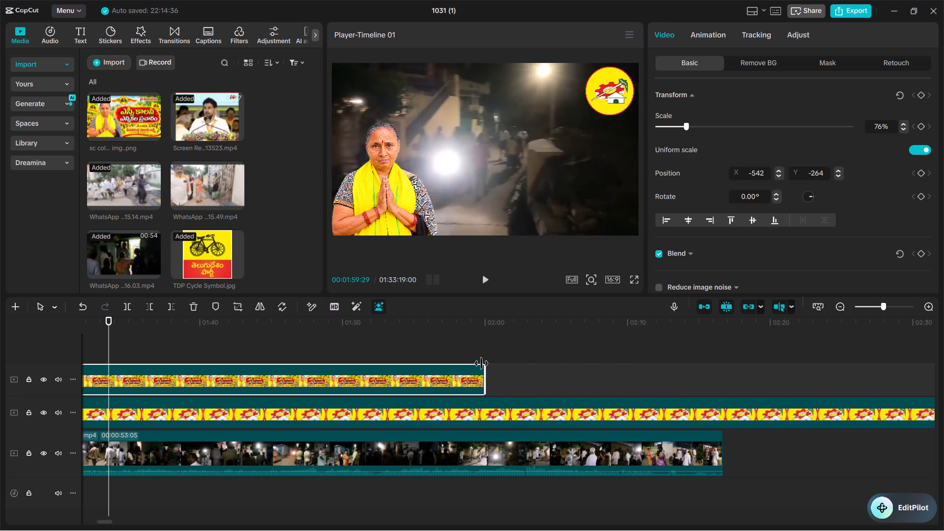
pyautogui.moveTo(481, 363); pyautogui.dragTo(479, 363)
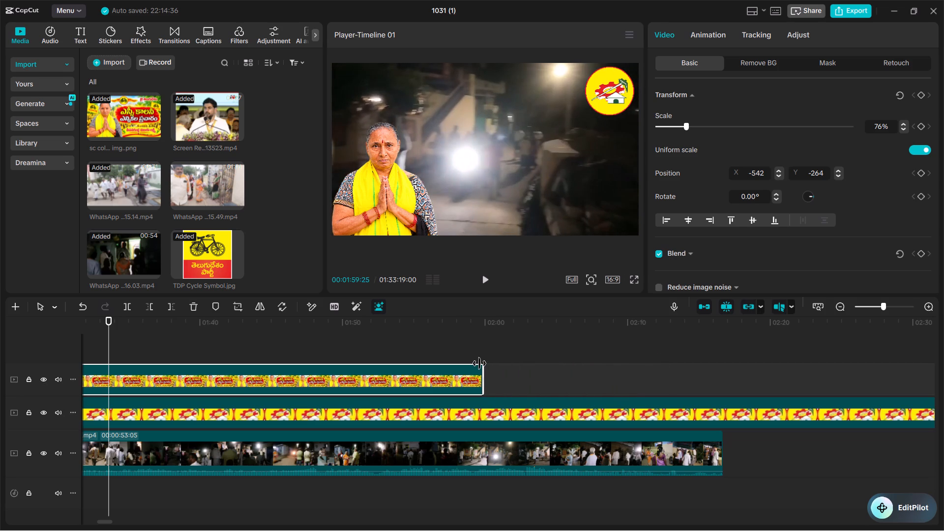
pyautogui.moveTo(479, 363); pyautogui.dragTo(478, 363)
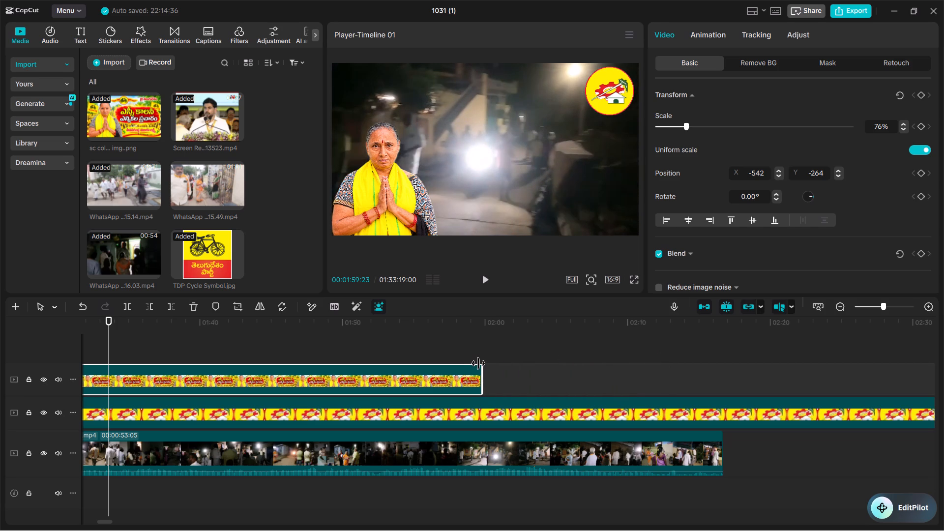
pyautogui.moveTo(478, 363); pyautogui.dragTo(483, 365)
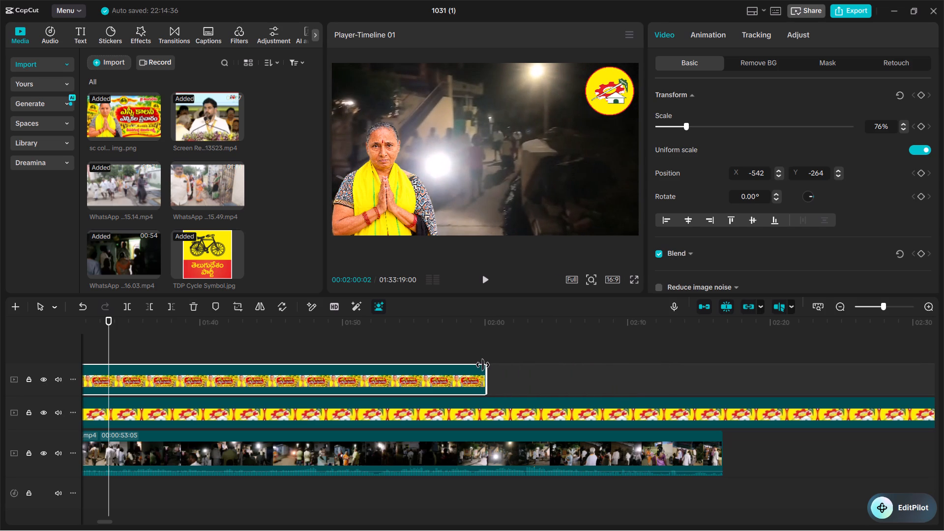
pyautogui.moveTo(483, 365); pyautogui.dragTo(482, 364)
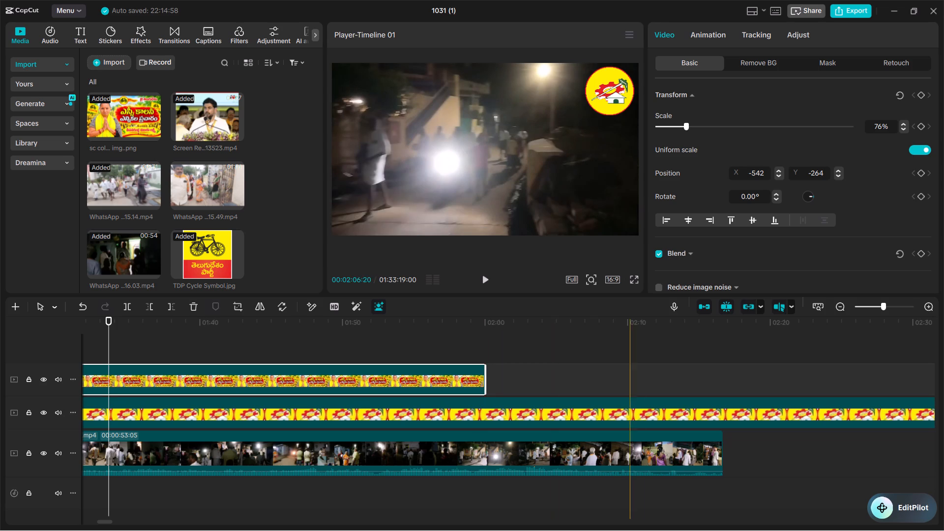
# Trim the TDP logo overlay at 00:02:00:00 so it ends together with the woman's cutout, keeping the night video untrimmed.
pyautogui.click(651, 418)
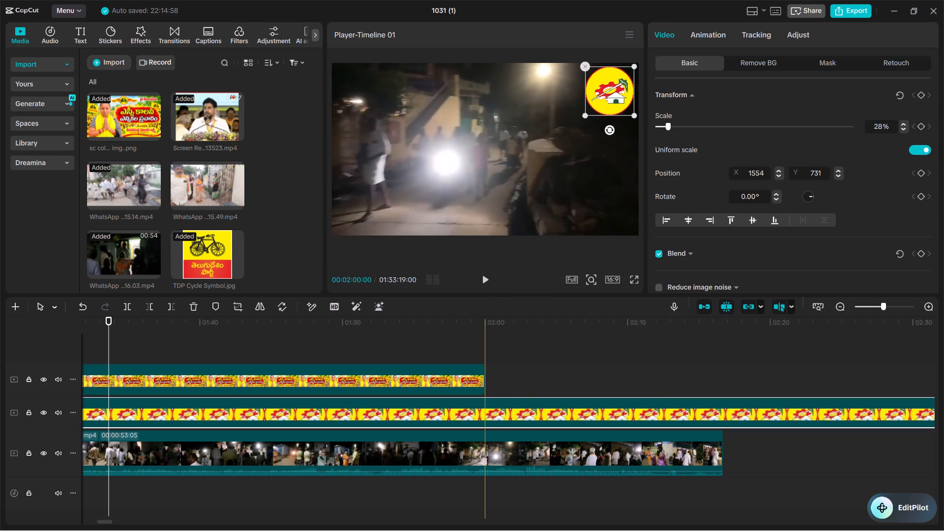
pyautogui.click(487, 388)
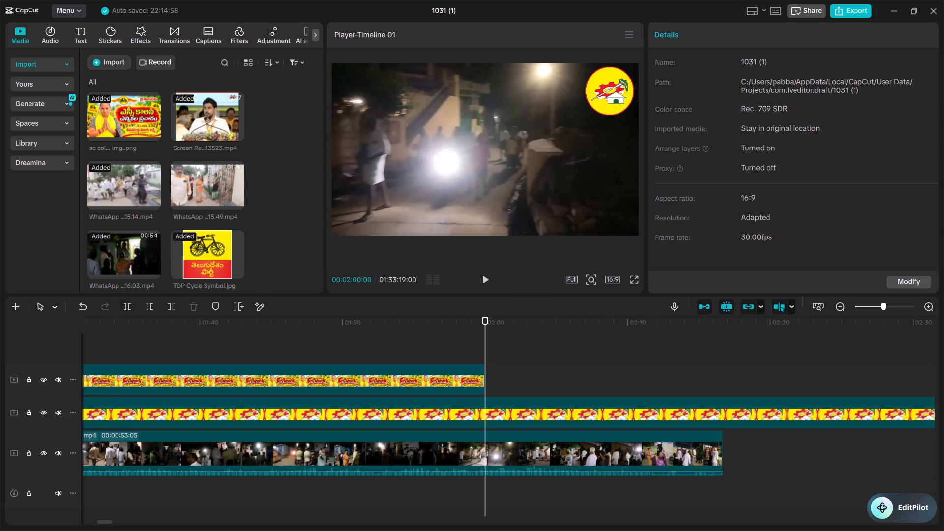
pyautogui.click(165, 306)
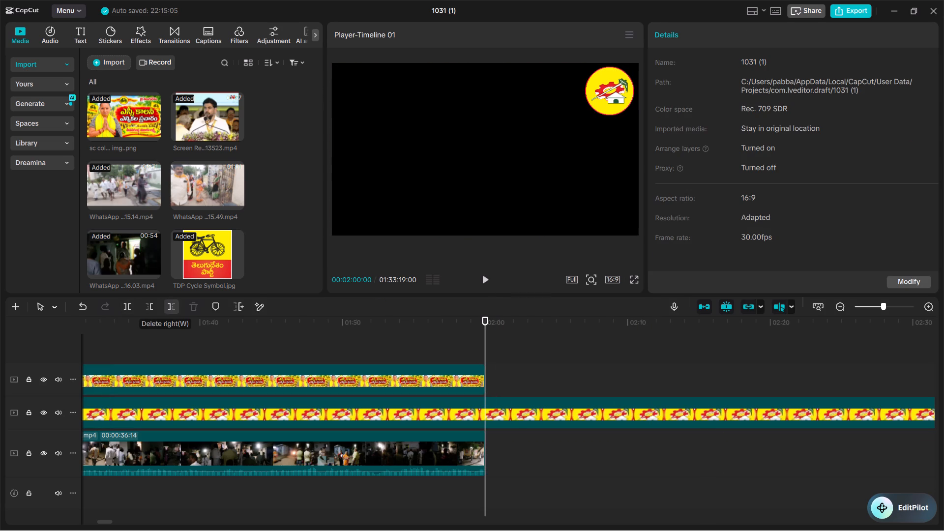
pyautogui.hotkey('ctrl', 'z')
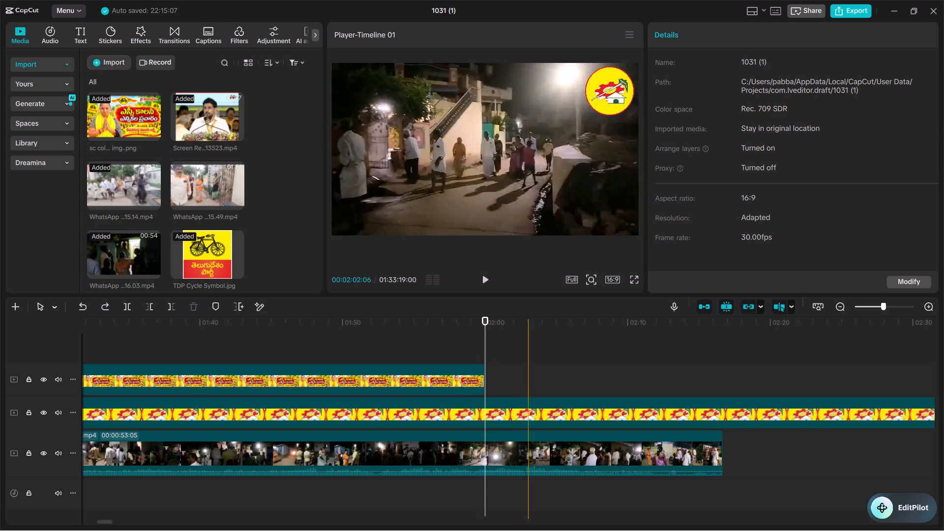
pyautogui.click(489, 414)
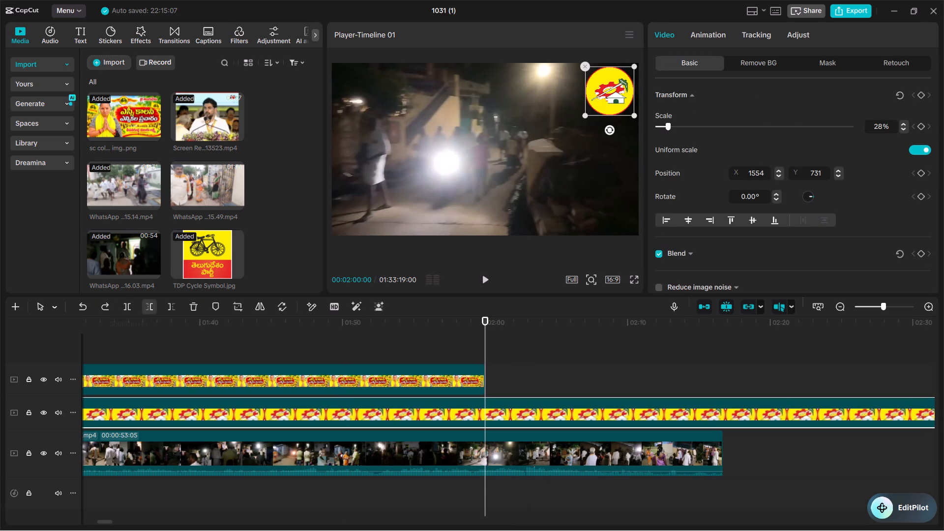
pyautogui.click(170, 304)
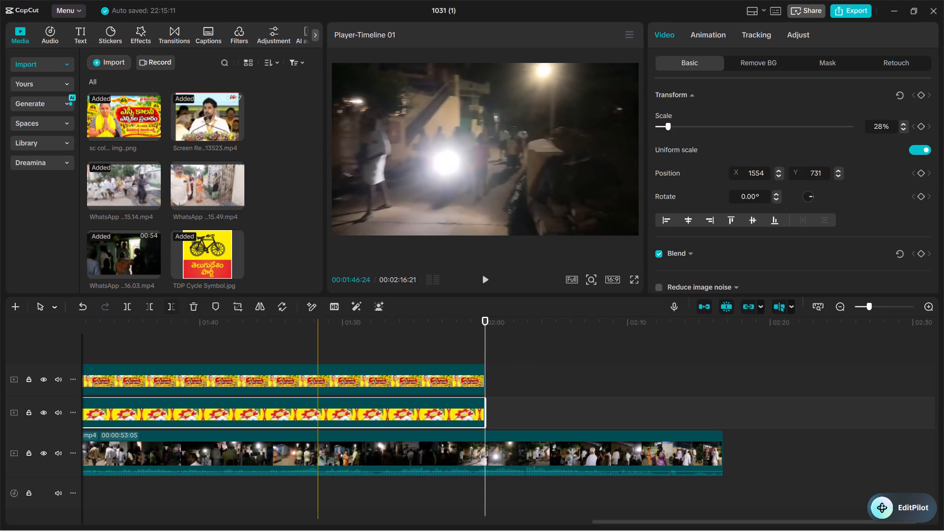
# Review the campaign footage with its overlays, playing the street video from 00:00:21:19 and again from 00:00:24:10.
pyautogui.click(327, 338)
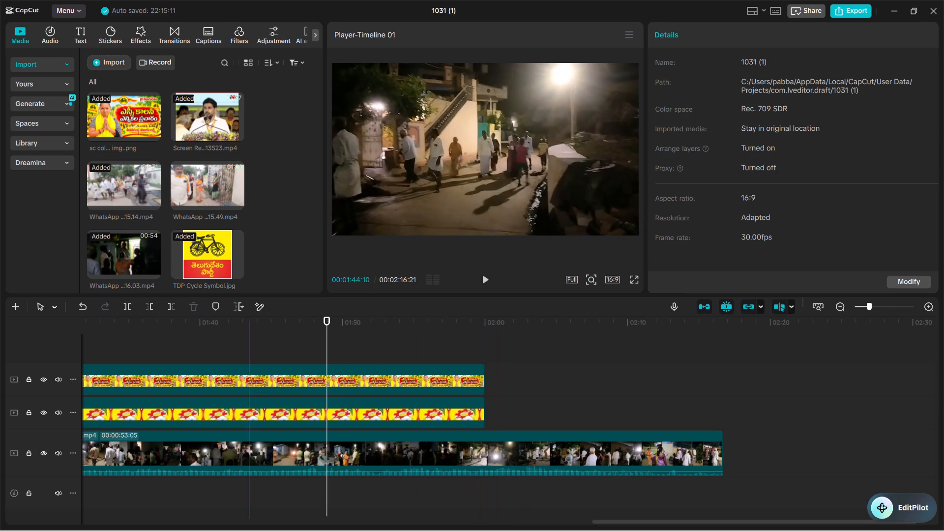
pyautogui.click(255, 339)
pyautogui.moveTo(255, 339); pyautogui.dragTo(97, 329)
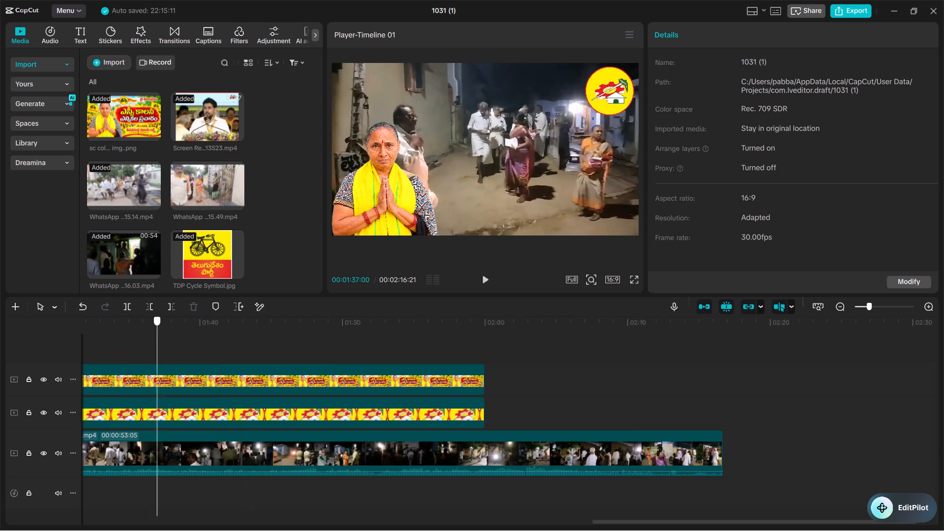
pyautogui.moveTo(97, 329); pyautogui.dragTo(32, 341)
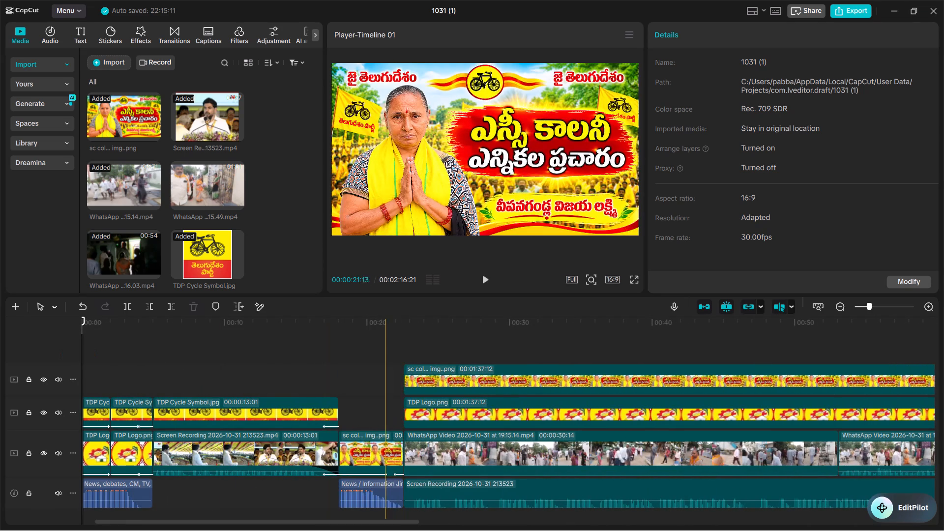
pyautogui.click(390, 337)
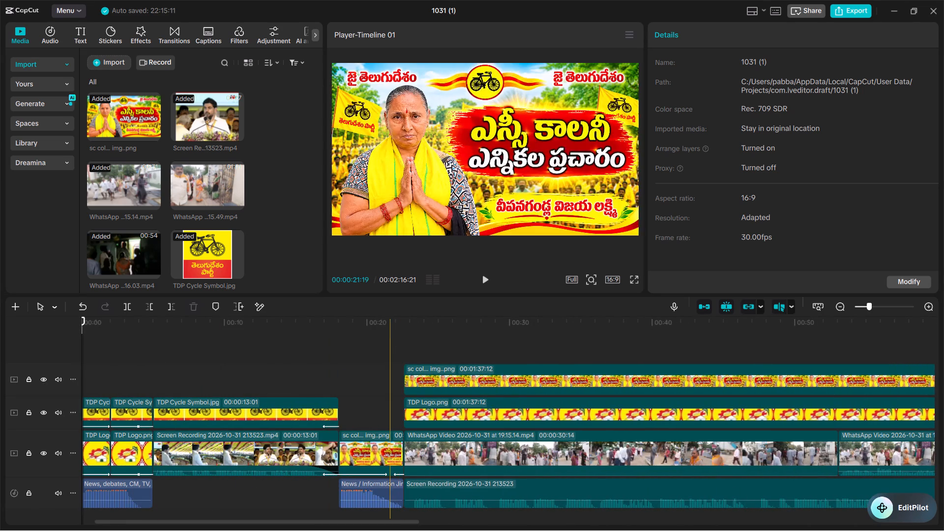
pyautogui.click(486, 281)
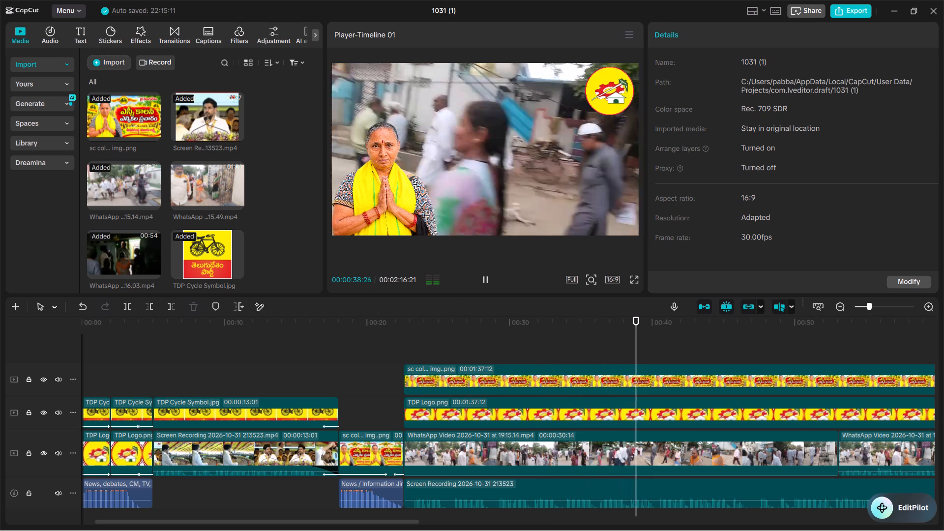
pyautogui.click(429, 346)
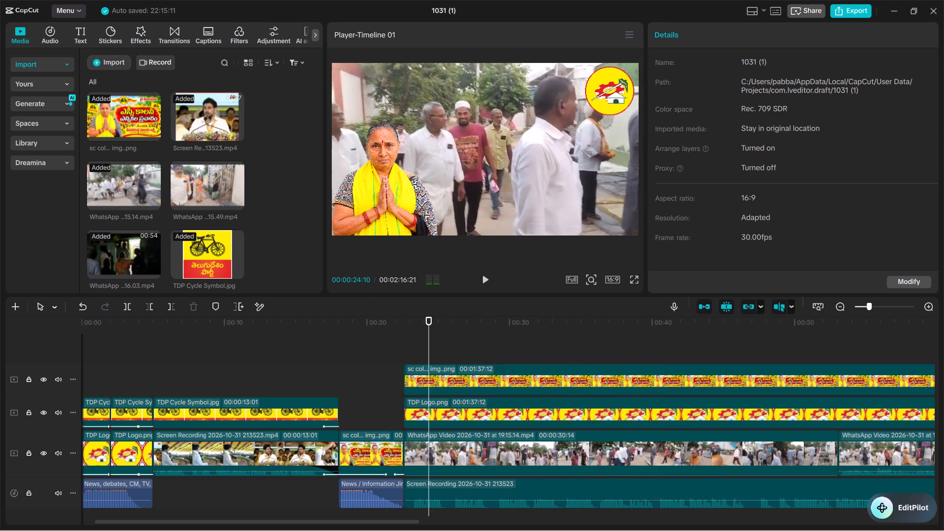
pyautogui.click(485, 278)
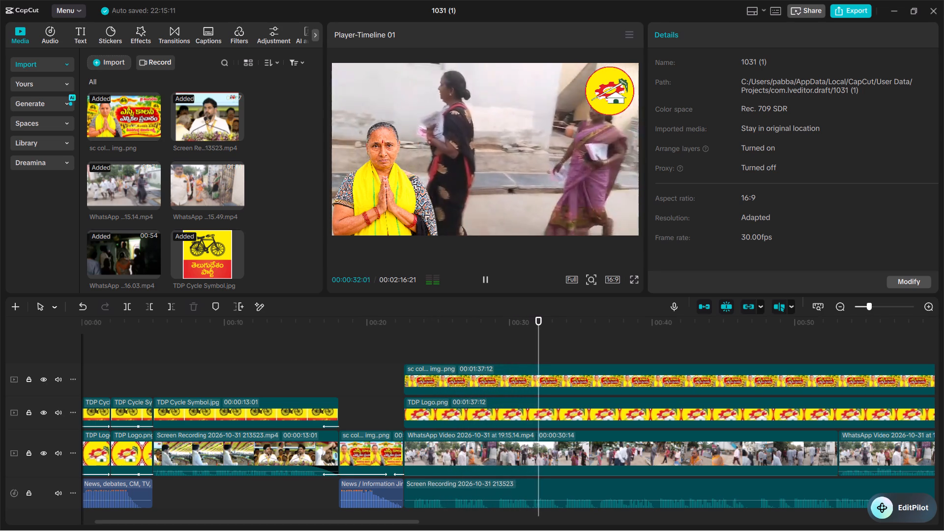
pyautogui.click(485, 278)
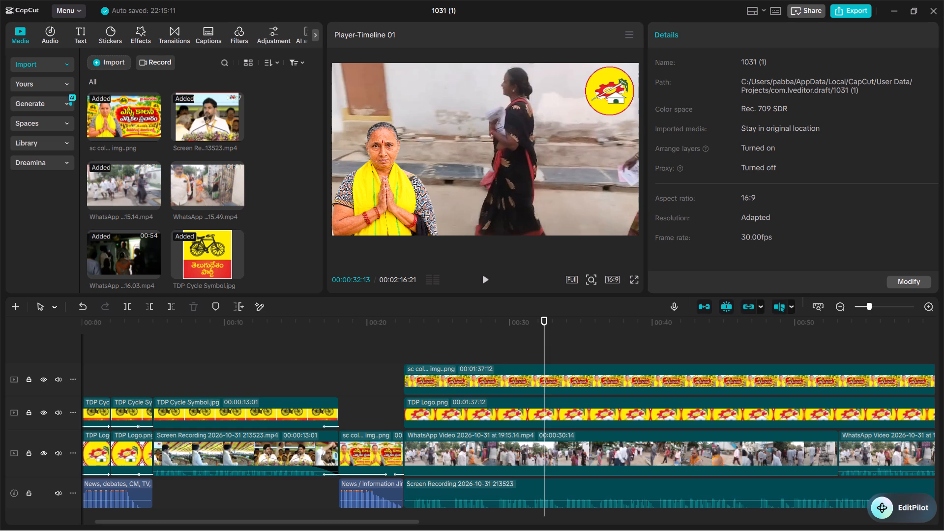
# Split the first 15.14.mp4 street video at 00:00:31:18, just before the shot changes to the walking women.
pyautogui.doubleClick(928, 307)
pyautogui.click(438, 340)
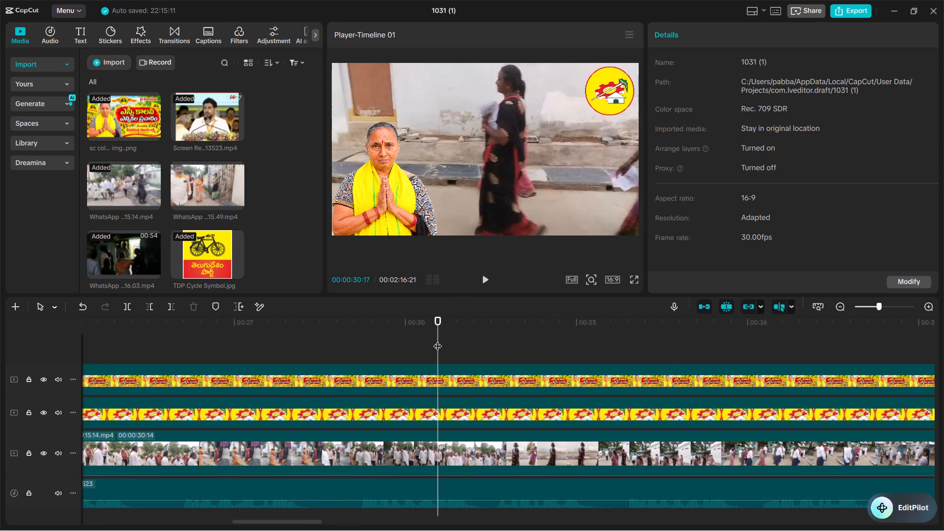
pyautogui.click(485, 277)
pyautogui.doubleClick(485, 277)
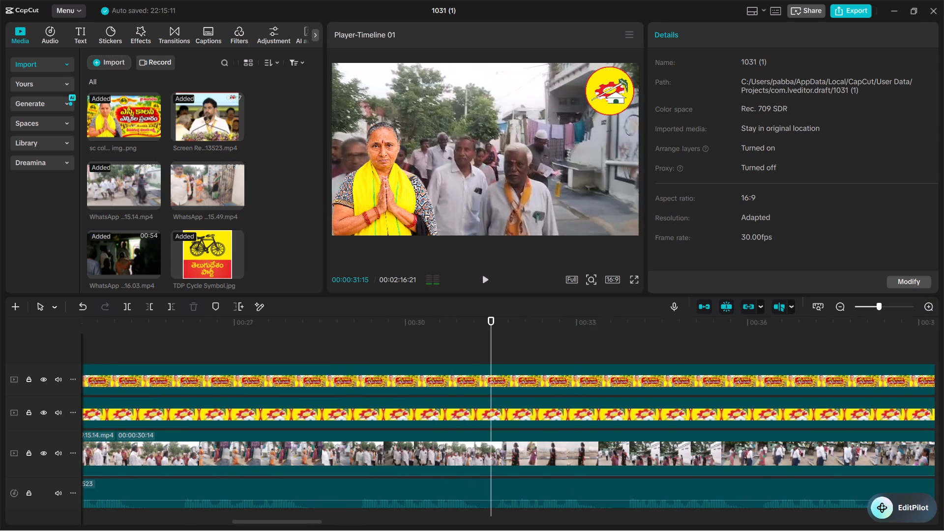
pyautogui.click(485, 277)
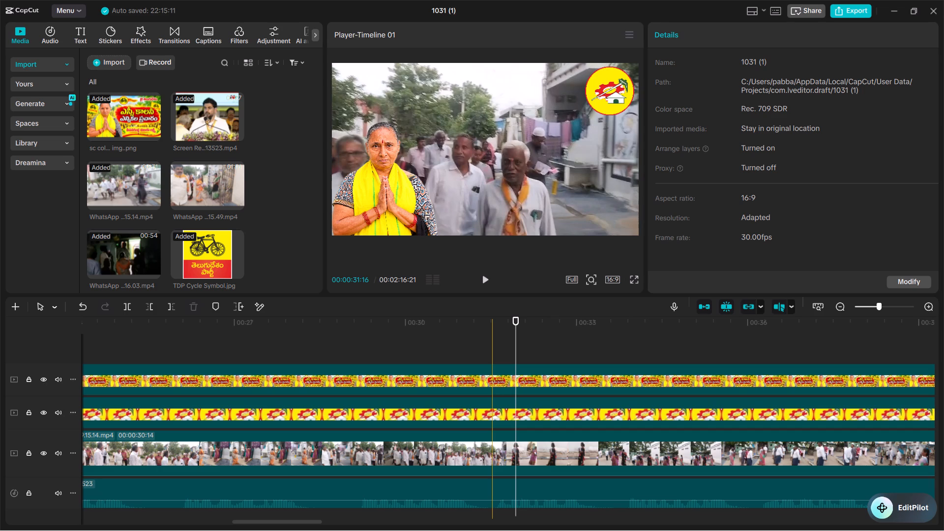
pyautogui.click(494, 334)
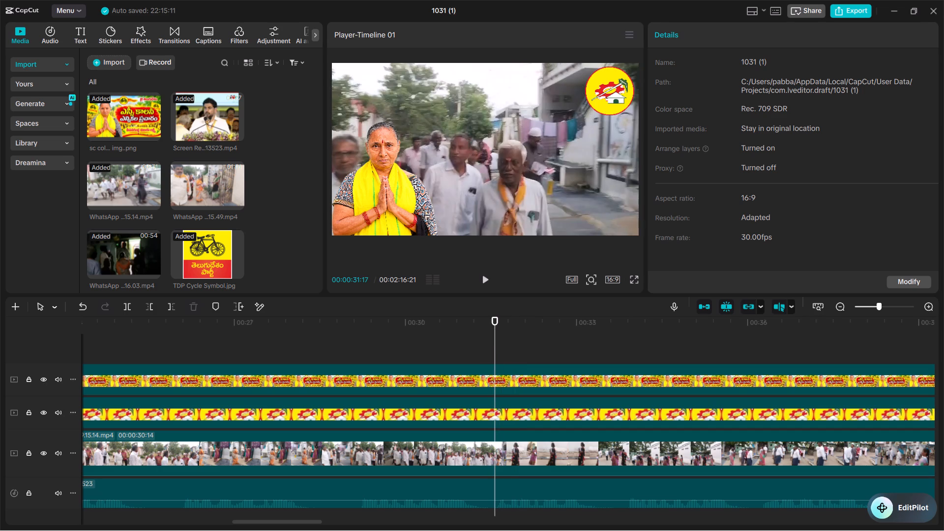
pyautogui.tripleClick(925, 303)
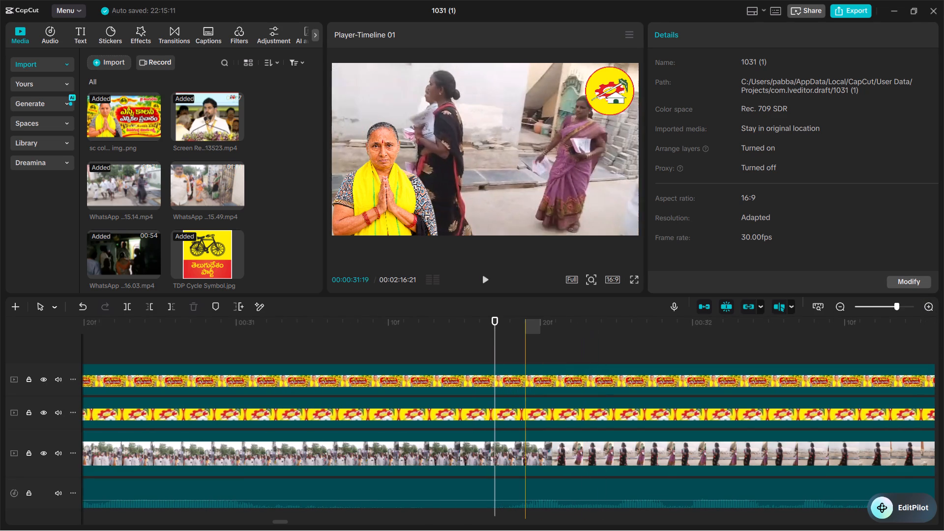
pyautogui.click(512, 340)
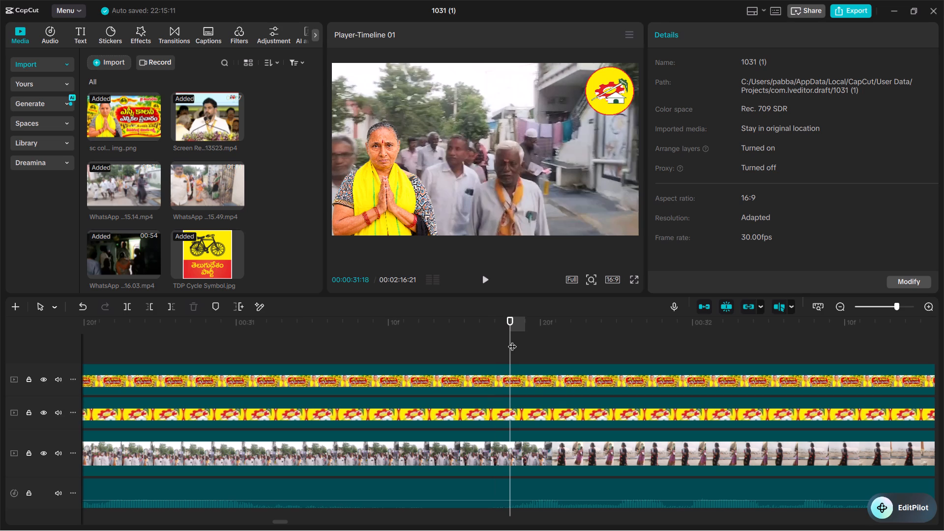
pyautogui.click(513, 451)
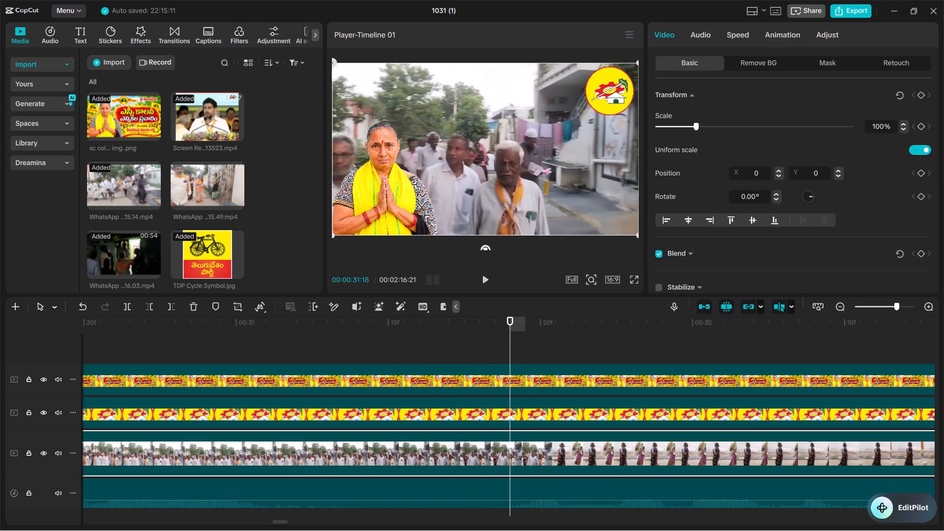
pyautogui.click(123, 306)
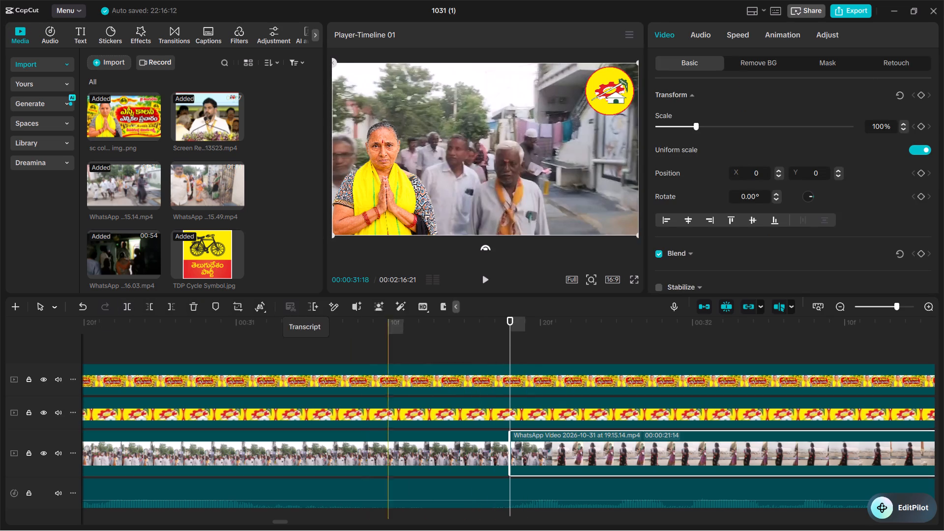
# Check the frames around the 00:00:31:18 split and play the street footage onward from there.
pyautogui.click(408, 330)
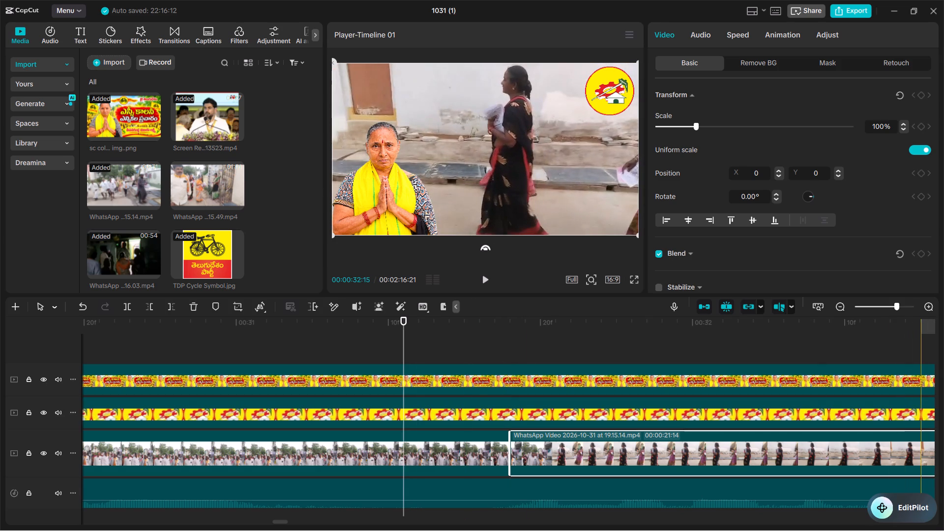
pyautogui.click(631, 281)
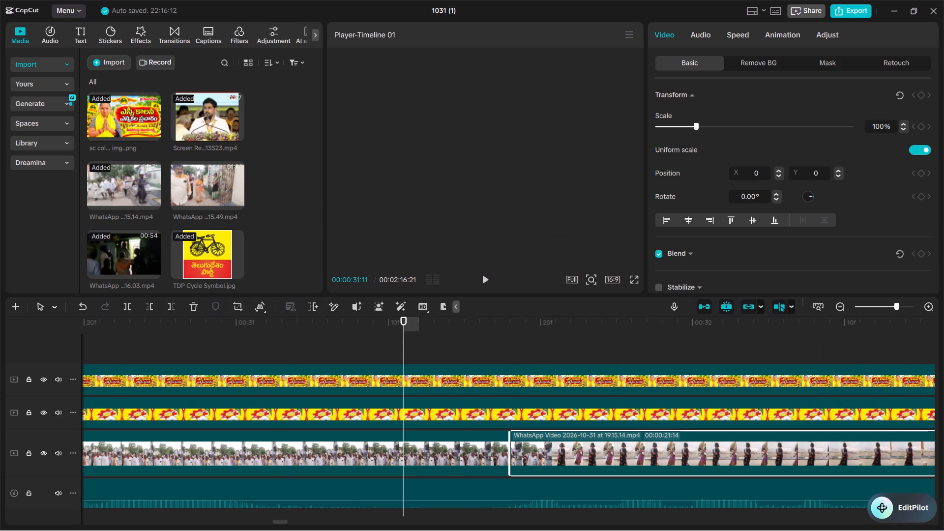
pyautogui.click(635, 474)
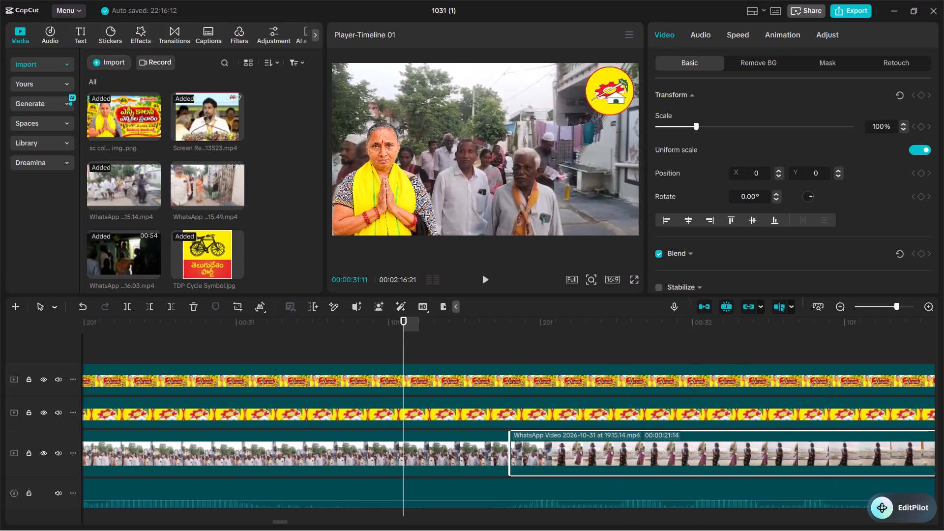
pyautogui.click(505, 354)
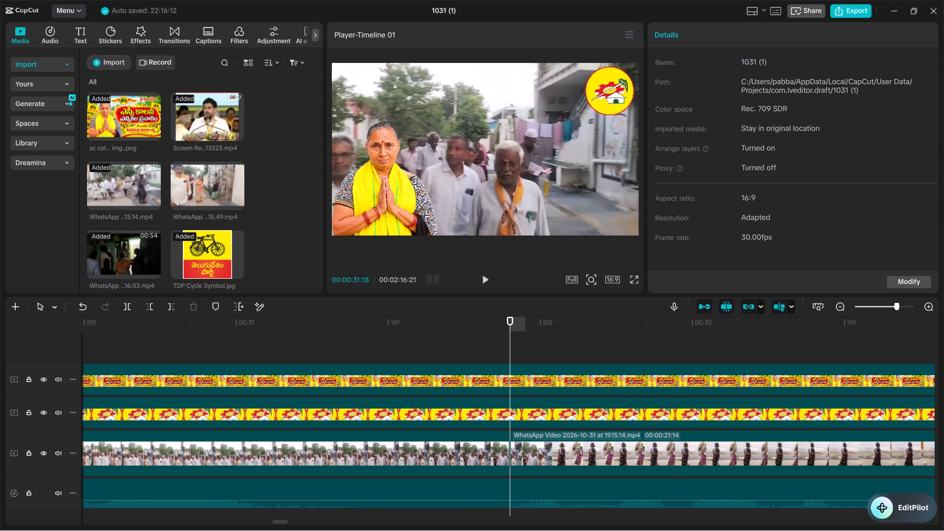
pyautogui.tripleClick(839, 301)
pyautogui.click(839, 301)
pyautogui.click(839, 301)
pyautogui.click(839, 301)
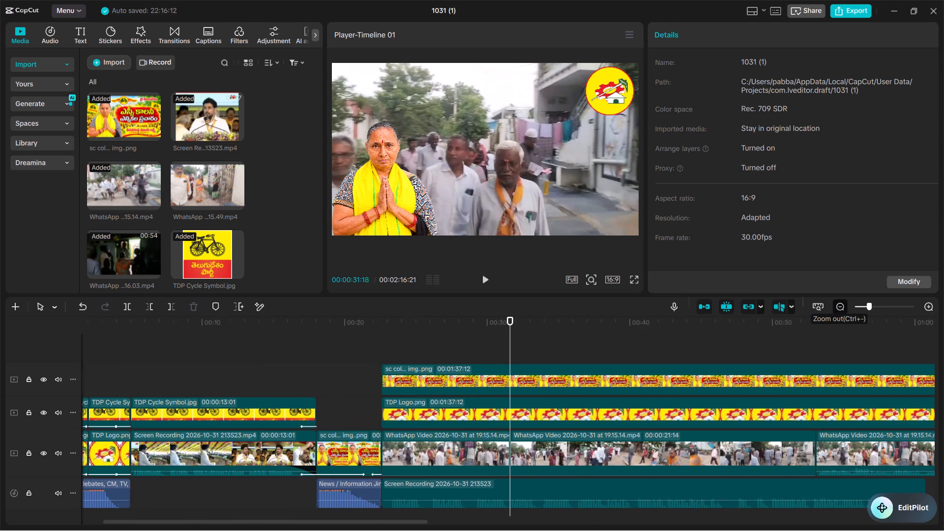
pyautogui.click(710, 365)
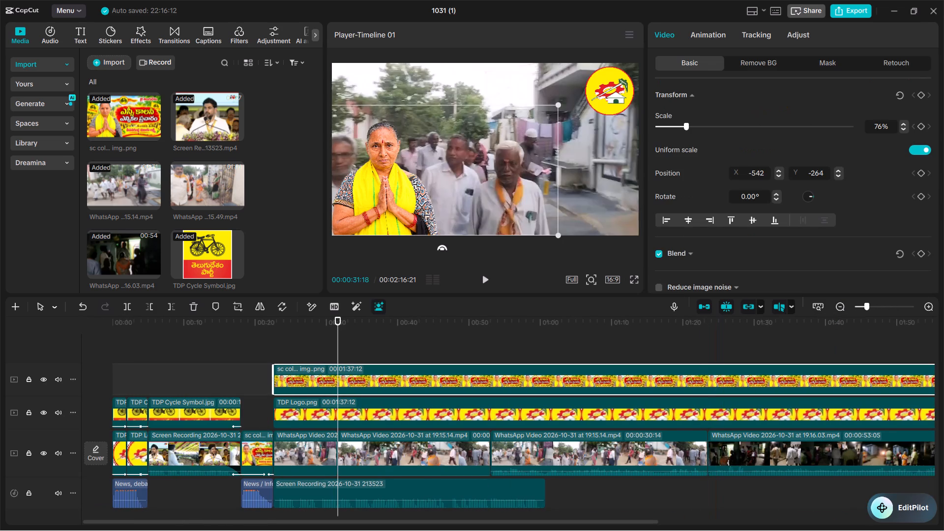
pyautogui.click(484, 278)
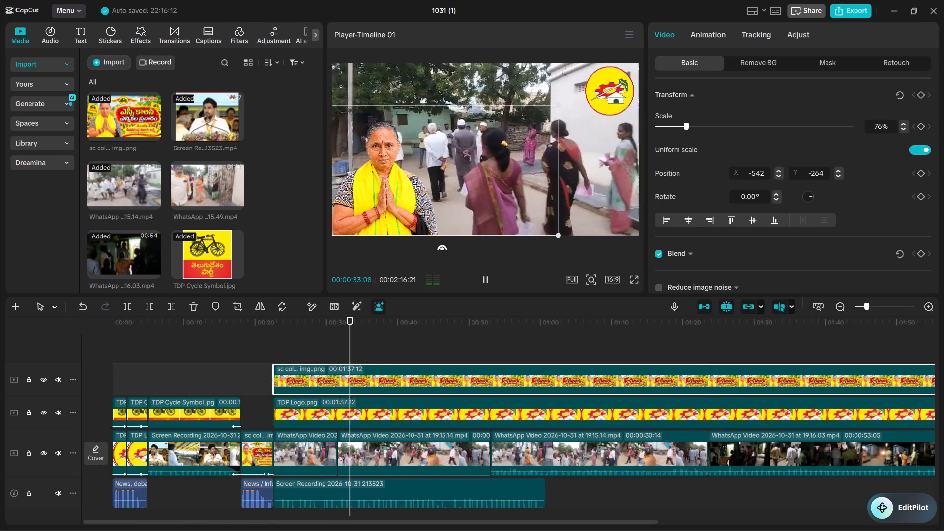
pyautogui.click(582, 173)
pyautogui.click(483, 274)
# Mute the second full copy of the 15.14.mp4 street video and the 16.03.mp4 night video, lowering their volume to -∞ dB.
pyautogui.click(700, 338)
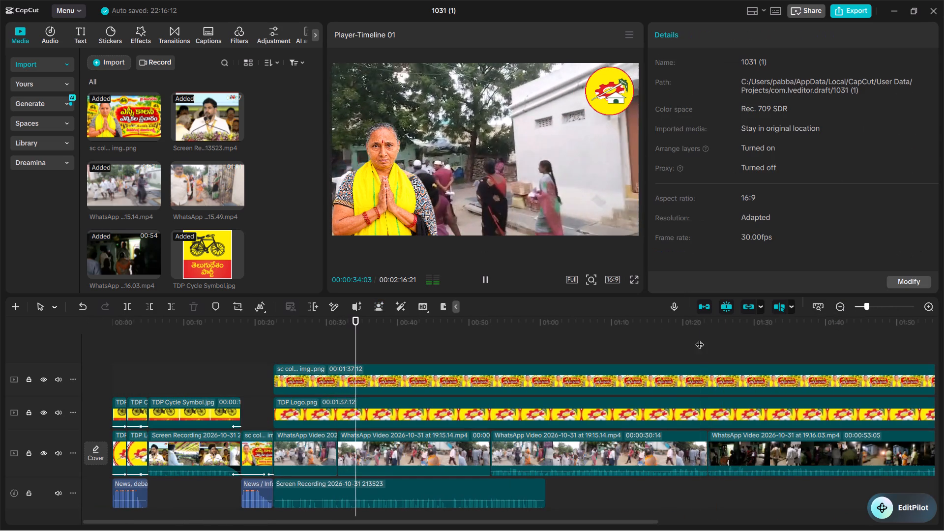
pyautogui.click(482, 270)
pyautogui.click(481, 275)
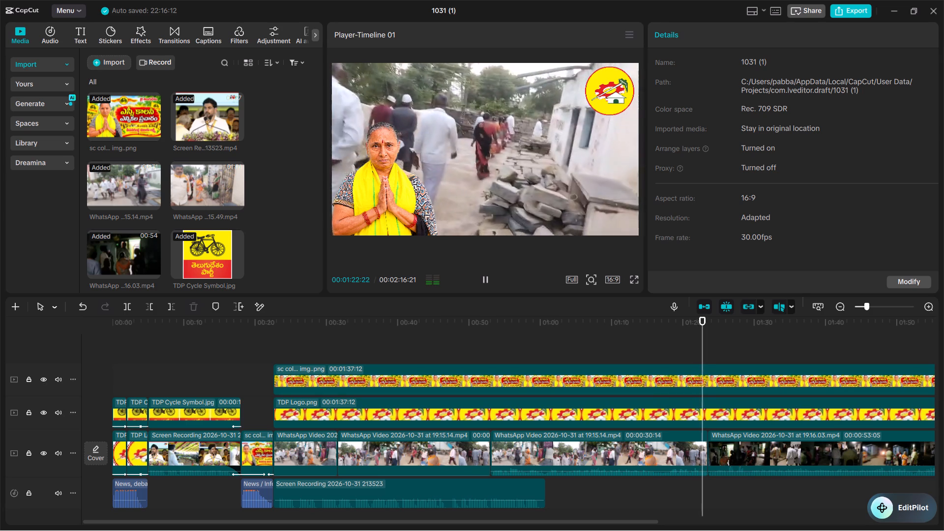
pyautogui.click(492, 279)
pyautogui.click(615, 448)
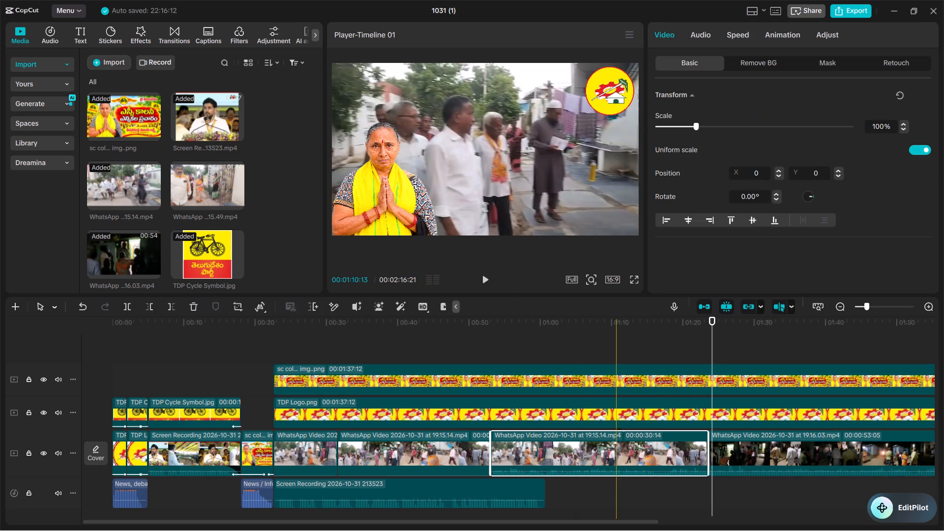
pyautogui.click(710, 31)
pyautogui.click(705, 128)
pyautogui.moveTo(702, 127); pyautogui.dragTo(700, 126)
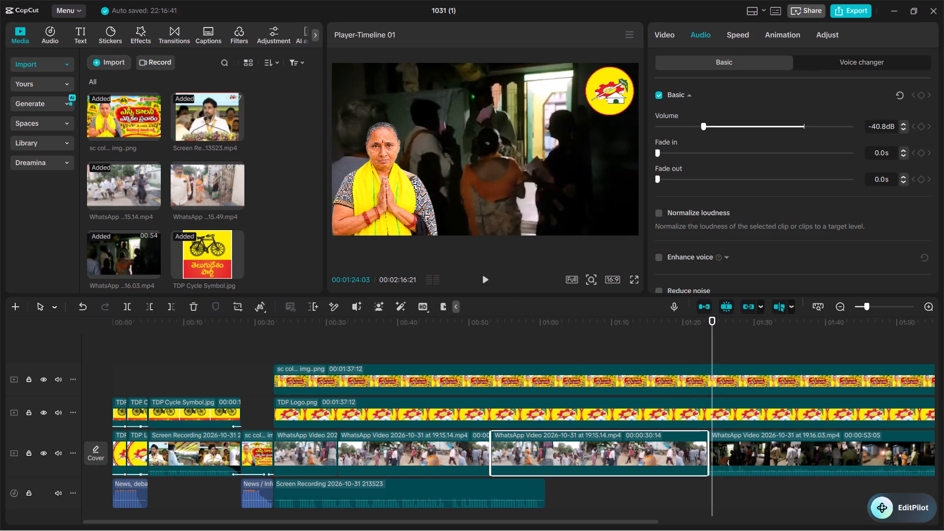
pyautogui.moveTo(700, 126); pyautogui.dragTo(620, 136)
pyautogui.click(813, 441)
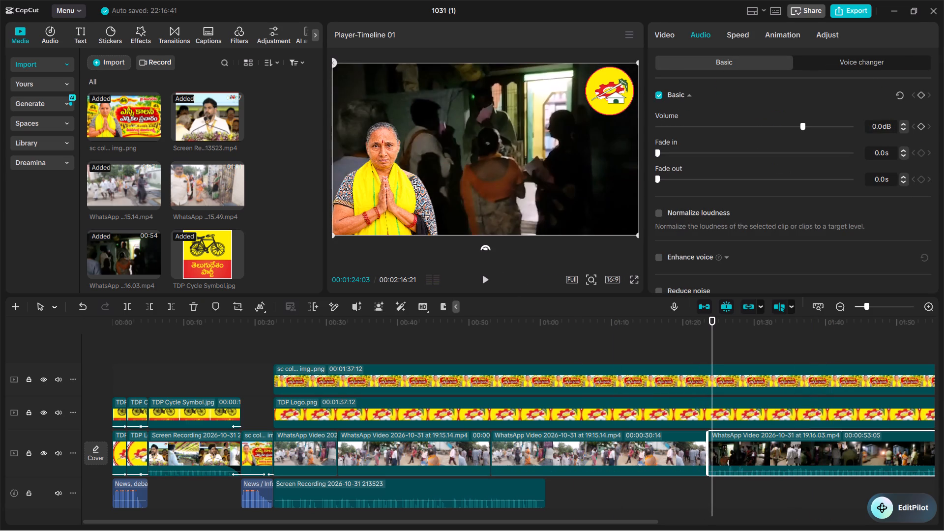
pyautogui.moveTo(704, 128); pyautogui.dragTo(640, 125)
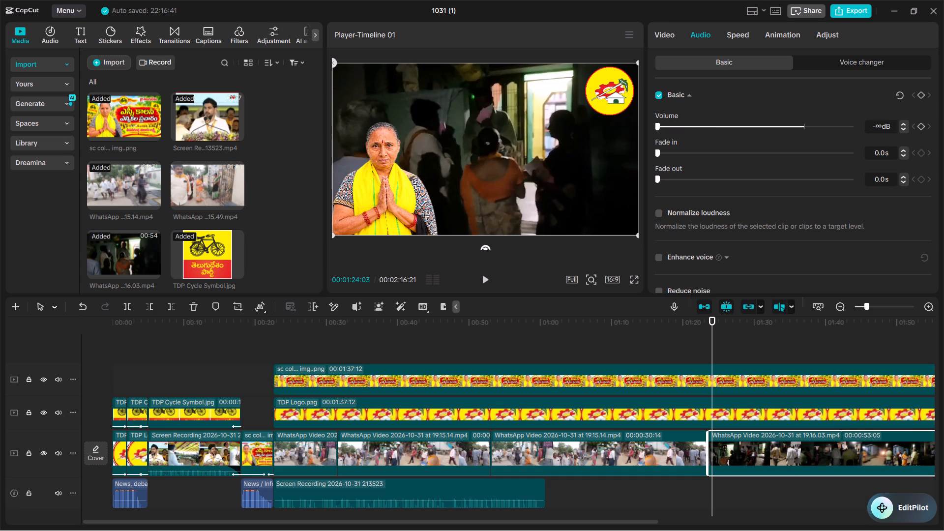
# Split the muted 16.03.mp4 night video at 00:01:29:24, where the shot changes to the men in white.
pyautogui.click(487, 276)
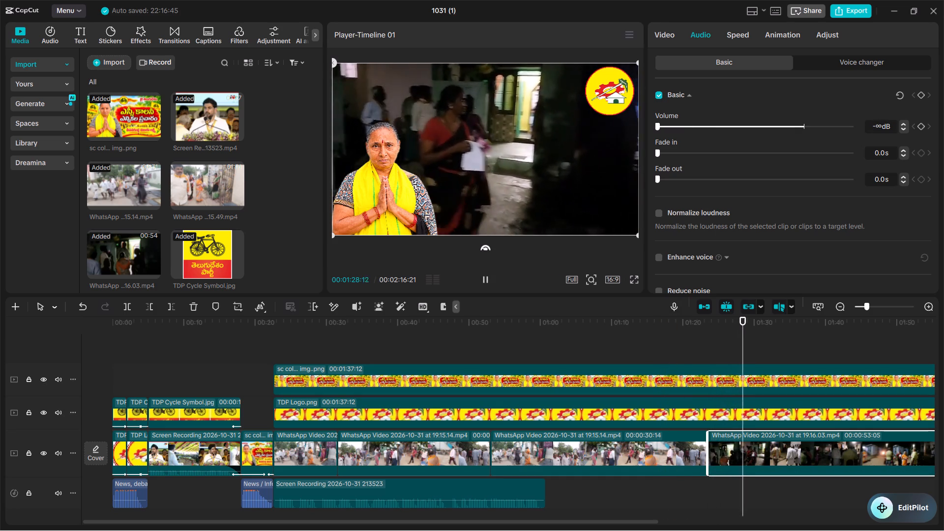
pyautogui.click(487, 276)
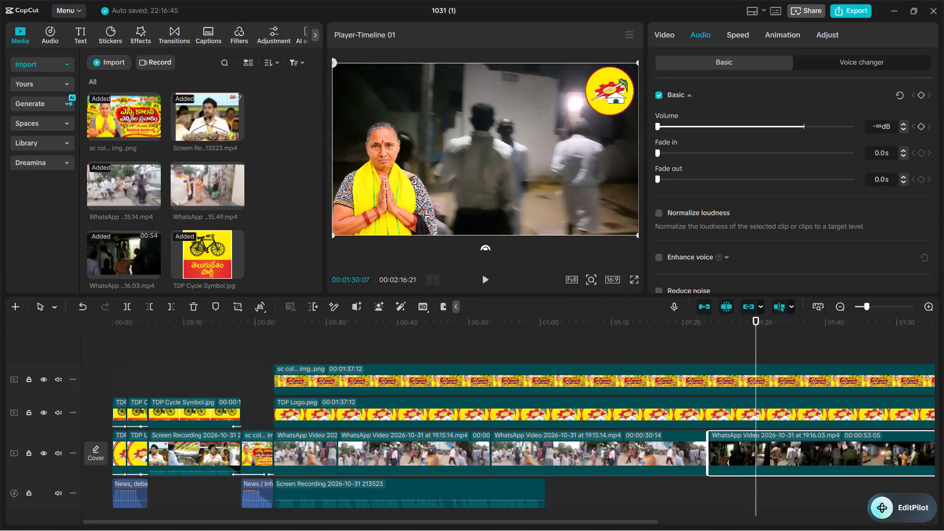
pyautogui.tripleClick(930, 309)
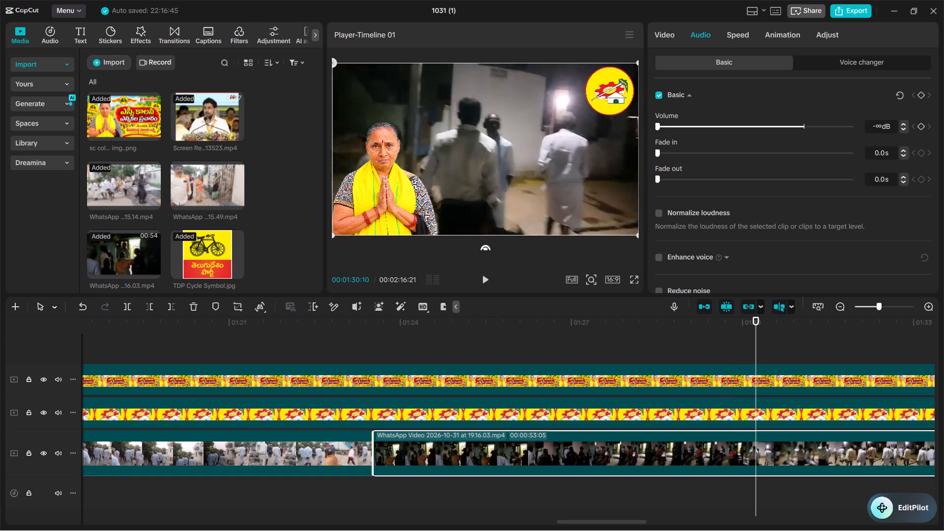
pyautogui.tripleClick(926, 305)
pyautogui.click(926, 305)
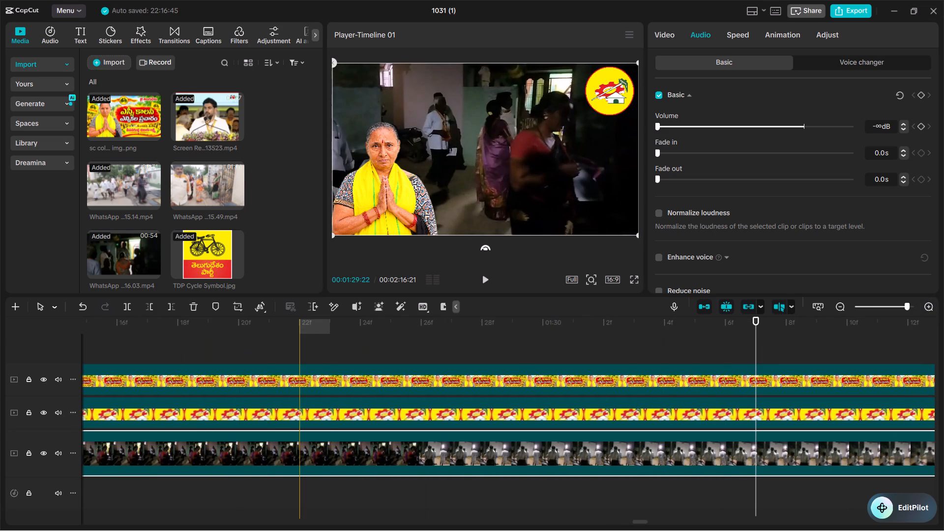
pyautogui.click(347, 354)
pyautogui.click(376, 438)
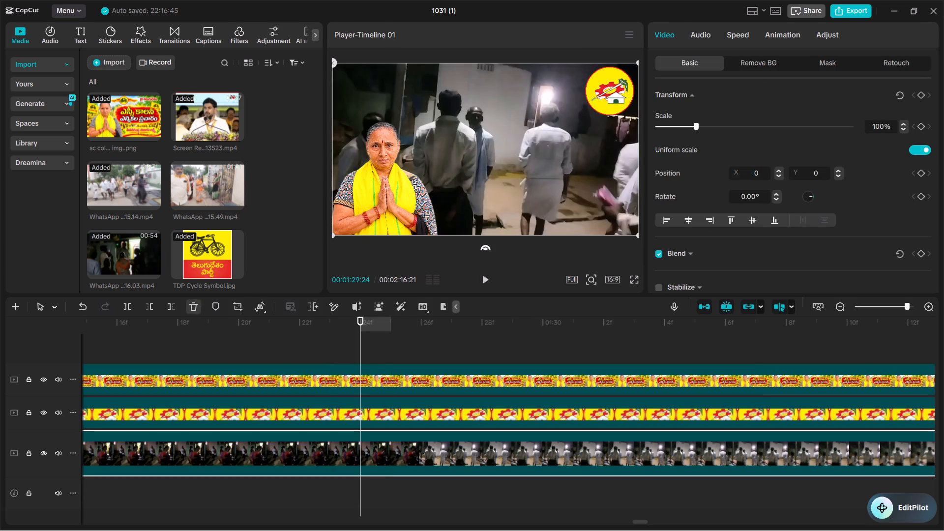
pyautogui.click(126, 310)
# Cut the dark opening piece of the 16.03.mp4 night video, before its shot change, out of the main track.
pyautogui.click(283, 436)
pyautogui.rightClick(283, 436)
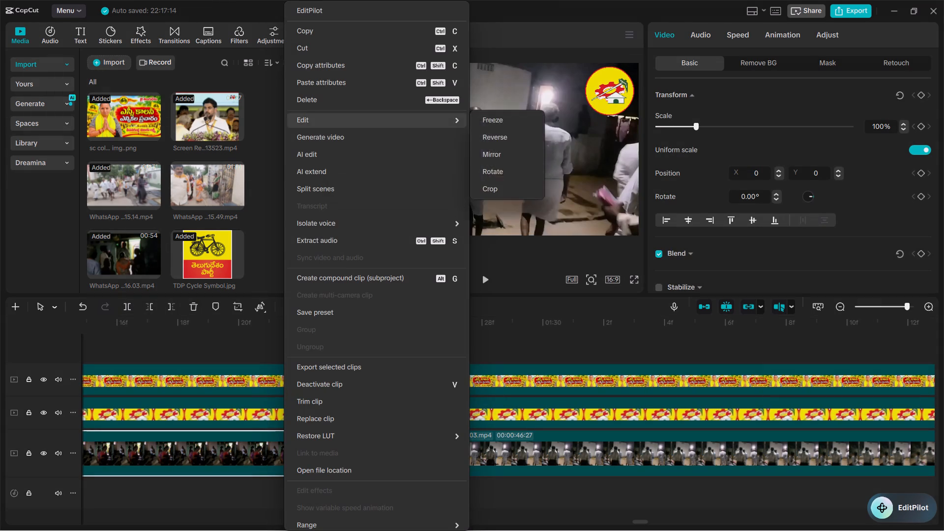
pyautogui.click(333, 51)
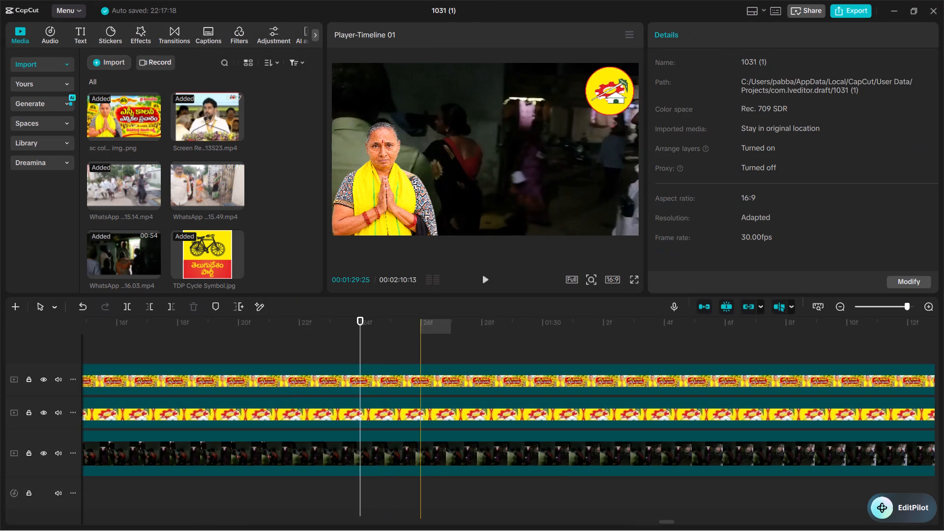
pyautogui.click(408, 342)
pyautogui.click(408, 342)
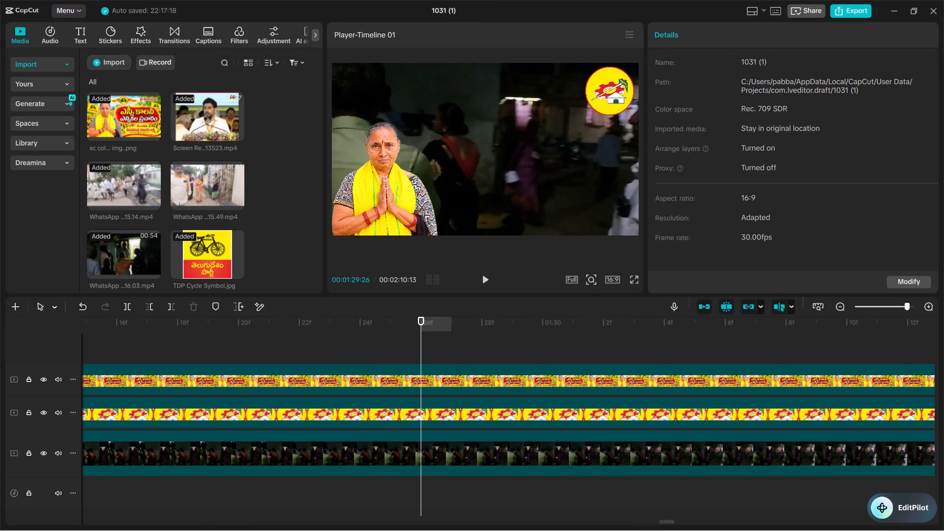
pyautogui.click(408, 342)
# Paste the cut night piece at 00:00:31:18 and insert it into the main track between the split 15.14.mp4 street clips.
pyautogui.tripleClick(844, 302)
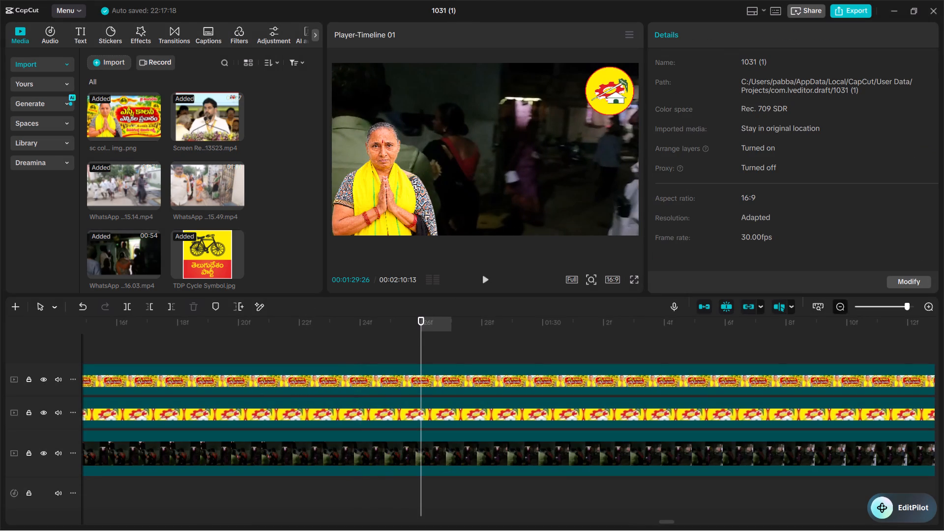
pyautogui.tripleClick(844, 302)
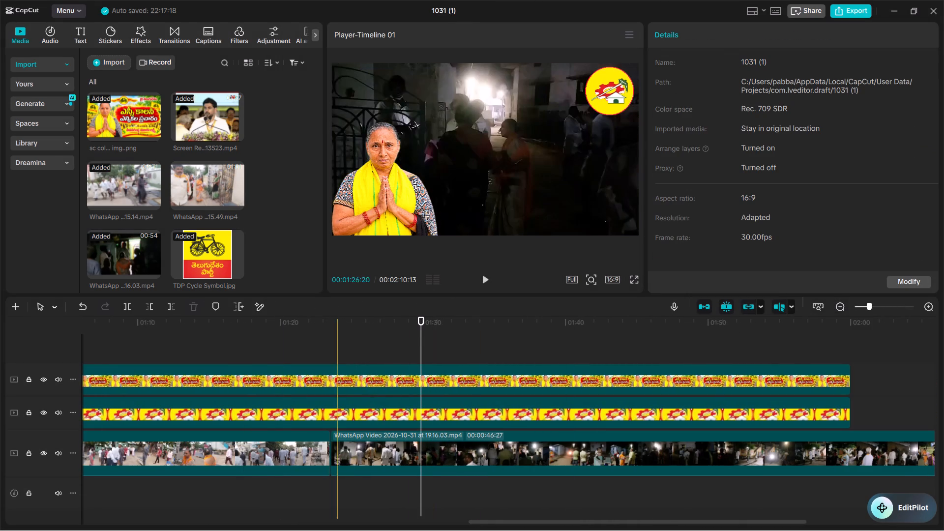
pyautogui.click(355, 344)
pyautogui.moveTo(355, 344); pyautogui.dragTo(68, 364)
pyautogui.click(381, 329)
pyautogui.moveTo(381, 329); pyautogui.dragTo(380, 327)
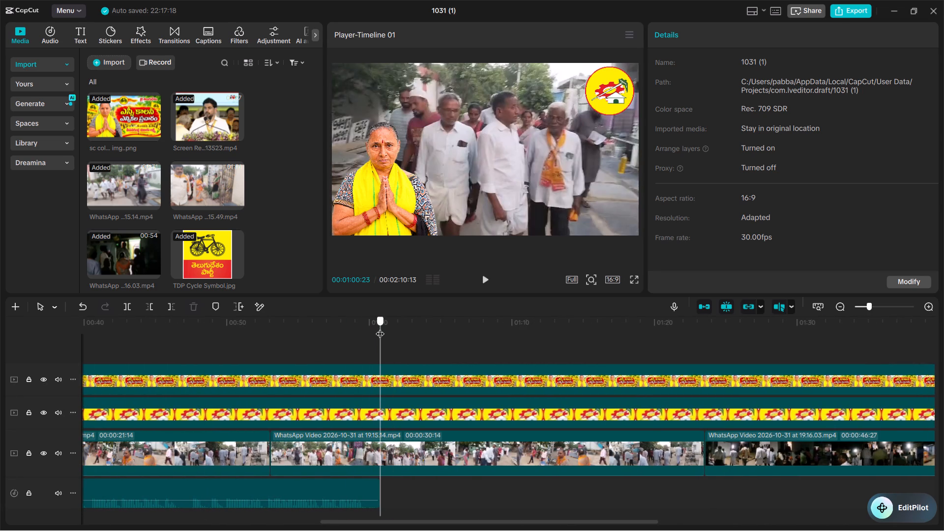
pyautogui.moveTo(380, 327); pyautogui.dragTo(106, 356)
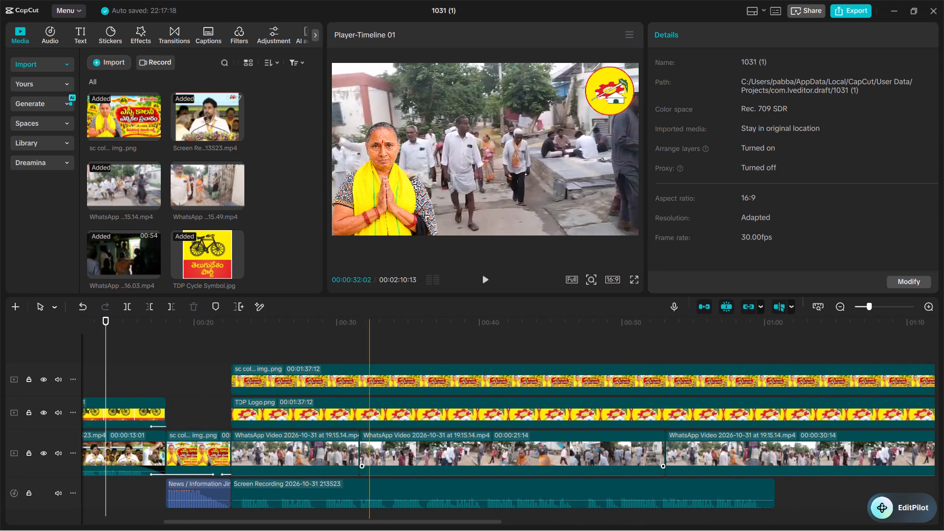
pyautogui.click(359, 450)
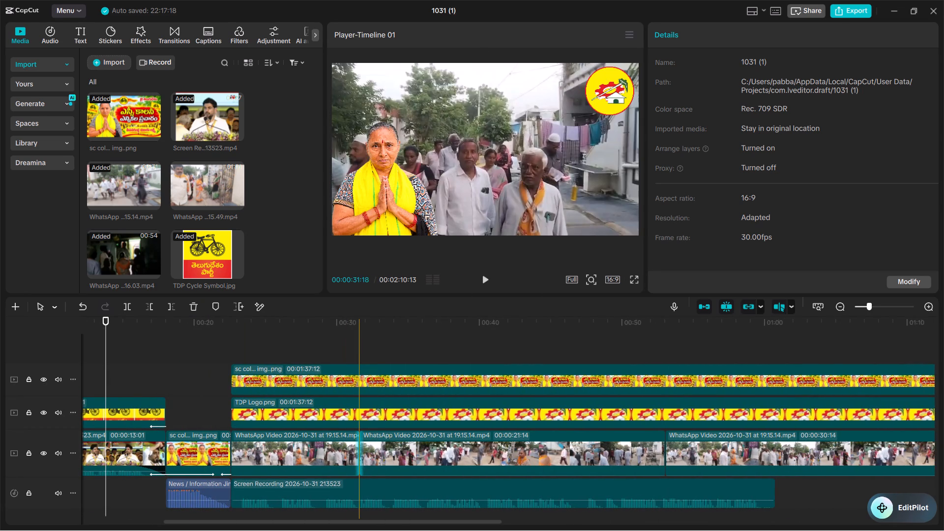
pyautogui.click(362, 346)
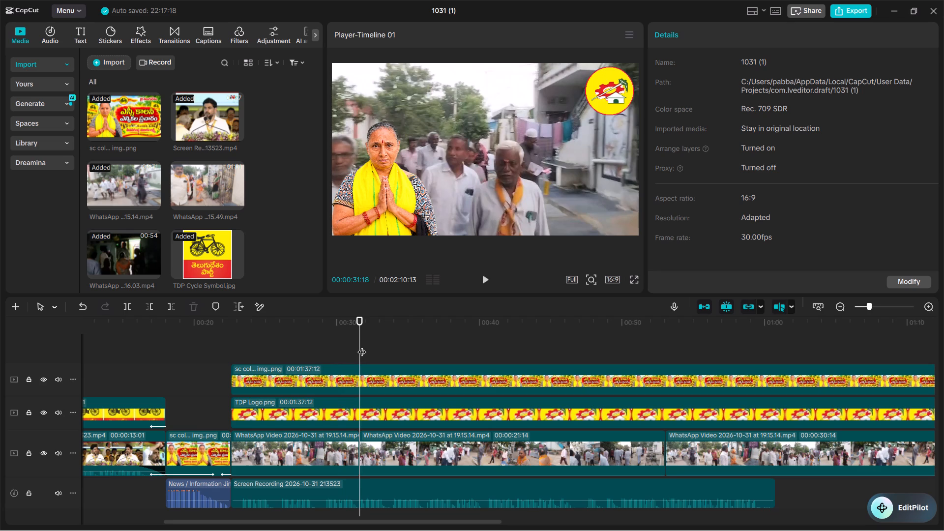
pyautogui.hotkey('ctrl', 'v')
pyautogui.moveTo(408, 424); pyautogui.dragTo(413, 452)
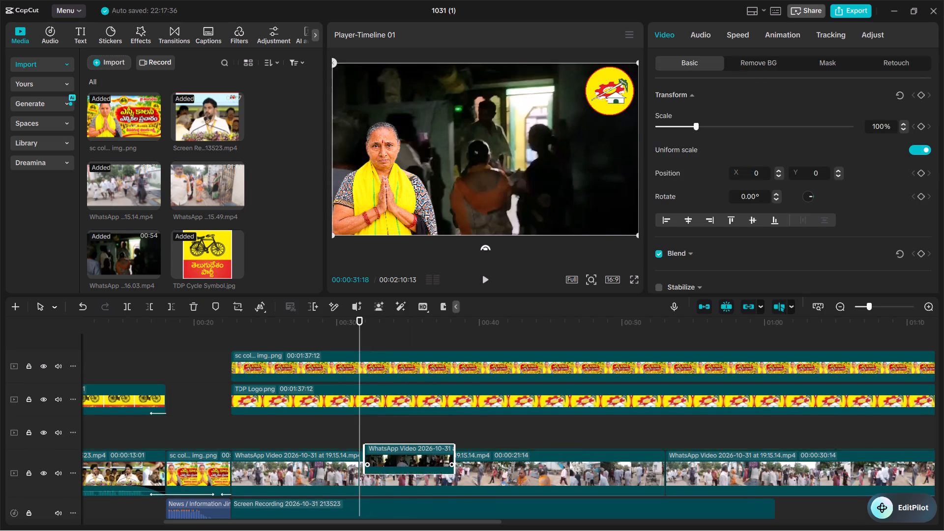
pyautogui.moveTo(413, 452); pyautogui.dragTo(413, 453)
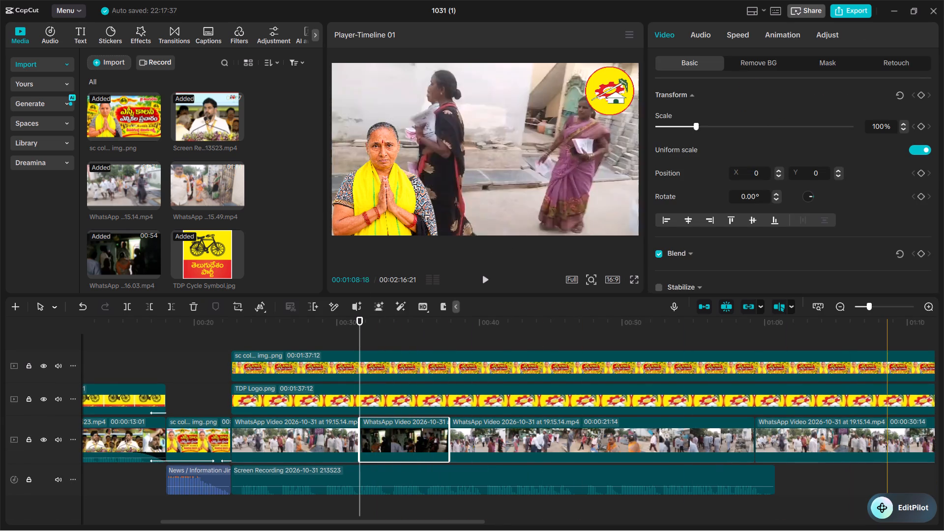
# Play the sequence from the inserted night piece, and move that piece ahead of the first street clip, directly after the title image.
pyautogui.click(452, 368)
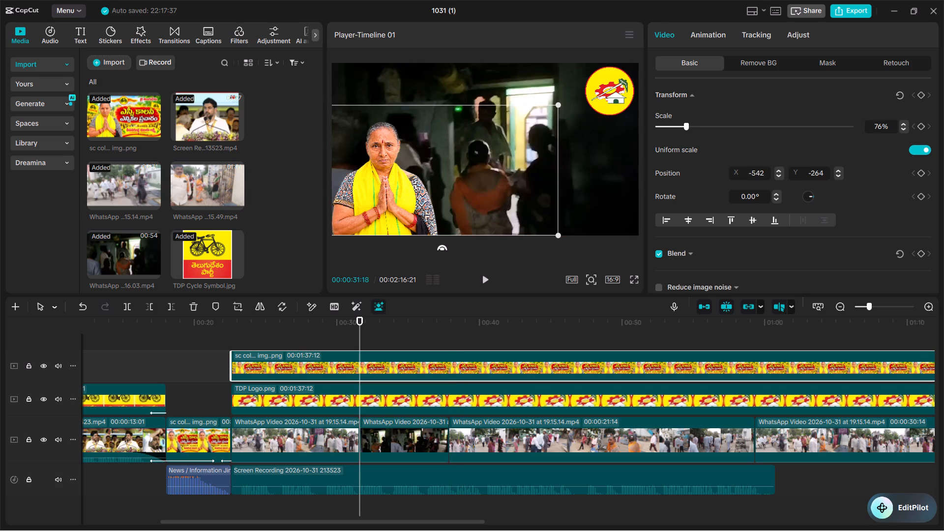
pyautogui.click(442, 332)
pyautogui.click(485, 284)
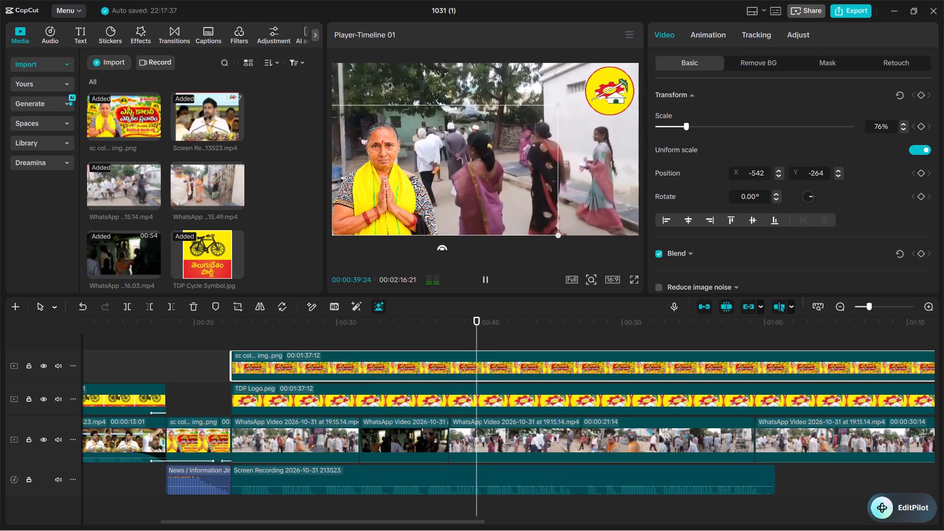
pyautogui.click(485, 281)
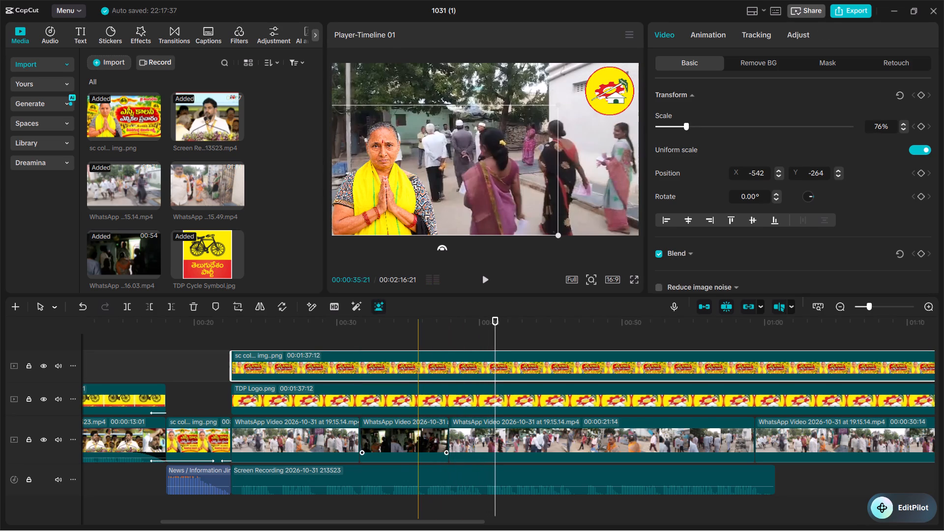
pyautogui.moveTo(415, 438); pyautogui.dragTo(287, 440)
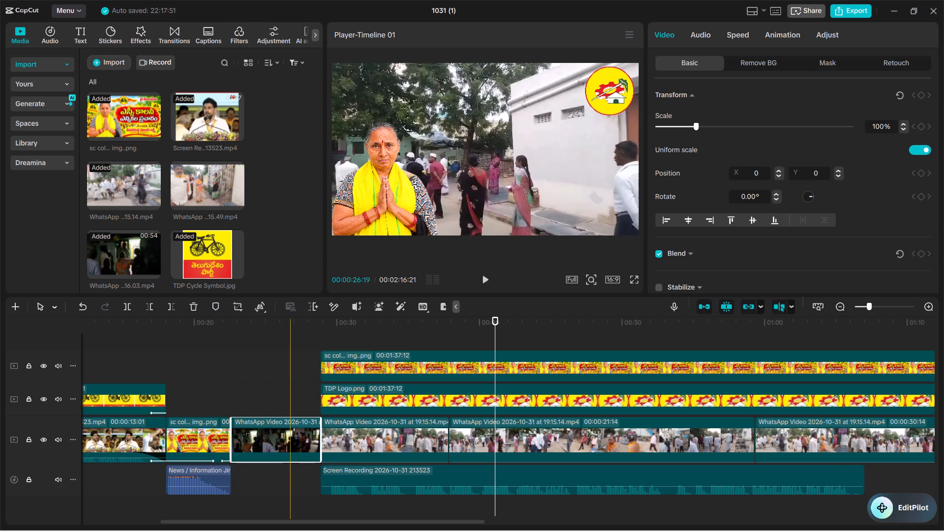
# Realign the TDP logo, the candidate cutout and the Screen Recording audio to start together with the moved night piece.
pyautogui.moveTo(345, 391); pyautogui.dragTo(270, 394)
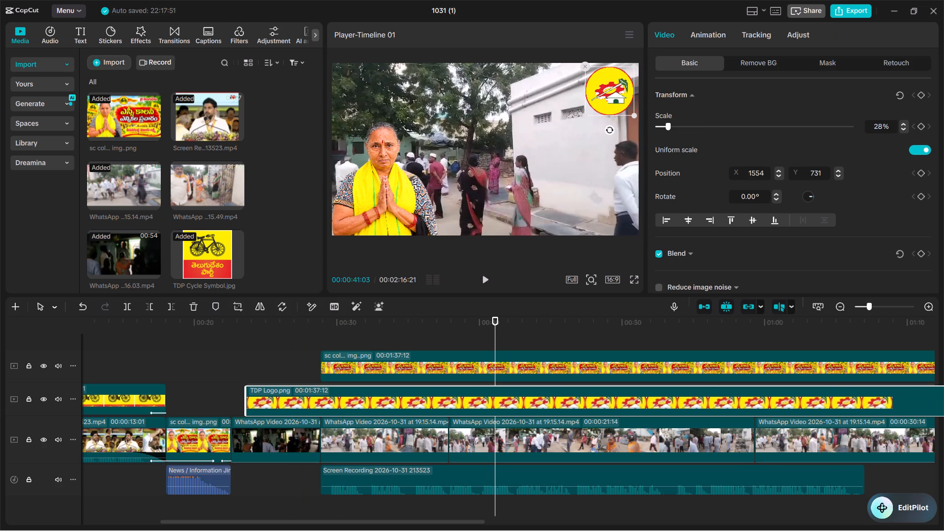
pyautogui.moveTo(270, 394); pyautogui.dragTo(257, 394)
pyautogui.moveTo(344, 366); pyautogui.dragTo(255, 367)
pyautogui.moveTo(360, 467); pyautogui.dragTo(278, 465)
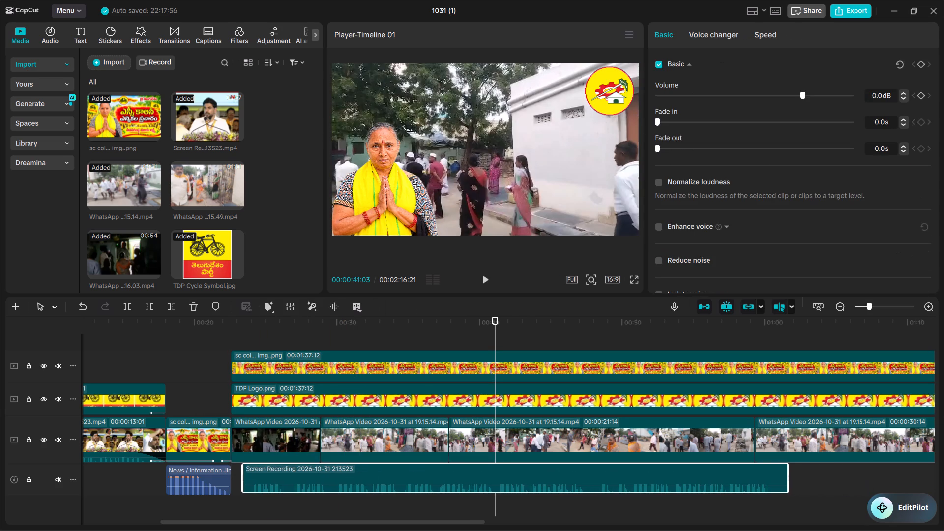
pyautogui.moveTo(278, 465); pyautogui.dragTo(271, 465)
# Review the footage from the title image and split the first 15.14.mp4 street clip at about 00:00:33:24, in the women-at-the-gate shot.
pyautogui.click(206, 357)
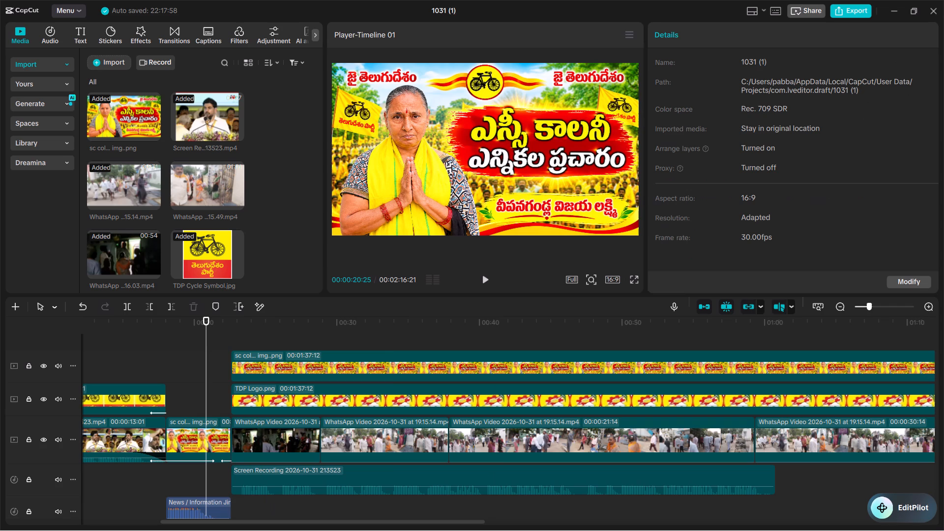
pyautogui.click(487, 281)
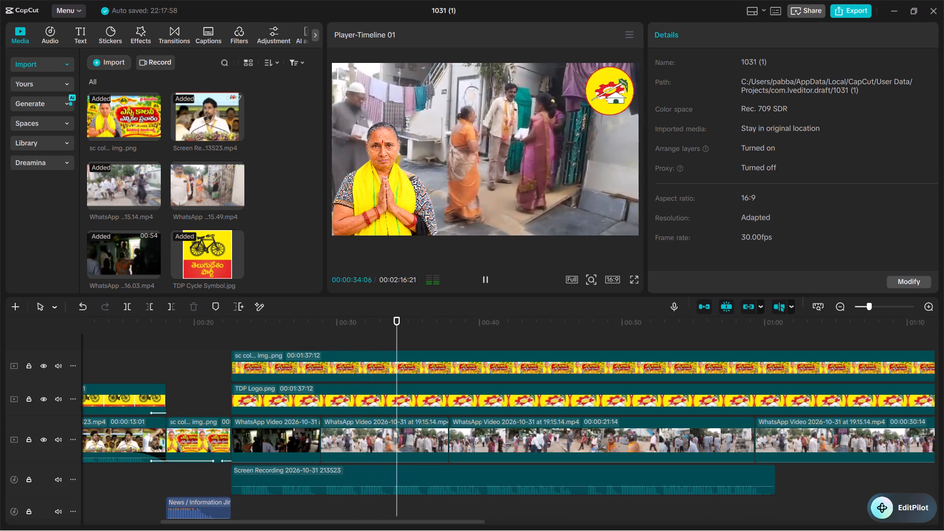
pyautogui.scroll(1, 487, 281)
pyautogui.click(487, 281)
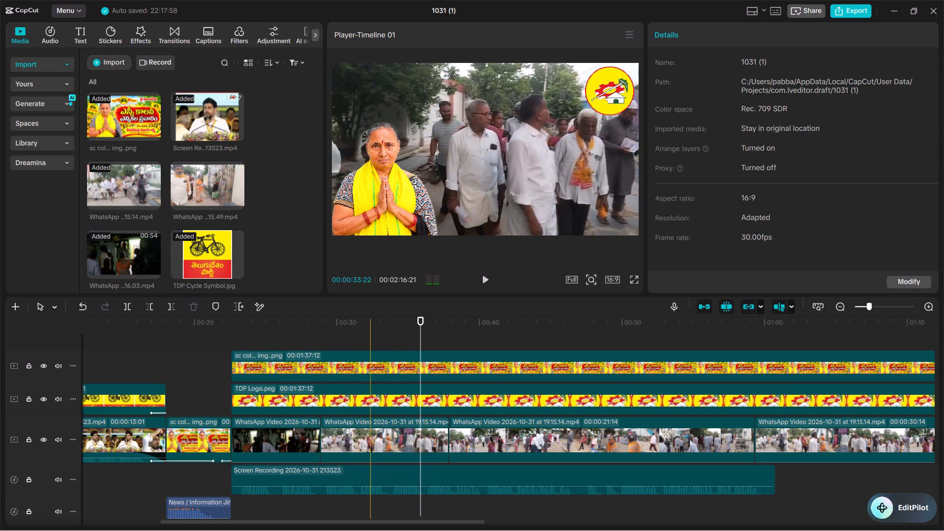
pyautogui.click(383, 330)
pyautogui.click(487, 276)
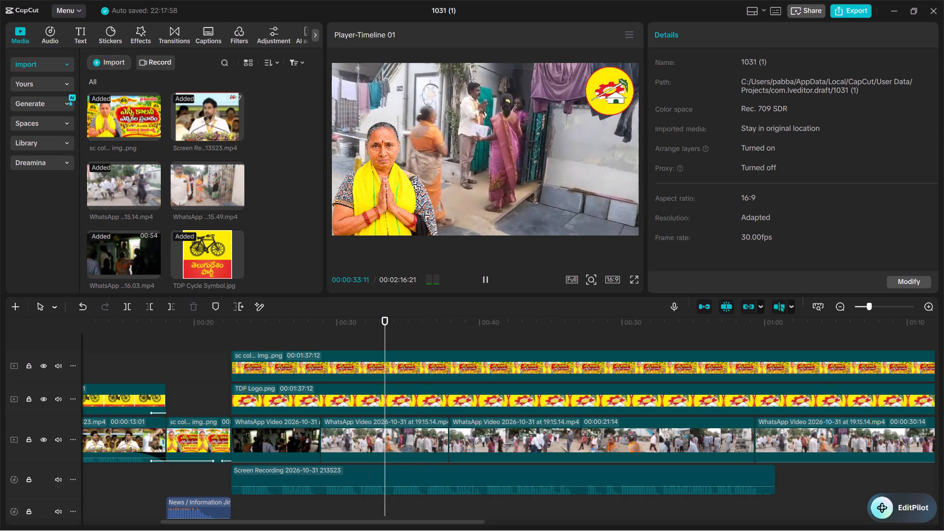
pyautogui.click(487, 276)
pyautogui.click(382, 339)
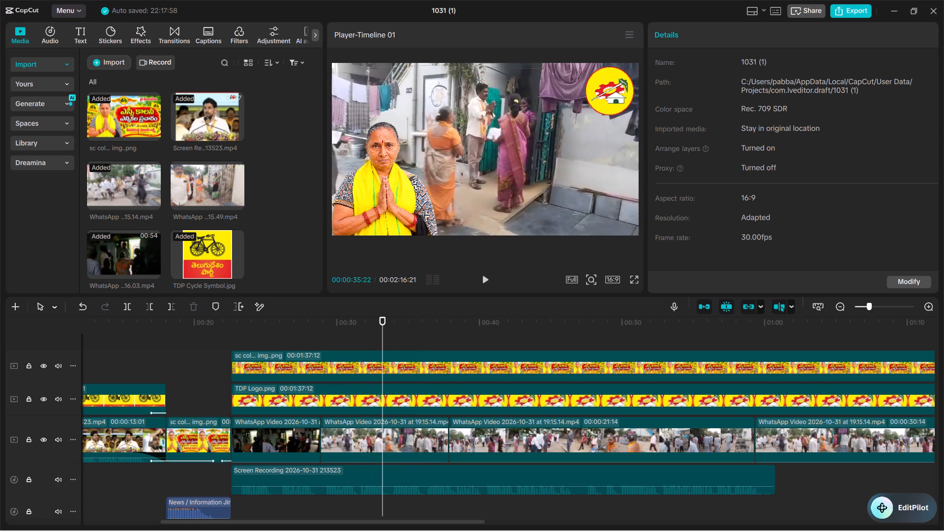
pyautogui.click(485, 281)
pyautogui.click(485, 281)
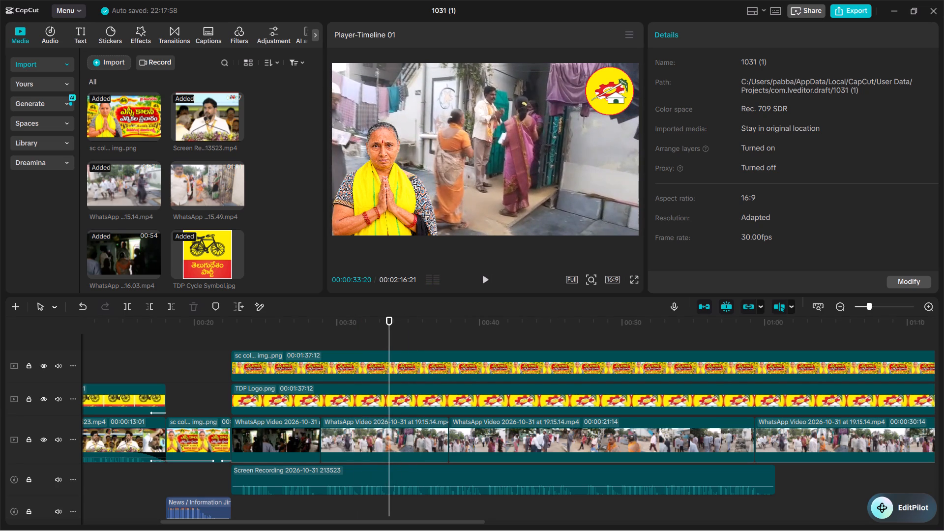
pyautogui.tripleClick(929, 307)
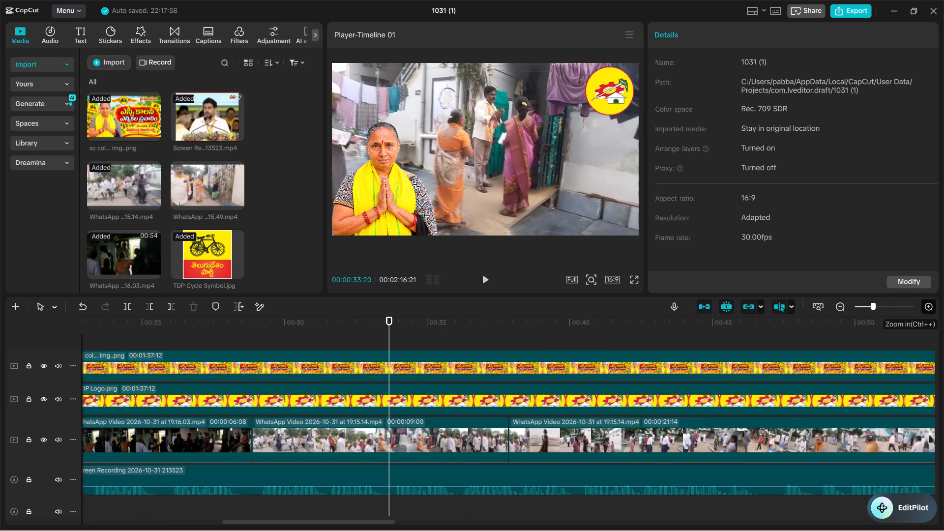
pyautogui.doubleClick(487, 278)
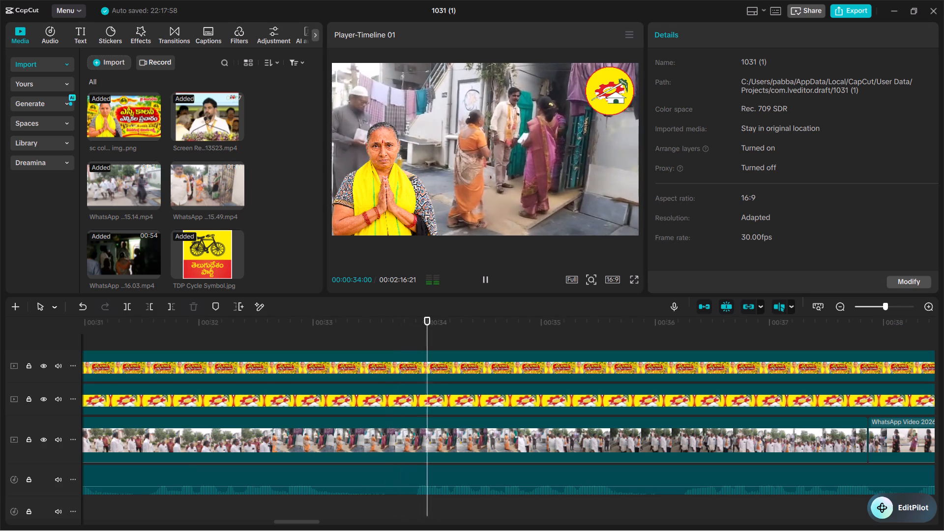
# Replay the women-at-the-gate shot to find the cut point and split the 15.14.mp4 street clip at 00:00:33:24.
pyautogui.click(428, 331)
pyautogui.click(490, 276)
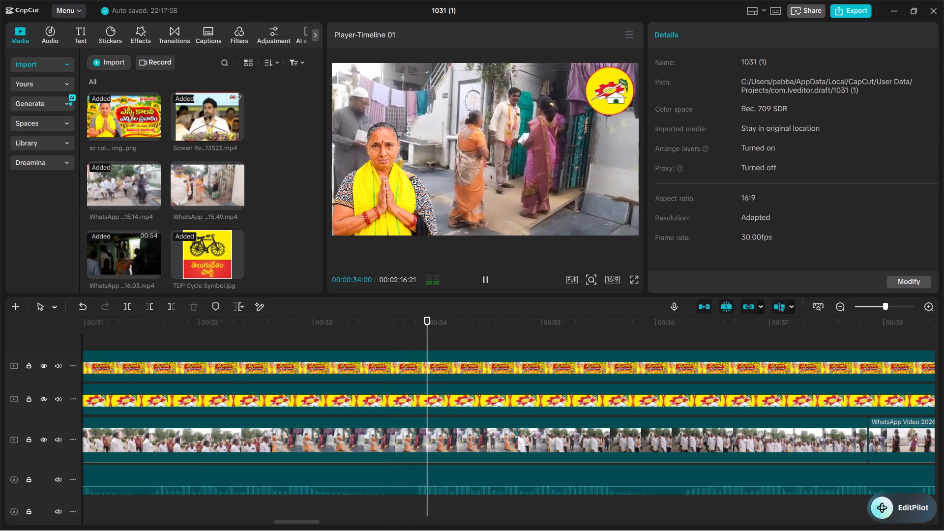
pyautogui.click(489, 276)
pyautogui.click(419, 325)
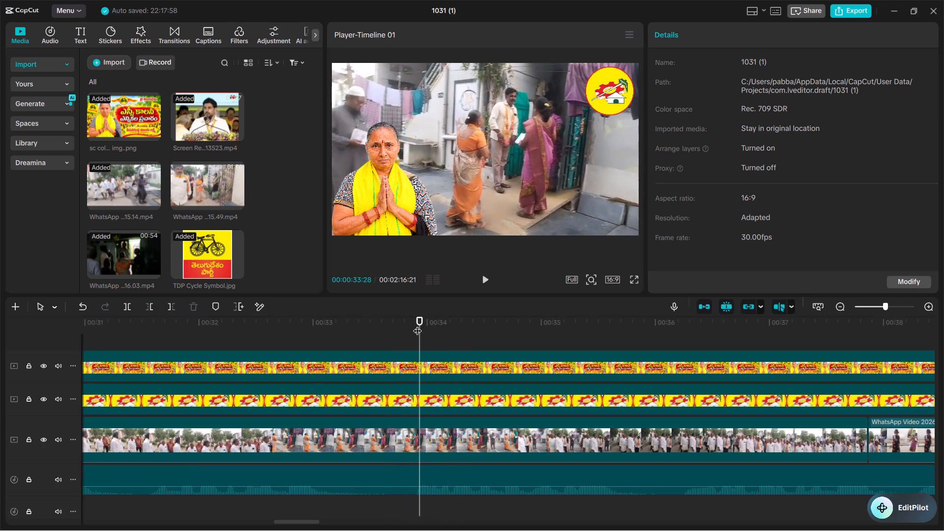
pyautogui.click(416, 324)
pyautogui.click(484, 281)
pyautogui.click(484, 280)
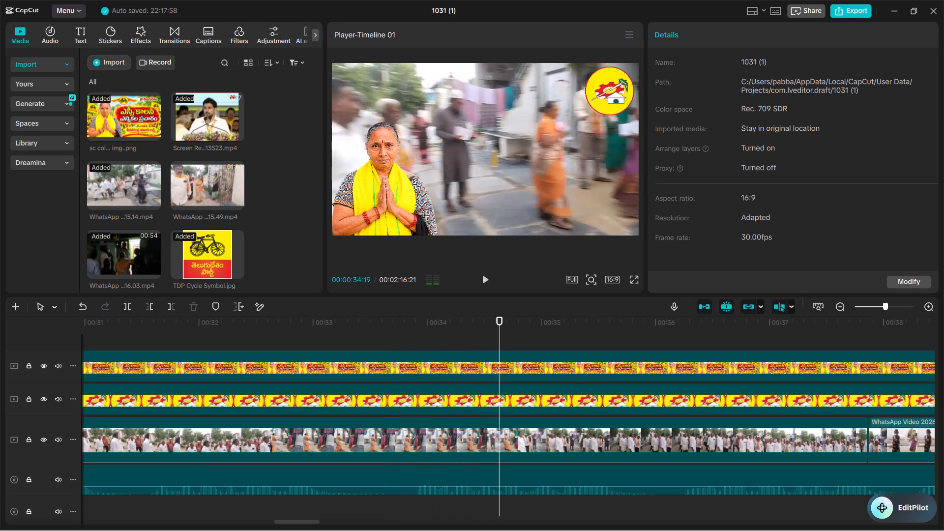
pyautogui.click(404, 321)
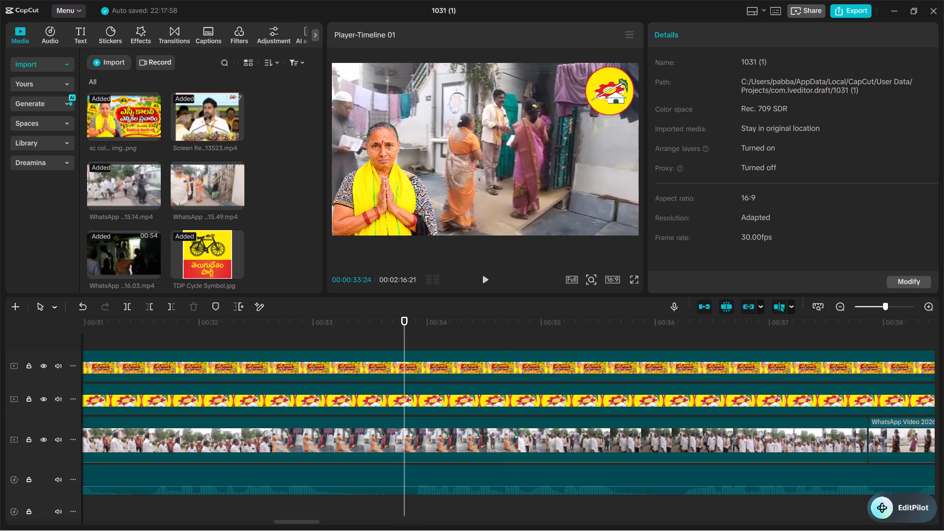
pyautogui.click(483, 277)
pyautogui.click(483, 277)
pyautogui.click(404, 324)
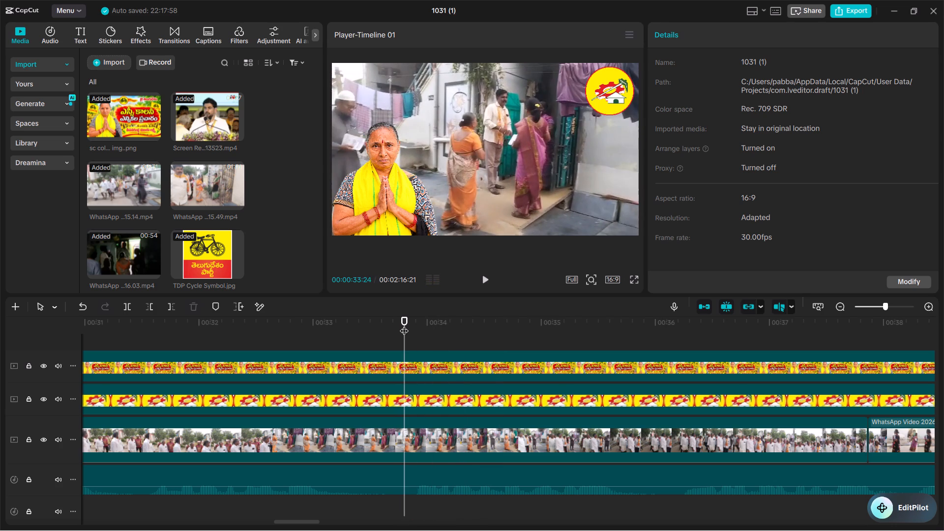
pyautogui.click(396, 436)
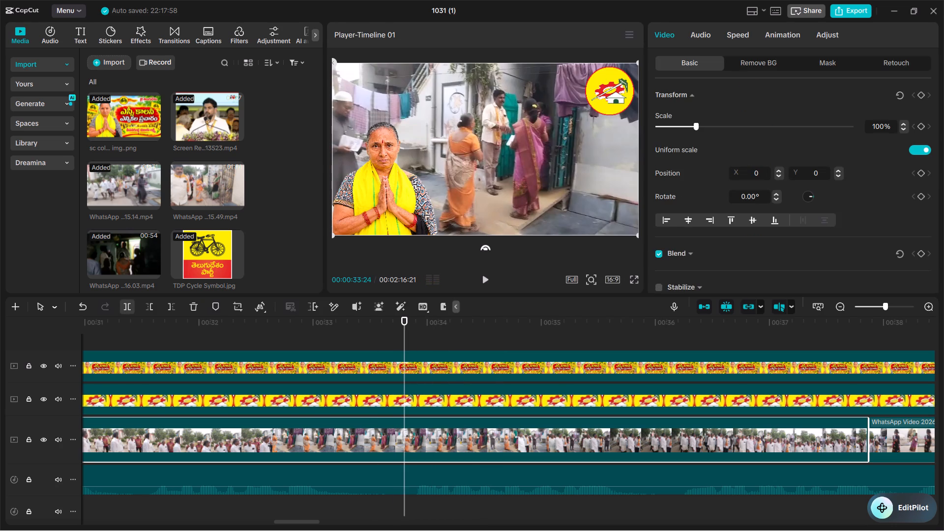
pyautogui.click(127, 304)
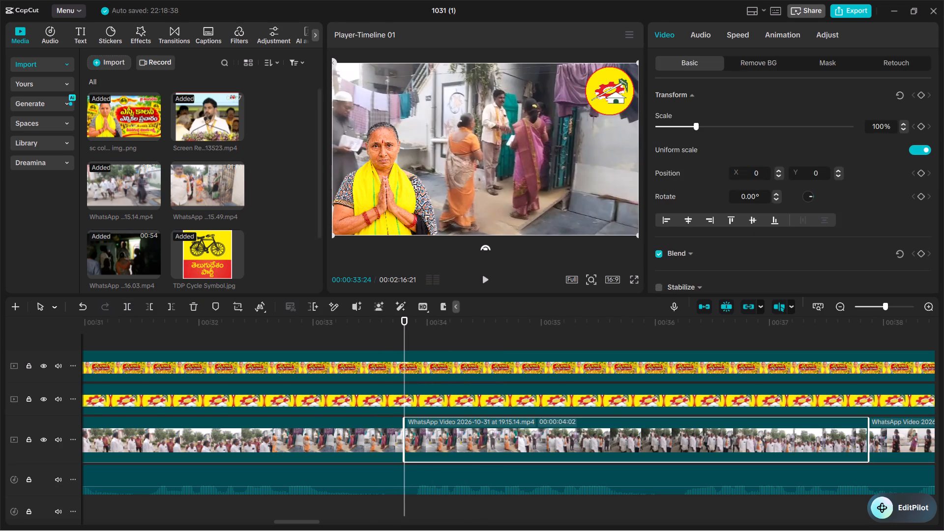
# Review the opening of the long 16.03.mp4 night clip from 00:01:29:24, and return to the end of the newly split street piece.
pyautogui.tripleClick(835, 305)
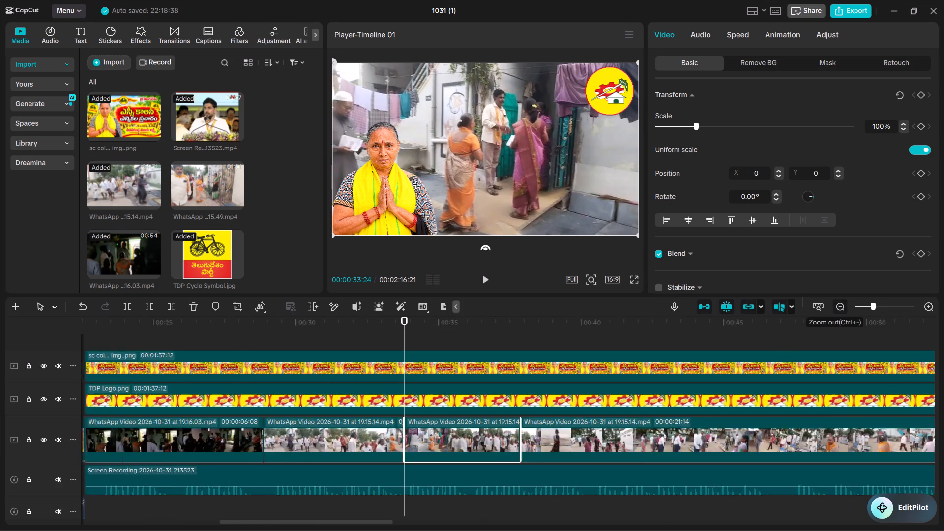
pyautogui.click(835, 305)
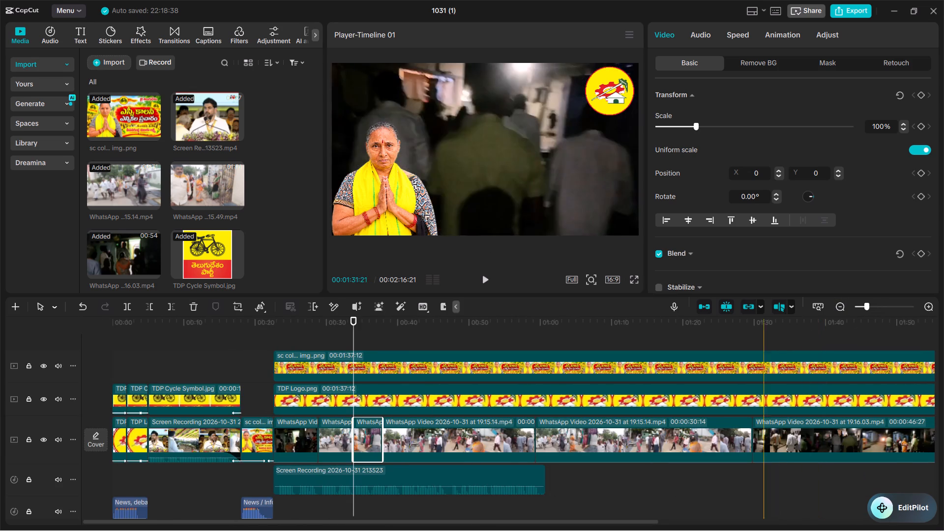
pyautogui.click(753, 367)
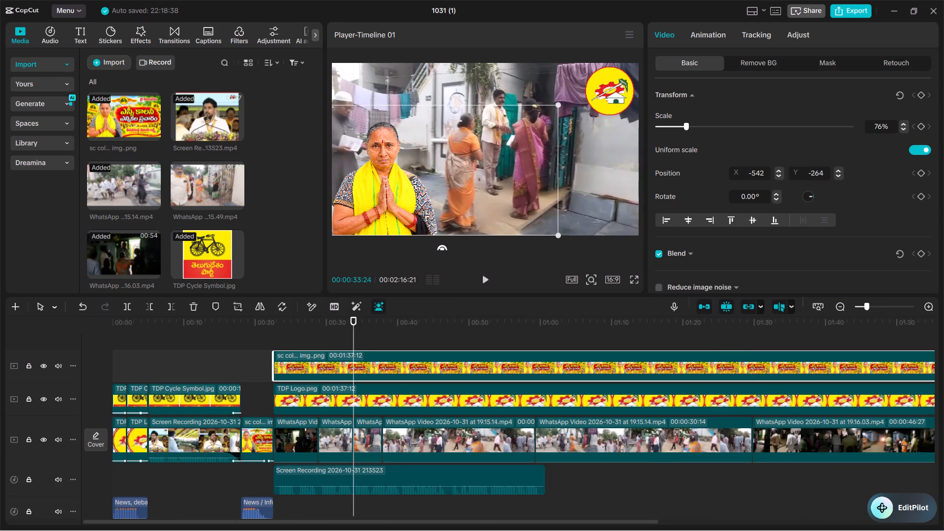
pyautogui.click(754, 340)
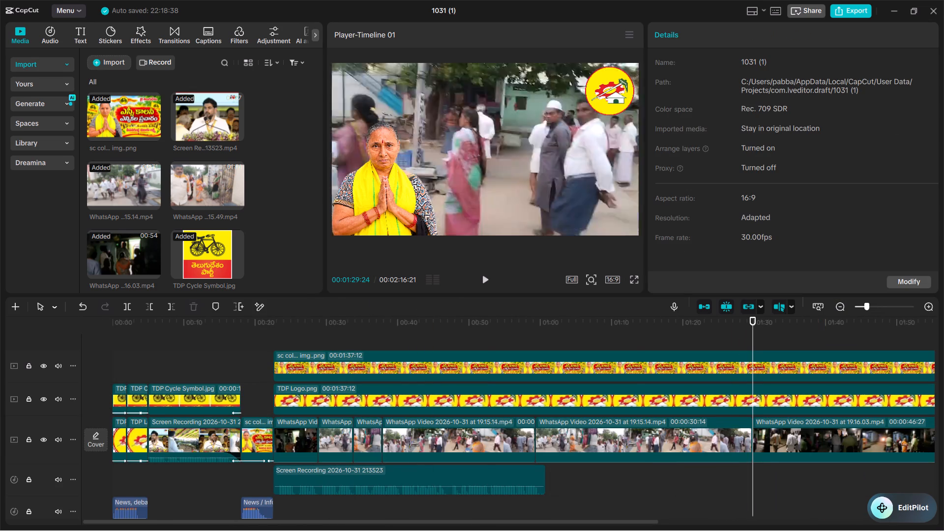
pyautogui.click(487, 276)
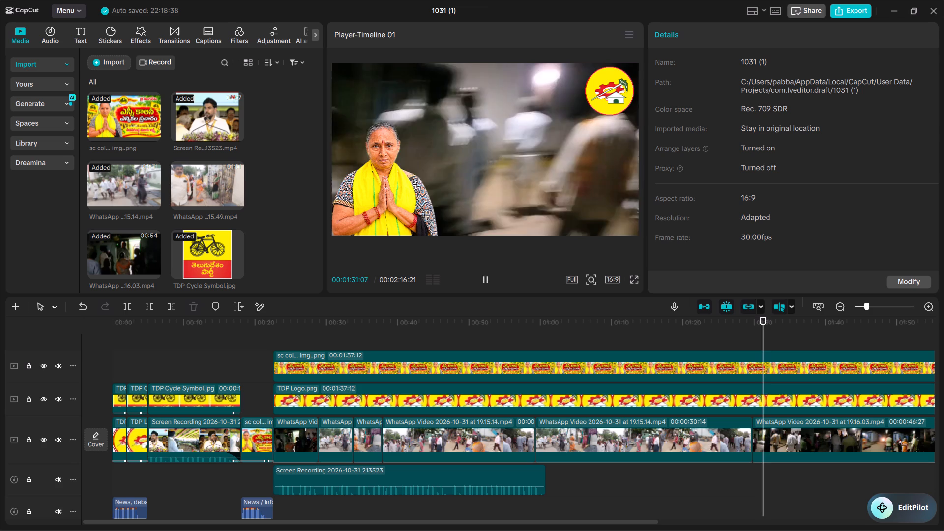
pyautogui.click(487, 276)
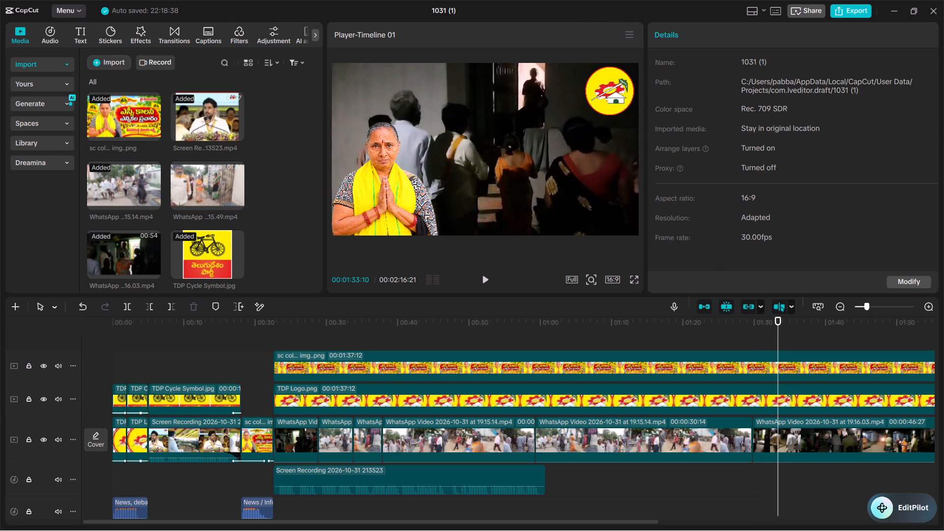
pyautogui.click(383, 341)
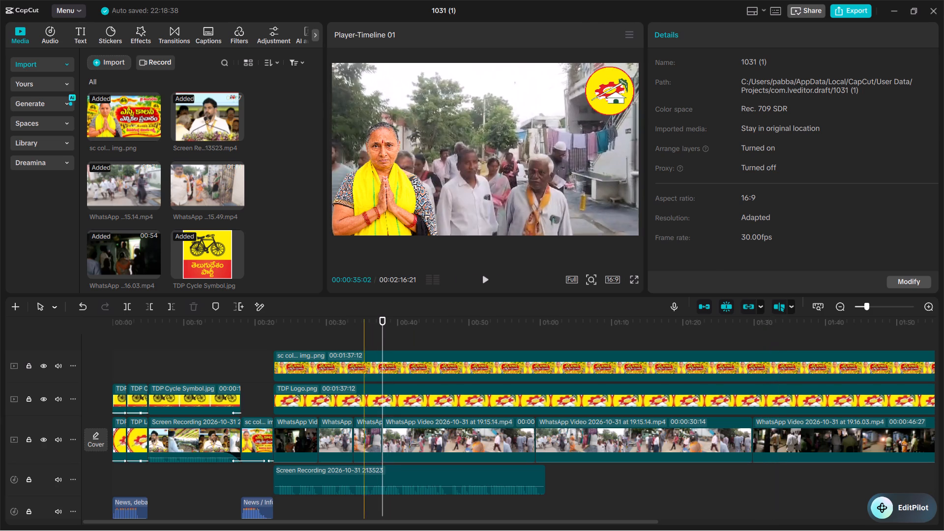
# Play the street footage from the new split at 00:00:33:24 across the following cut.
pyautogui.click(354, 335)
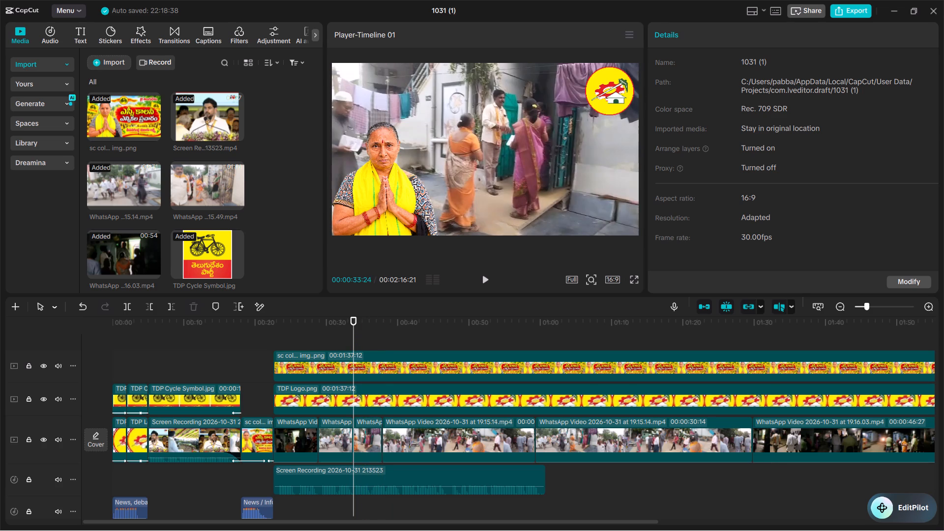
pyautogui.click(482, 272)
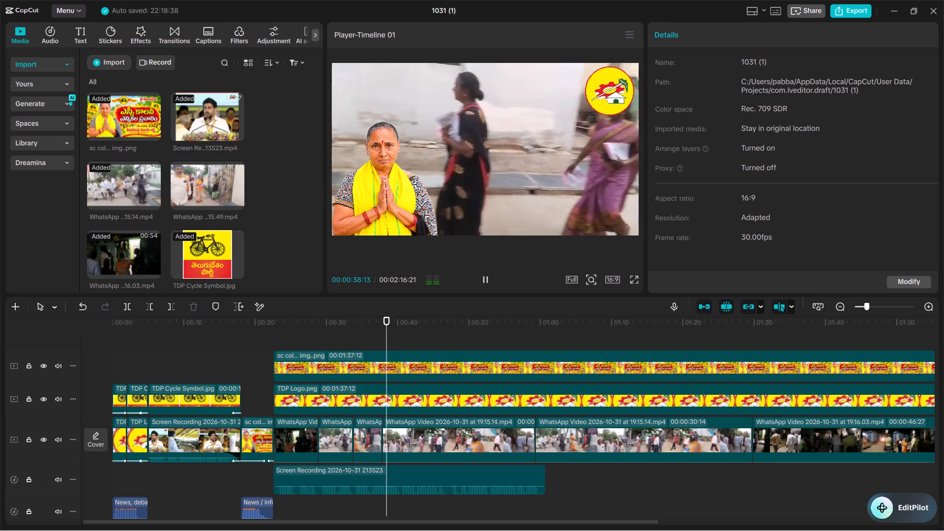
pyautogui.click(482, 272)
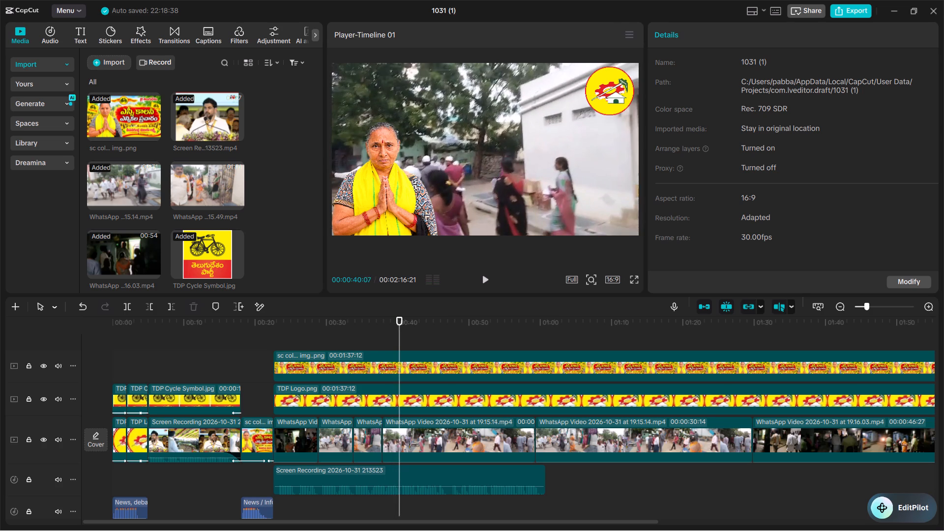
# Review the 19.16.03.mp4 night clip from its start and split it at about 00:01:39:09, where the shot changes.
pyautogui.click(749, 346)
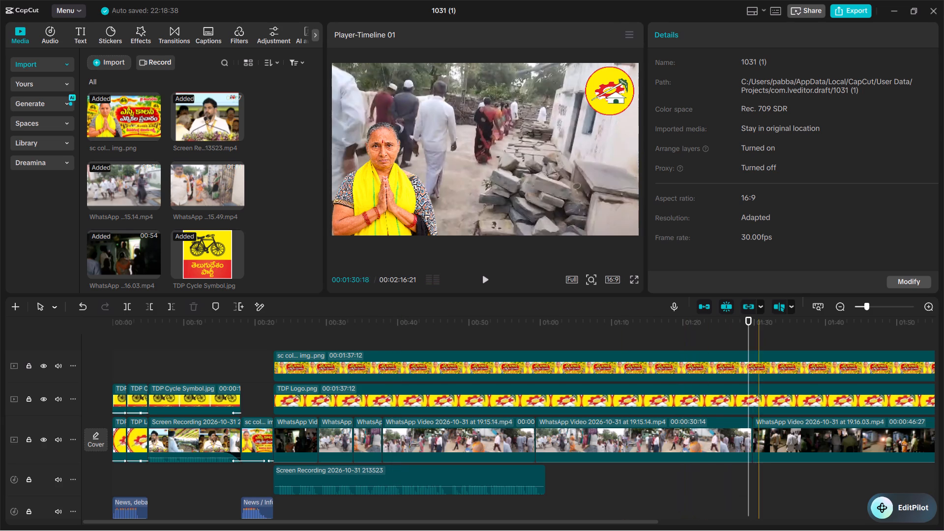
pyautogui.click(754, 351)
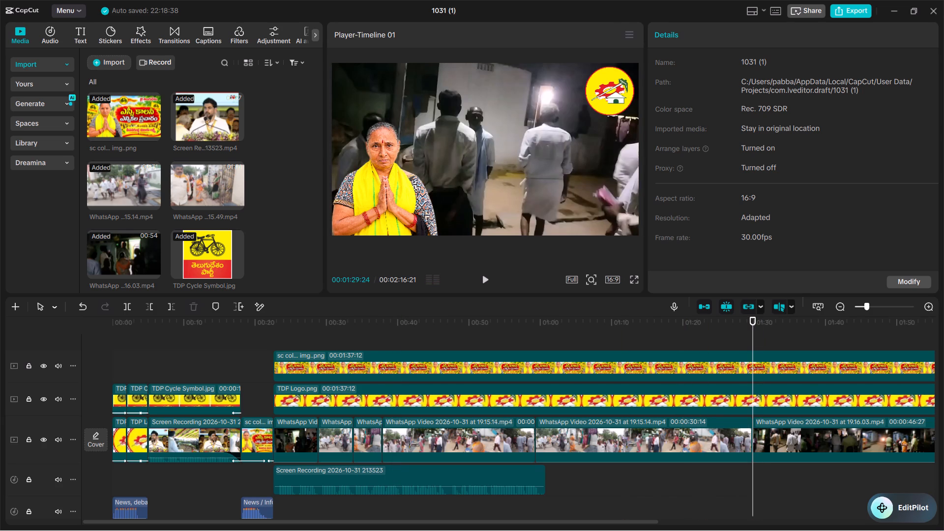
pyautogui.click(483, 281)
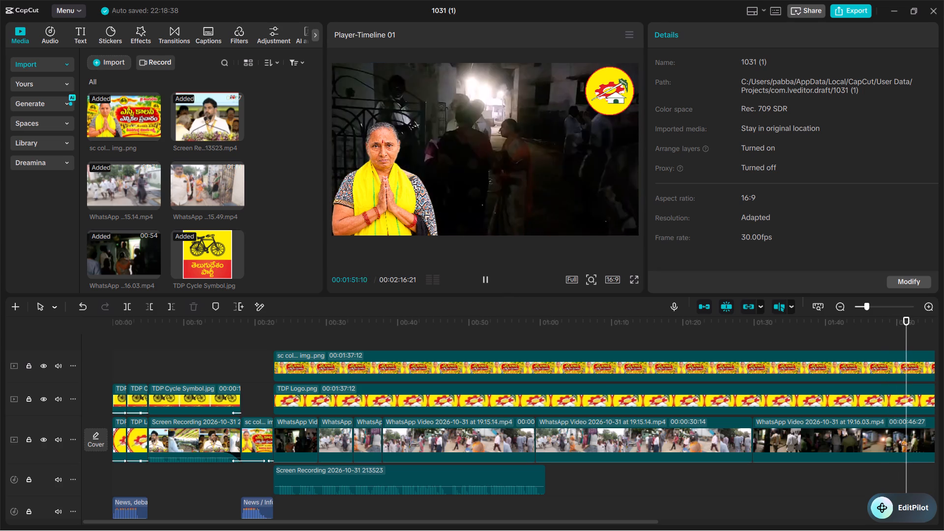
pyautogui.click(485, 279)
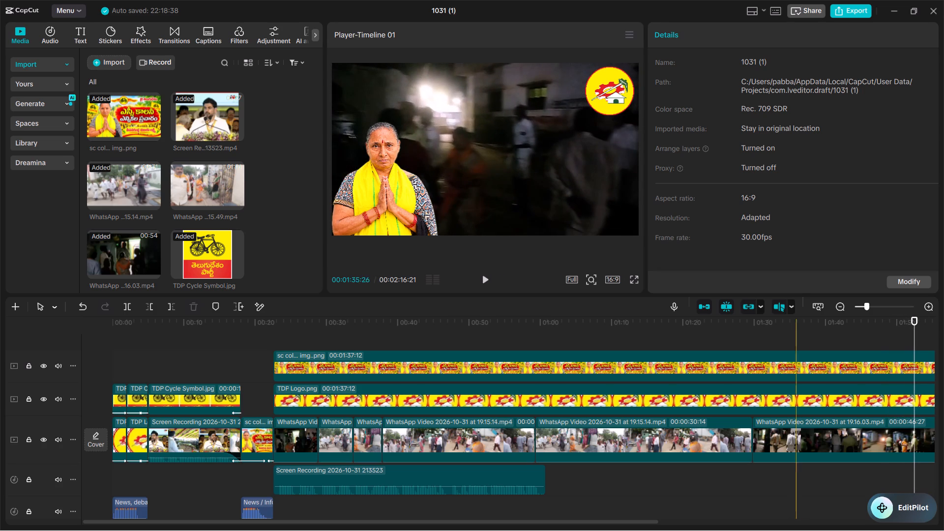
pyautogui.click(861, 337)
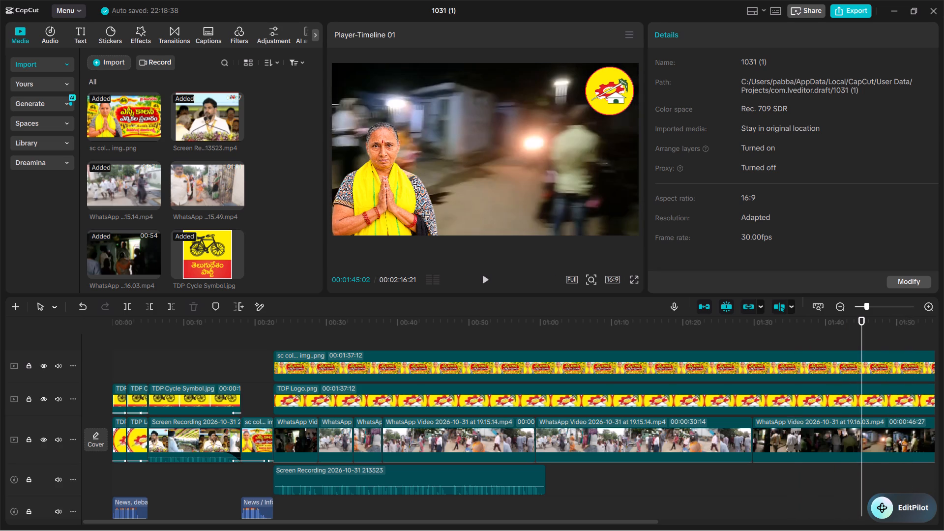
pyautogui.click(489, 277)
pyautogui.click(488, 276)
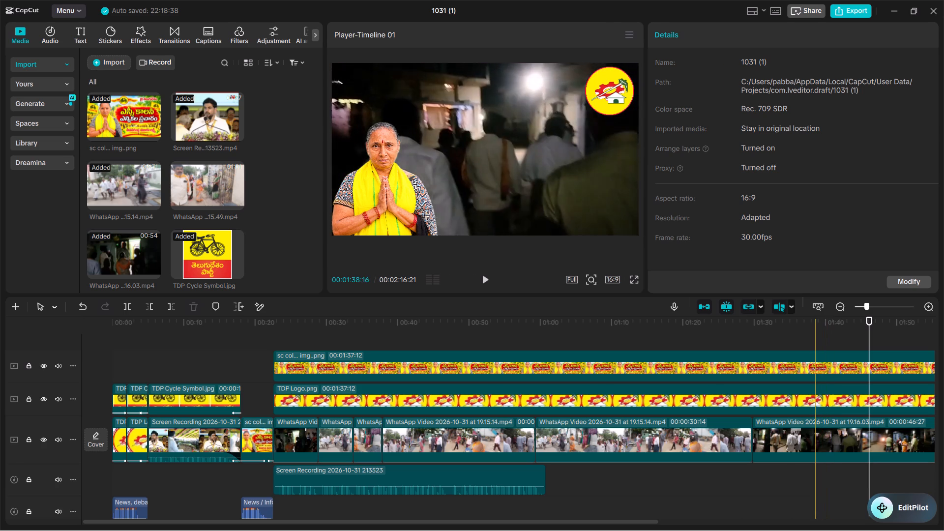
pyautogui.click(821, 332)
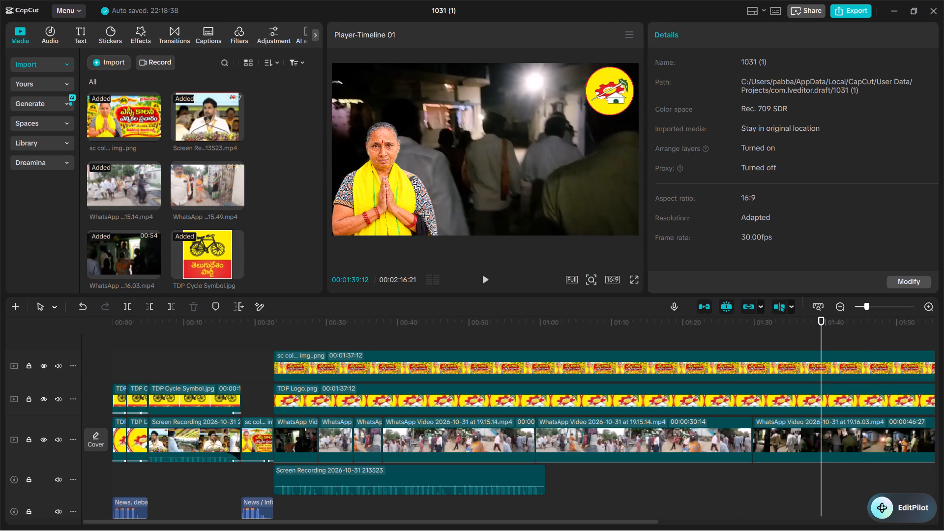
pyautogui.tripleClick(935, 303)
pyautogui.doubleClick(935, 302)
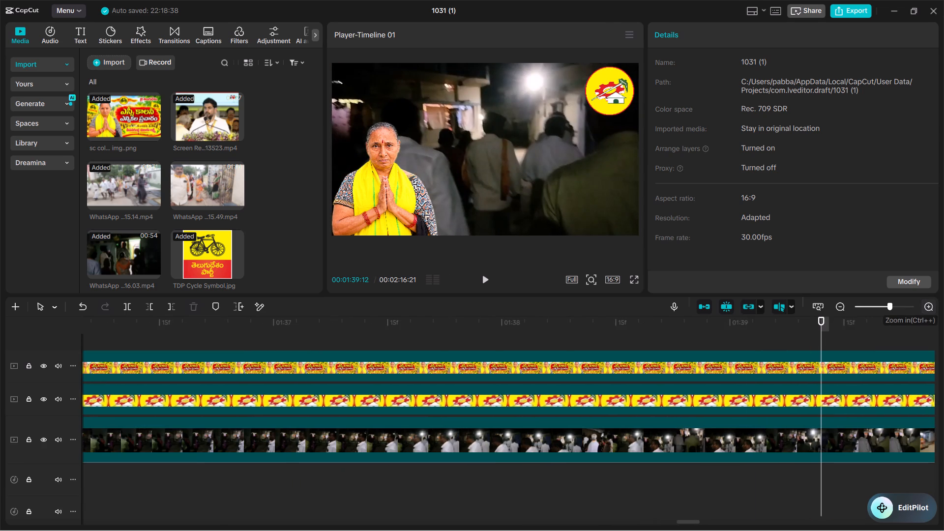
pyautogui.click(799, 334)
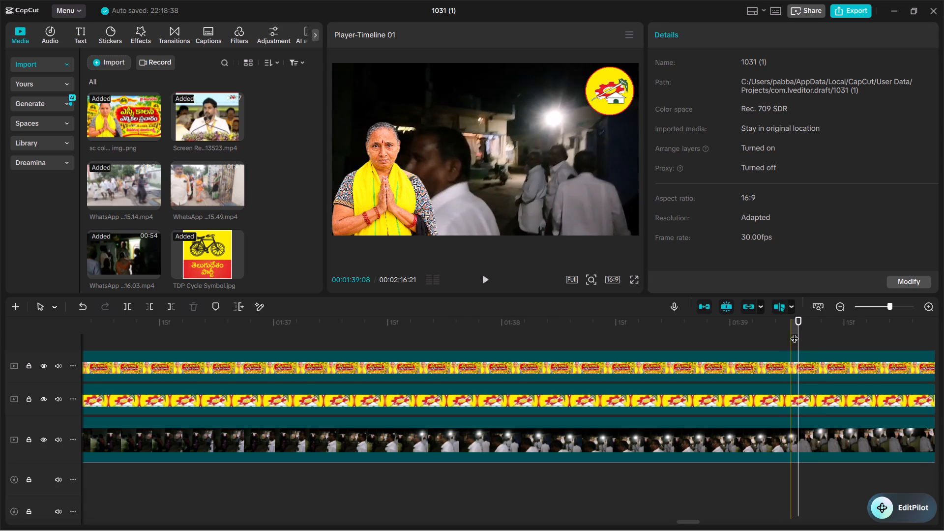
pyautogui.click(488, 275)
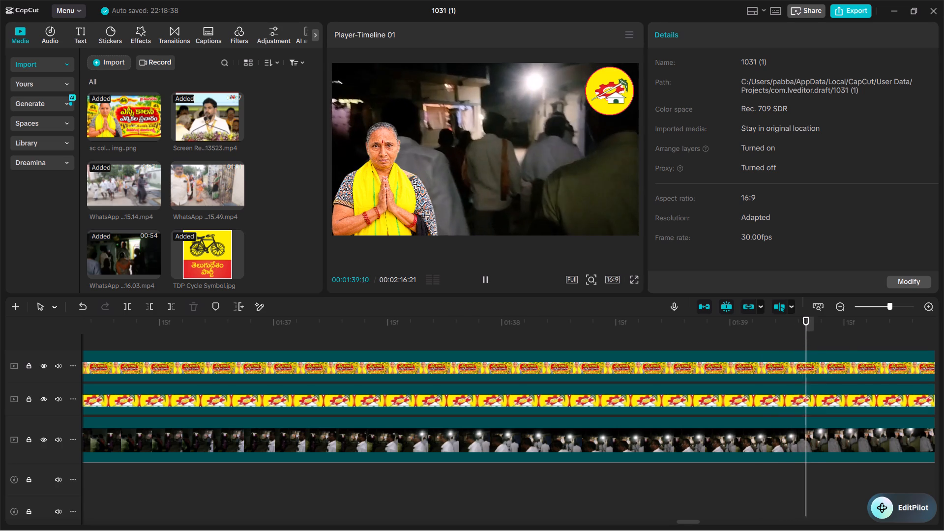
pyautogui.click(488, 275)
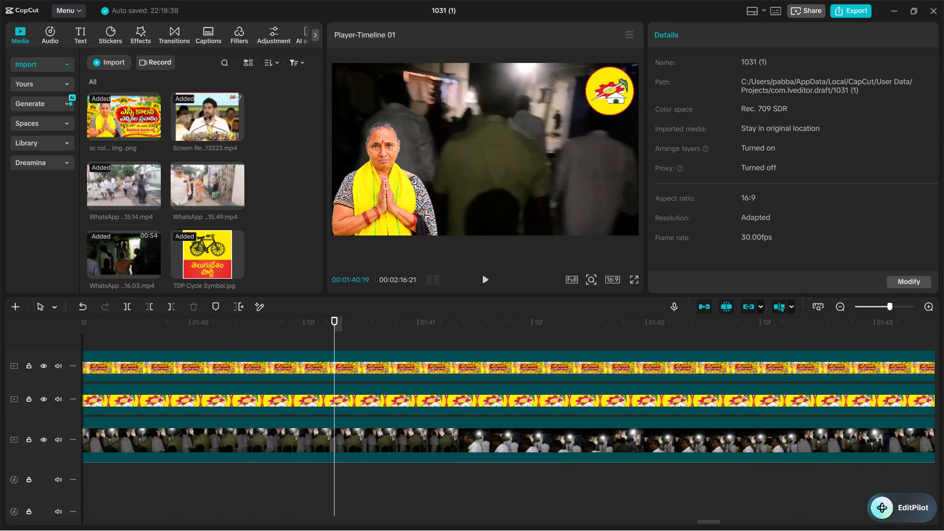
pyautogui.click(231, 341)
pyautogui.moveTo(231, 341); pyautogui.dragTo(61, 340)
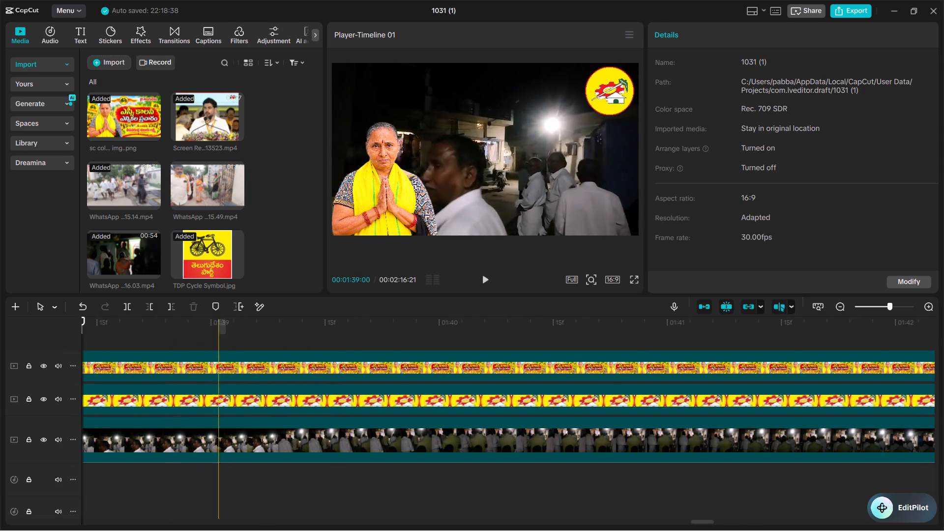
pyautogui.click(279, 328)
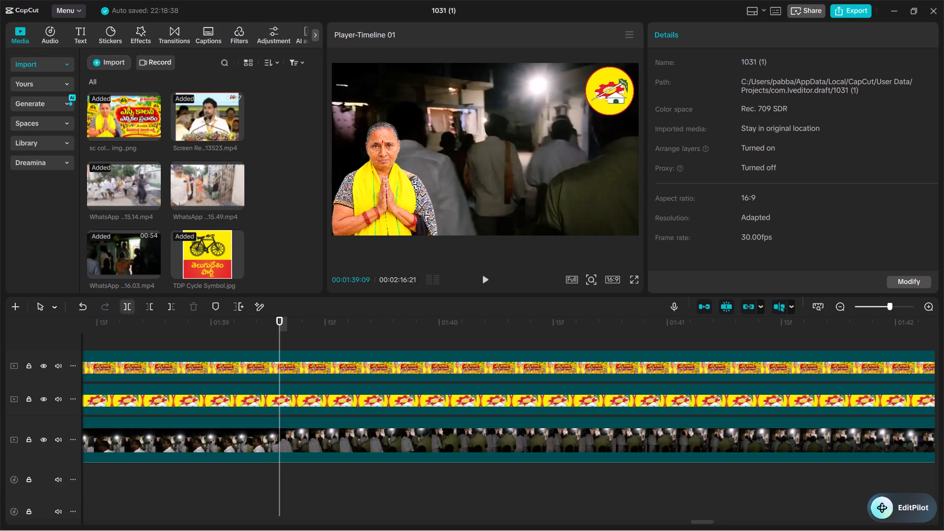
pyautogui.click(128, 305)
# Split the night clip again at the shot change at about 00:01:48:05 and cut out the piece between the two splits.
pyautogui.click(482, 278)
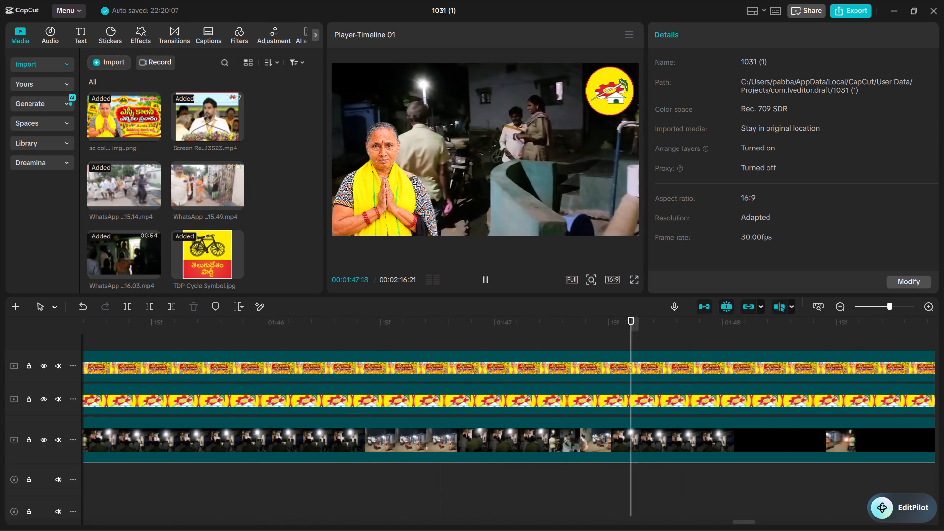
pyautogui.click(483, 278)
pyautogui.tripleClick(483, 278)
pyautogui.click(483, 278)
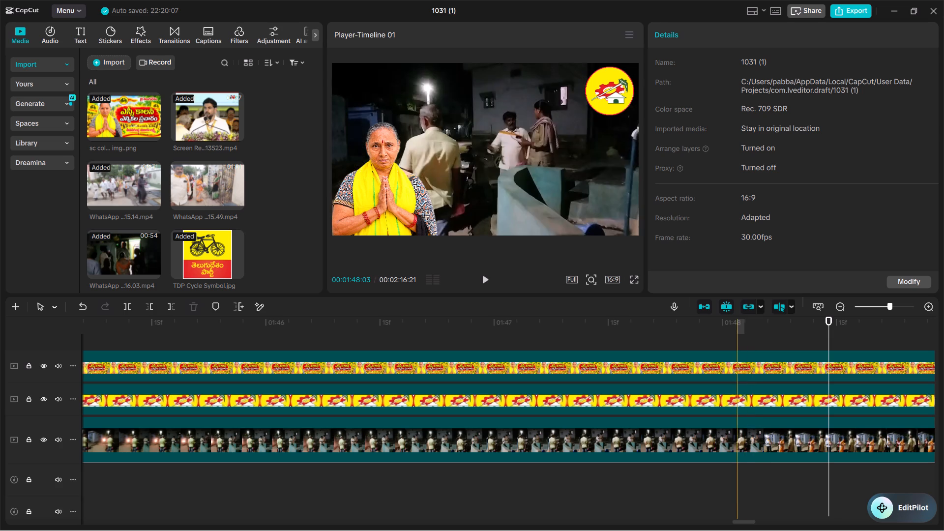
pyautogui.click(757, 335)
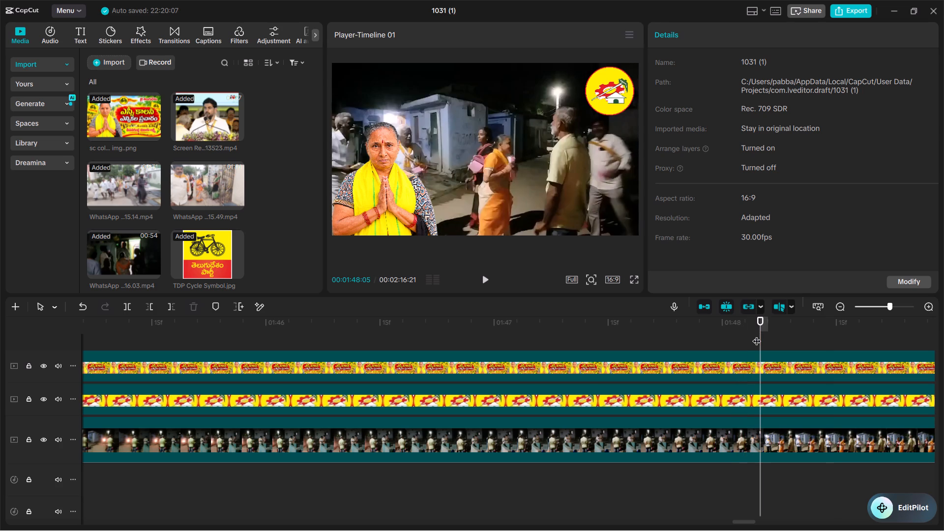
pyautogui.click(280, 429)
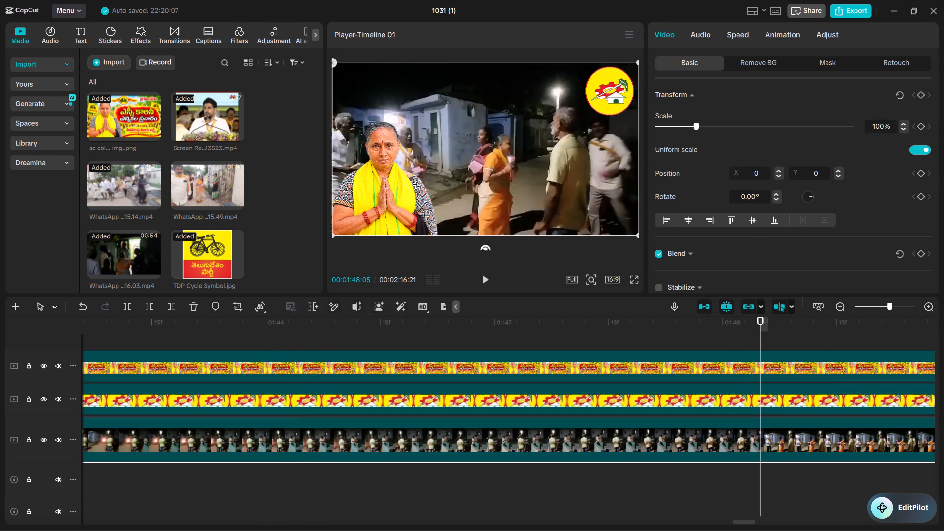
pyautogui.click(125, 308)
pyautogui.rightClick(464, 430)
pyautogui.rightClick(464, 430)
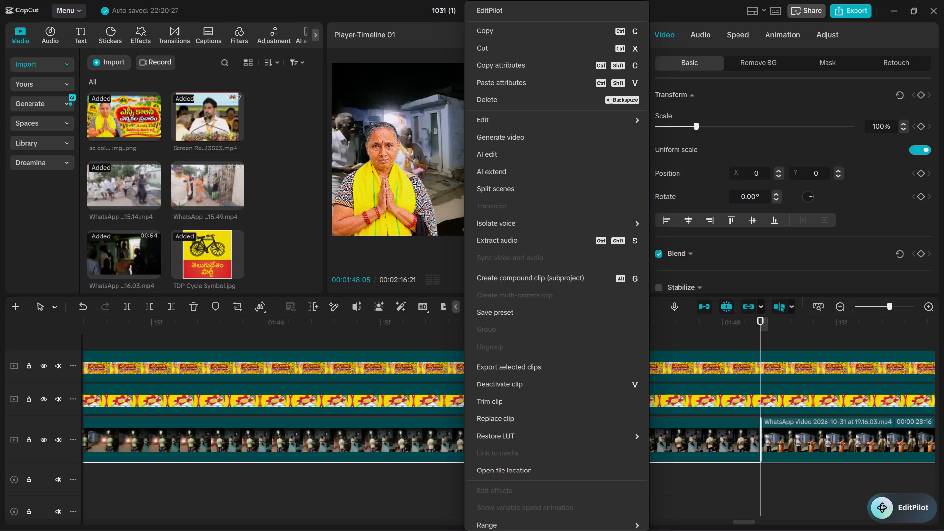
pyautogui.click(494, 40)
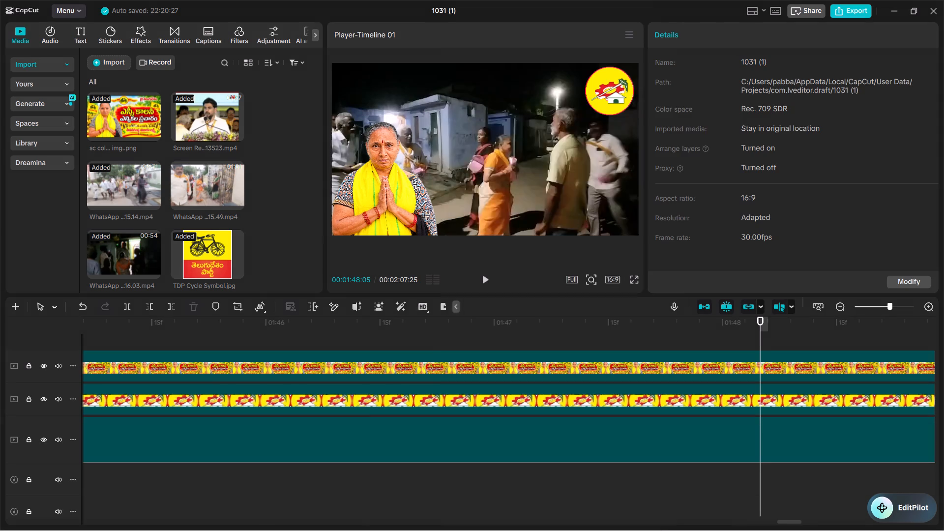
# Paste the cut night piece at 00:00:33:24 and insert it in the main track at the split between the 15.14.mp4 street clips.
pyautogui.click(366, 338)
pyautogui.moveTo(366, 338); pyautogui.dragTo(48, 362)
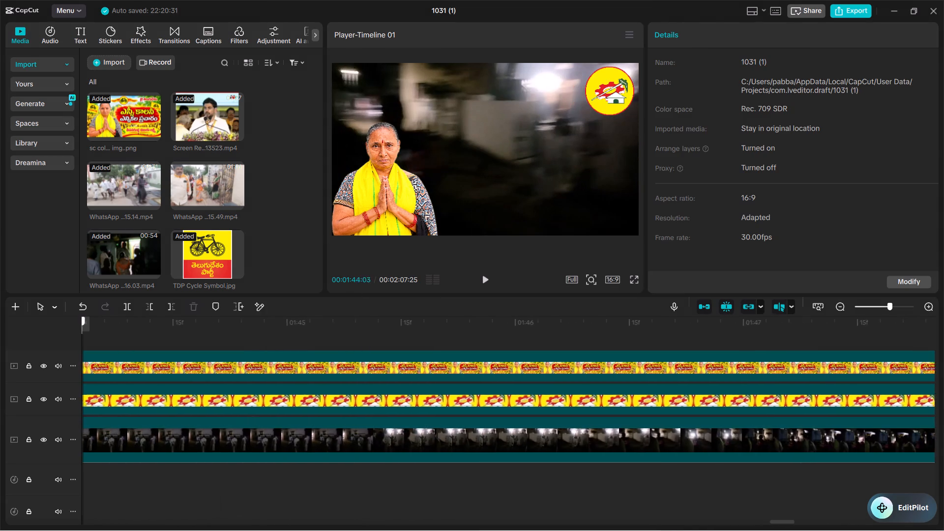
pyautogui.moveTo(48, 362); pyautogui.dragTo(44, 362)
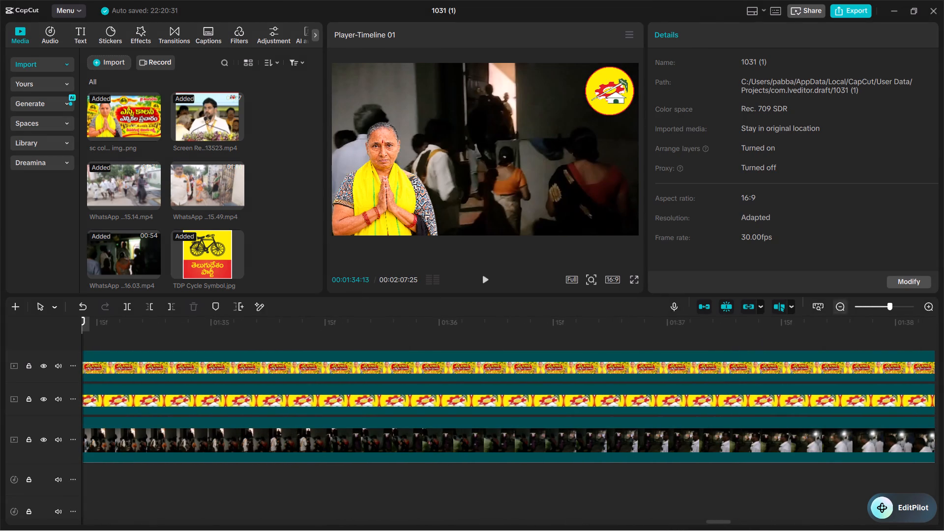
pyautogui.tripleClick(835, 305)
pyautogui.click(835, 305)
pyautogui.click(229, 356)
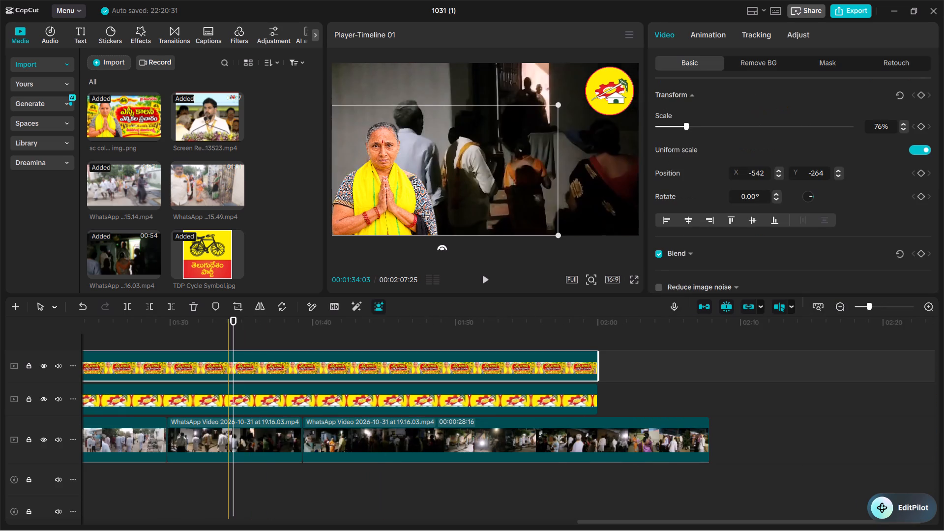
pyautogui.click(227, 334)
pyautogui.moveTo(227, 334); pyautogui.dragTo(95, 352)
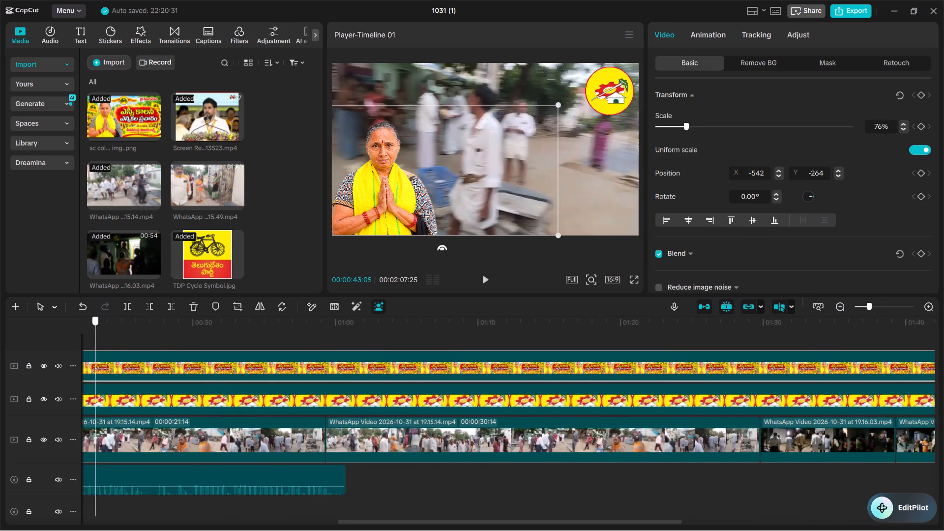
pyautogui.click(168, 337)
pyautogui.moveTo(168, 337); pyautogui.dragTo(68, 345)
pyautogui.click(465, 334)
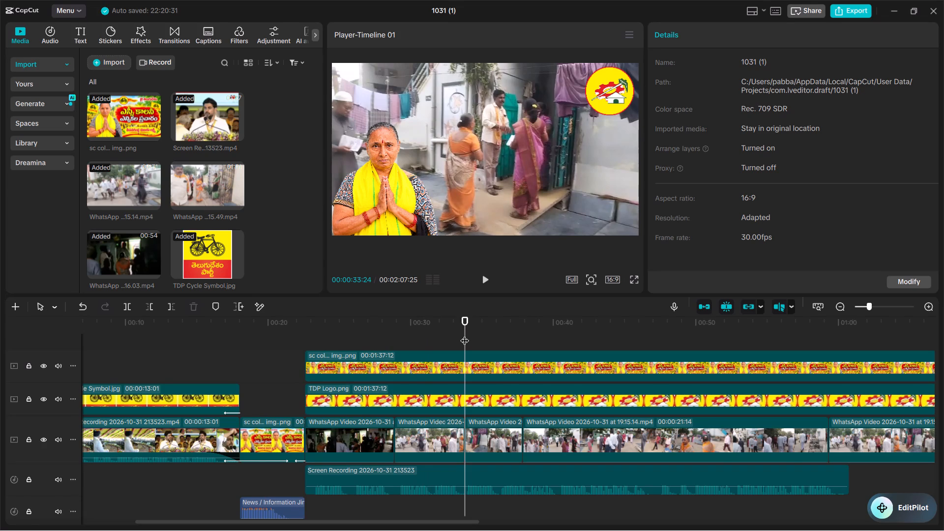
pyautogui.hotkey('ctrl', 'v')
pyautogui.moveTo(505, 430); pyautogui.dragTo(495, 474)
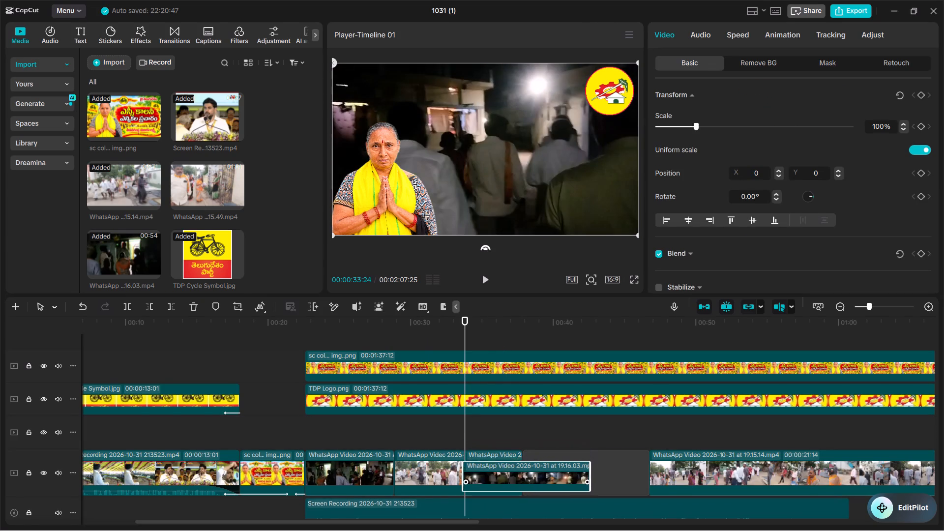
pyautogui.moveTo(495, 474); pyautogui.dragTo(484, 472)
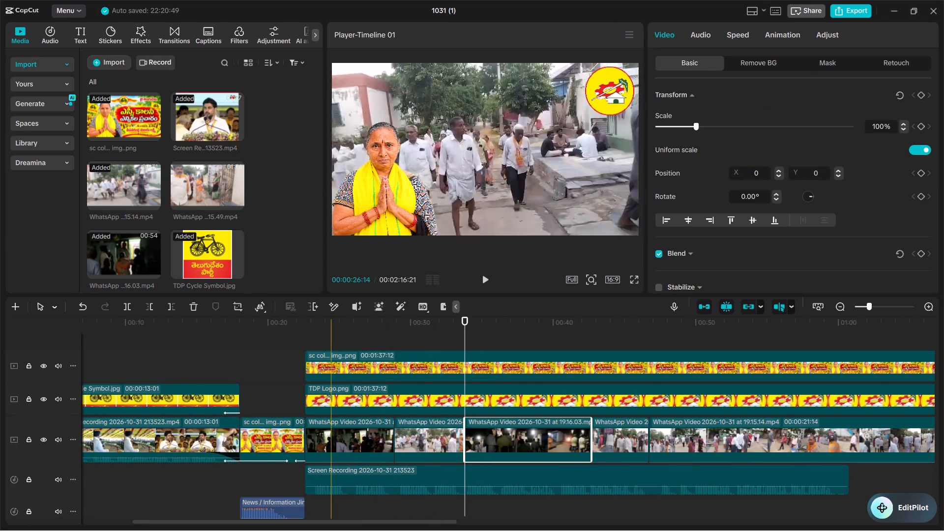
# Play the sequence from the end of the title image and trim about 2 seconds off the end of the inserted night piece.
pyautogui.click(307, 340)
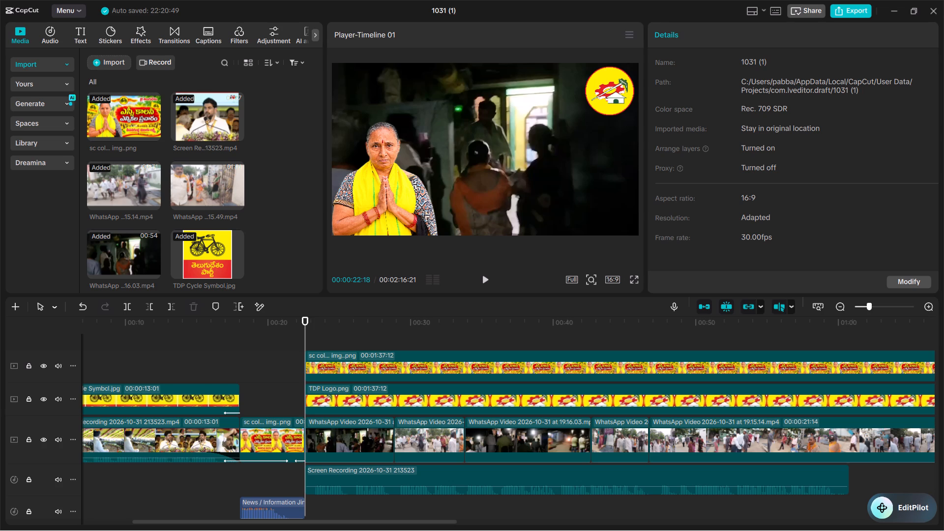
pyautogui.click(481, 280)
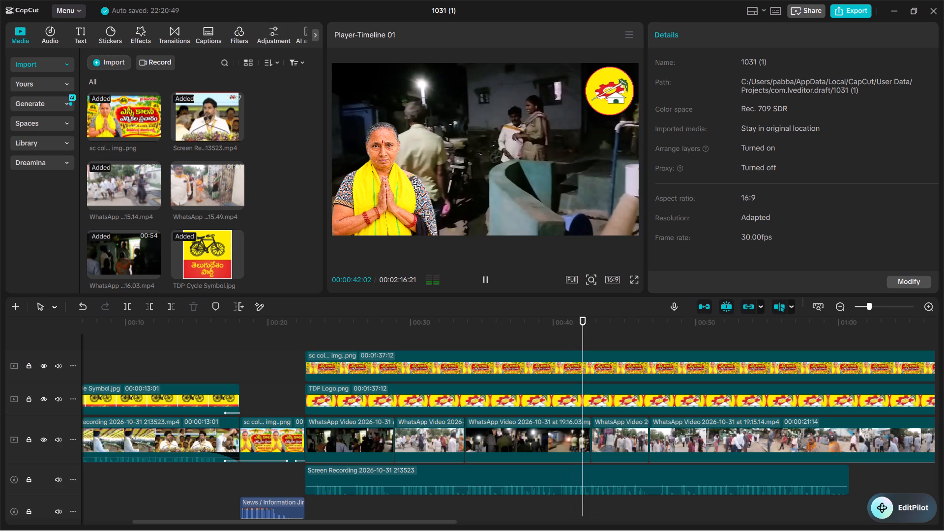
pyautogui.click(482, 280)
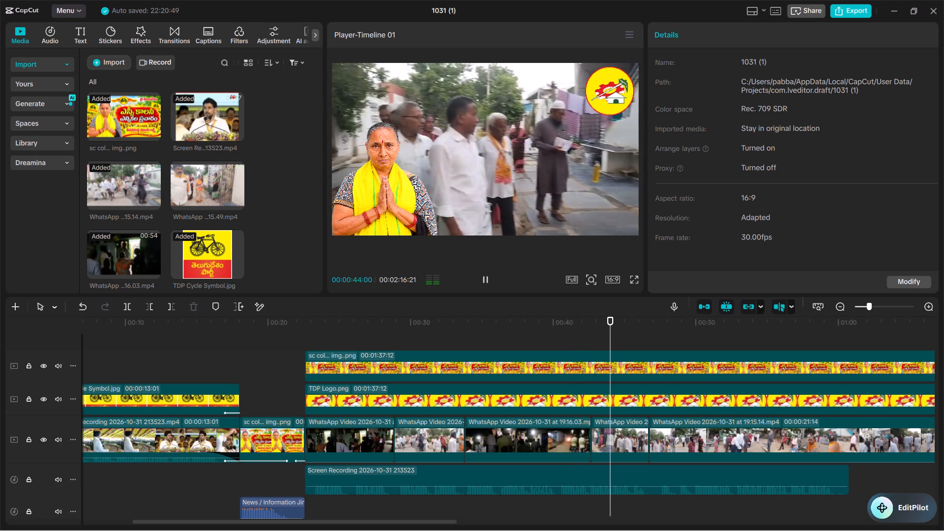
pyautogui.click(561, 431)
pyautogui.moveTo(590, 435); pyautogui.dragTo(556, 430)
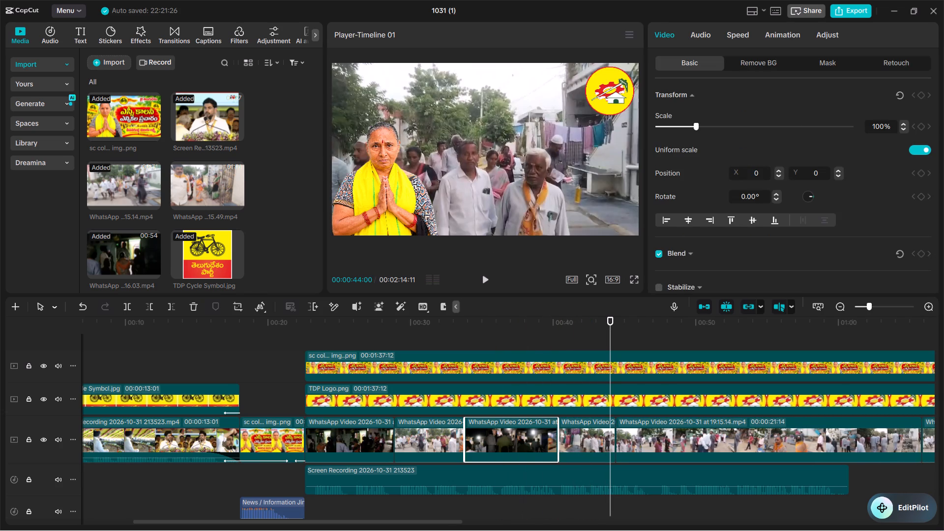
# Play the street footage after the inserted night piece and split the following 15.14.mp4 clip at 00:00:47:15.
pyautogui.click(543, 324)
pyautogui.click(486, 278)
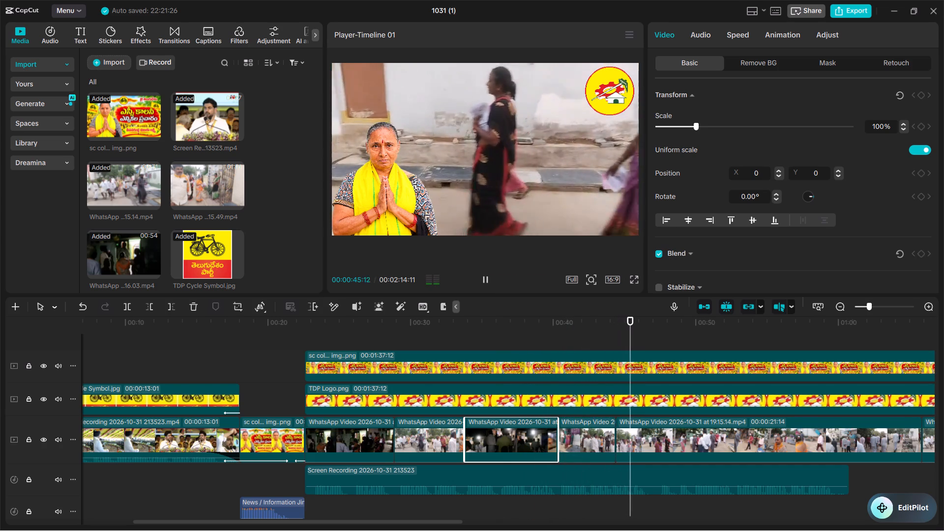
pyautogui.click(486, 278)
pyautogui.click(486, 278)
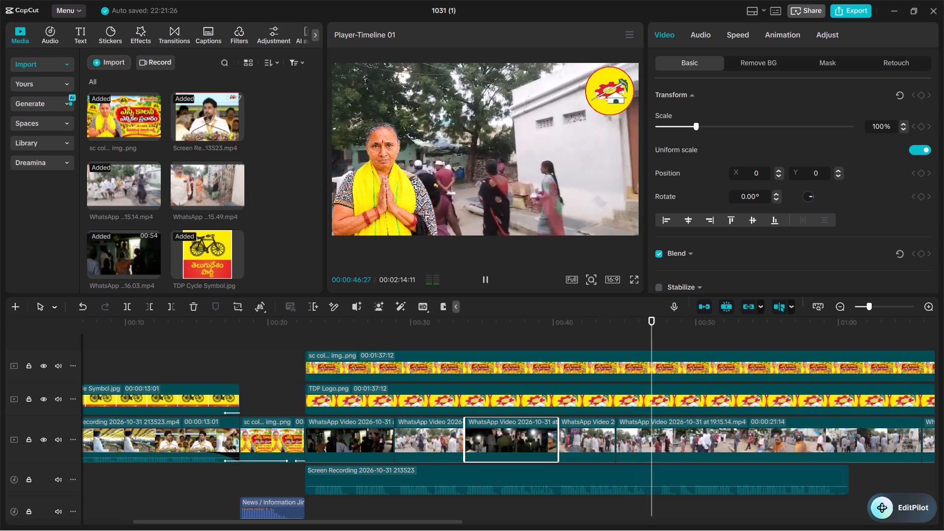
pyautogui.click(486, 278)
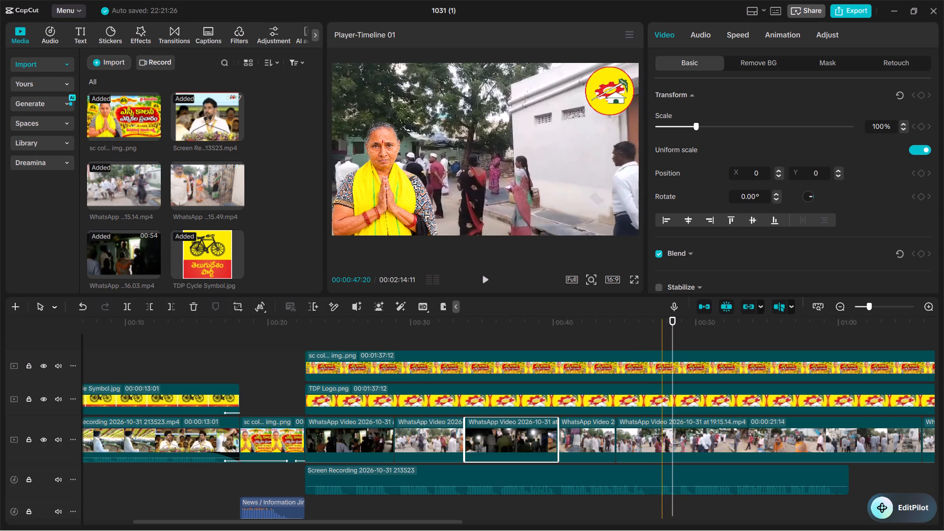
pyautogui.click(660, 326)
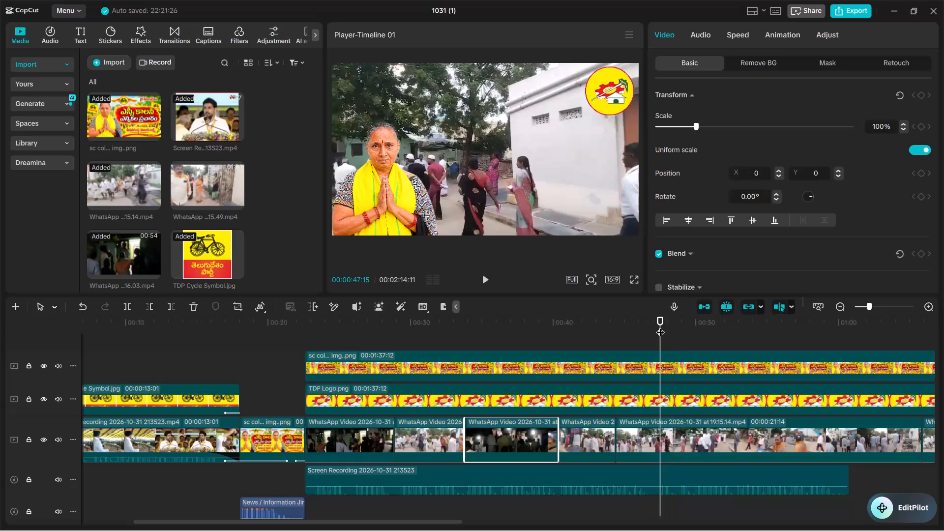
pyautogui.click(614, 433)
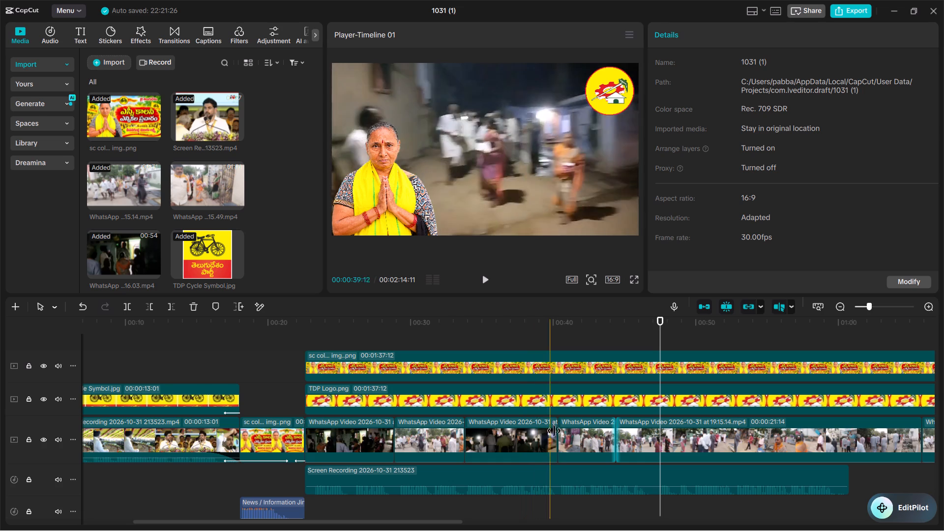
pyautogui.click(496, 353)
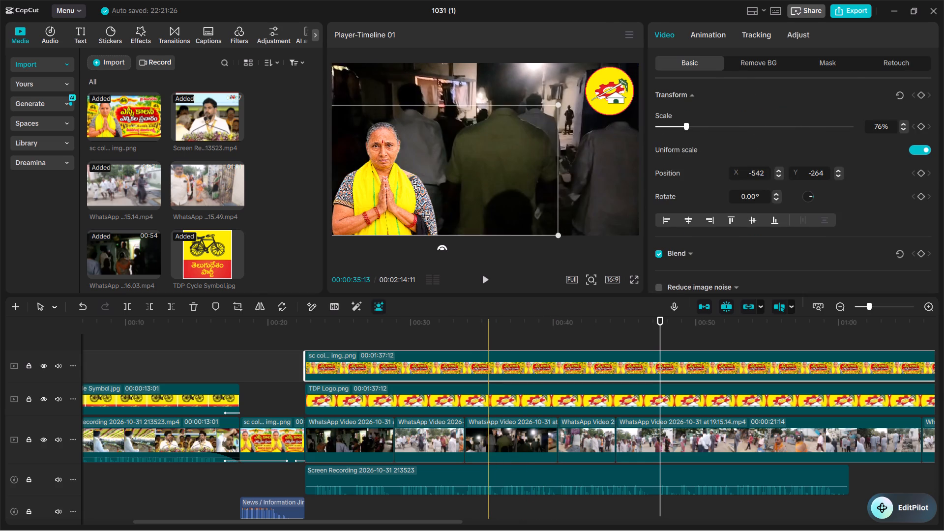
pyautogui.click(488, 338)
pyautogui.click(484, 283)
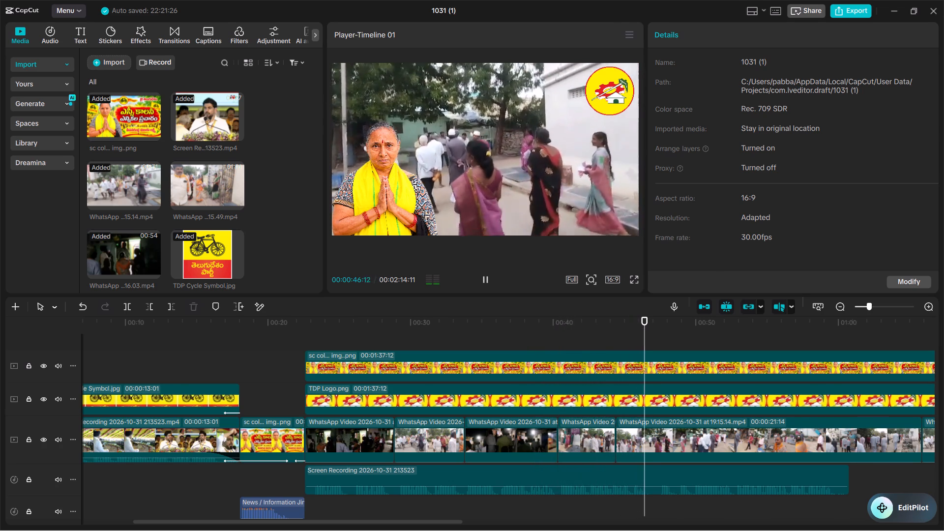
pyautogui.click(488, 277)
pyautogui.tripleClick(488, 277)
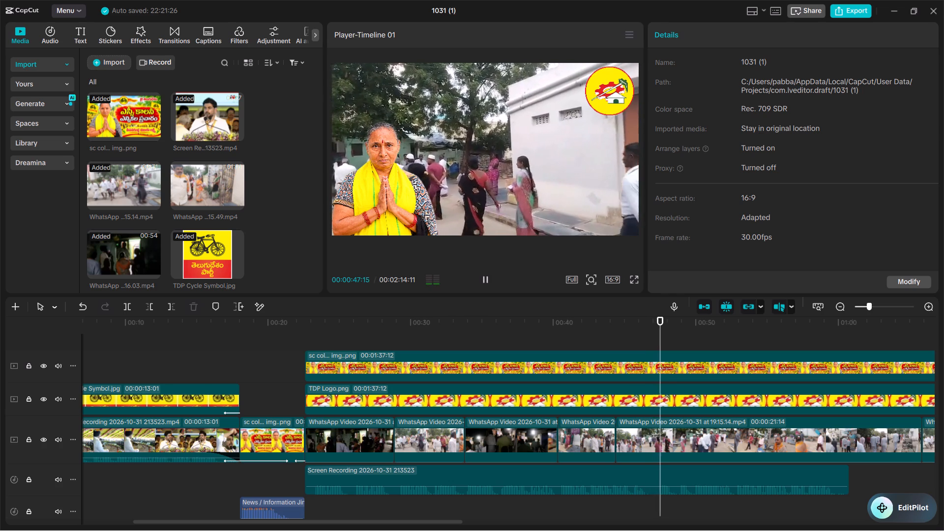
pyautogui.click(488, 277)
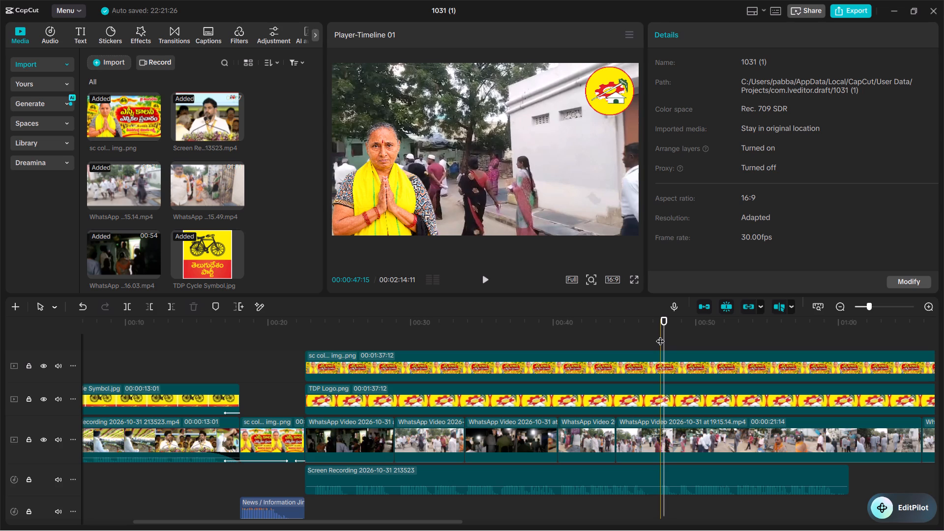
pyautogui.click(660, 335)
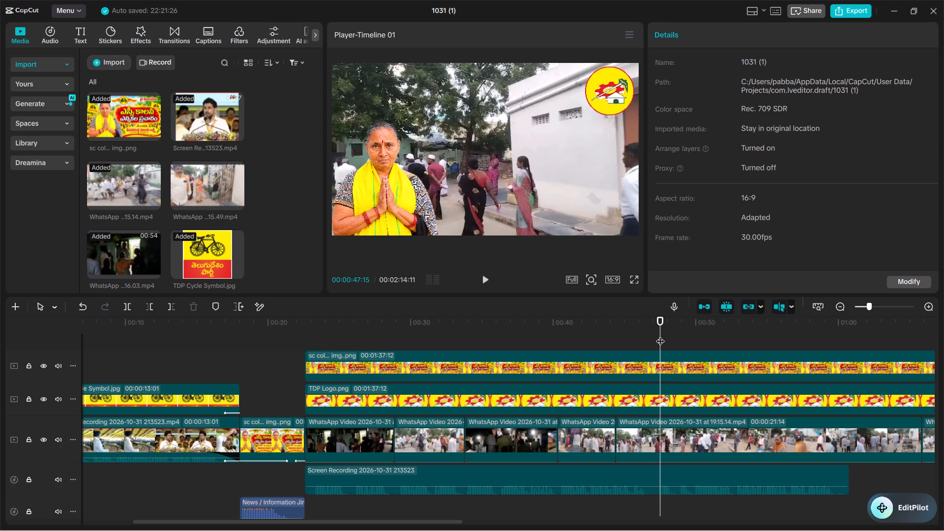
pyautogui.rightClick(641, 435)
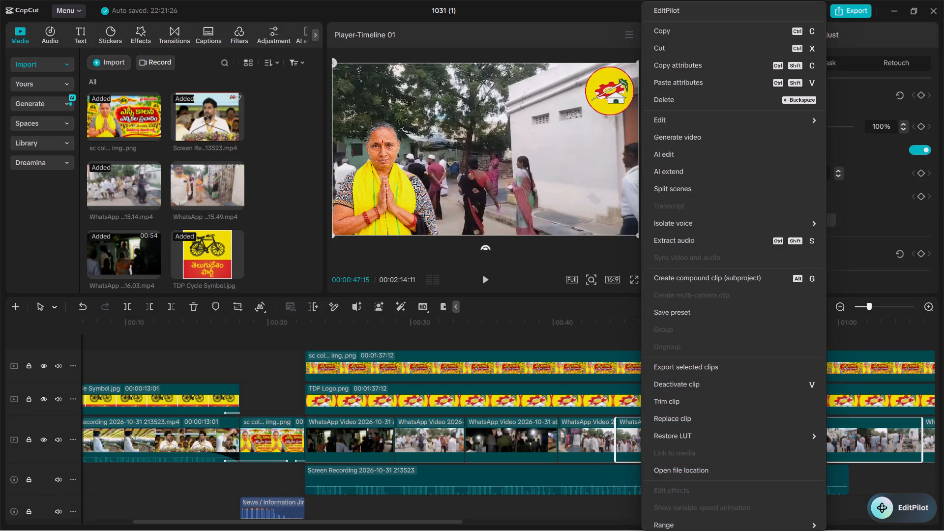
pyautogui.click(593, 342)
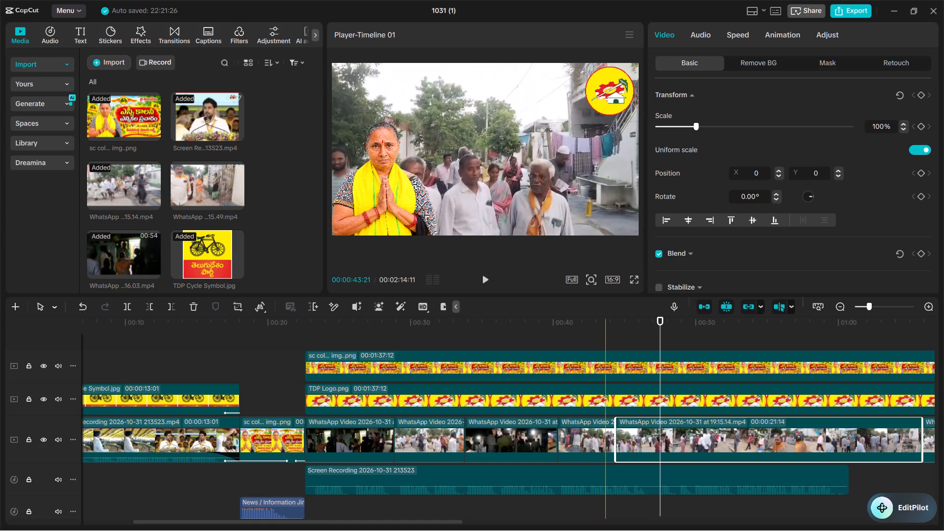
pyautogui.click(126, 307)
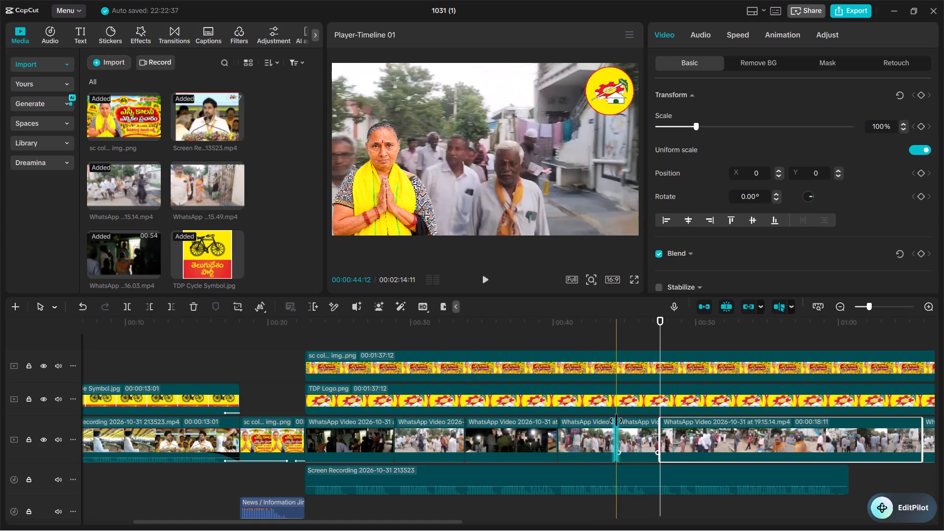
# Cut out the short 15.14.mp4 street piece just before the new split and close the gap.
pyautogui.rightClick(637, 429)
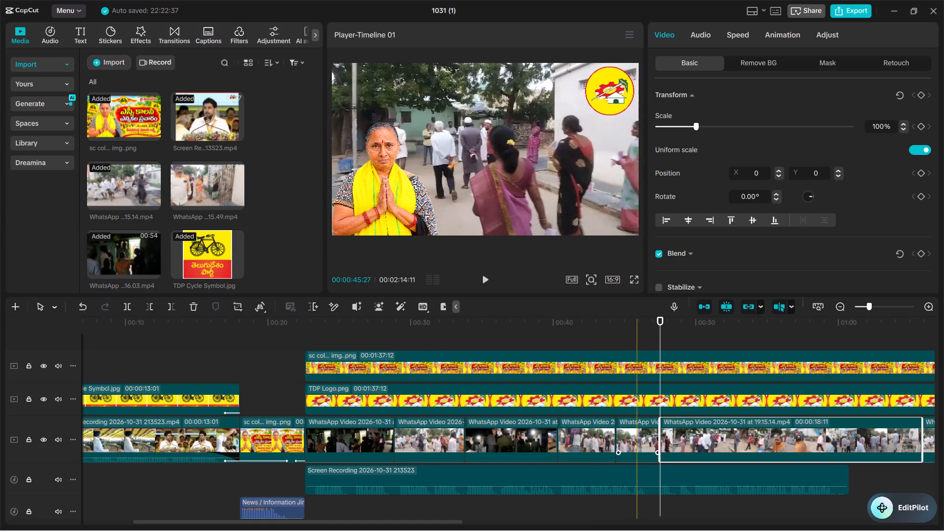
pyautogui.click(647, 40)
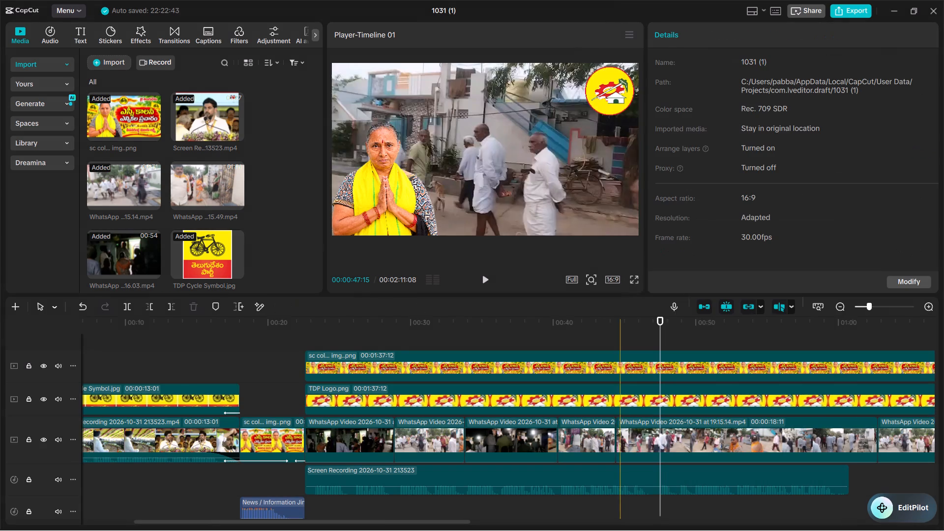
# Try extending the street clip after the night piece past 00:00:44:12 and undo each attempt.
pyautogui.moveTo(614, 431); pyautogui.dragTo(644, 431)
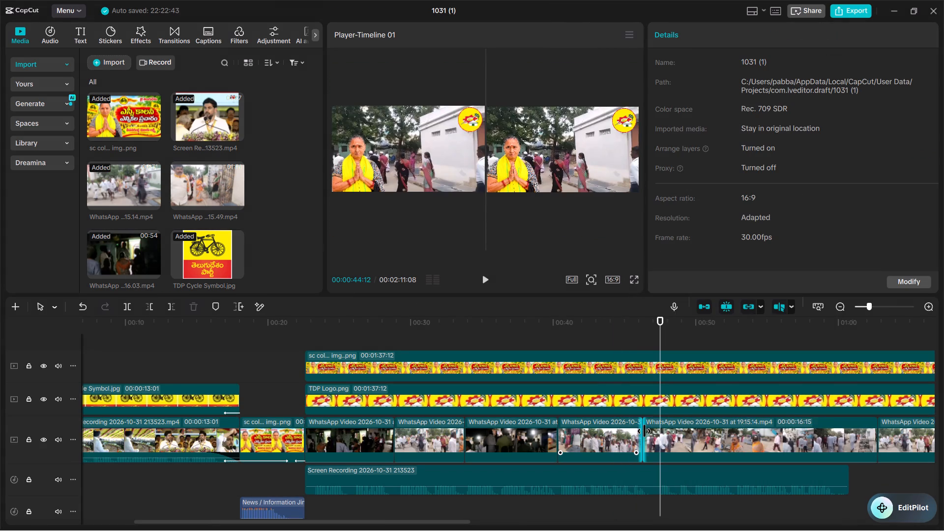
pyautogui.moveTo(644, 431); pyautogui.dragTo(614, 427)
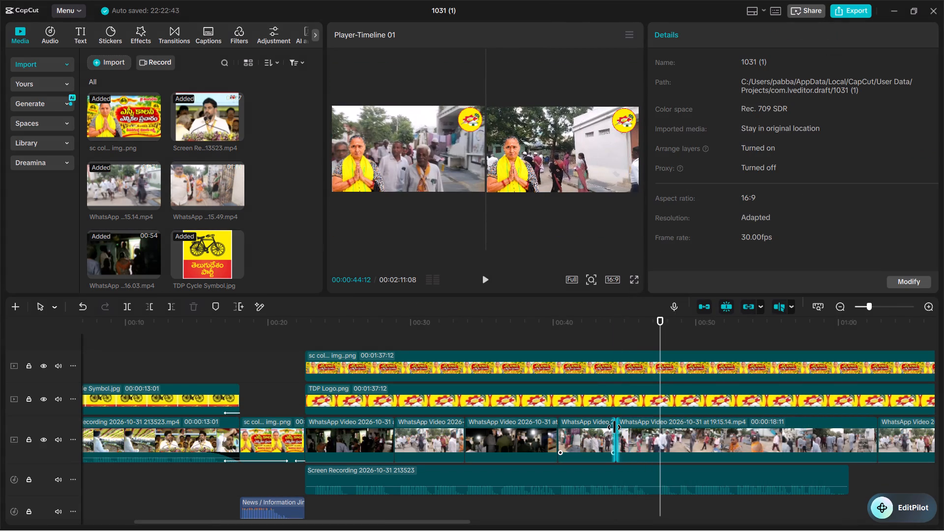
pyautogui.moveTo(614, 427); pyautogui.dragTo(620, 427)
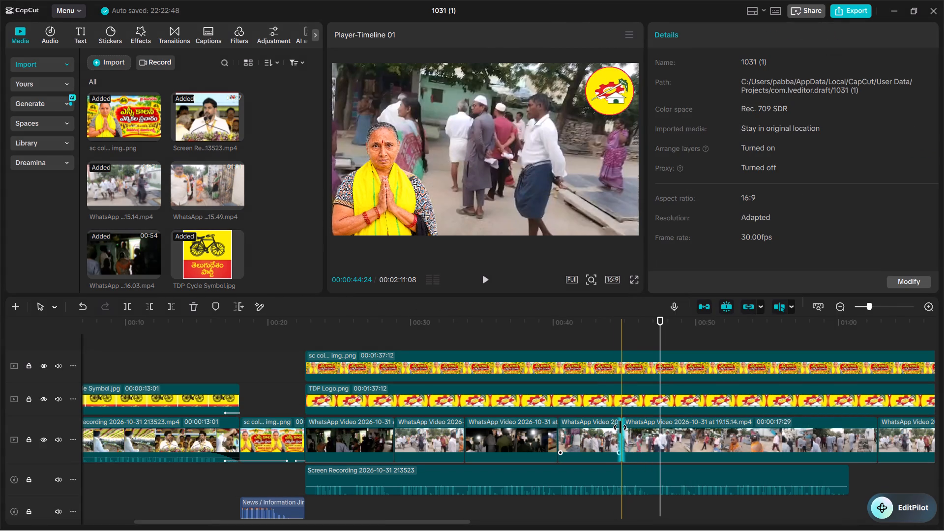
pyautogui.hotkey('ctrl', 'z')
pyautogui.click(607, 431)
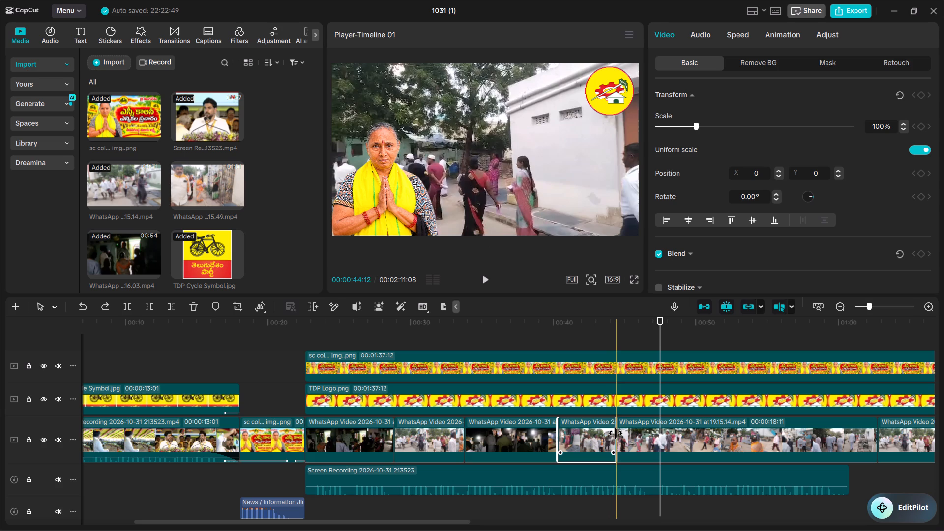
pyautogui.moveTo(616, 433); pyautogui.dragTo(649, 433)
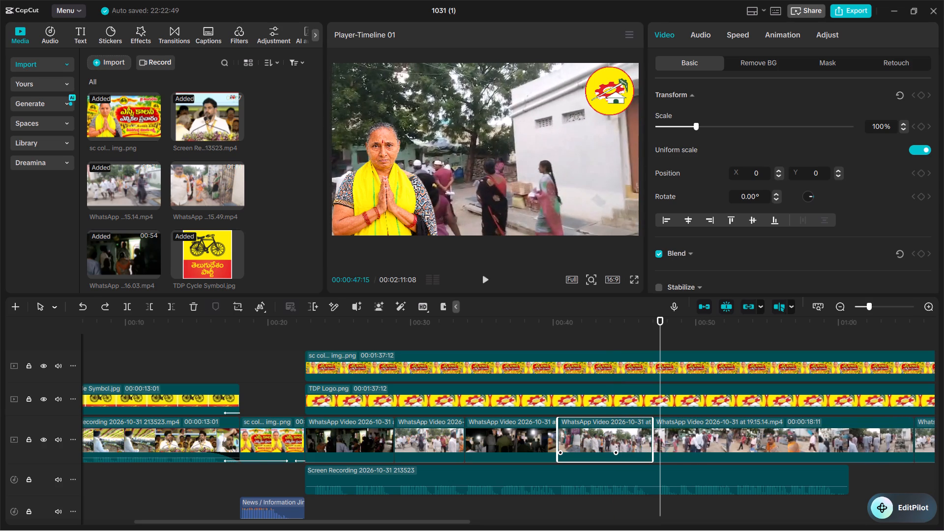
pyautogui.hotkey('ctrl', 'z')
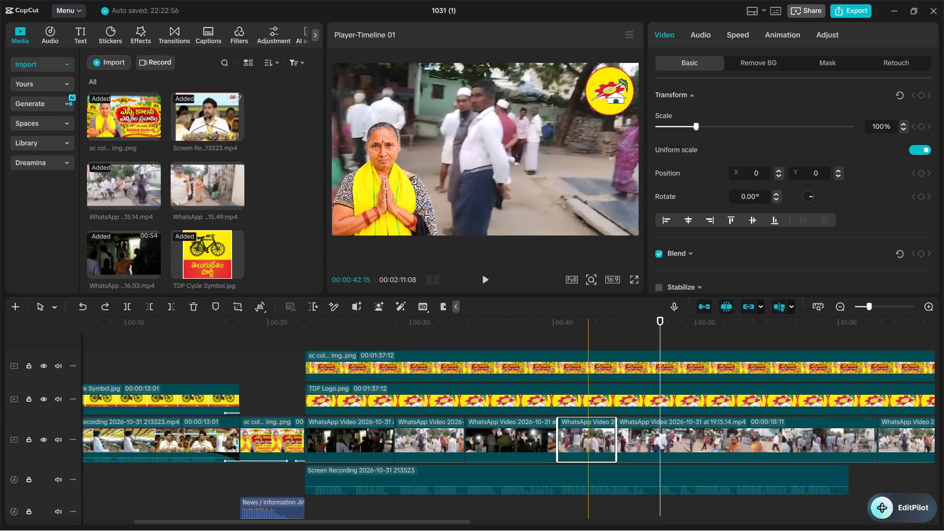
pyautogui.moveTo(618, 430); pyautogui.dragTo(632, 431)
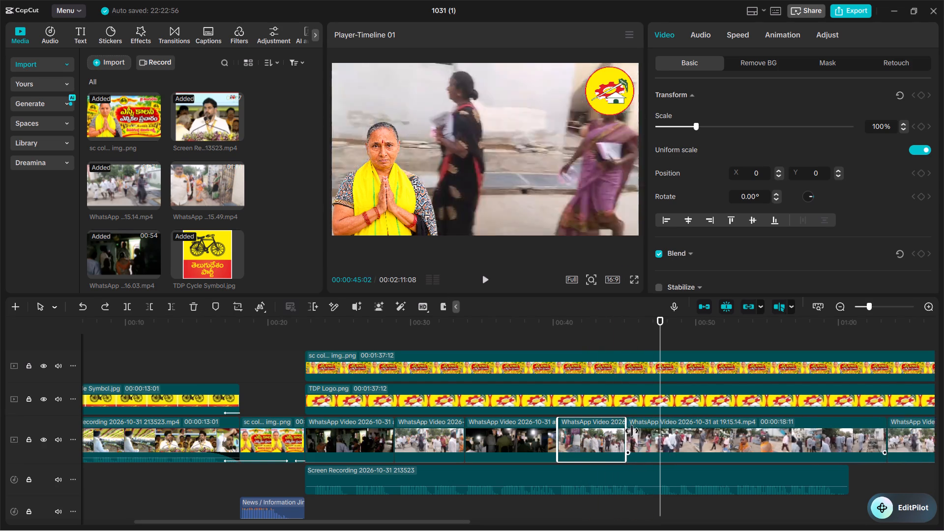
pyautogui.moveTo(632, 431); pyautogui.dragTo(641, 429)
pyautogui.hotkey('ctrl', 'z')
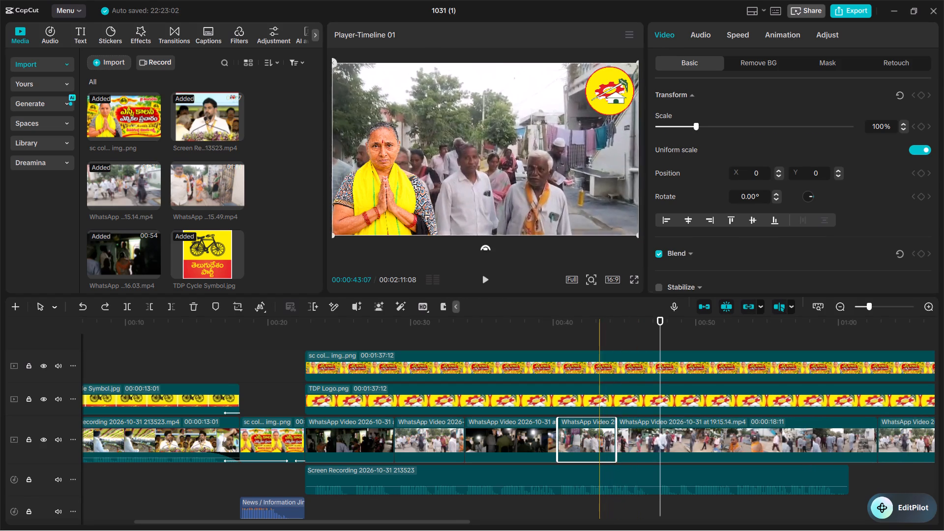
# Roll the cut between the two adjoining 15.14.mp4 street clips forward to about 00:00:47:10 and play the result.
pyautogui.click(599, 338)
pyautogui.moveTo(618, 438); pyautogui.dragTo(629, 438)
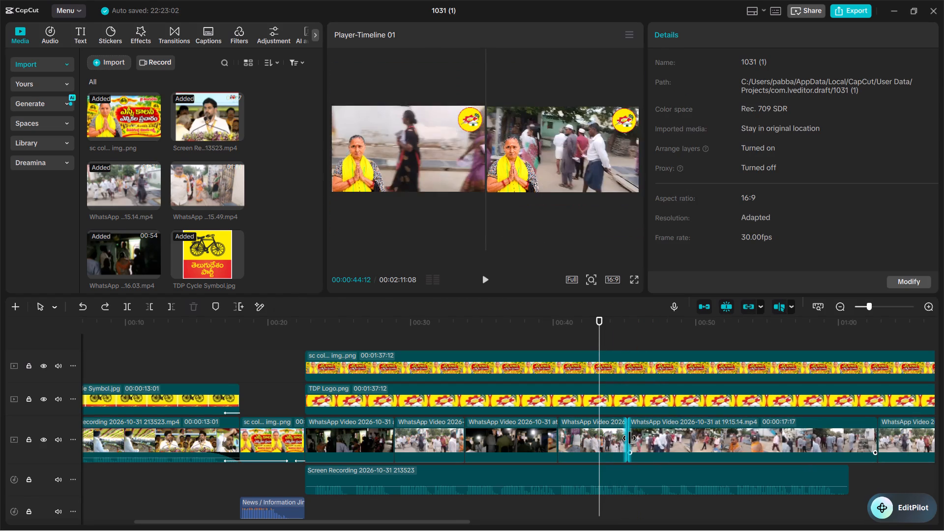
pyautogui.moveTo(629, 438); pyautogui.dragTo(660, 438)
pyautogui.click(568, 339)
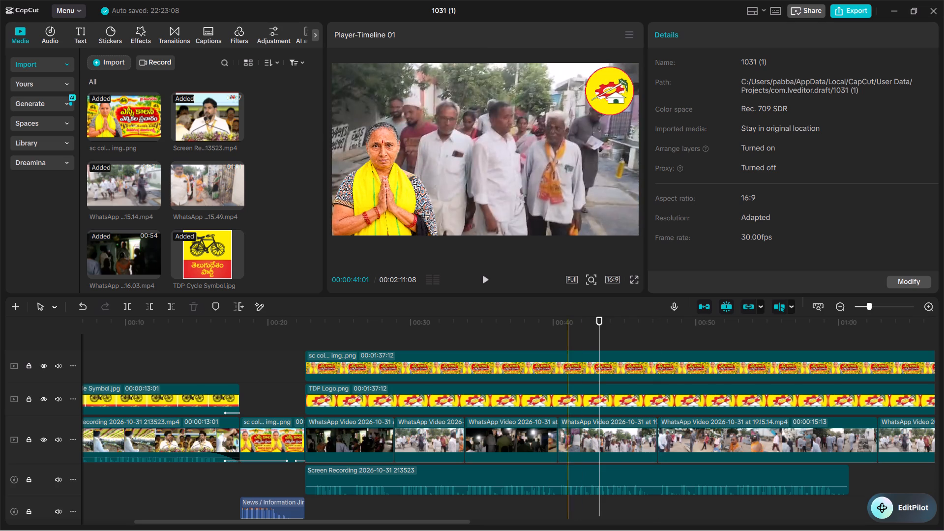
pyautogui.click(480, 275)
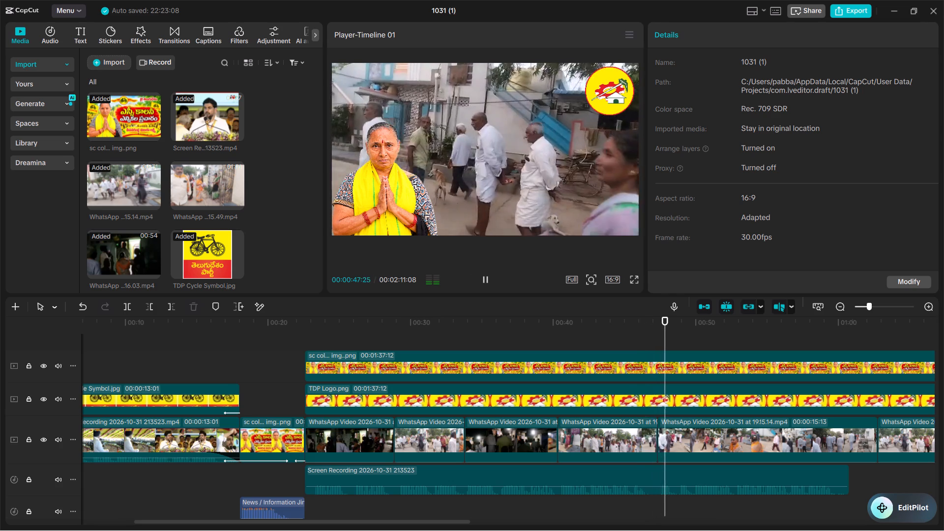
pyautogui.click(486, 277)
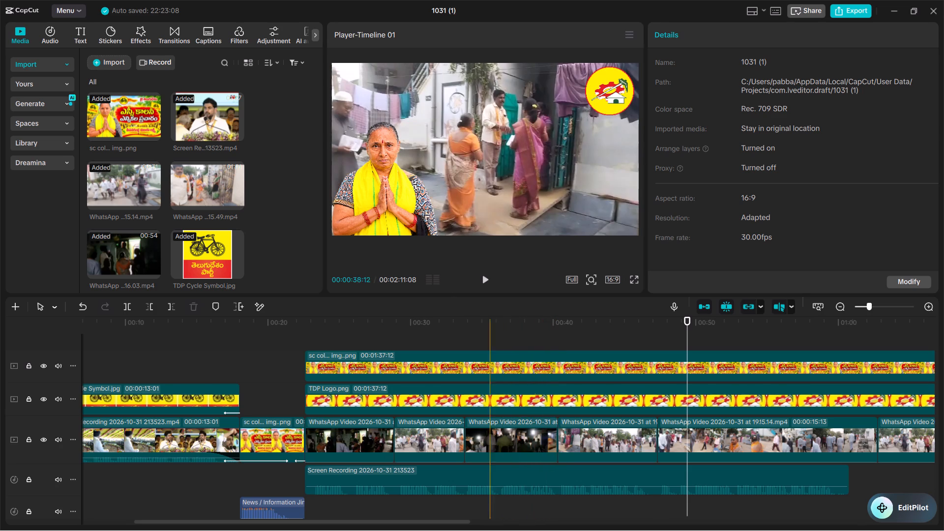
# Search the In animations for "bump" and apply Collision to the first night clip after the title image.
pyautogui.click(366, 428)
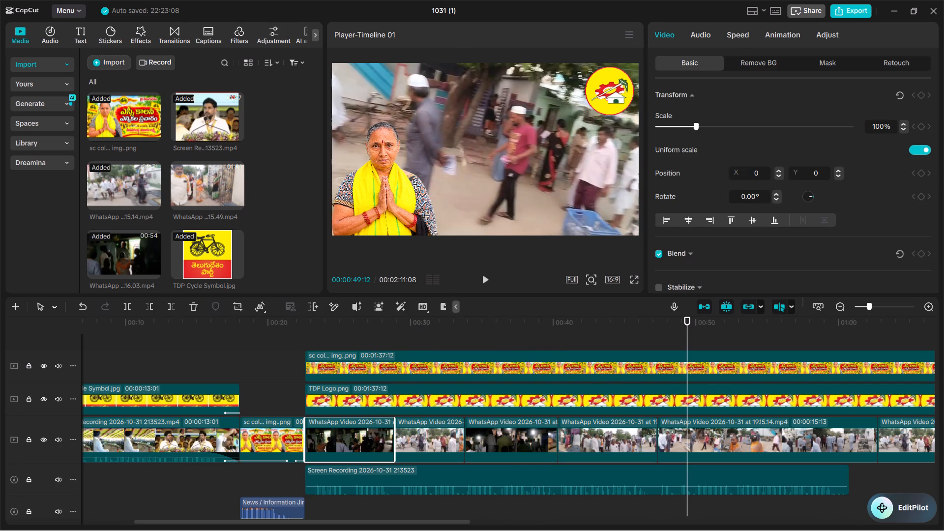
pyautogui.click(771, 32)
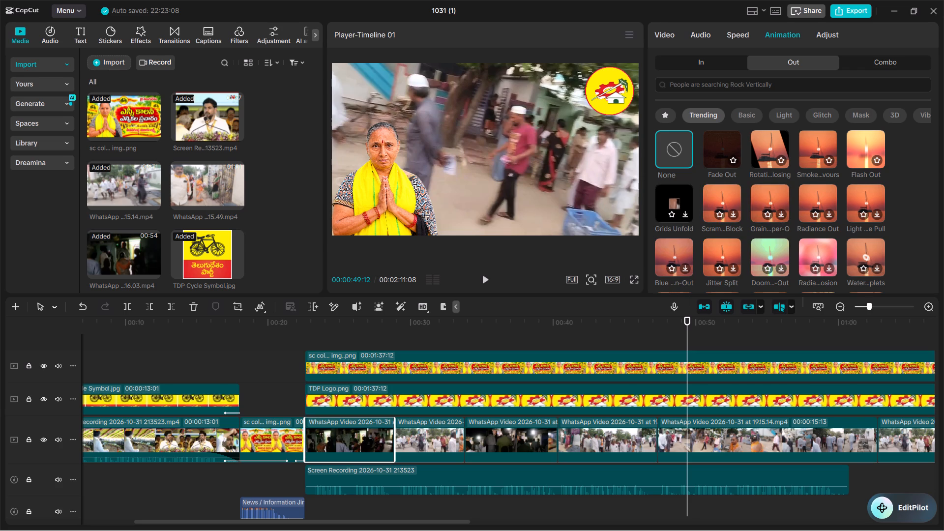
pyautogui.click(713, 64)
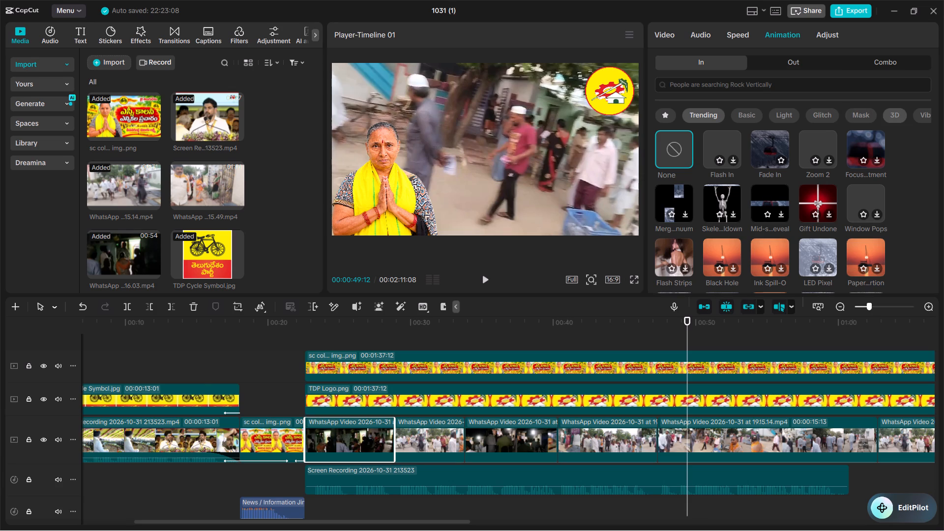
pyautogui.click(868, 88)
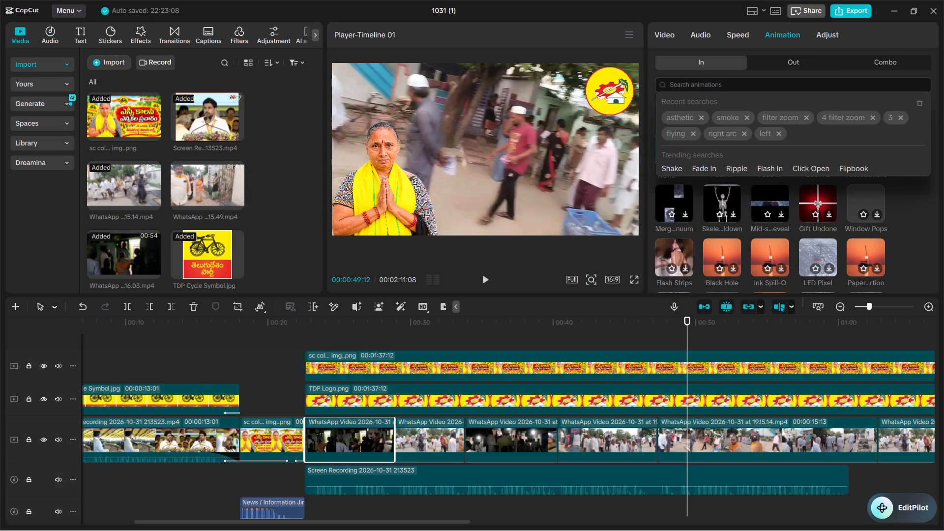
pyautogui.write('bump')
pyautogui.press('Return')
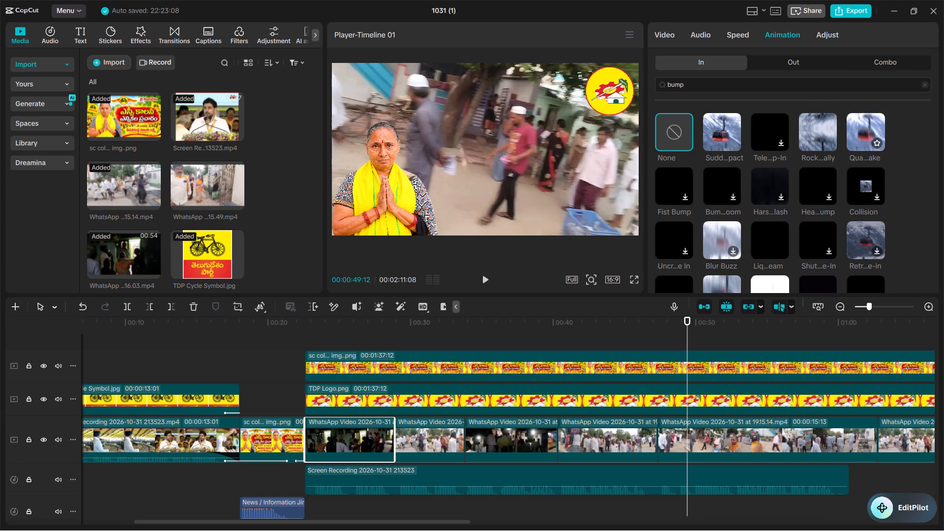
pyautogui.click(864, 186)
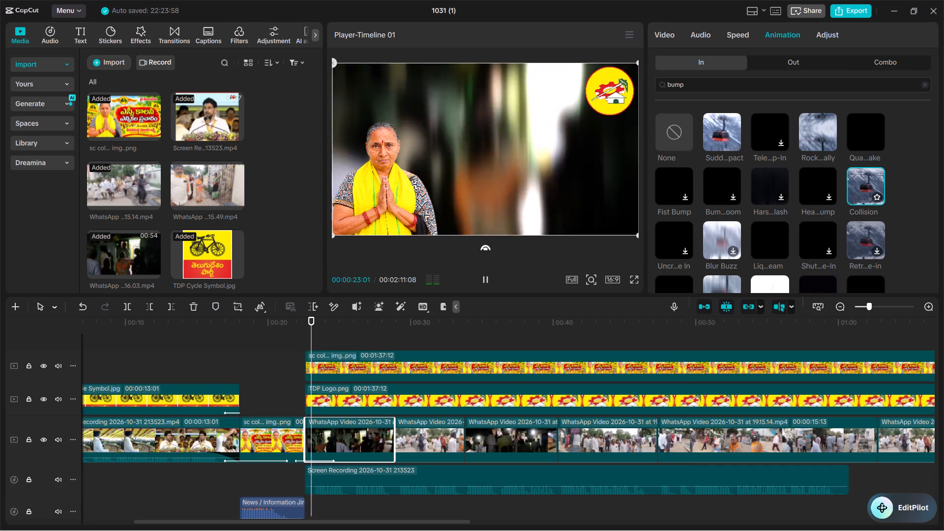
pyautogui.click(864, 186)
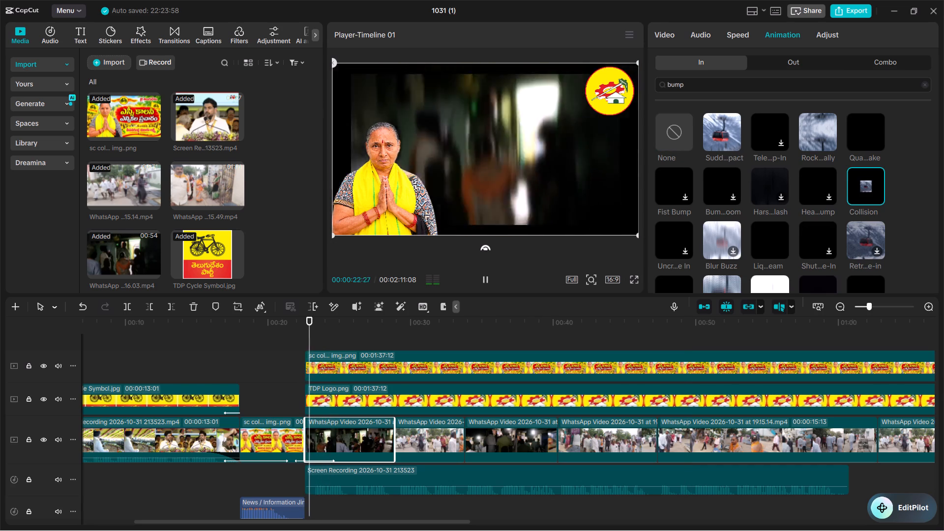
# Try other "bump" In animations on the first night clip, settle on Shut...e-In, and play the result.
pyautogui.click(773, 176)
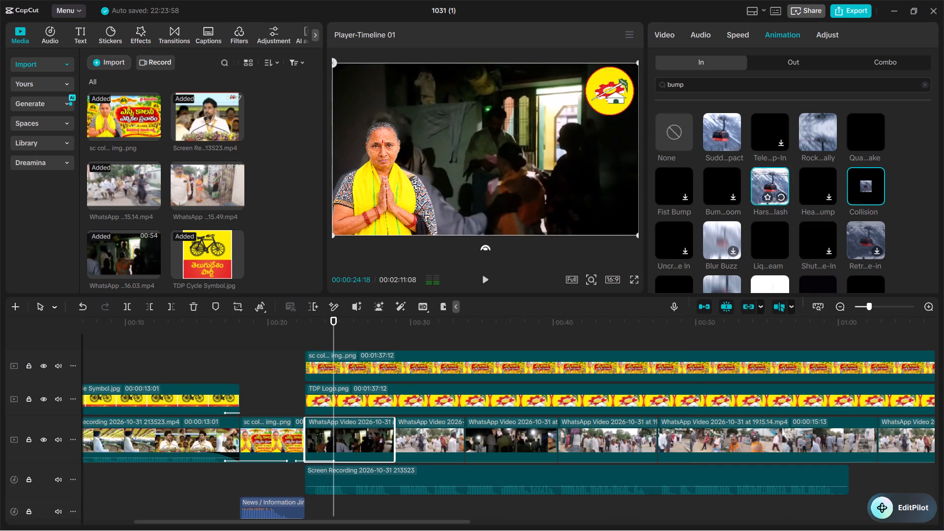
pyautogui.click(762, 126)
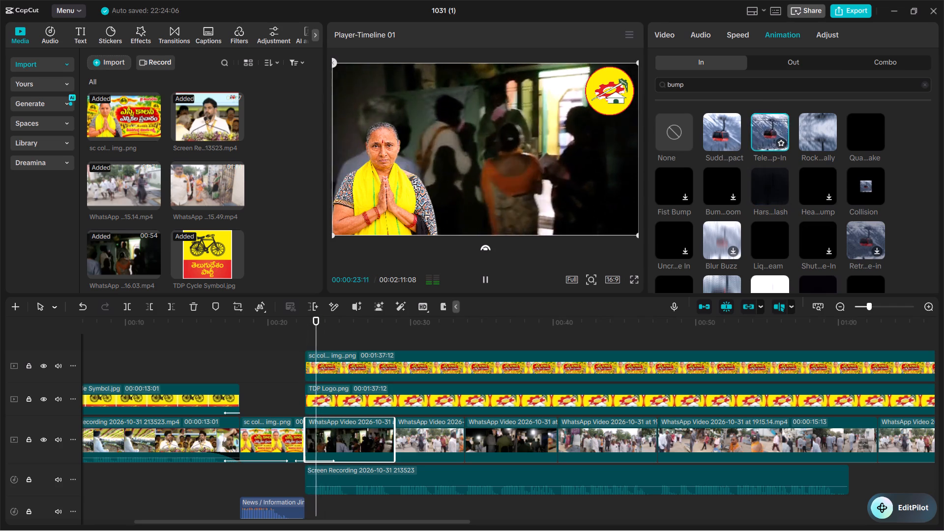
pyautogui.click(711, 127)
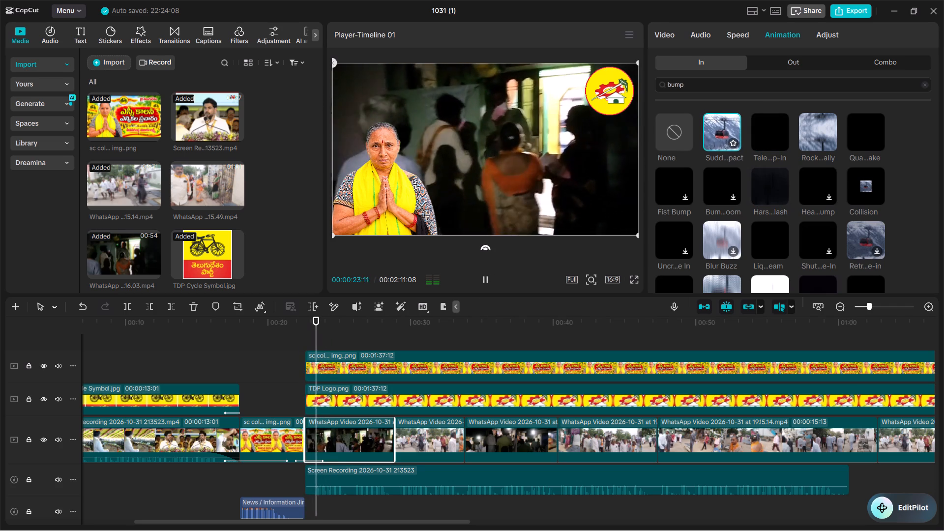
pyautogui.click(711, 127)
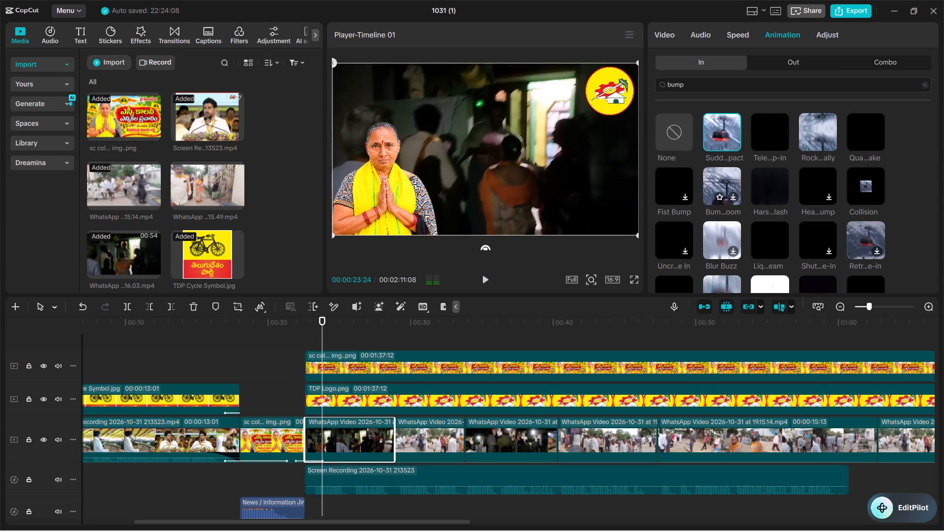
pyautogui.click(803, 236)
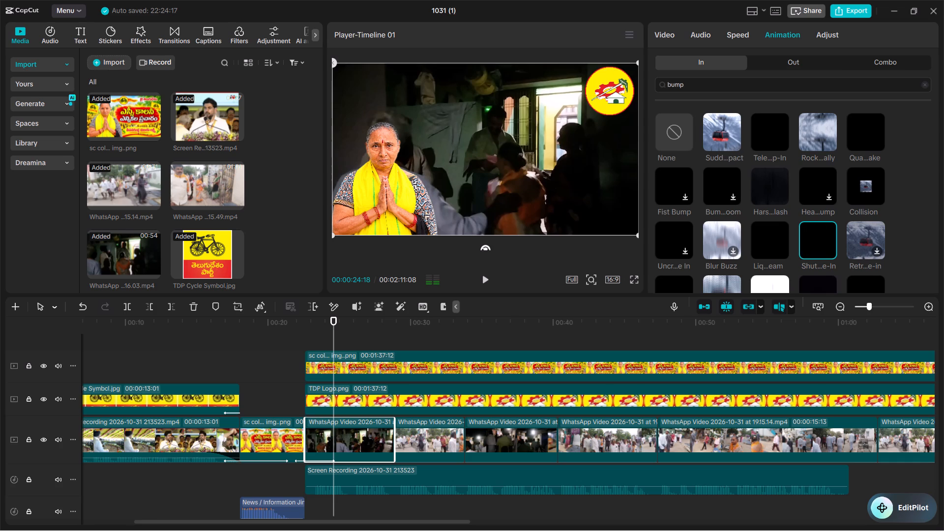
pyautogui.click(487, 277)
pyautogui.click(487, 277)
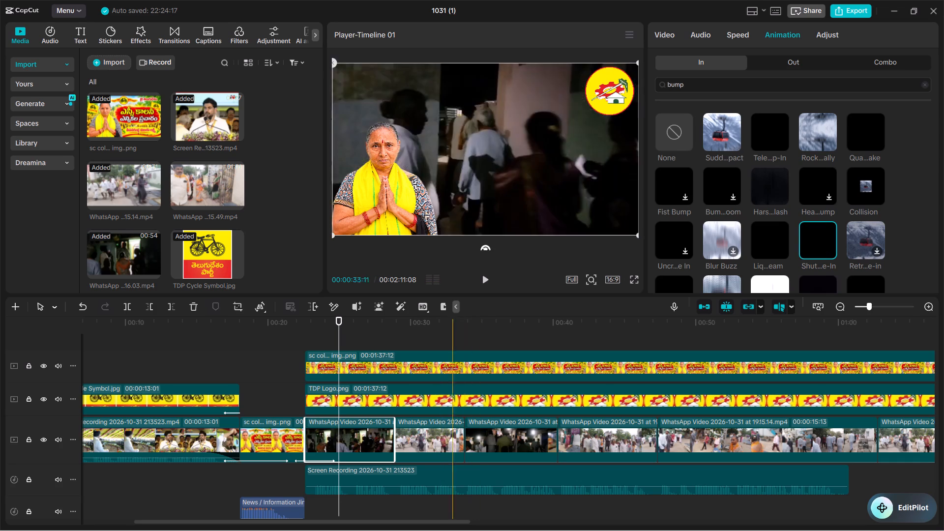
# Apply the Qua...ake In animation to the next three clips: the short street clip, the second night clip and the street clip after it.
pyautogui.click(436, 429)
pyautogui.click(725, 118)
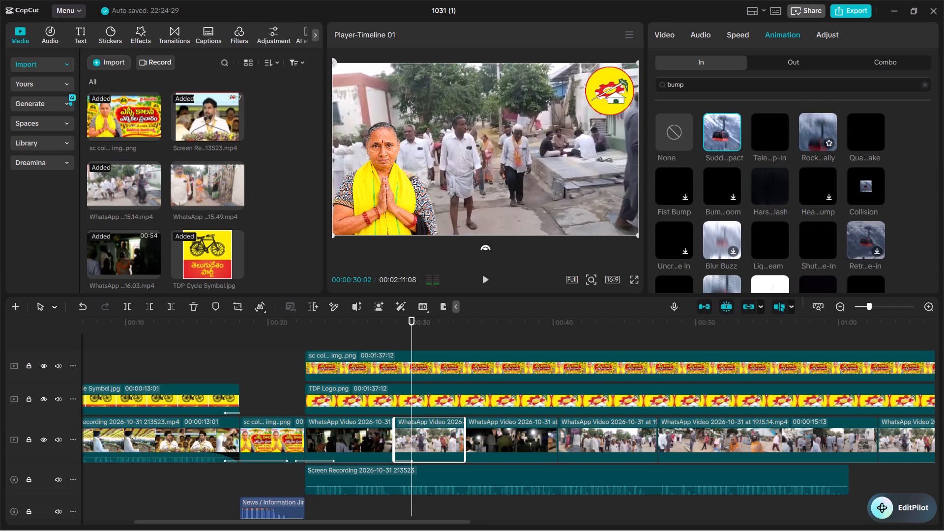
pyautogui.click(851, 131)
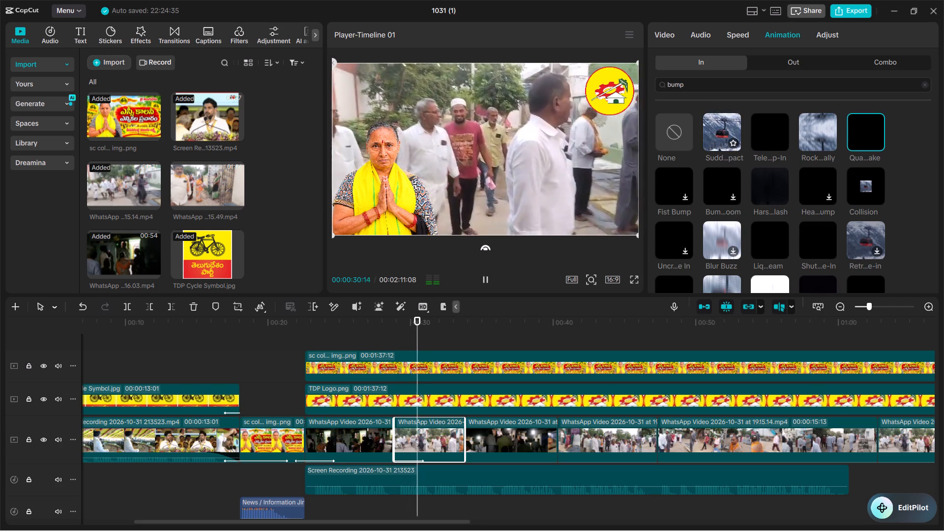
pyautogui.click(514, 421)
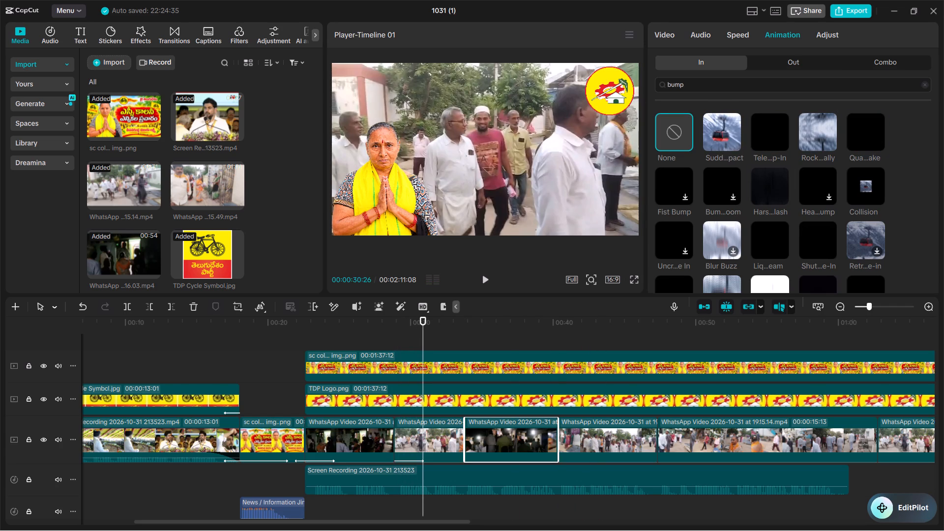
pyautogui.click(861, 128)
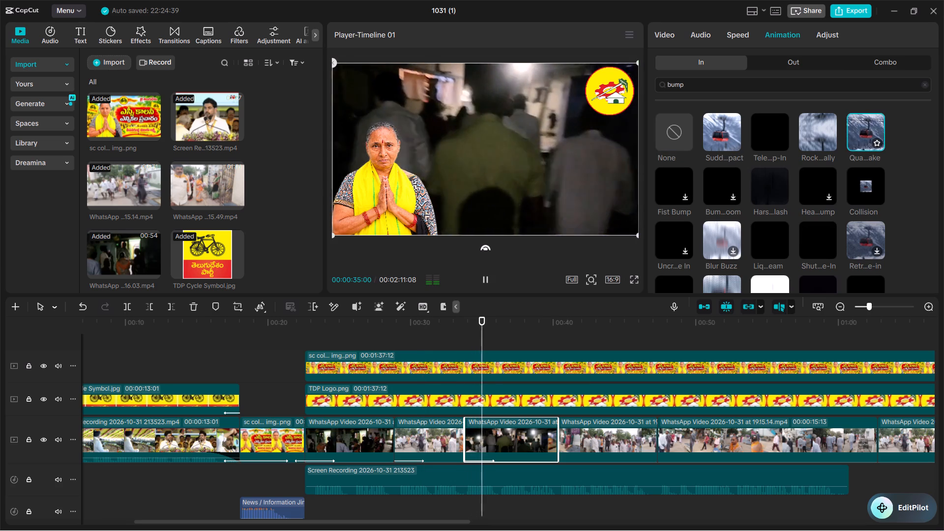
pyautogui.click(612, 441)
pyautogui.click(873, 124)
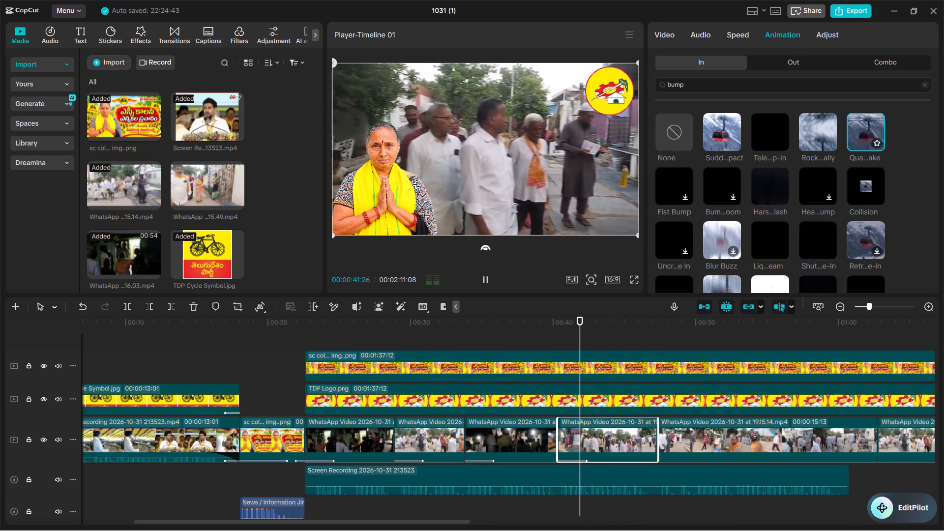
# Try Qua...ake on the long 15.14.mp4 street clip and replace it with the Sudd...pact In animation.
pyautogui.click(725, 441)
pyautogui.click(867, 140)
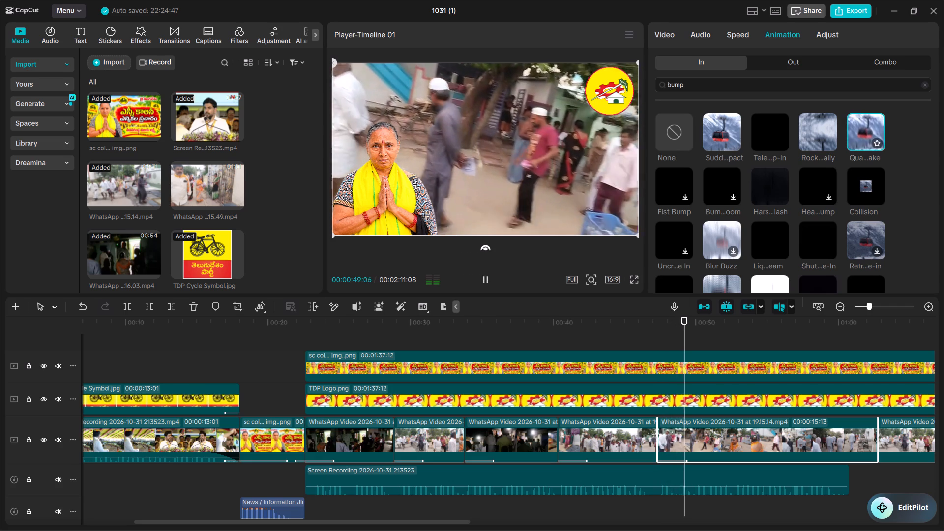
pyautogui.click(710, 140)
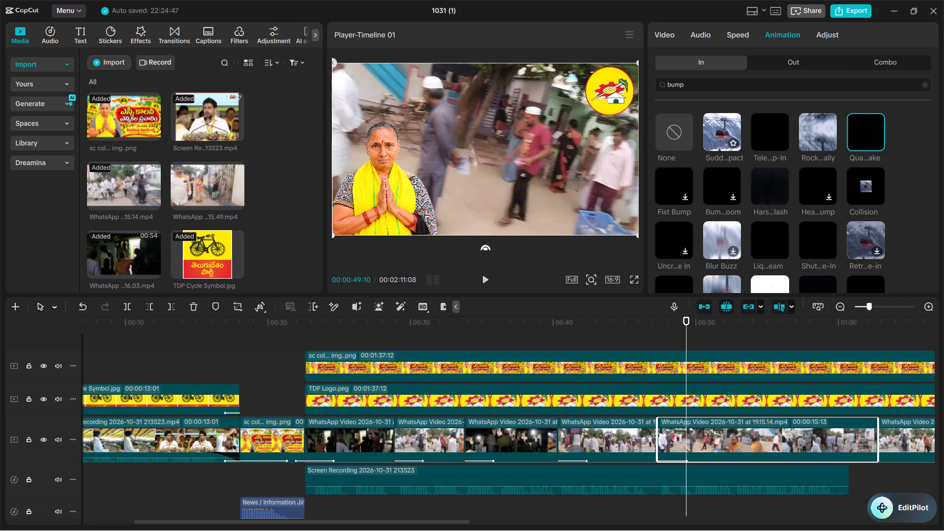
pyautogui.click(710, 140)
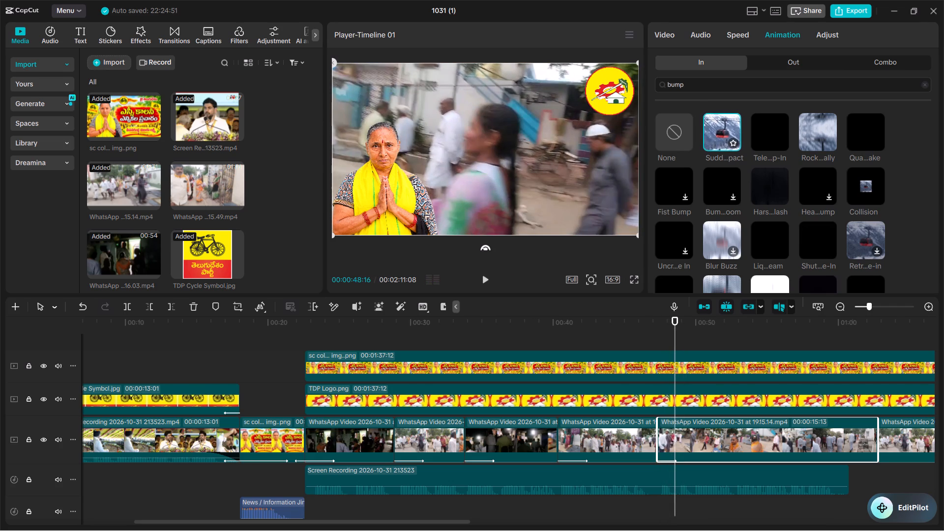
# Split the long 15.14.mp4 street clip at 00:00:48:16 and apply the Sudd...pact In animation to the piece after the cut.
pyautogui.click(131, 307)
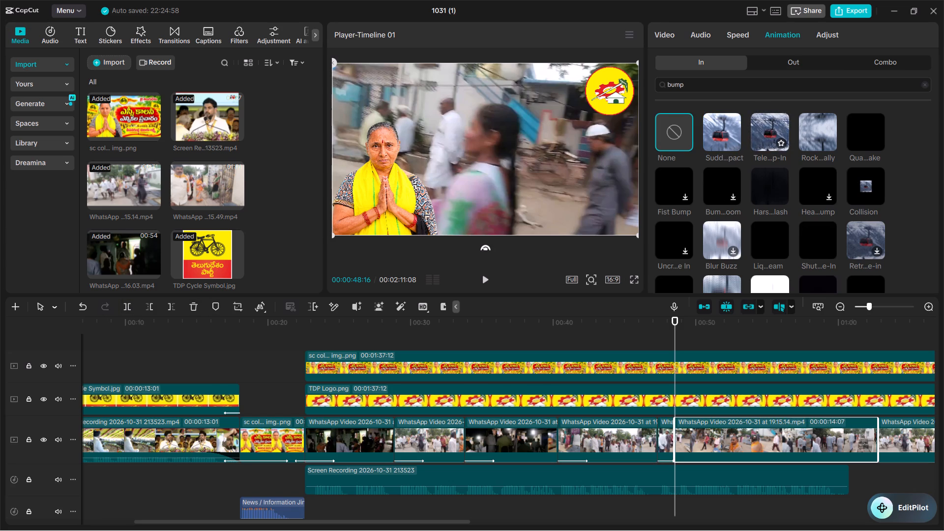
pyautogui.click(708, 132)
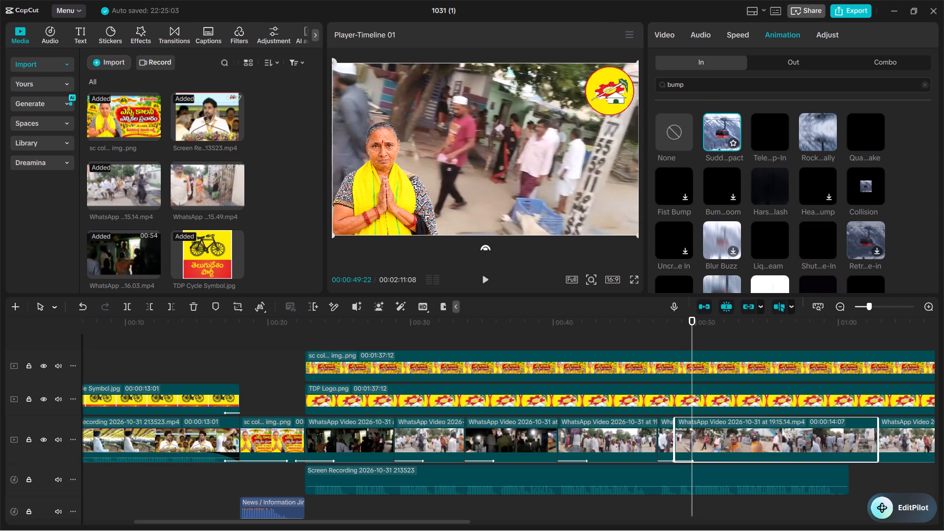
# Split the remaining 15.14.mp4 street clip at 00:00:49:26 and apply the Sudd...pact In animation to the piece after the cut.
pyautogui.doubleClick(486, 278)
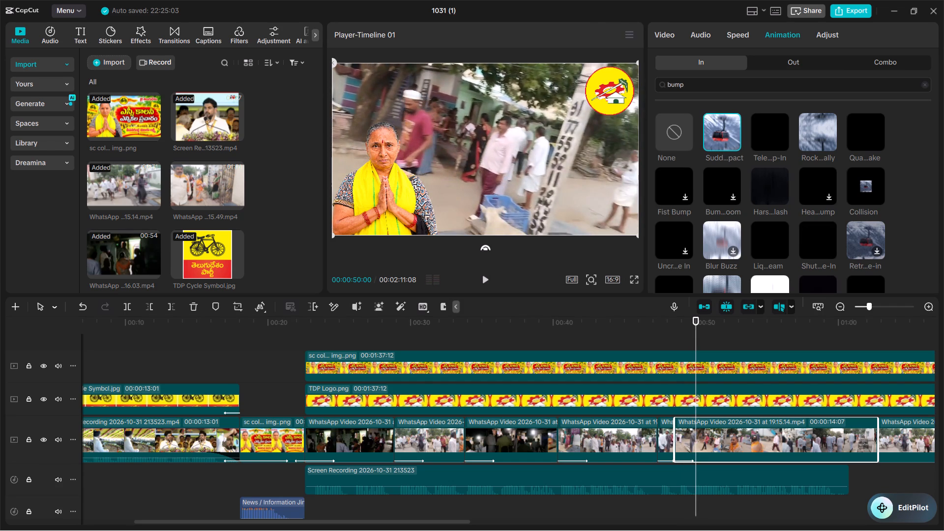
pyautogui.press('Left')
pyautogui.press('Left')
pyautogui.press('Left')
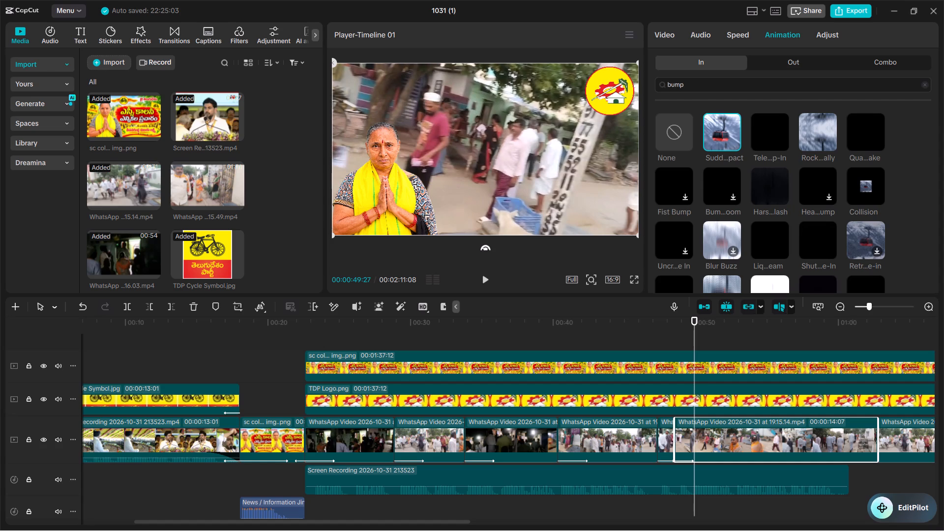
pyautogui.press('Left')
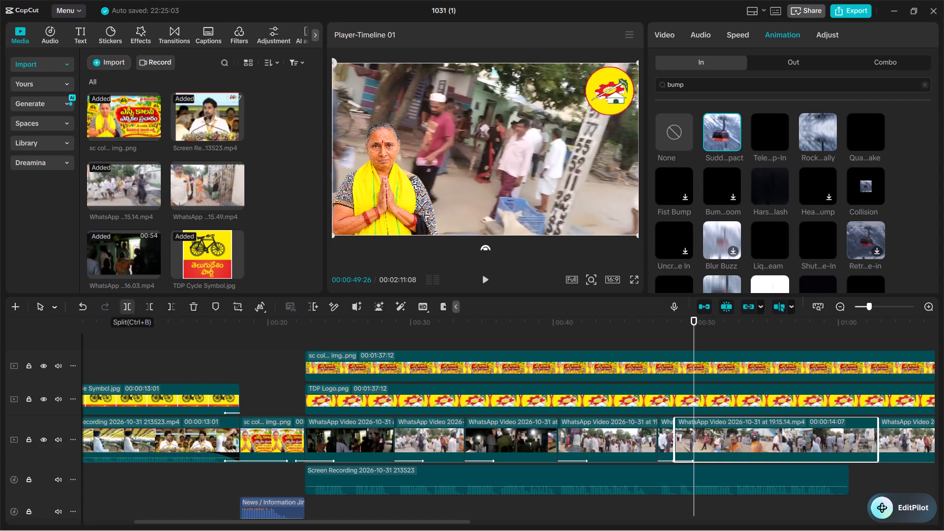
pyautogui.click(132, 305)
pyautogui.click(730, 132)
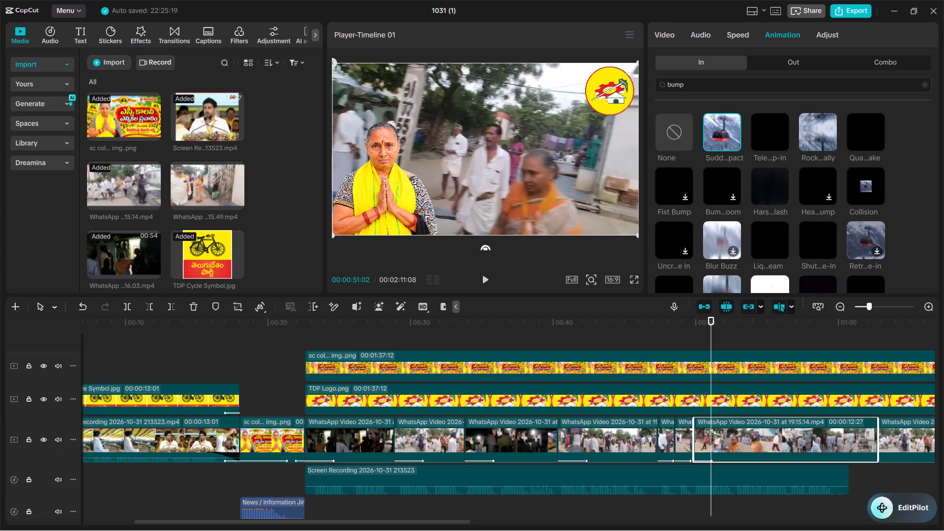
# Play back the remaining long street clip and park the playhead at about 00:00:56:00.
pyautogui.click(636, 330)
pyautogui.click(487, 274)
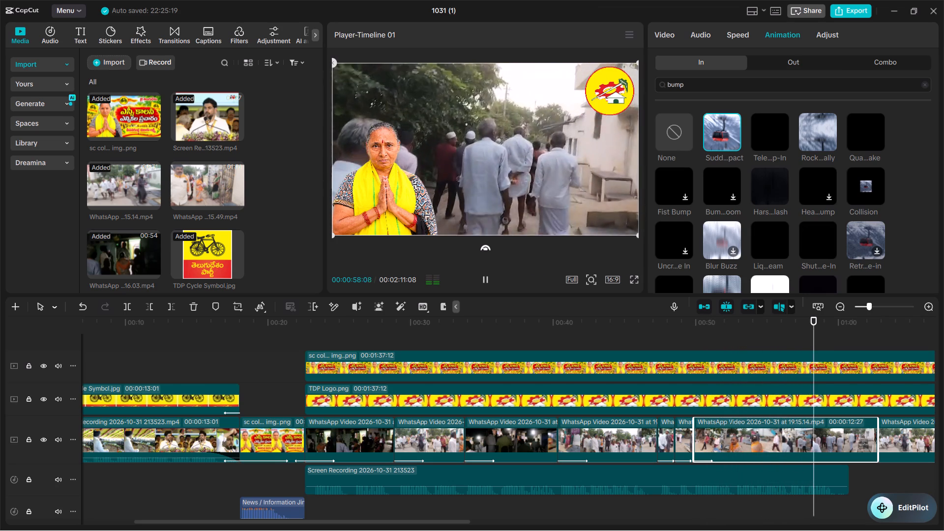
pyautogui.click(487, 274)
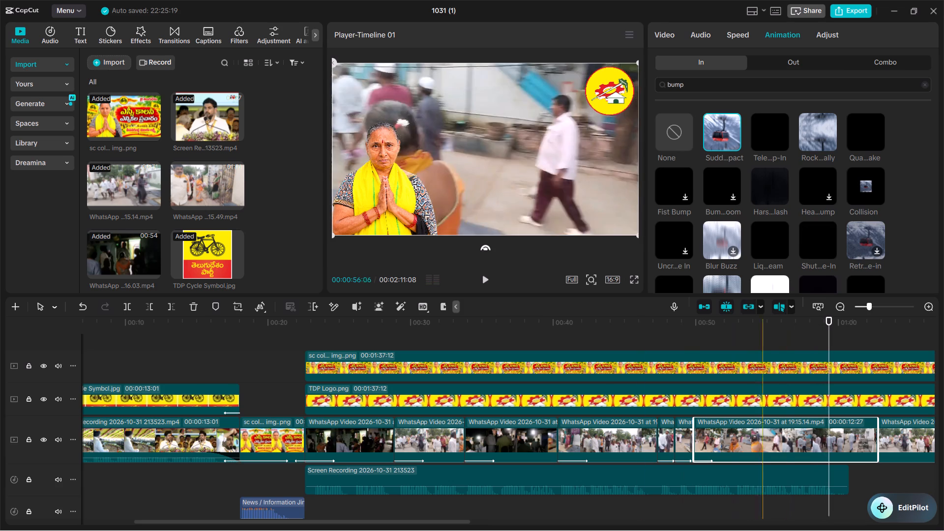
pyautogui.click(813, 338)
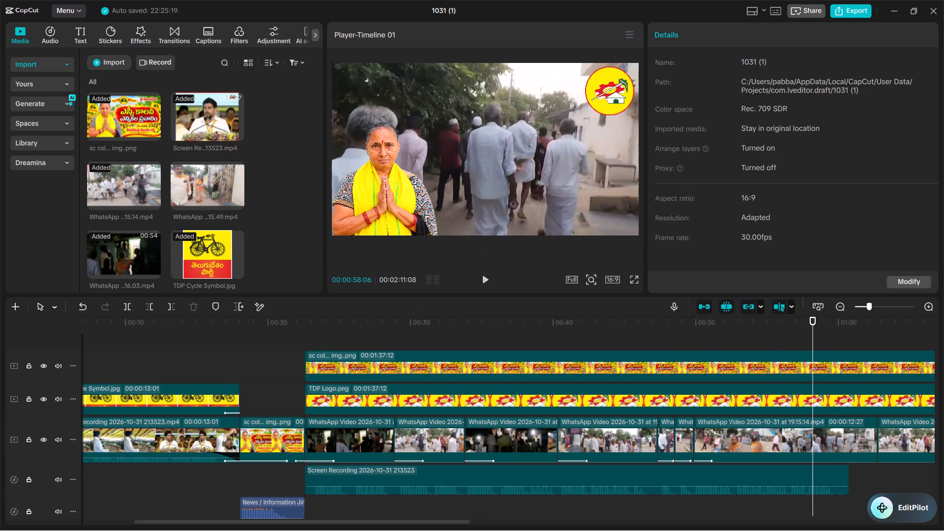
pyautogui.click(483, 275)
pyautogui.click(483, 275)
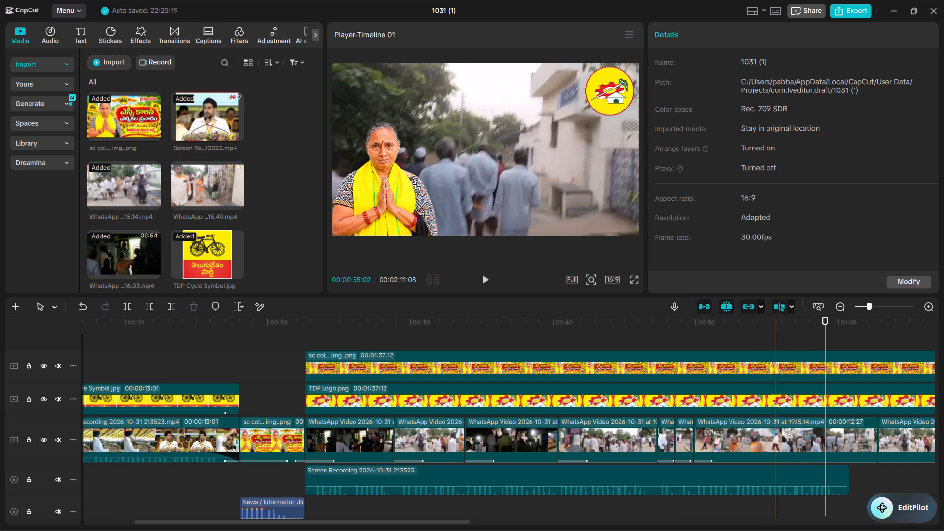
pyautogui.click(781, 336)
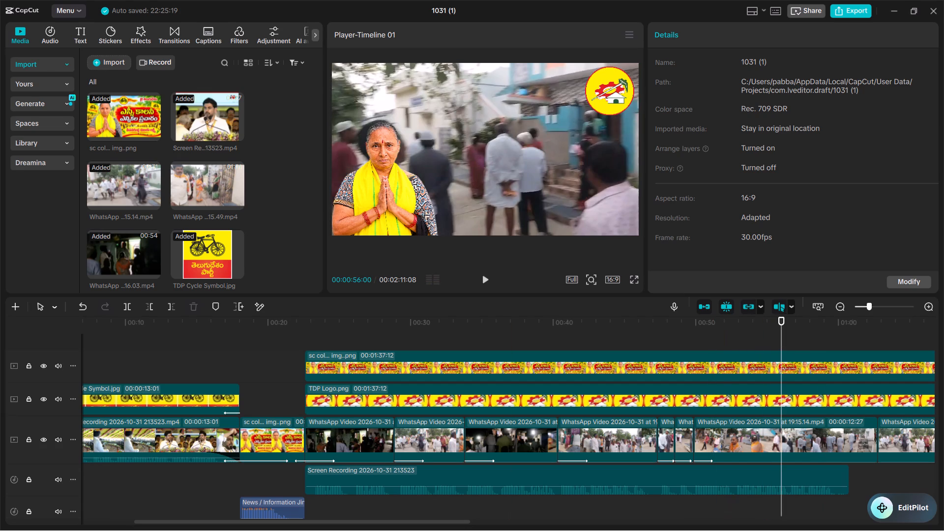
# Browse the text effects and text templates and search both for "stamp".
pyautogui.click(82, 30)
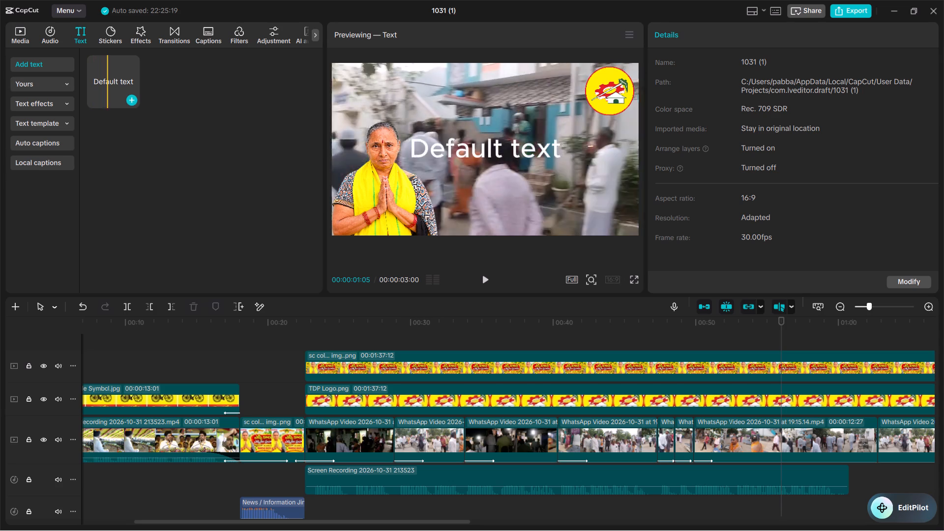
pyautogui.click(54, 102)
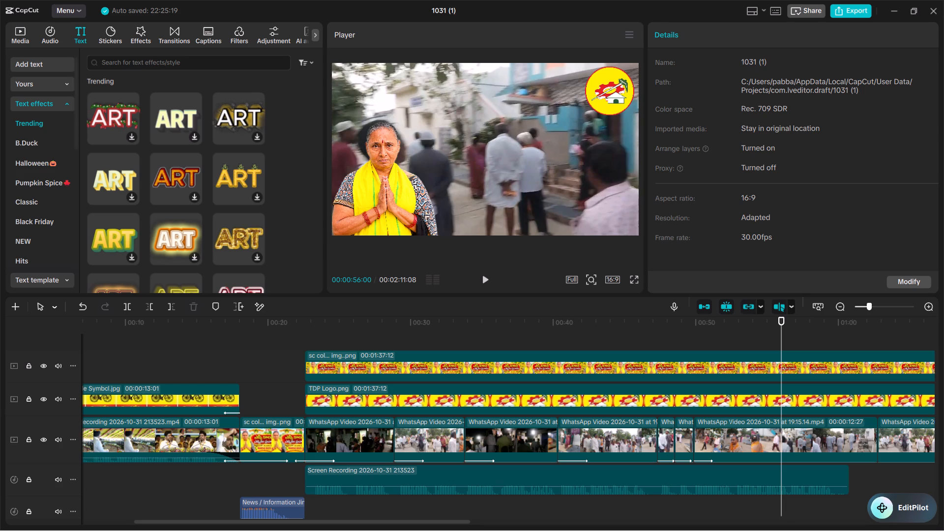
pyautogui.click(37, 98)
pyautogui.click(59, 126)
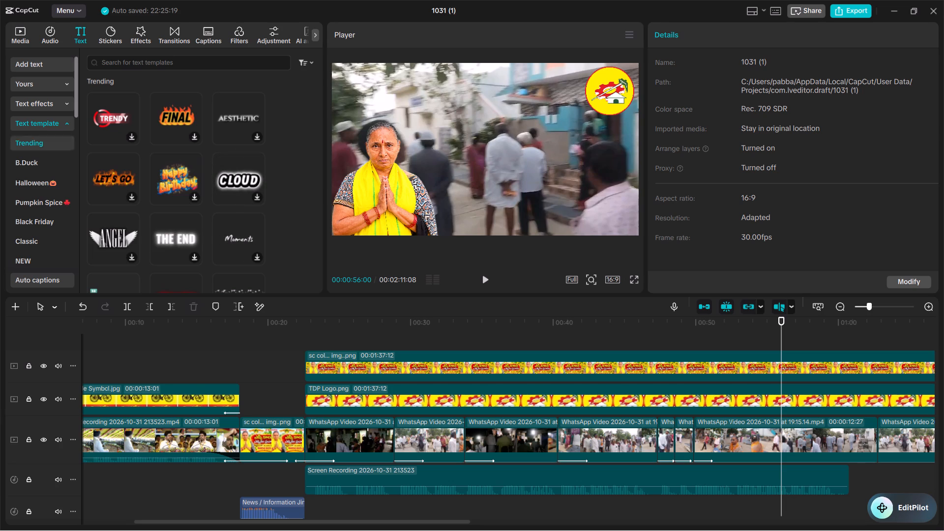
pyautogui.click(59, 121)
pyautogui.click(48, 103)
pyautogui.click(127, 66)
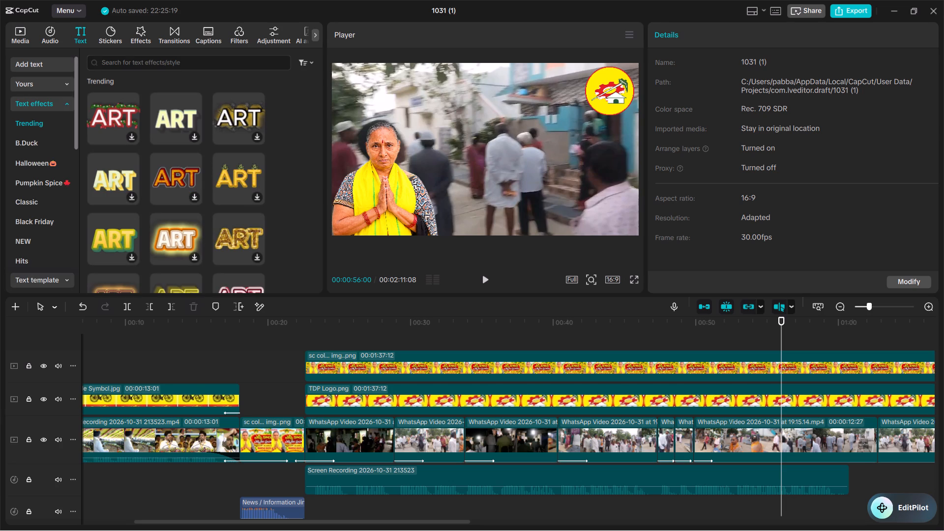
pyautogui.write('stamp')
pyautogui.press('Return')
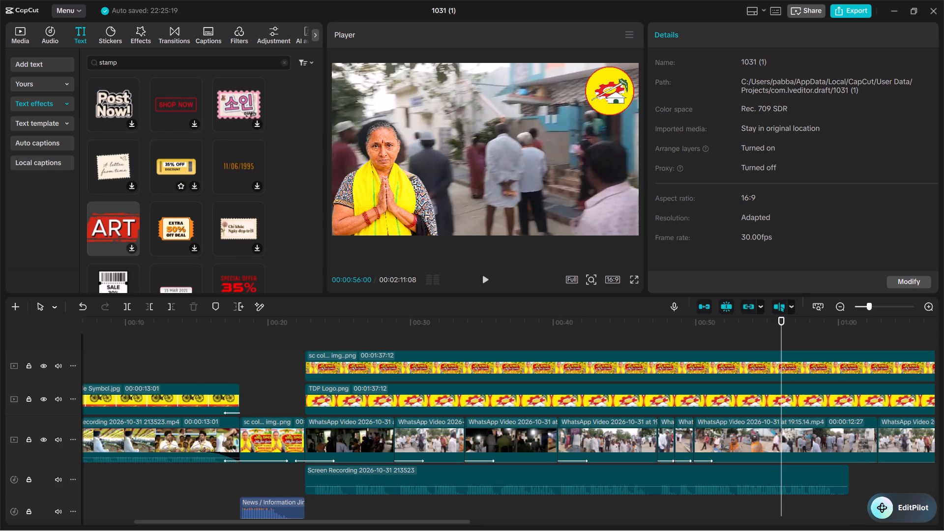
pyautogui.click(30, 117)
pyautogui.click(151, 63)
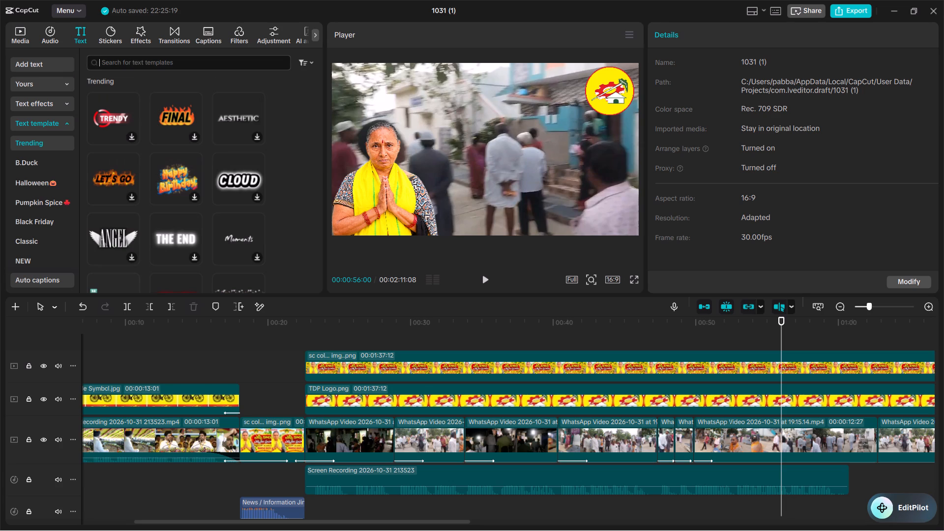
pyautogui.write('stamp')
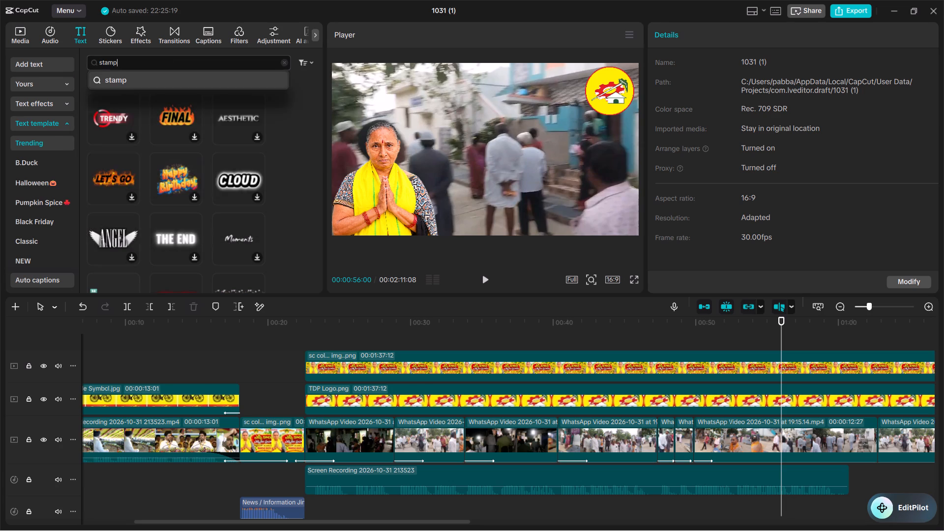
pyautogui.press('Return')
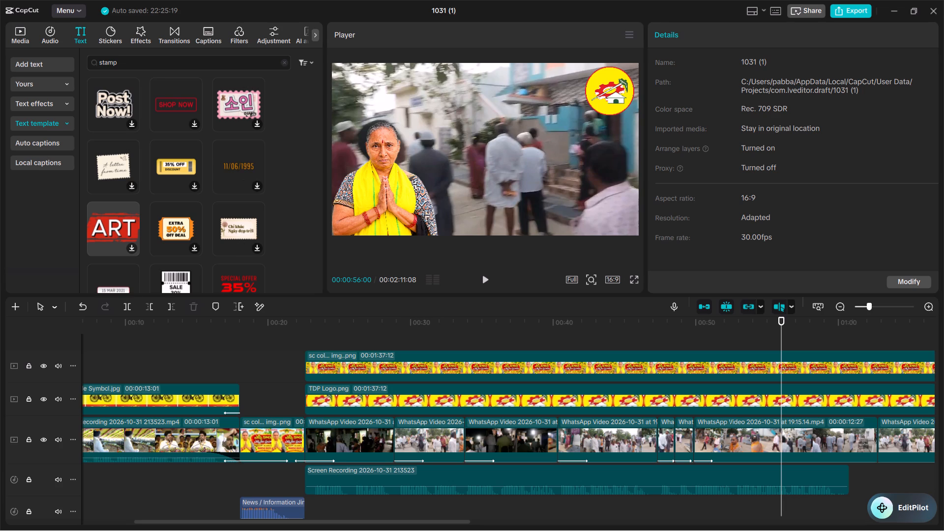
# Add a default text clip to the timeline at 00:00:56:00.
pyautogui.click(40, 83)
pyautogui.click(37, 63)
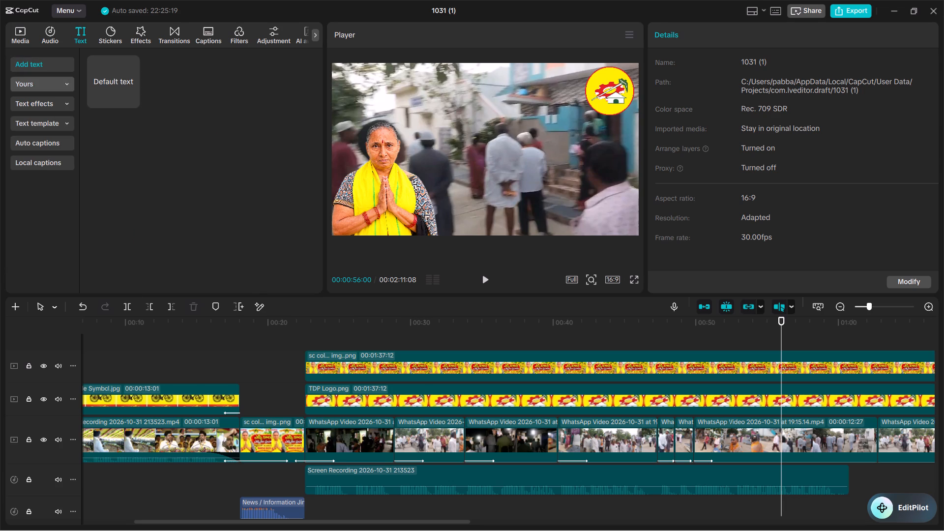
pyautogui.click(107, 87)
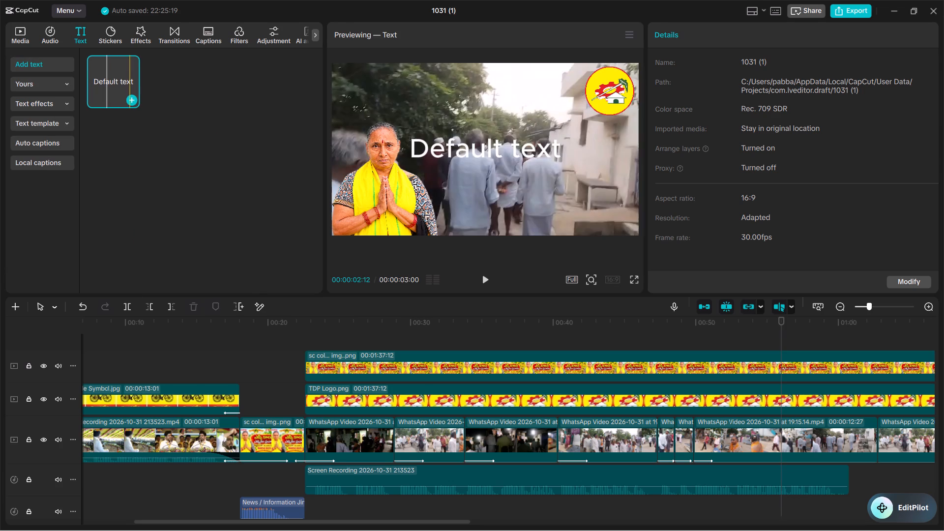
pyautogui.click(130, 103)
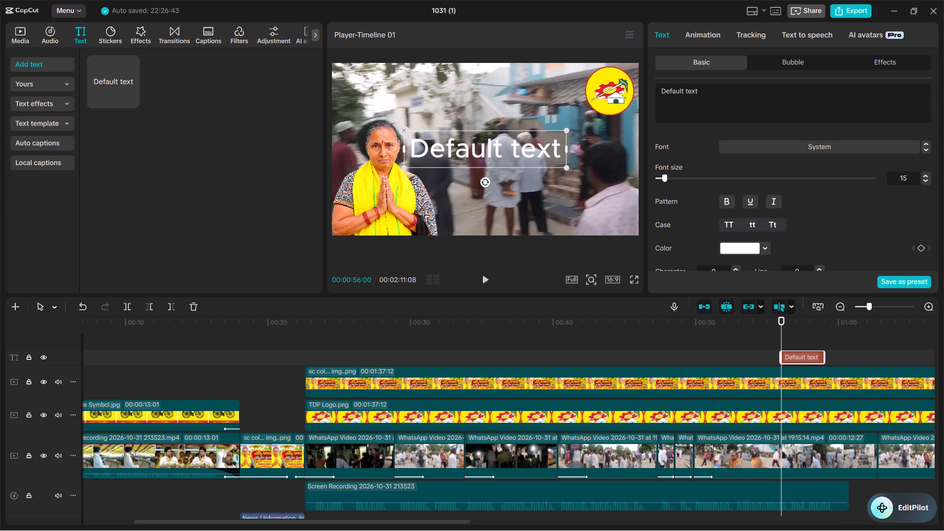
# Play back the footage under the new text and trim the text clip's start to about 00:00:57:25.
pyautogui.click(482, 279)
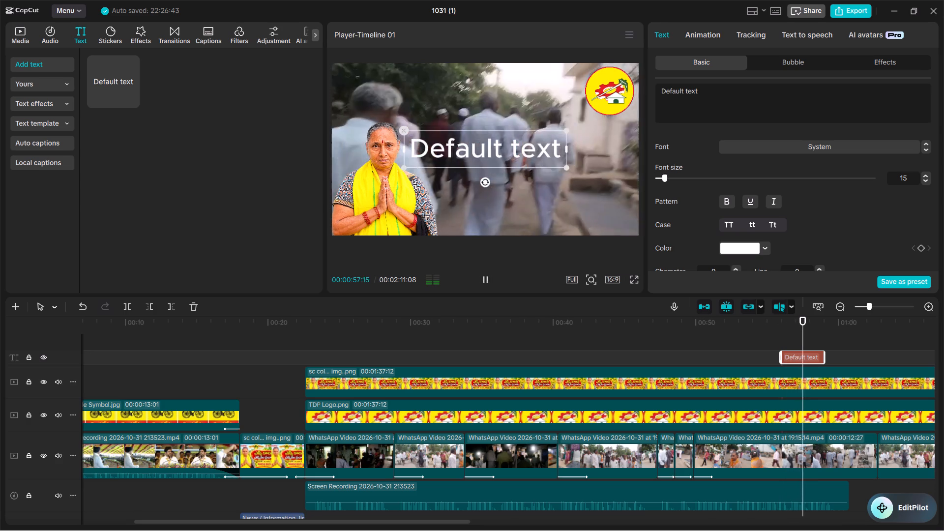
pyautogui.click(482, 279)
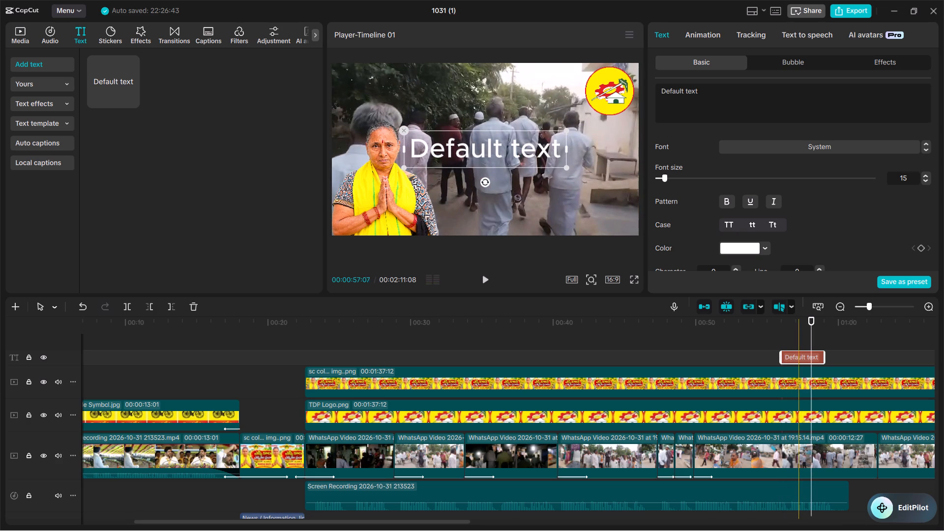
pyautogui.click(804, 337)
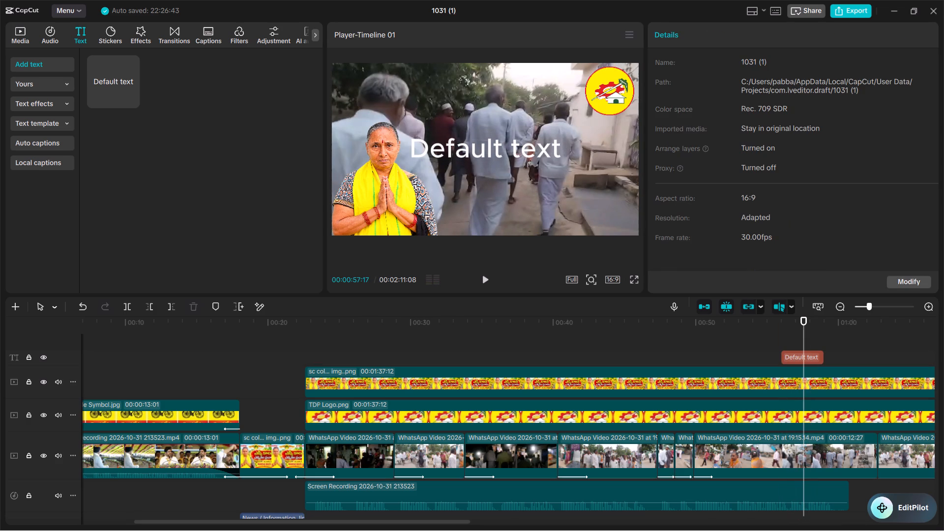
pyautogui.click(480, 281)
pyautogui.click(480, 281)
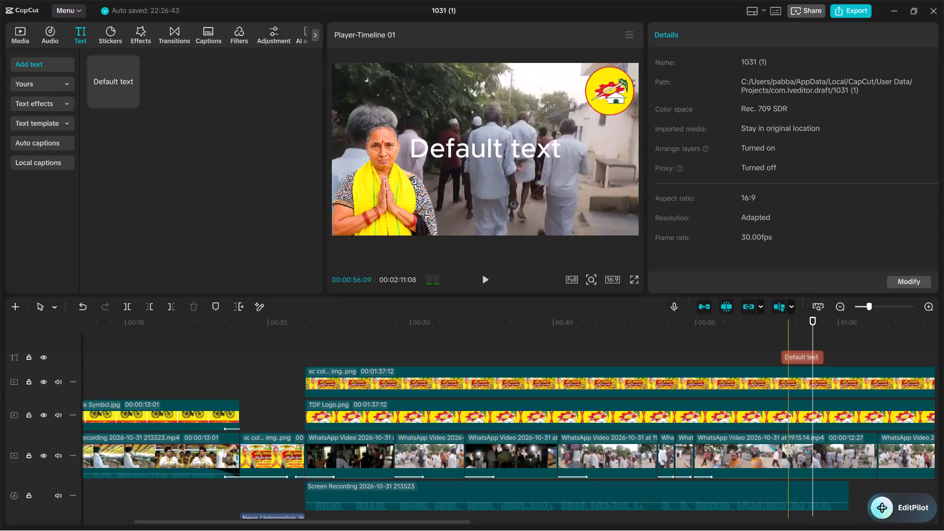
pyautogui.click(807, 343)
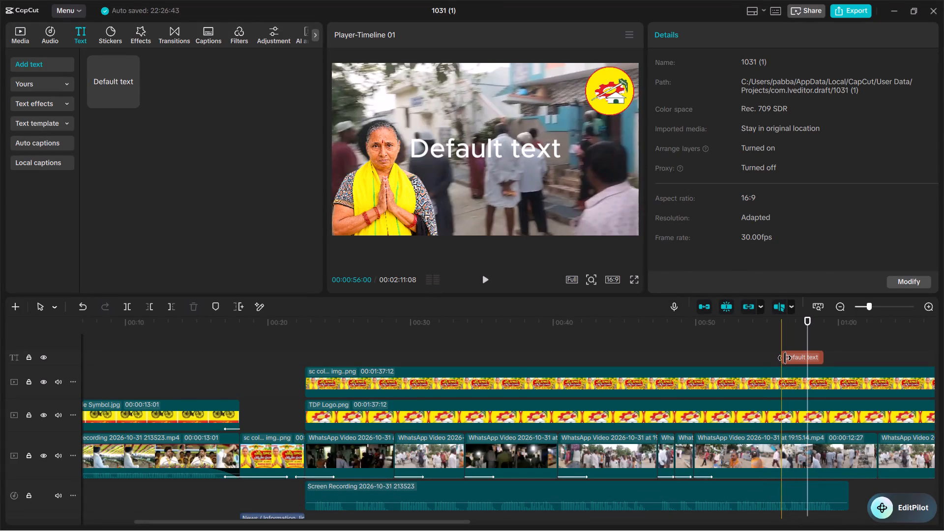
pyautogui.moveTo(785, 358); pyautogui.dragTo(811, 357)
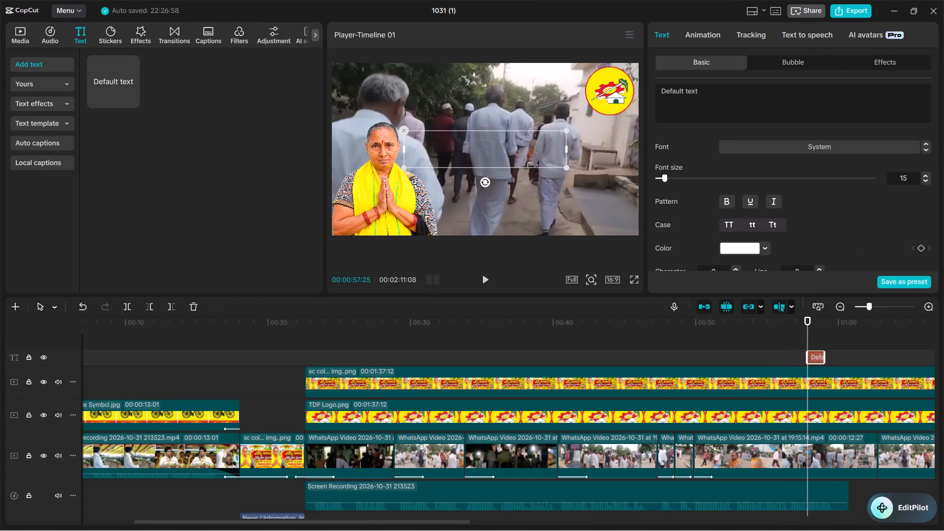
# Play on past the text clip and extend its end to about 00:00:59:10.
pyautogui.click(489, 278)
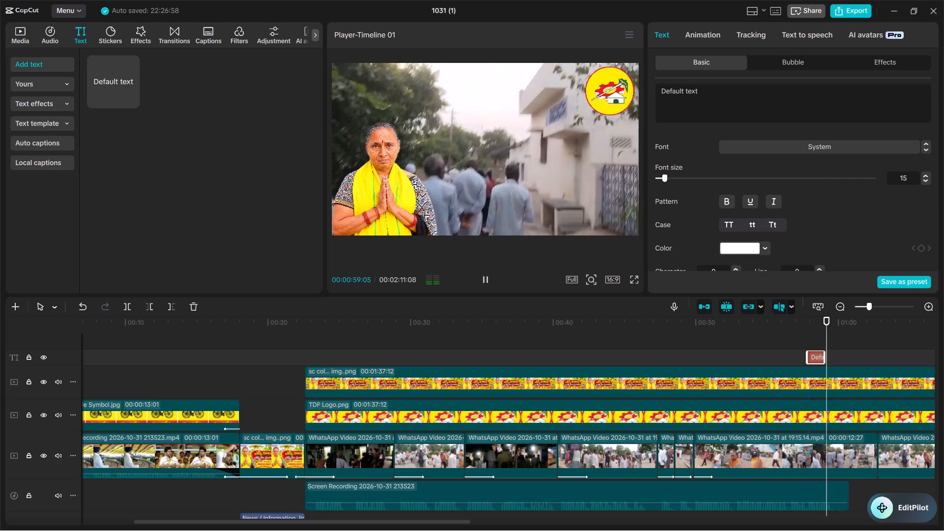
pyautogui.click(489, 278)
pyautogui.click(826, 356)
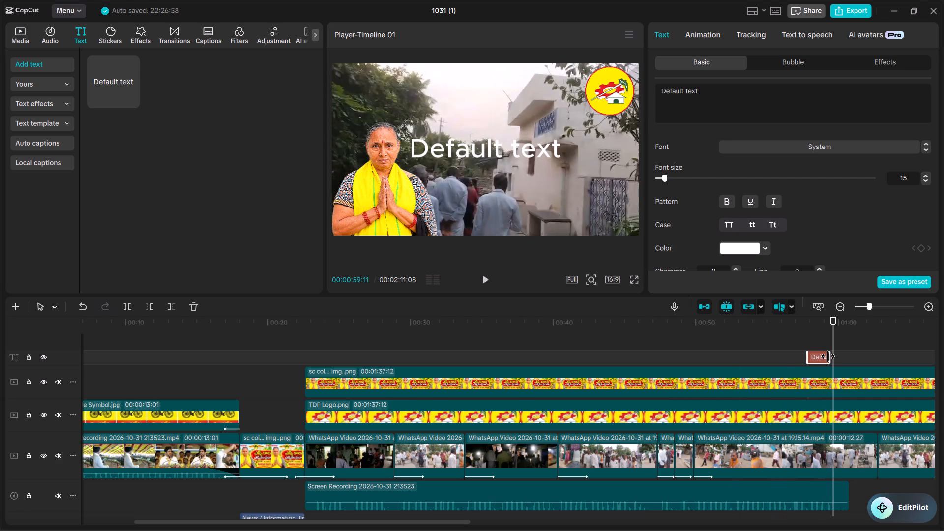
pyautogui.click(817, 355)
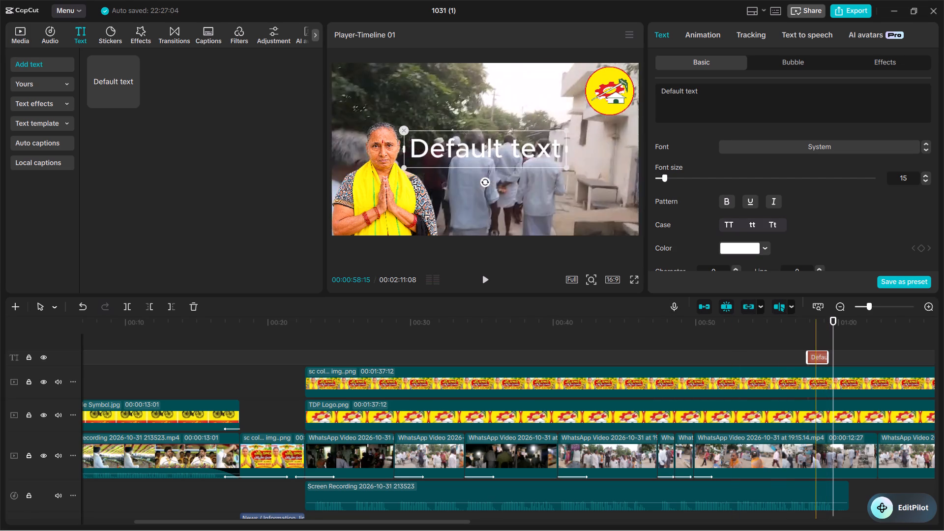
pyautogui.click(822, 354)
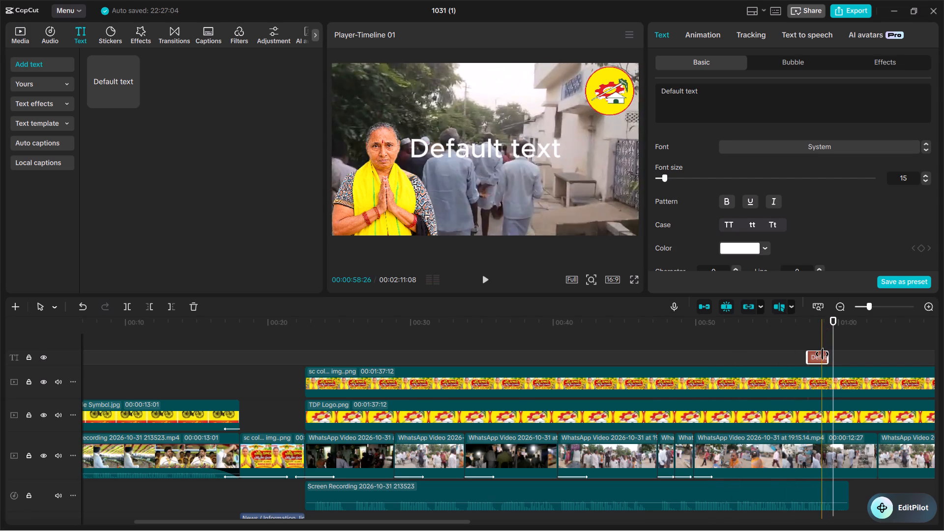
pyautogui.click(816, 358)
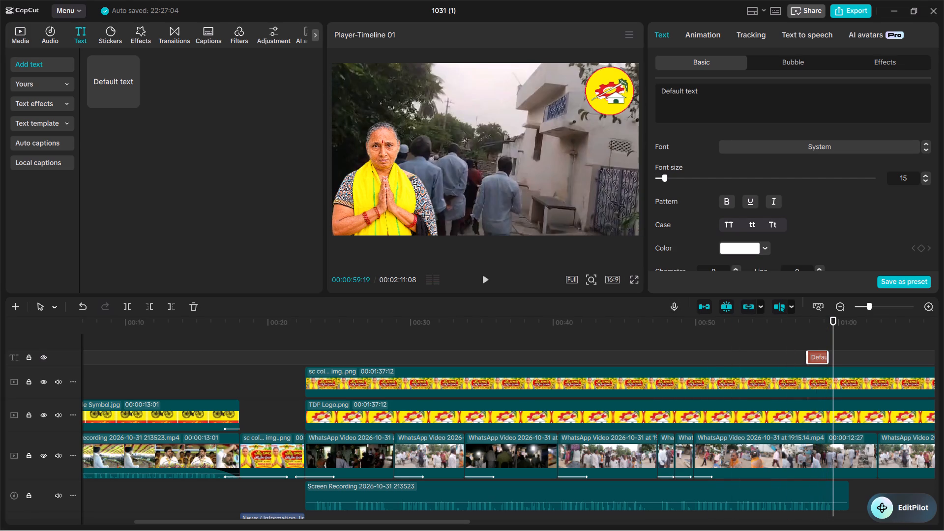
# Park the playhead on the text clip at 00:00:58:07 and replace its default wording with "TDP".
pyautogui.click(813, 341)
pyautogui.click(517, 153)
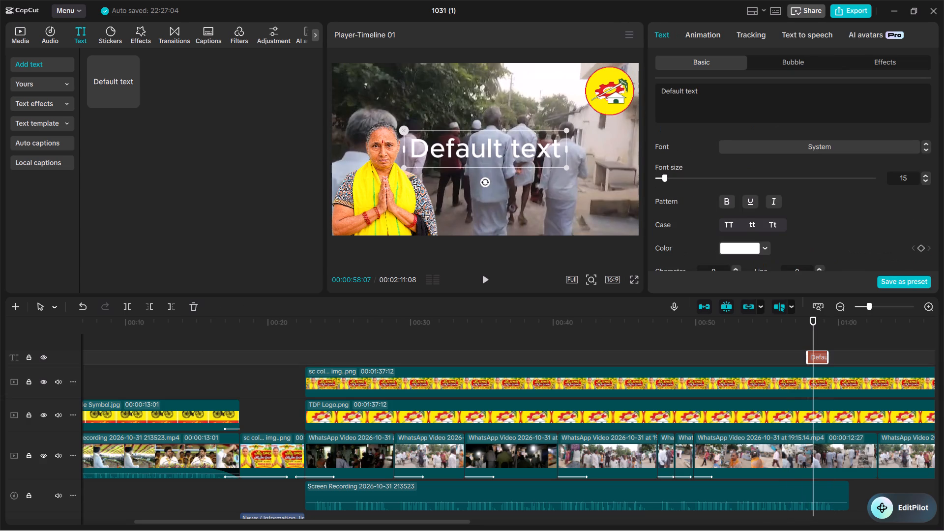
pyautogui.click(517, 153)
pyautogui.click(711, 99)
pyautogui.press('BackSpace')
pyautogui.press('BackSpace')
pyautogui.press('BackSpace')
pyautogui.press('BackSpace')
pyautogui.press('BackSpace')
pyautogui.press('BackSpace')
pyautogui.press('BackSpace')
pyautogui.press('BackSpace')
pyautogui.press('BackSpace')
pyautogui.press('BackSpace')
pyautogui.press('BackSpace')
pyautogui.press('BackSpace')
pyautogui.press('BackSpace')
pyautogui.press('BackSpace')
pyautogui.press('BackSpace')
pyautogui.press('BackSpace')
pyautogui.press('BackSpace')
pyautogui.press('BackSpace')
pyautogui.press('BackSpace')
pyautogui.press('BackSpace')
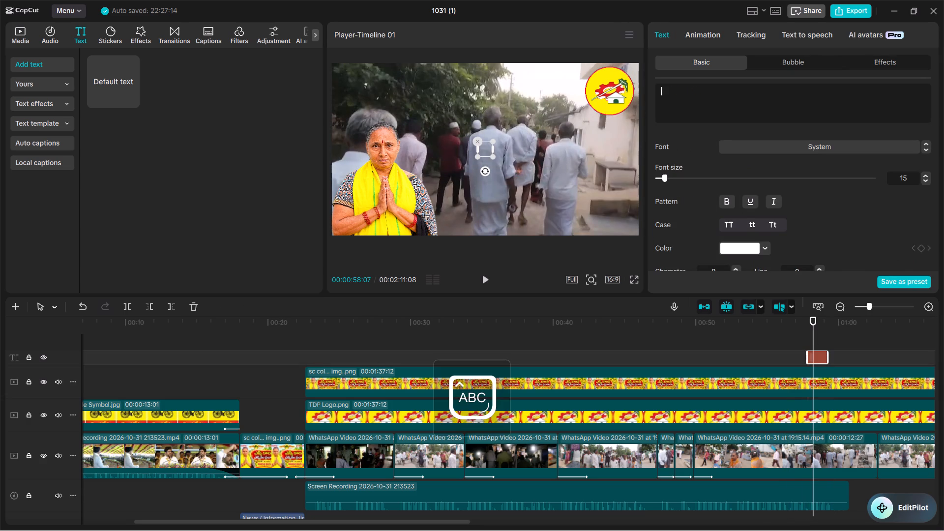
pyautogui.press('t')
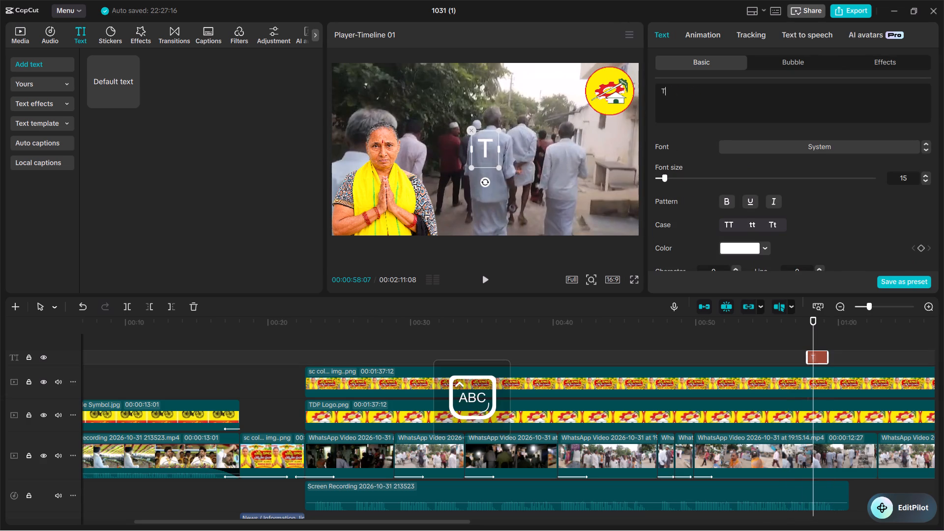
pyautogui.press('d')
pyautogui.press('p')
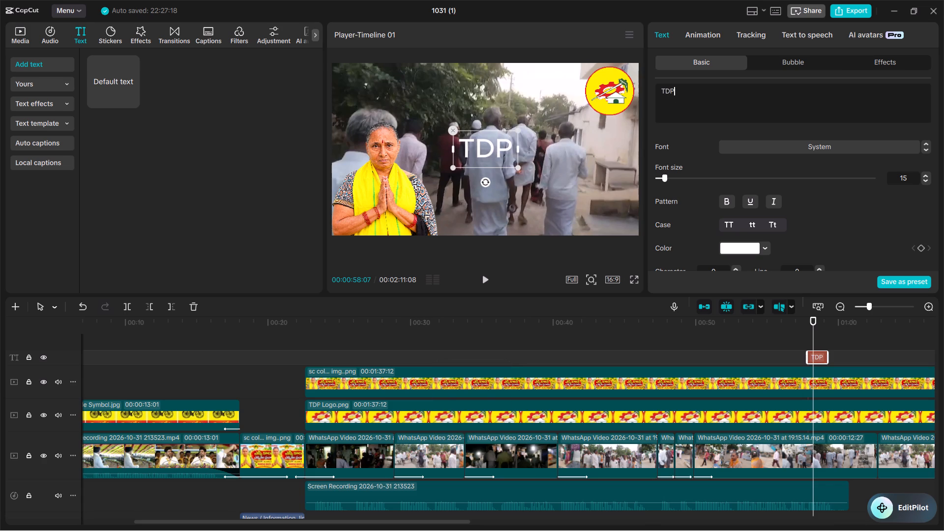
# Apply the yellow preset style with black outline to the TDP text.
pyautogui.scroll(-3, 742, 177)
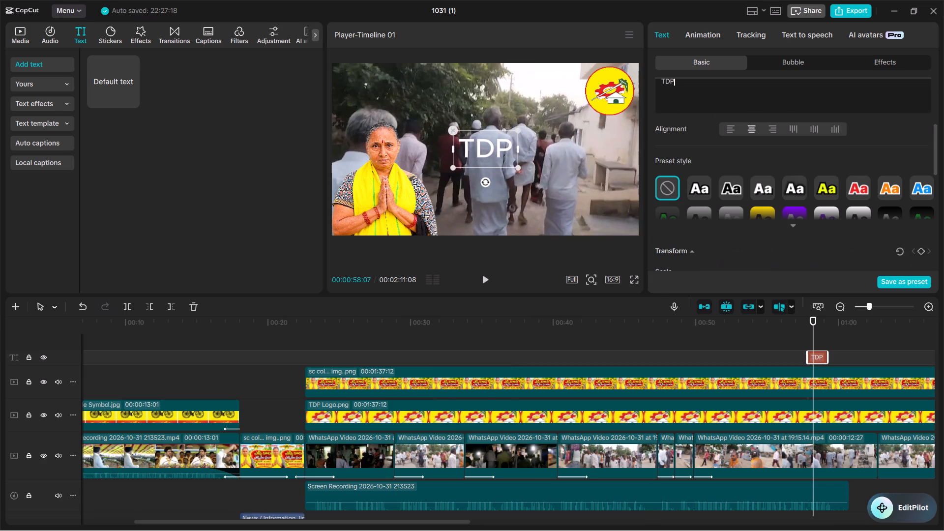
pyautogui.scroll(-1, 837, 185)
pyautogui.click(829, 135)
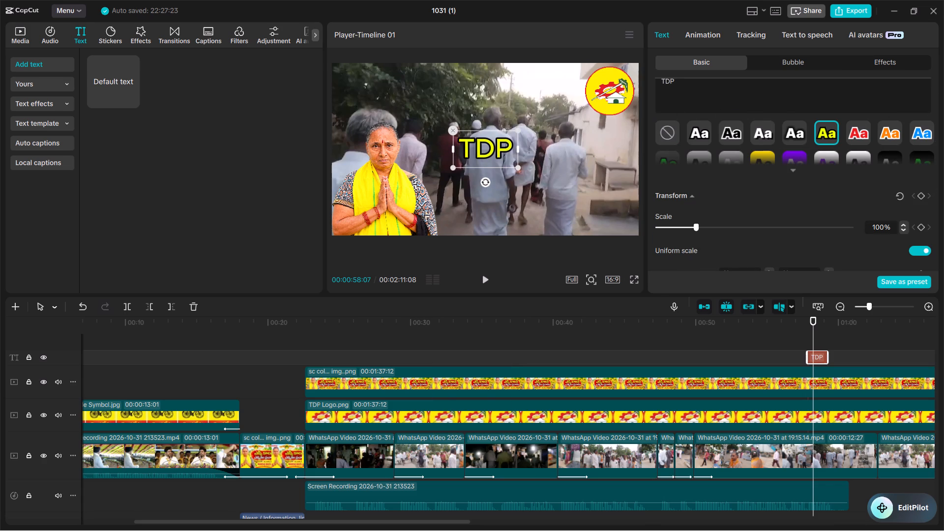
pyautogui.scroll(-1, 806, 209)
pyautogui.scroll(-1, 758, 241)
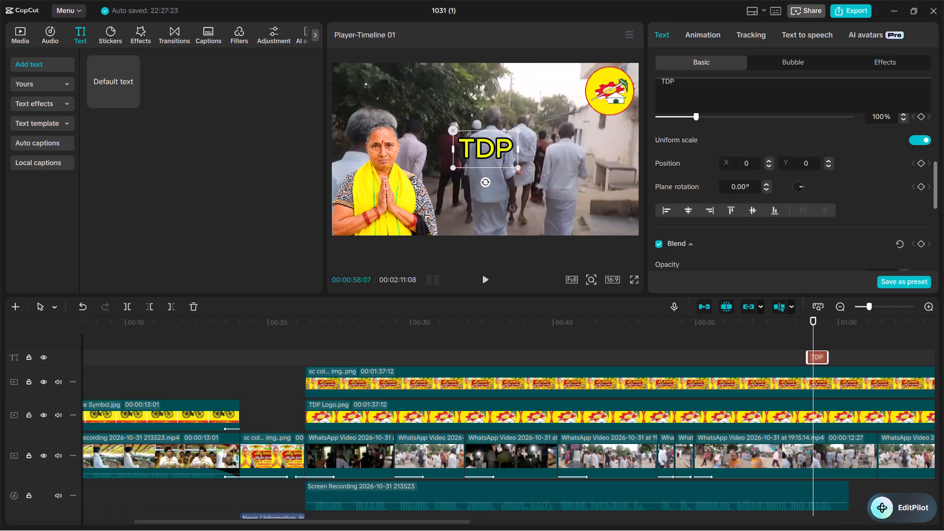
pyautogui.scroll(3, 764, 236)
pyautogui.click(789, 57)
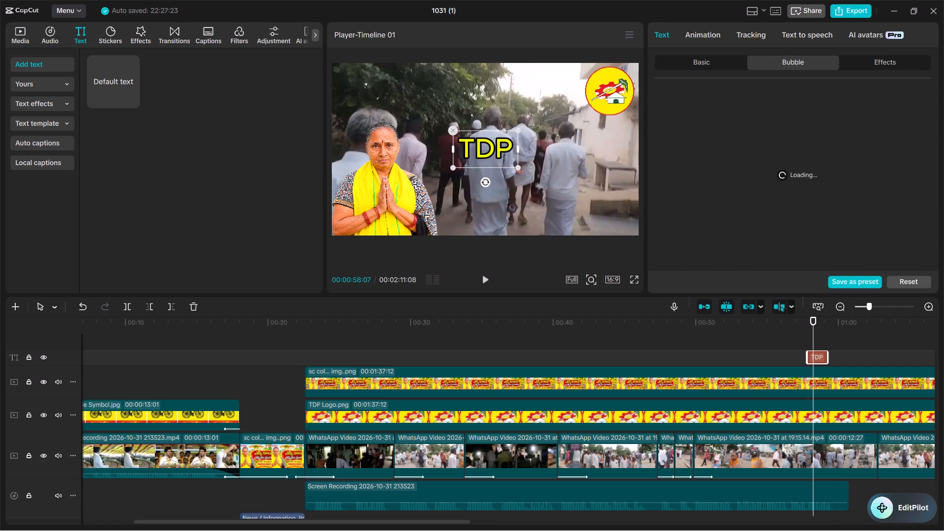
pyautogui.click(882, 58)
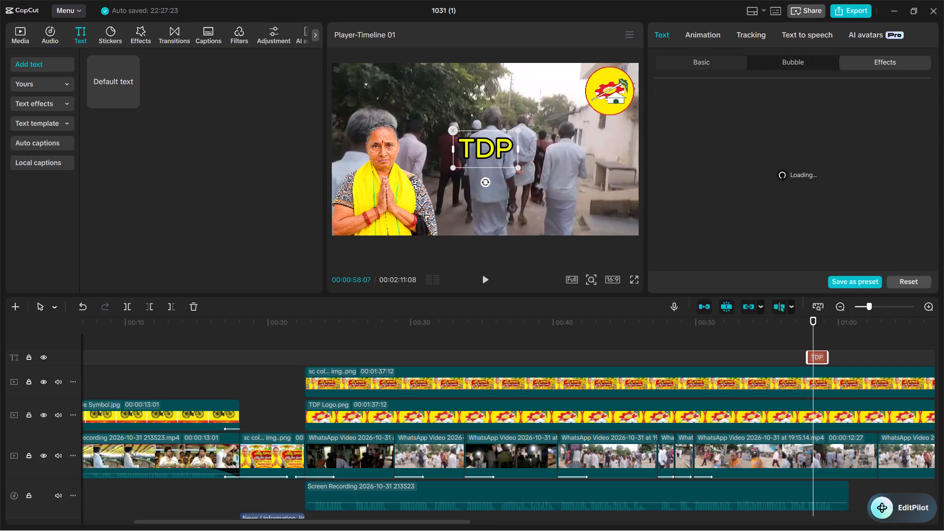
# Format the TDP text as bold and italic without underline.
pyautogui.click(688, 60)
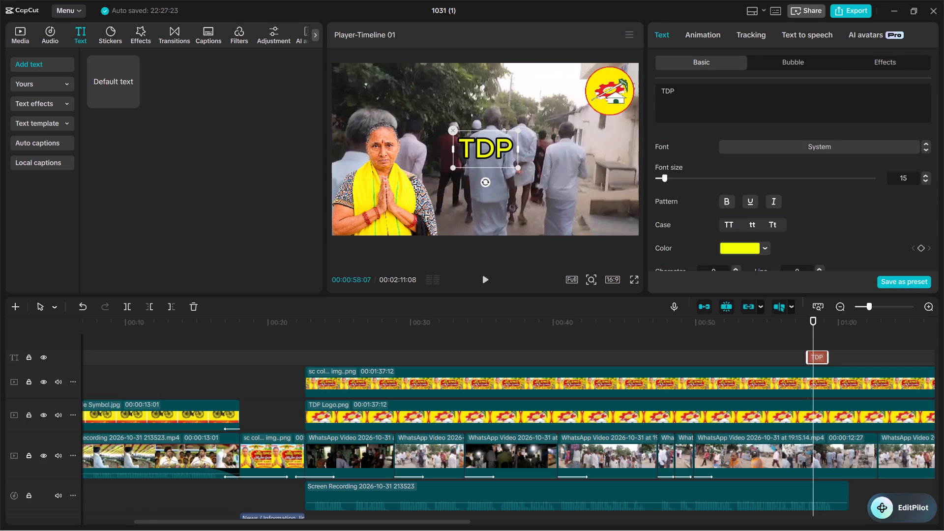
pyautogui.click(733, 199)
pyautogui.click(777, 202)
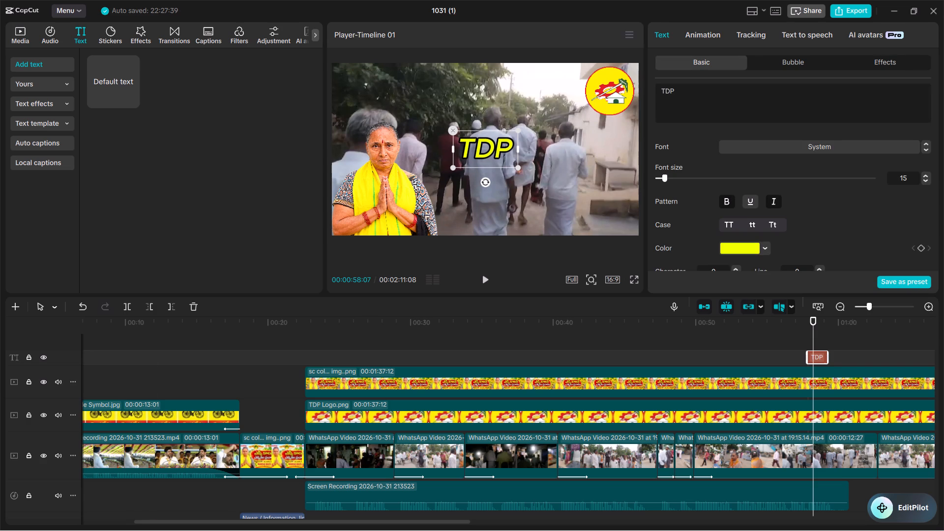
pyautogui.click(752, 202)
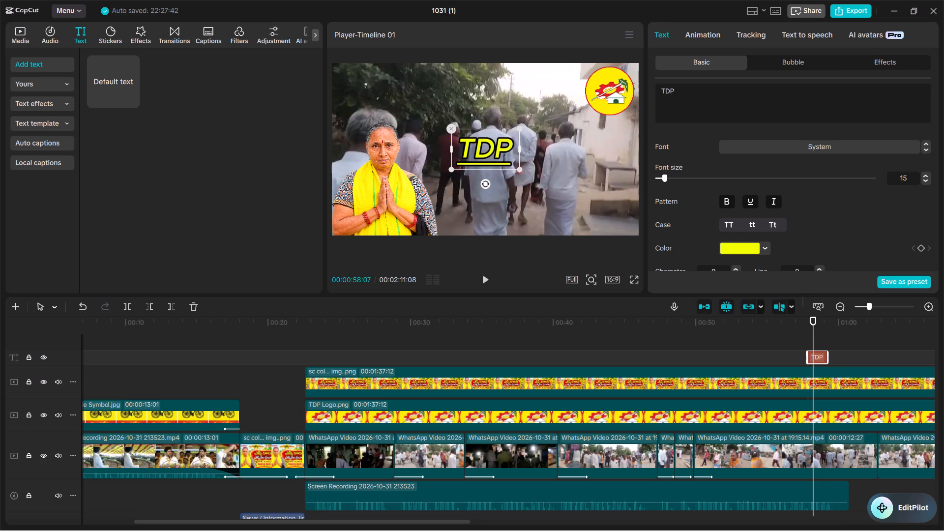
pyautogui.click(752, 202)
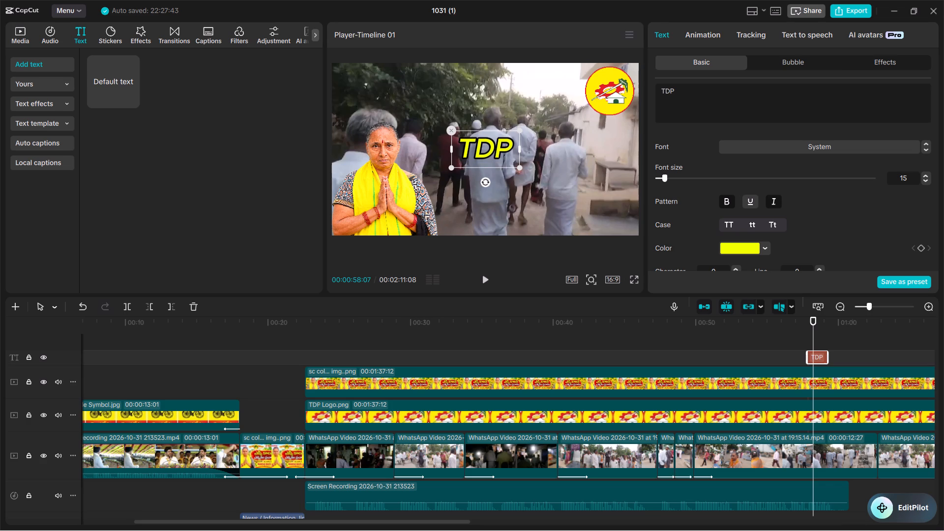
# Insert spaces between the letters so the text reads "T D P".
pyautogui.click(669, 94)
pyautogui.press('space')
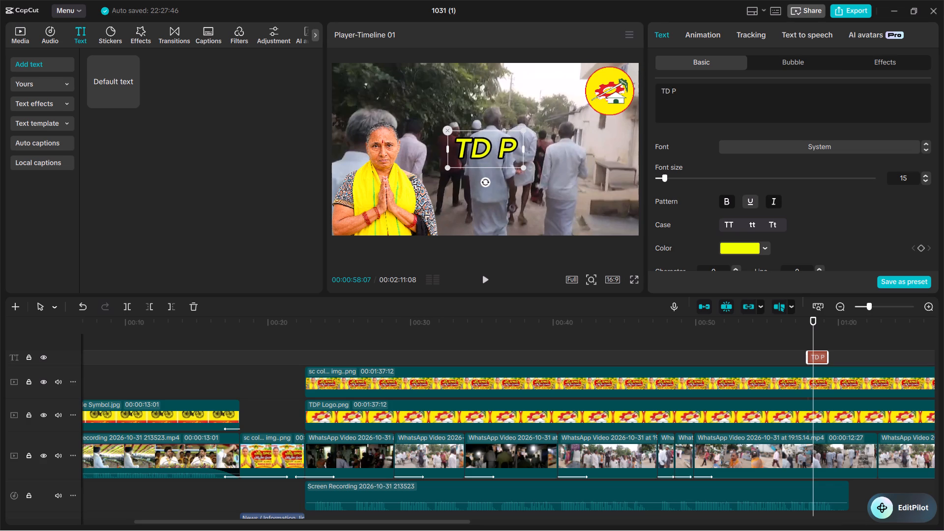
pyautogui.click(666, 92)
pyautogui.press('space')
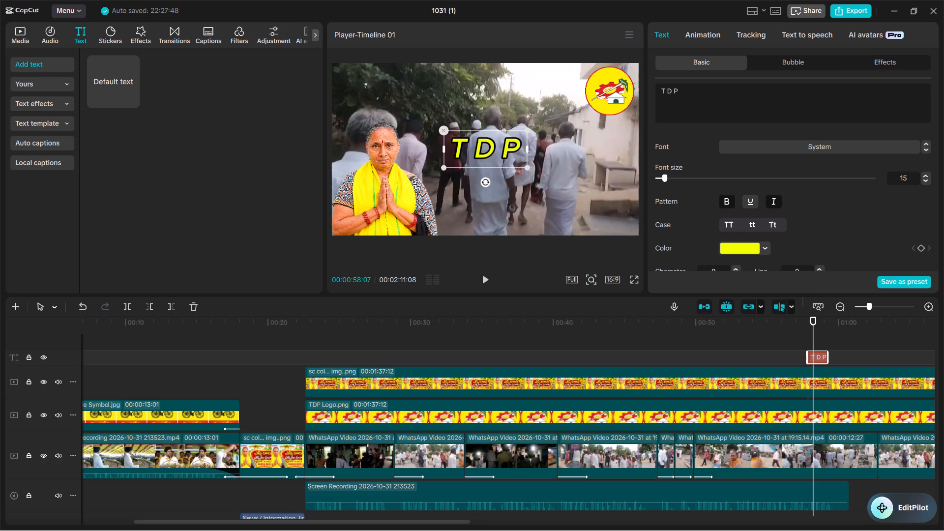
# Expand the full set of preset text styles for the T D P text.
pyautogui.scroll(-4, 717, 208)
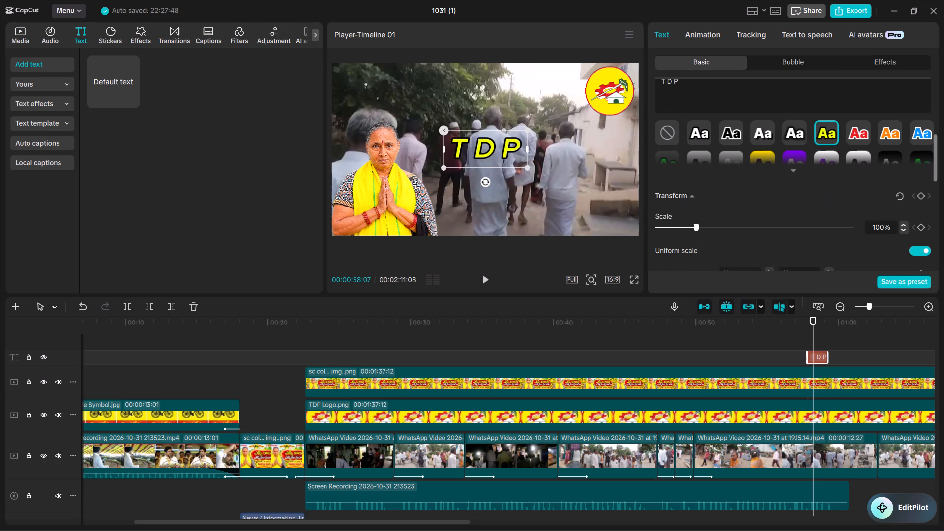
pyautogui.click(788, 166)
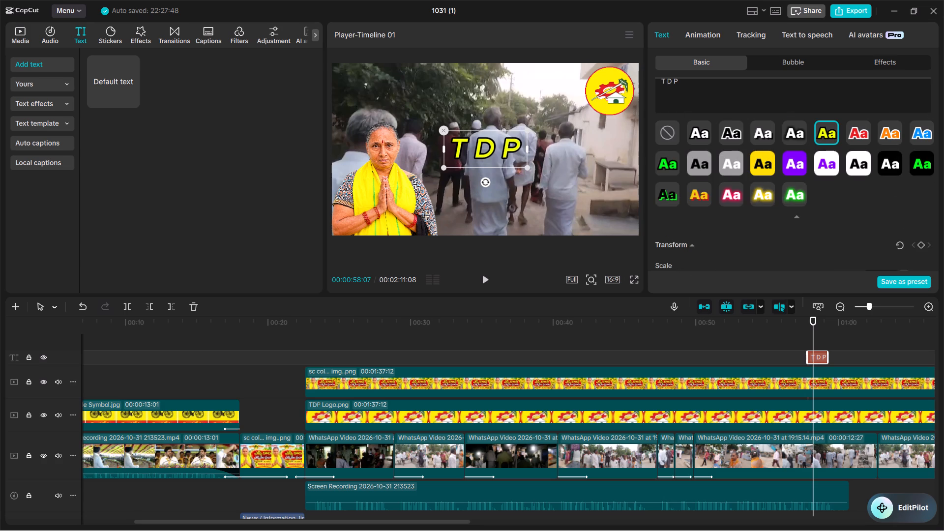
# Apply the golden-yellow preset style with a red shadow to the T D P text.
pyautogui.click(702, 189)
# Scale the T D P text up to 137% with uniform scale kept on.
pyautogui.scroll(-2, 704, 189)
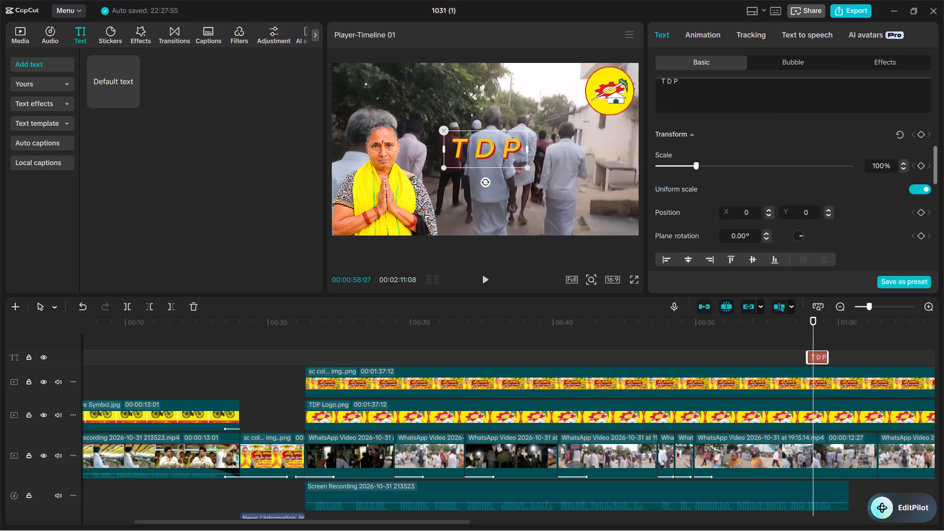
pyautogui.moveTo(697, 166); pyautogui.dragTo(722, 169)
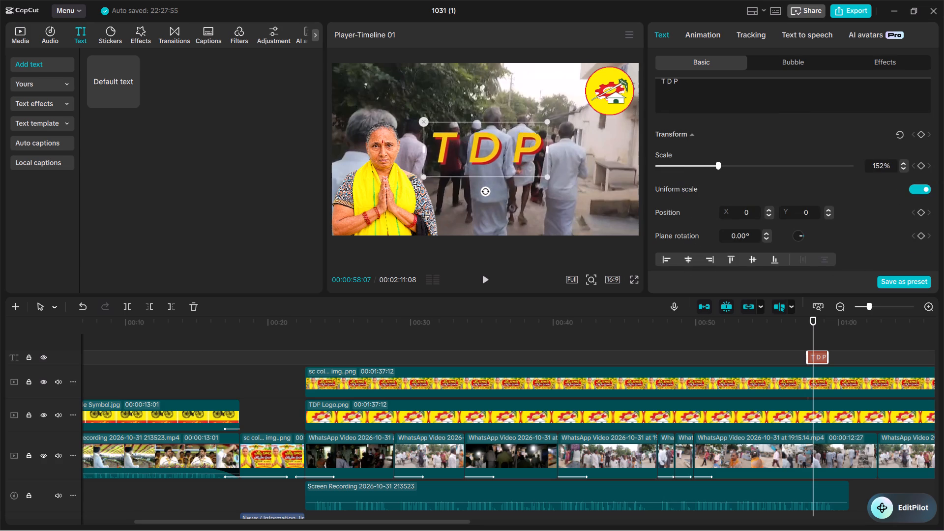
pyautogui.moveTo(722, 169); pyautogui.dragTo(711, 170)
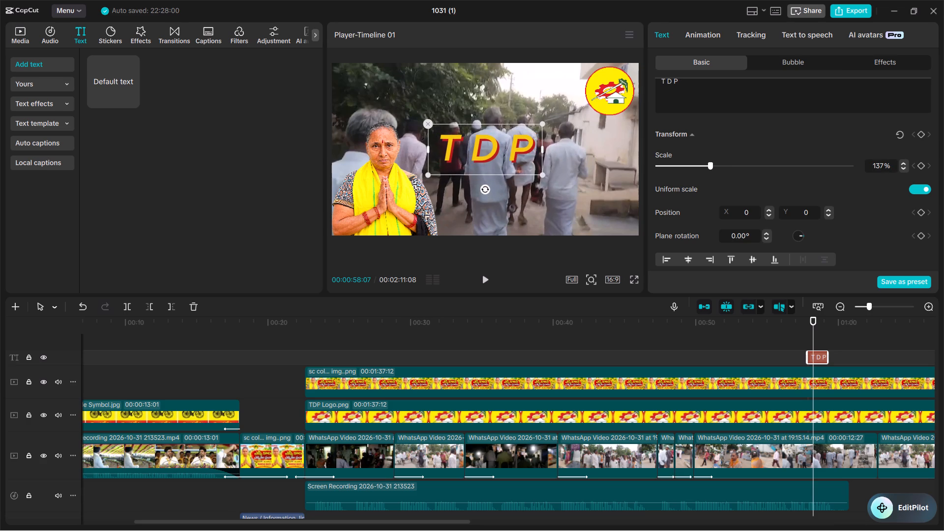
# Place the T D P text in the bottom-right corner of the video frame, at about X 1204, Y -760.
pyautogui.moveTo(490, 151); pyautogui.dragTo(549, 203)
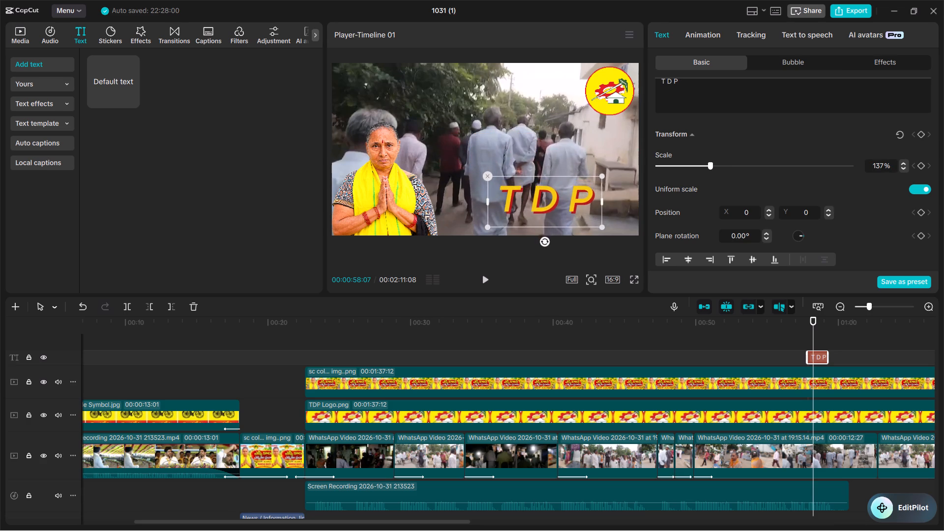
pyautogui.moveTo(549, 203); pyautogui.dragTo(583, 212)
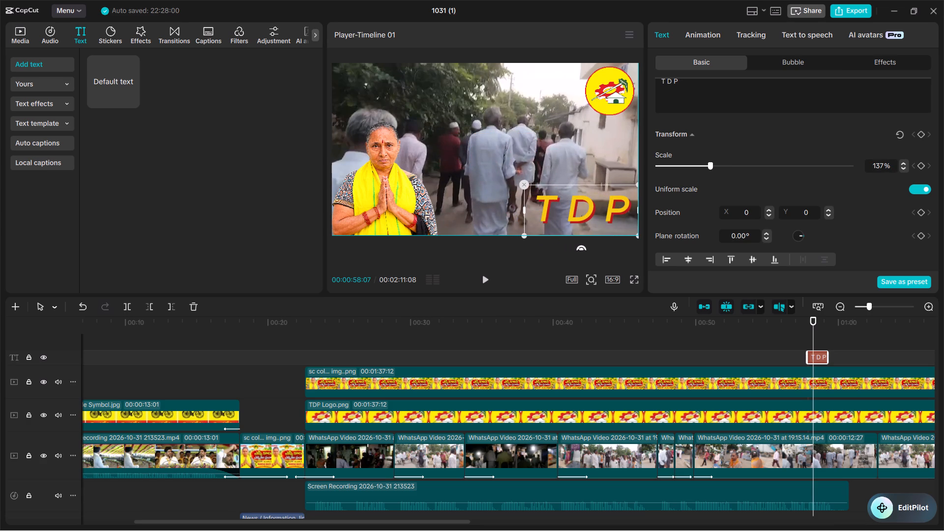
pyautogui.moveTo(583, 212); pyautogui.dragTo(577, 201)
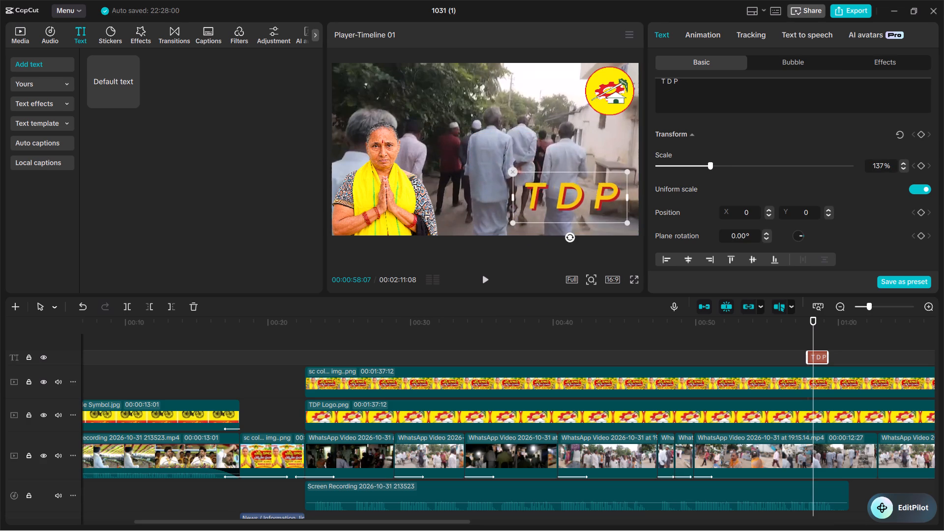
pyautogui.moveTo(577, 201); pyautogui.dragTo(587, 212)
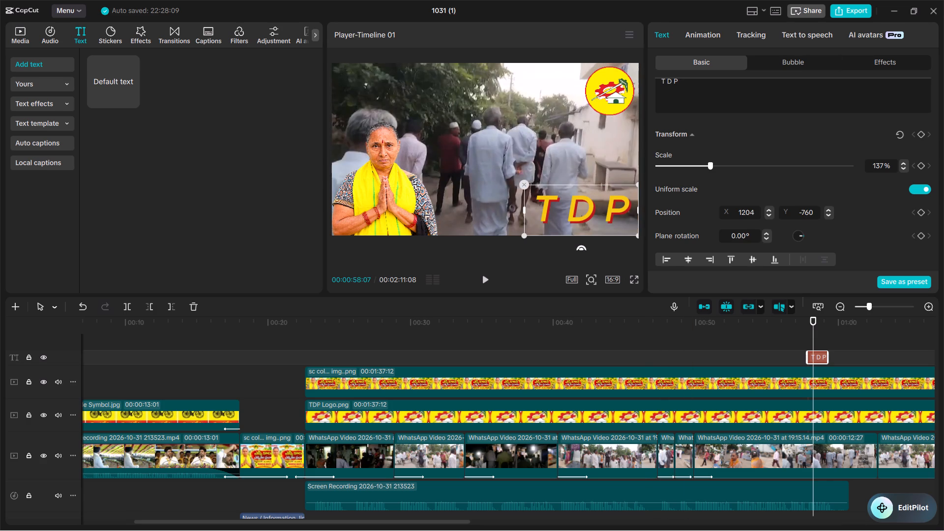
# Search the entrance animations for STAMP and apply Echo Slam to the T D P text.
pyautogui.click(704, 37)
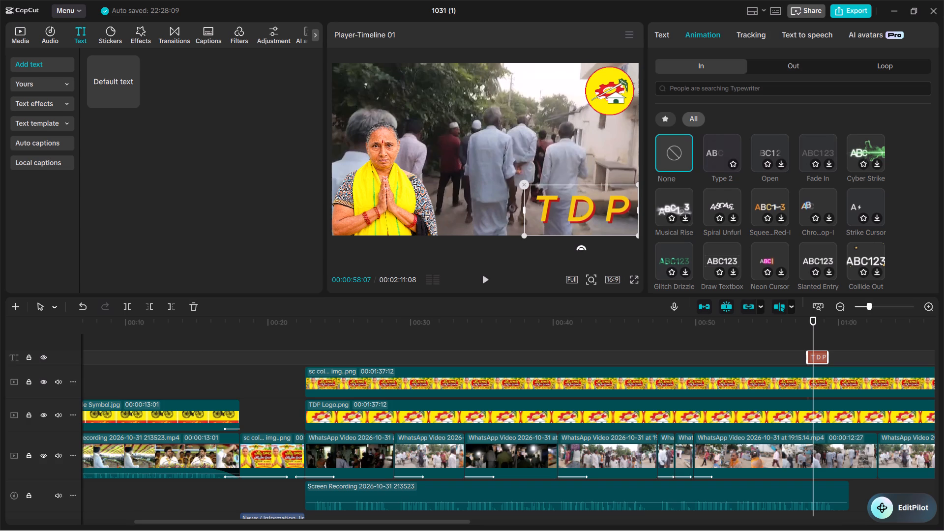
pyautogui.click(734, 88)
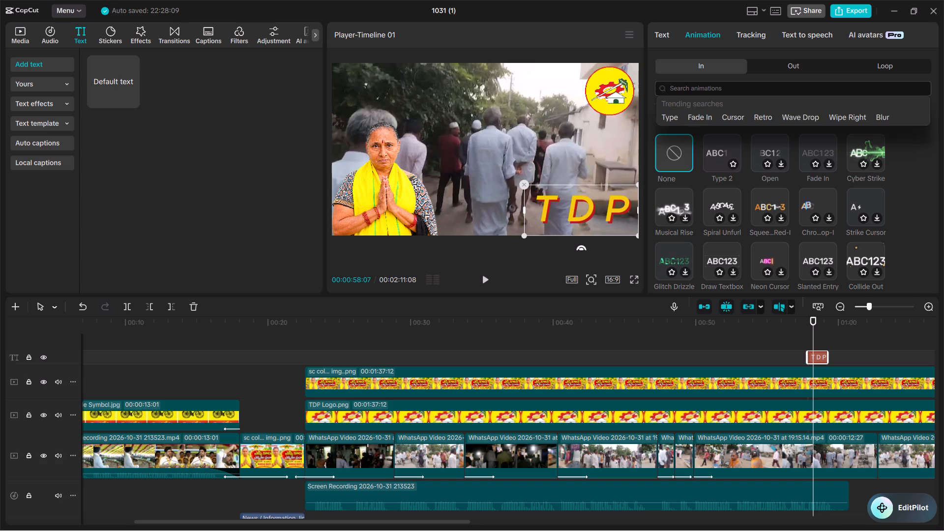
pyautogui.write('STAMP')
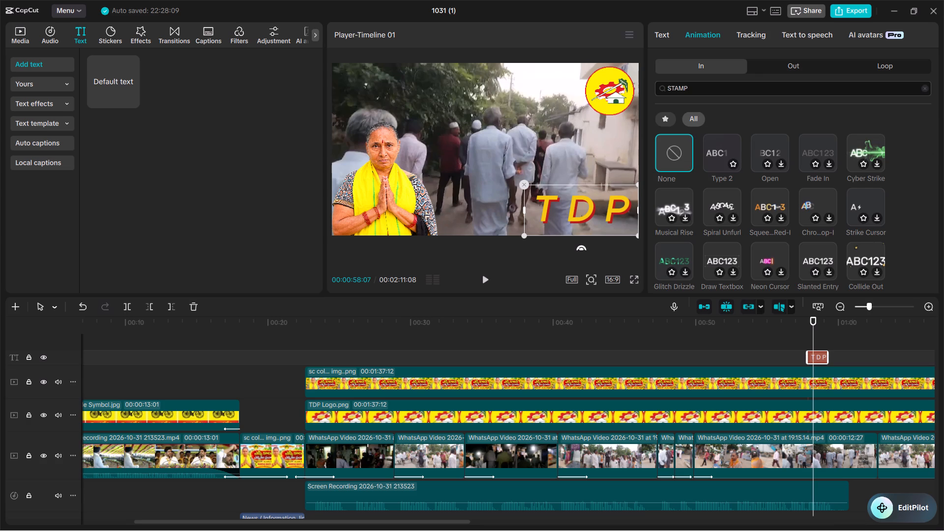
pyautogui.press('Return')
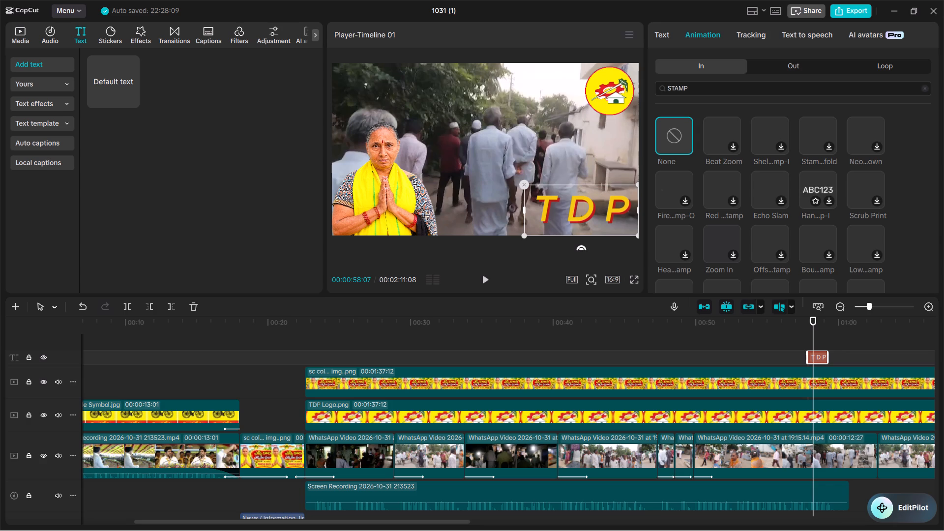
pyautogui.click(765, 182)
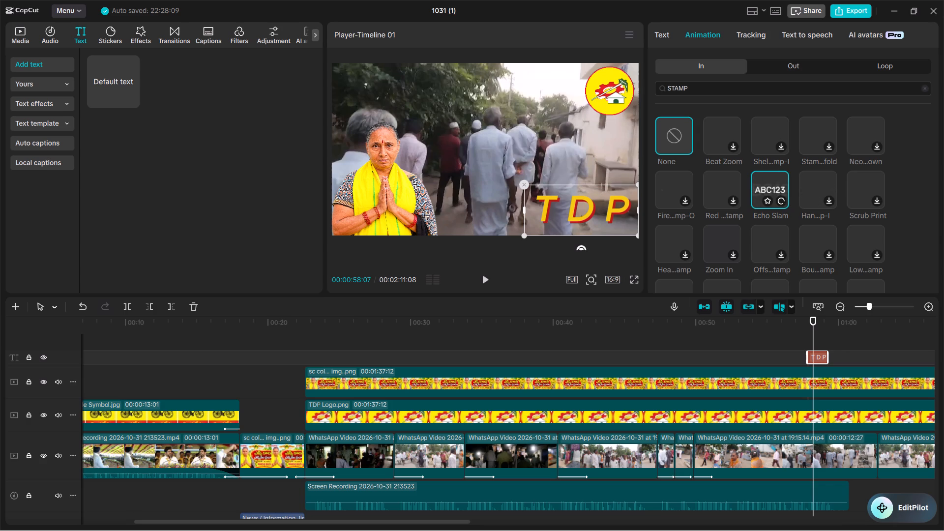
pyautogui.click(765, 182)
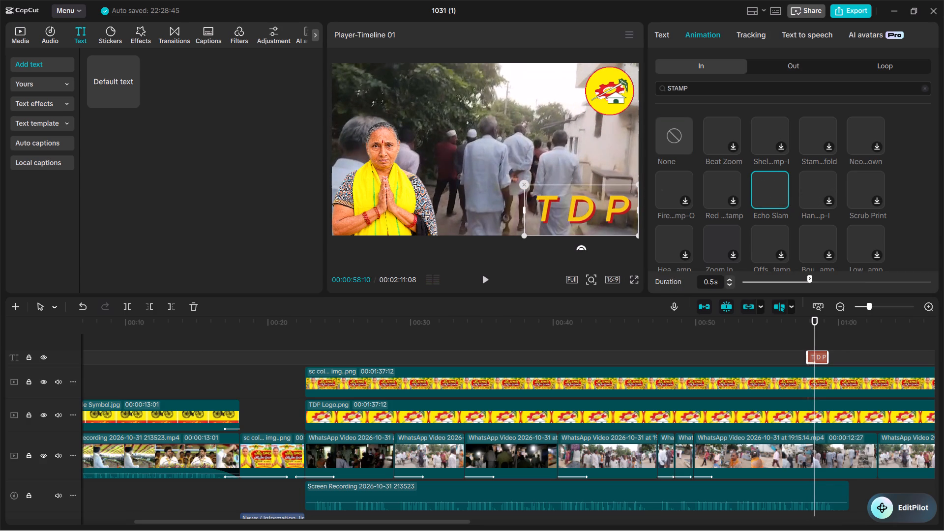
# Lengthen the Echo Slam entrance animation to 1.3 s and replay its preview.
pyautogui.moveTo(811, 278); pyautogui.dragTo(866, 278)
pyautogui.moveTo(866, 278); pyautogui.dragTo(905, 278)
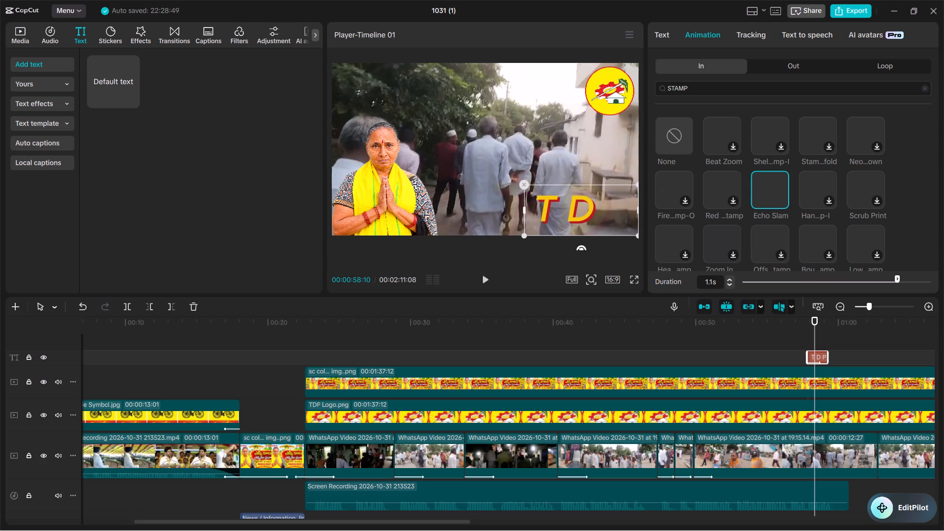
pyautogui.moveTo(905, 278); pyautogui.dragTo(933, 278)
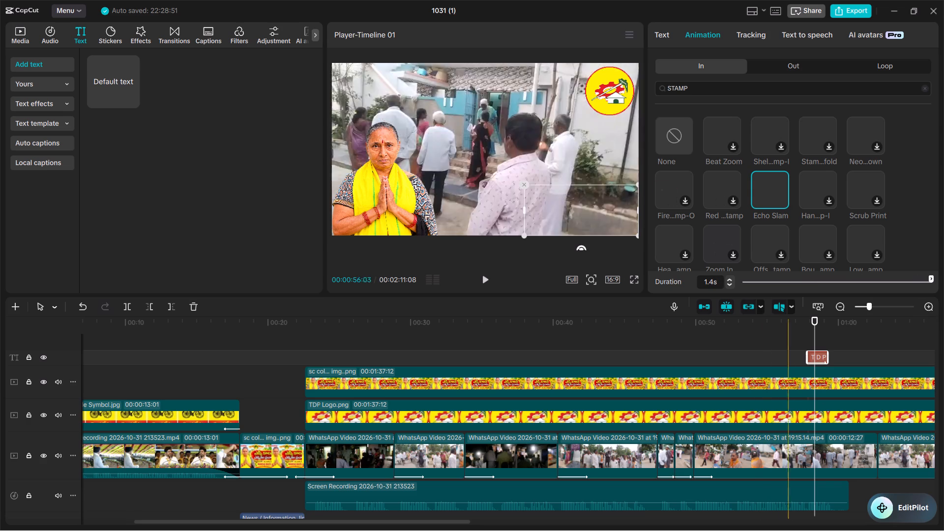
pyautogui.click(770, 190)
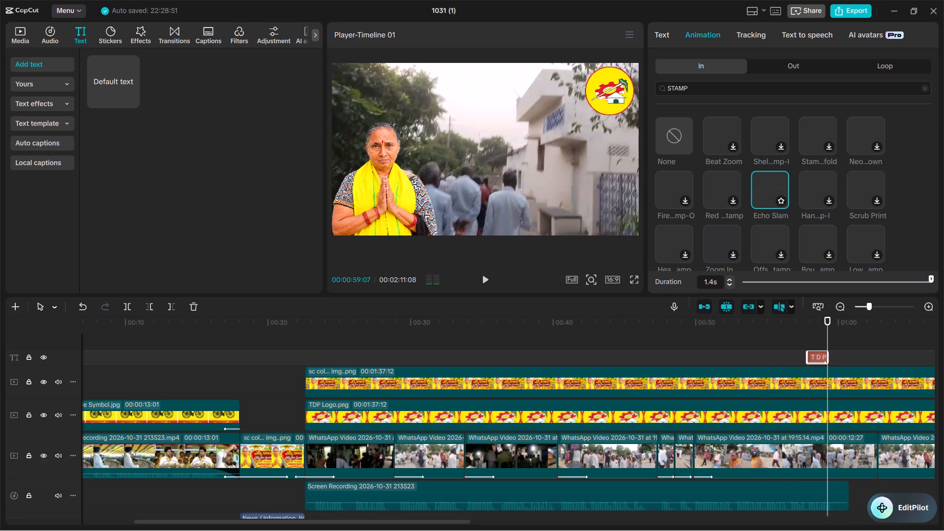
pyautogui.moveTo(929, 279); pyautogui.dragTo(924, 277)
pyautogui.moveTo(924, 277); pyautogui.dragTo(914, 276)
pyautogui.click(767, 186)
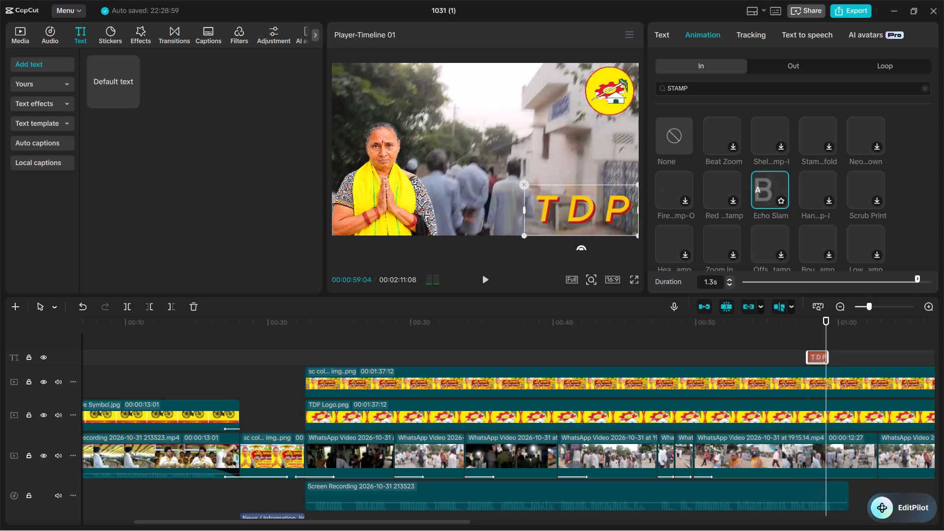
# Extend the end of the T D P text clip to line up with the end of the speech audio, at about 00:01:00.
pyautogui.moveTo(827, 356); pyautogui.dragTo(838, 356)
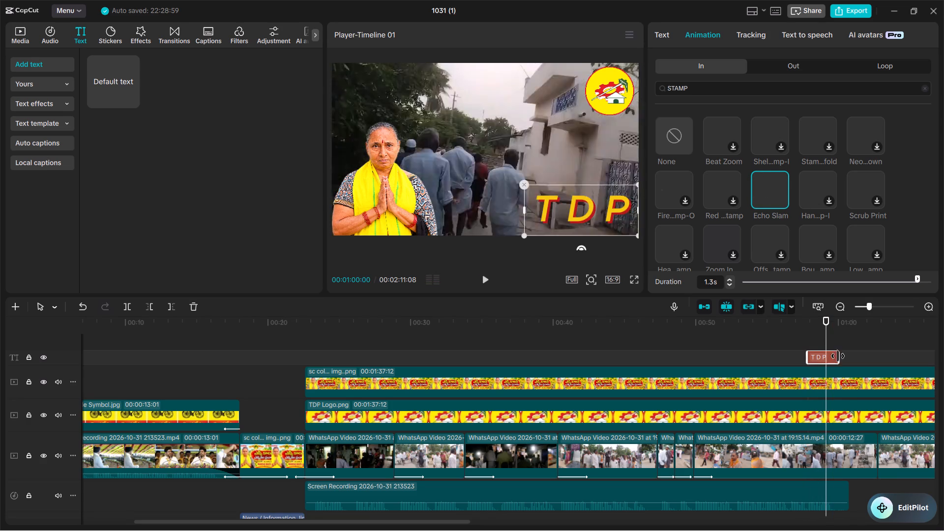
pyautogui.moveTo(838, 356); pyautogui.dragTo(844, 356)
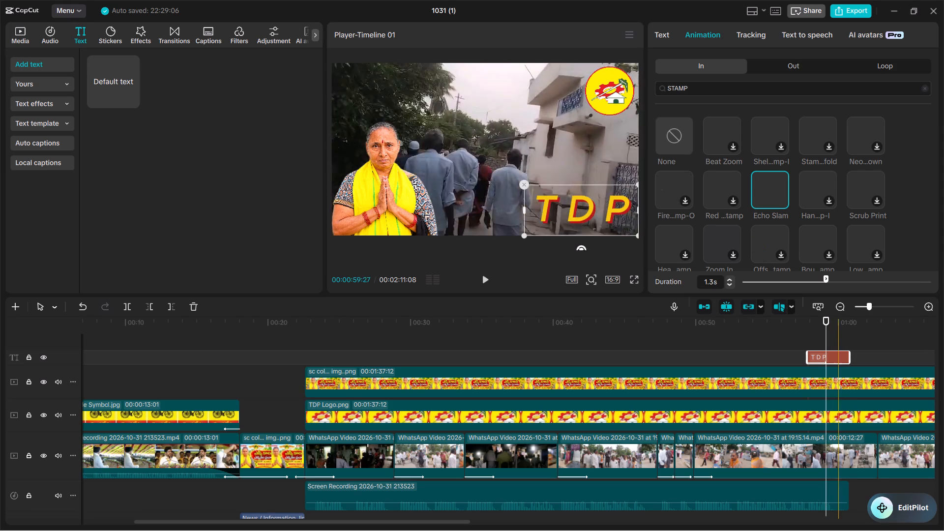
pyautogui.click(848, 353)
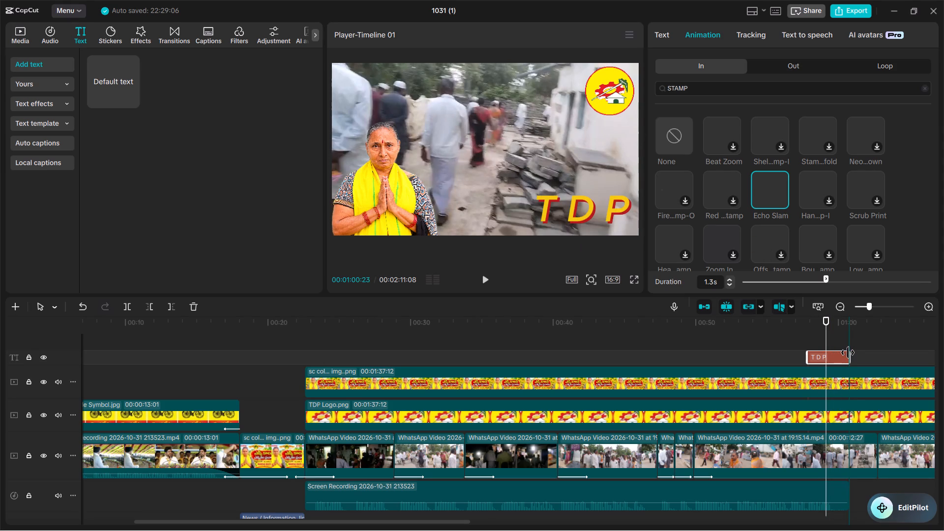
pyautogui.moveTo(850, 356); pyautogui.dragTo(845, 356)
pyautogui.click(848, 356)
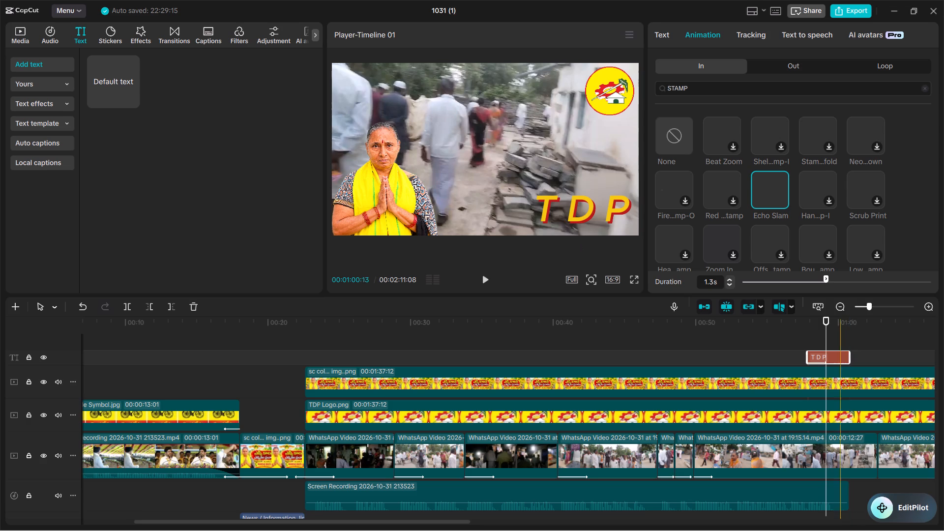
# Play back the T D P title section from about 00:00:57 to check its animation.
pyautogui.click(800, 342)
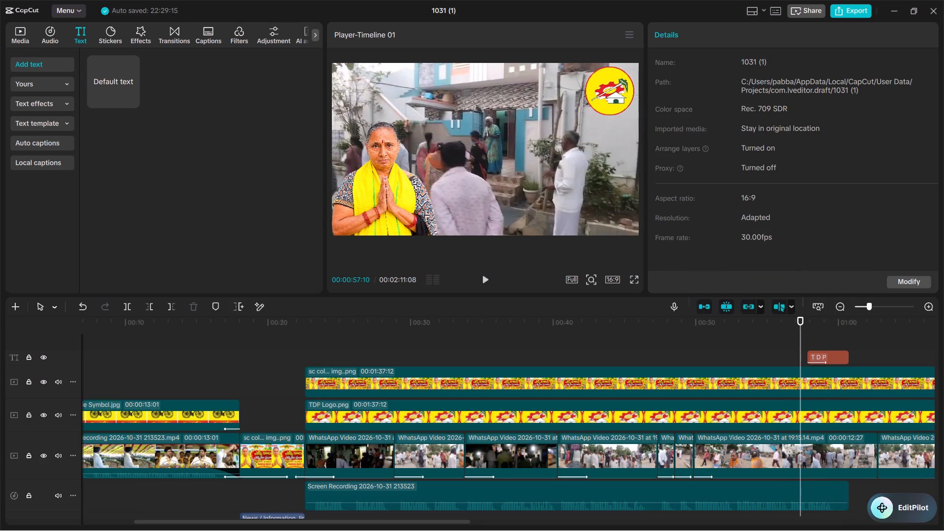
pyautogui.click(484, 277)
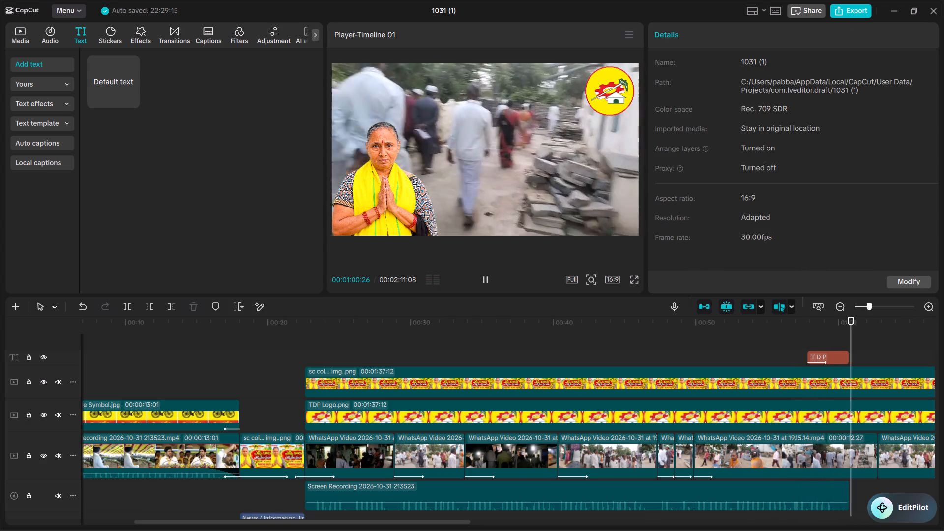
pyautogui.click(484, 277)
# Apply the Unspl... Away exit animation to the T D P text with a 0.5 s duration.
pyautogui.click(826, 352)
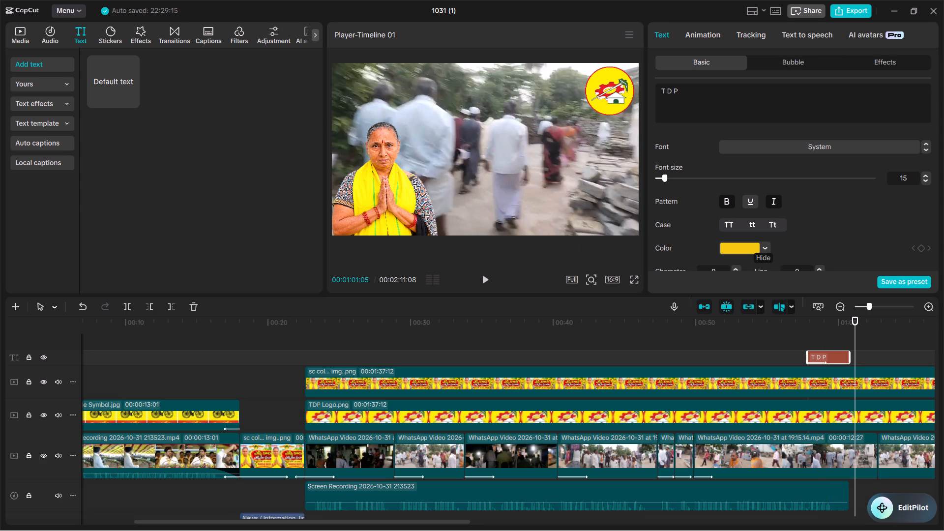
pyautogui.click(699, 36)
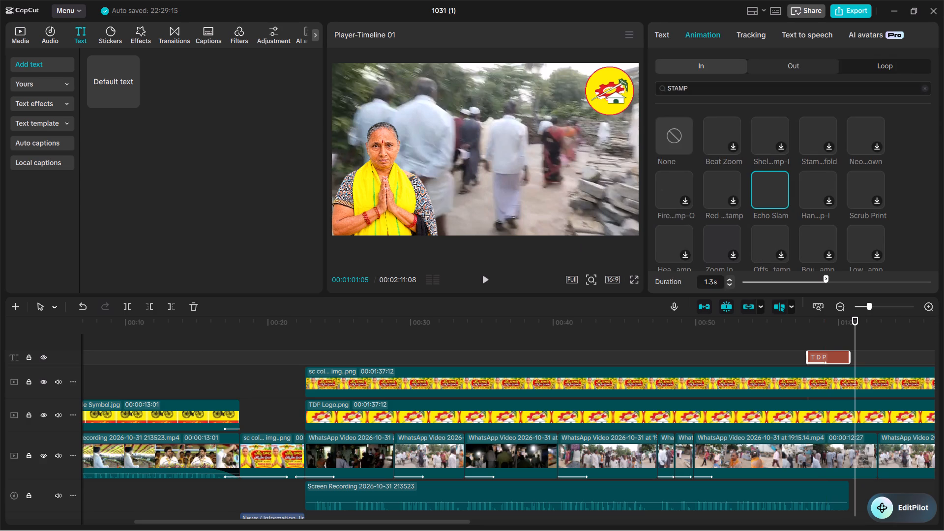
pyautogui.click(821, 62)
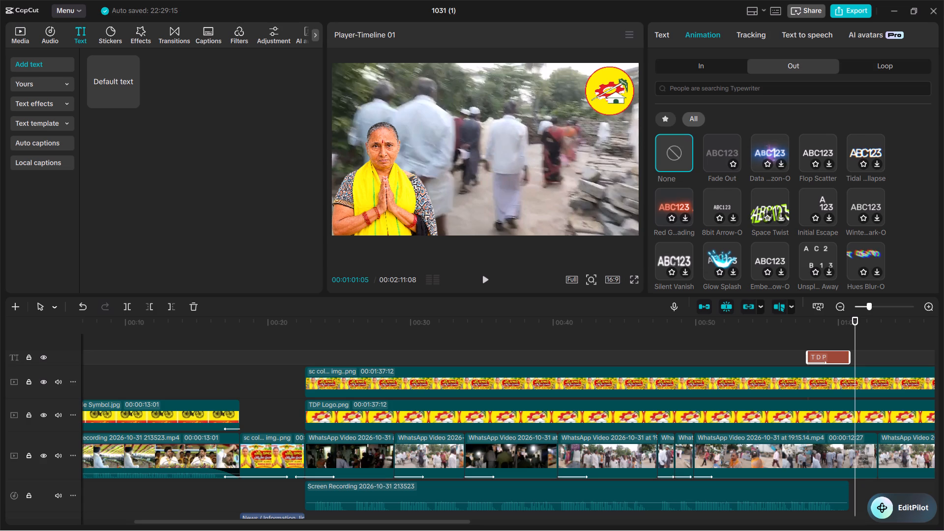
pyautogui.click(823, 255)
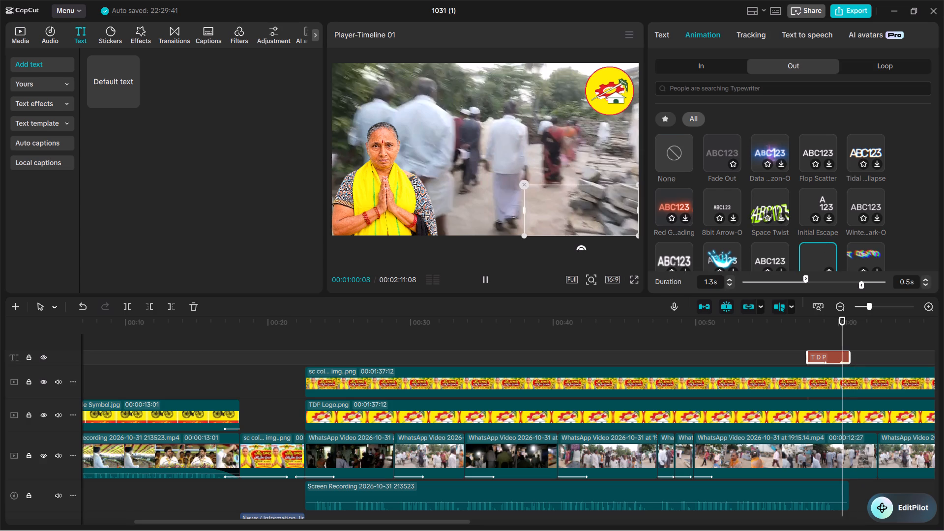
pyautogui.click(823, 255)
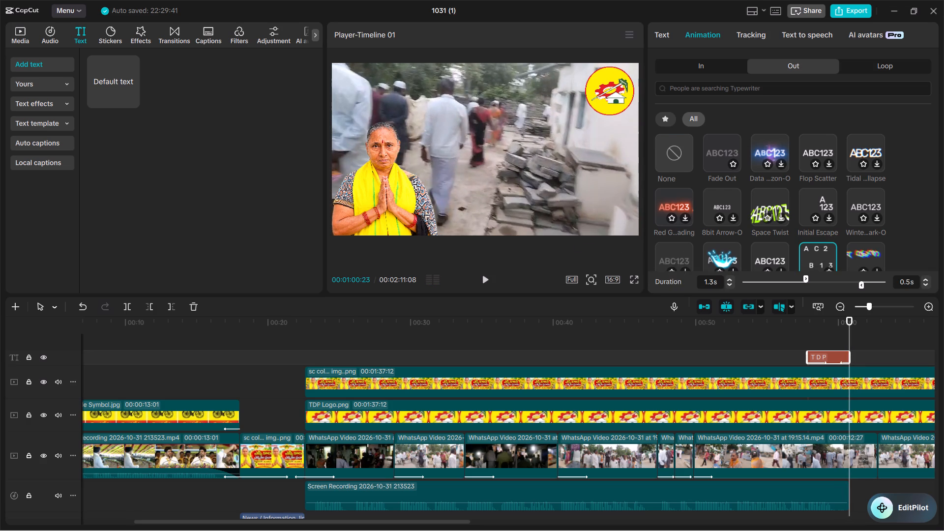
# Browse further exit animations for the T D P text and revisit the STAMP search among the entrance animations.
pyautogui.scroll(-2, 721, 224)
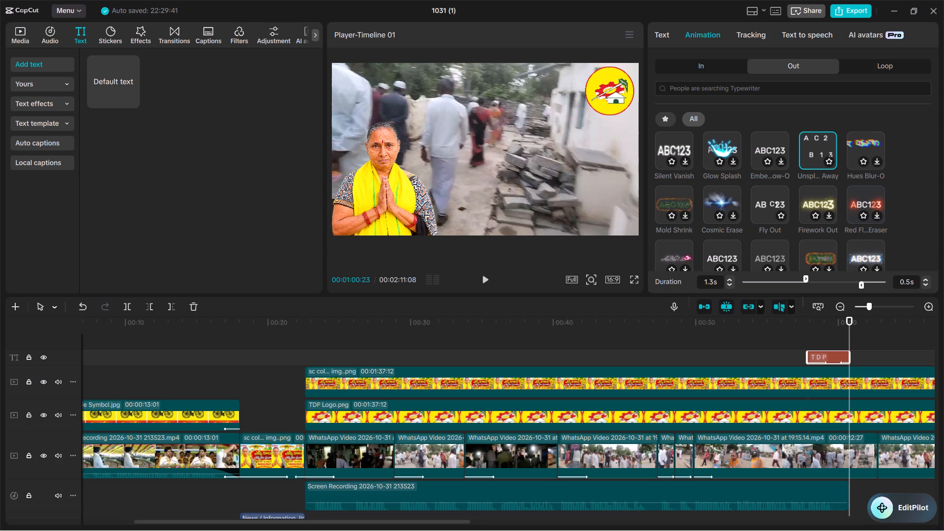
pyautogui.scroll(-2, 762, 248)
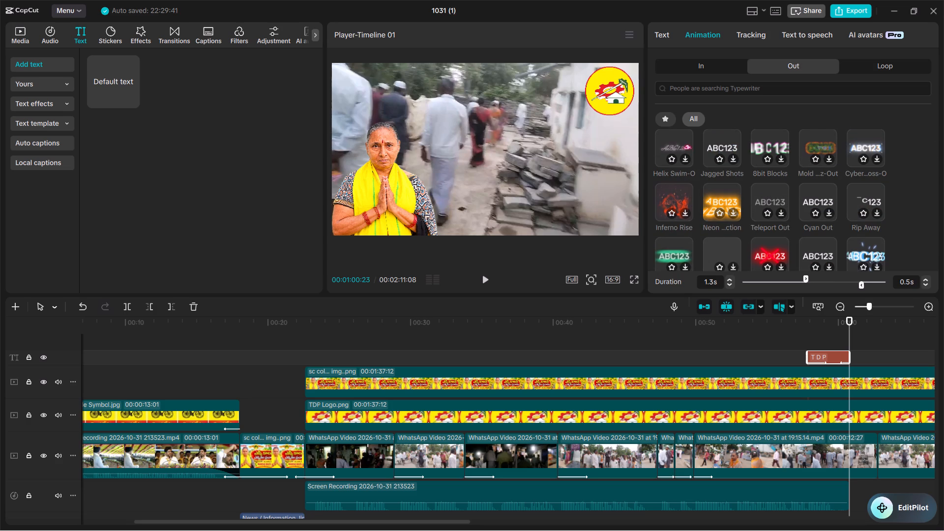
pyautogui.scroll(10, 712, 247)
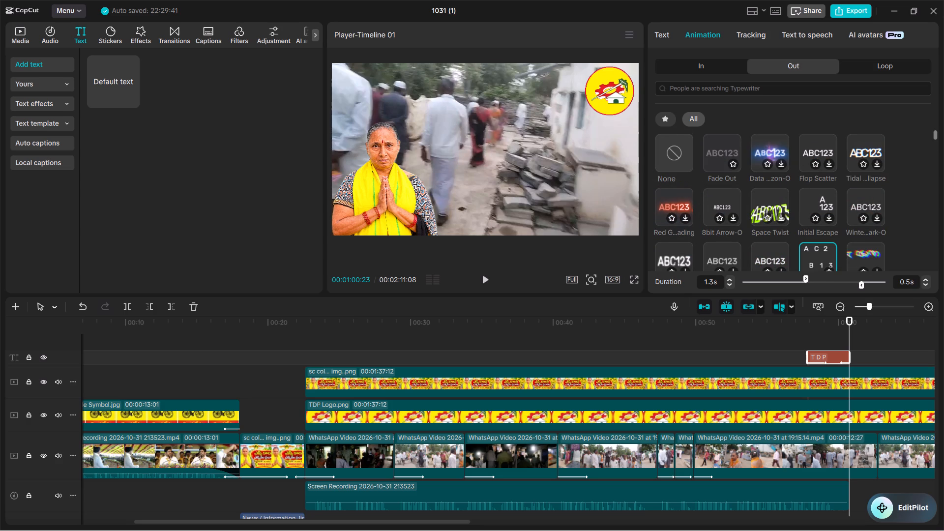
pyautogui.click(717, 61)
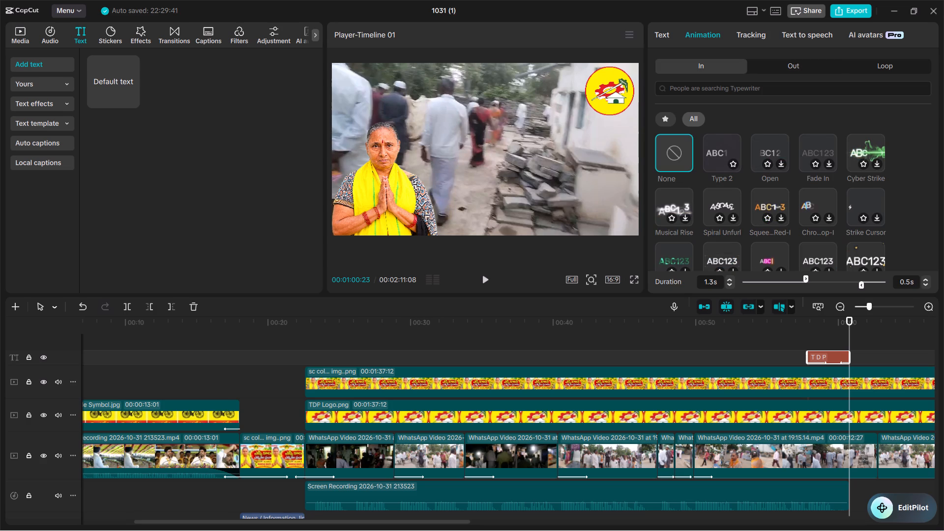
pyautogui.click(794, 90)
pyautogui.click(678, 119)
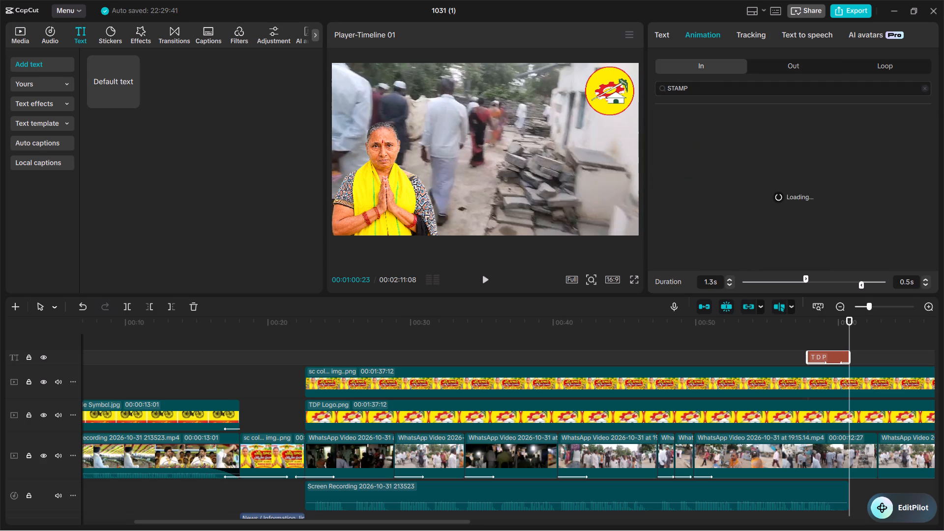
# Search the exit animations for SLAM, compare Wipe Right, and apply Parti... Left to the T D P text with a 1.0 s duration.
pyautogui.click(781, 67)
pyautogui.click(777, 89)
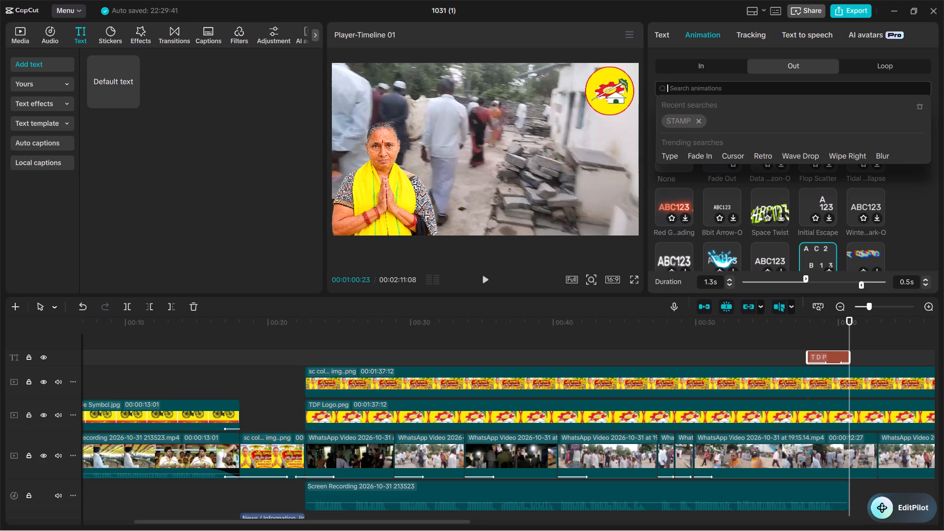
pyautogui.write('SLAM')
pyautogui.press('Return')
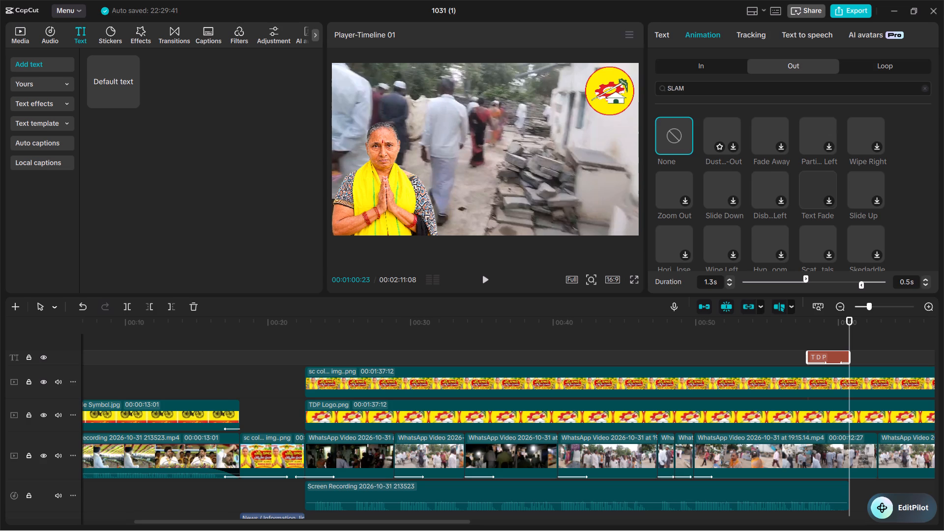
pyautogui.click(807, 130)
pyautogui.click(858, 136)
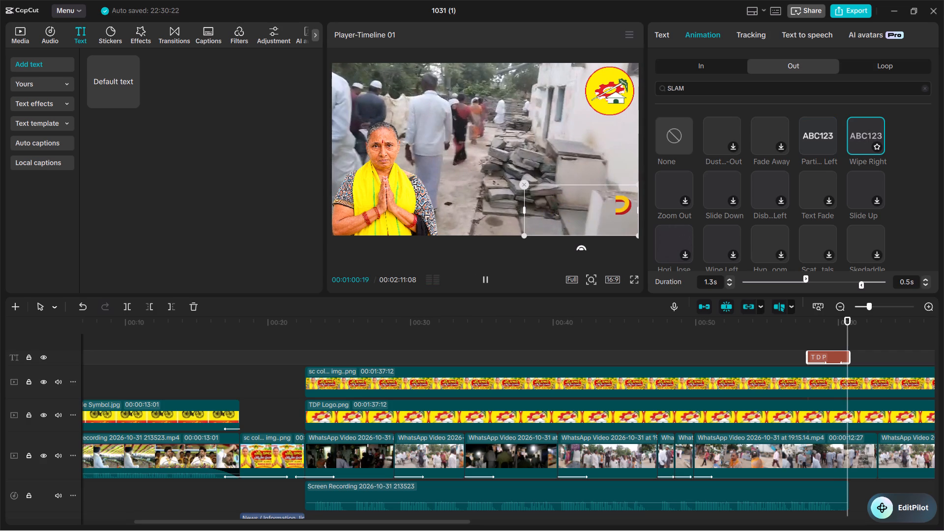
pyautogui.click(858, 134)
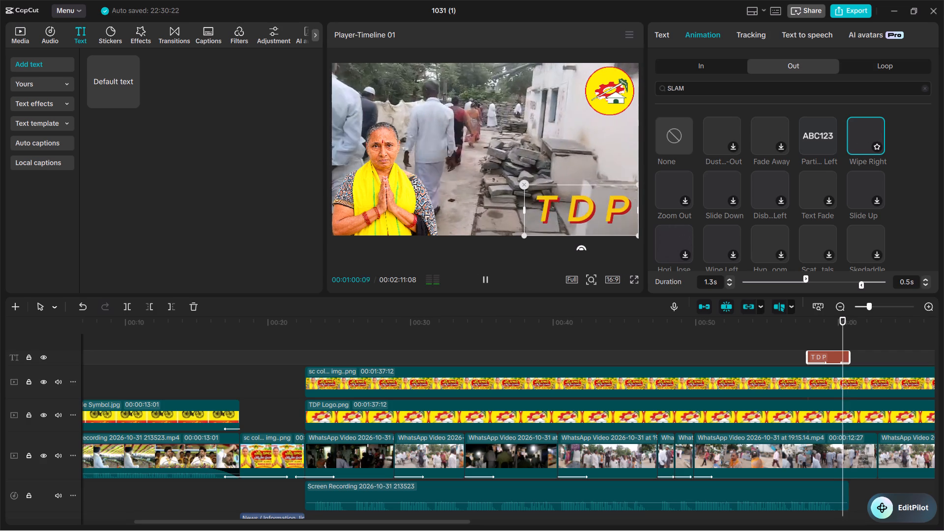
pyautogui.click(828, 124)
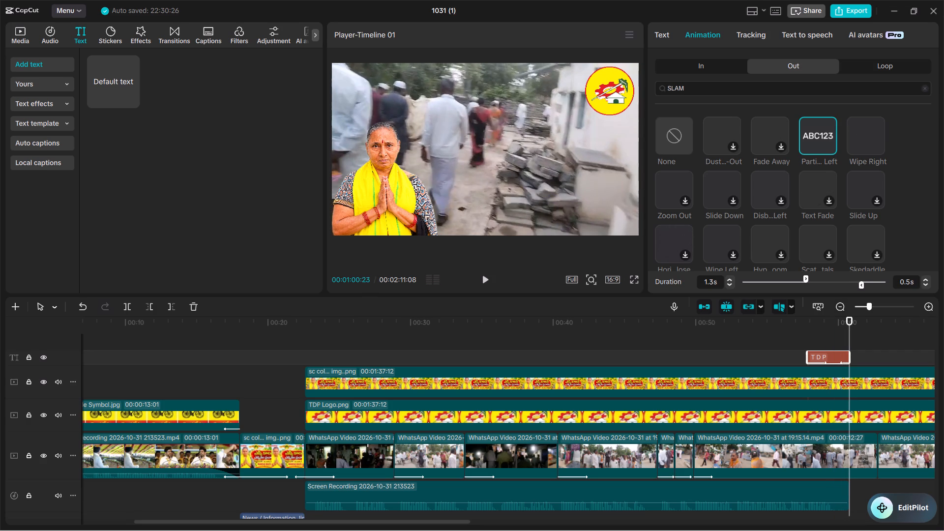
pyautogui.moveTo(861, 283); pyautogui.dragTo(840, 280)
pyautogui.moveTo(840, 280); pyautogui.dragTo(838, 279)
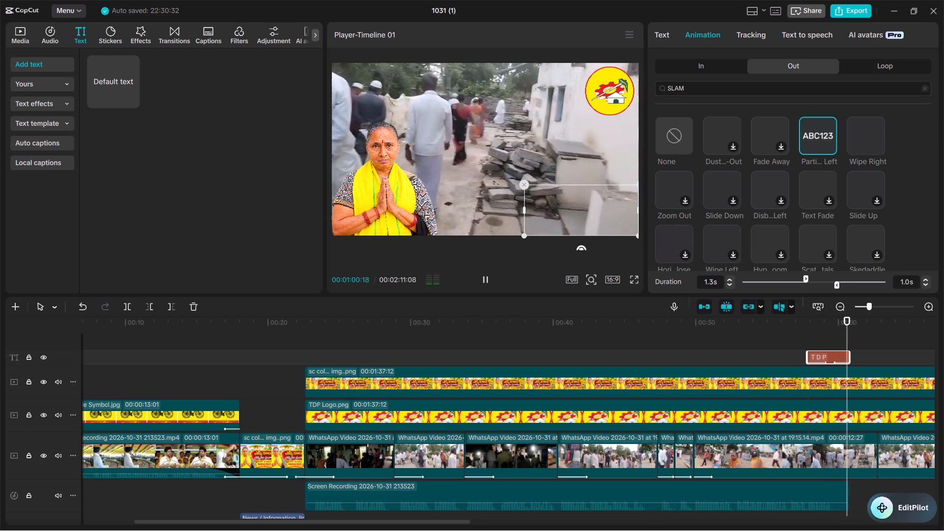
# Play back the T D P title section from about 00:00:57 several times to check its entrance and exit animations.
pyautogui.click(804, 334)
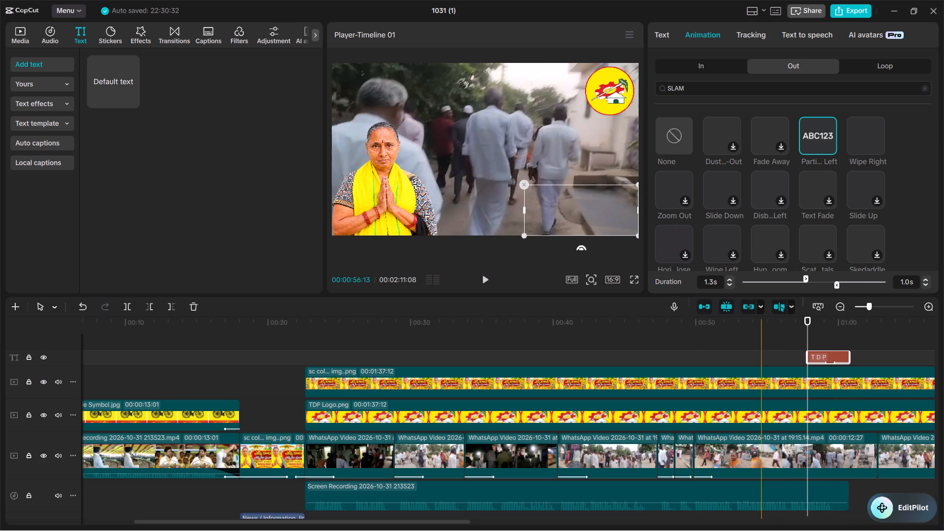
pyautogui.click(490, 273)
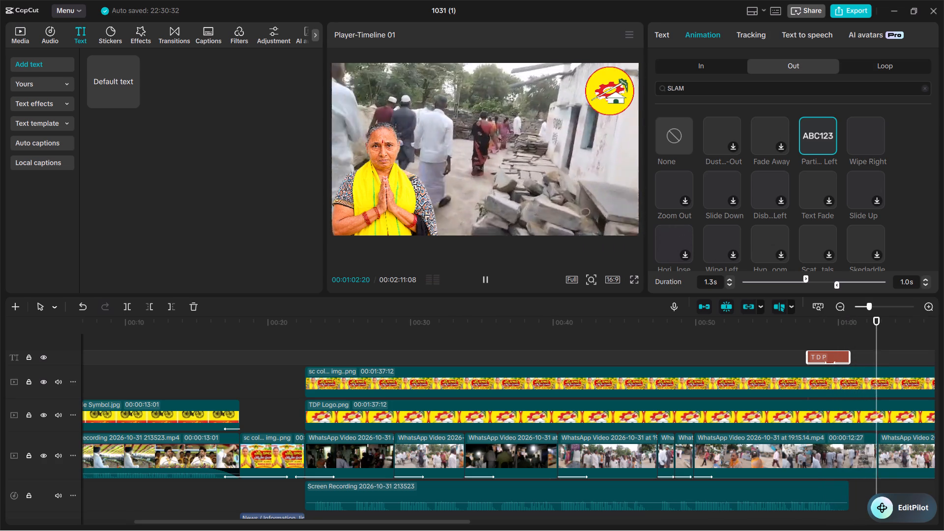
pyautogui.click(491, 279)
pyautogui.click(816, 354)
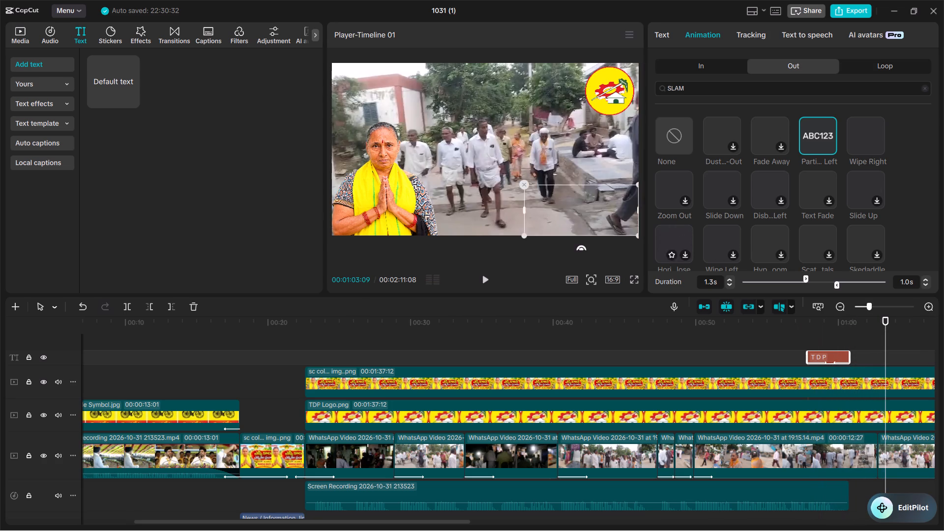
pyautogui.click(822, 339)
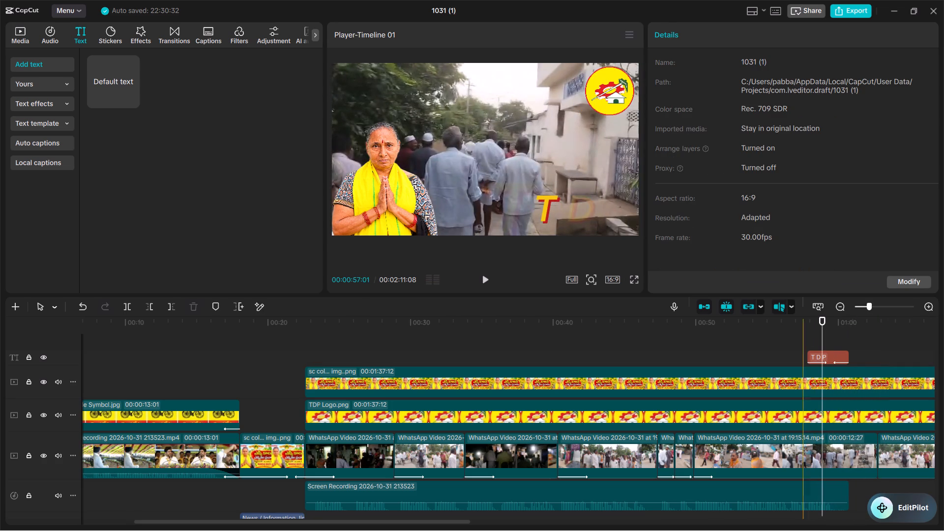
pyautogui.click(807, 335)
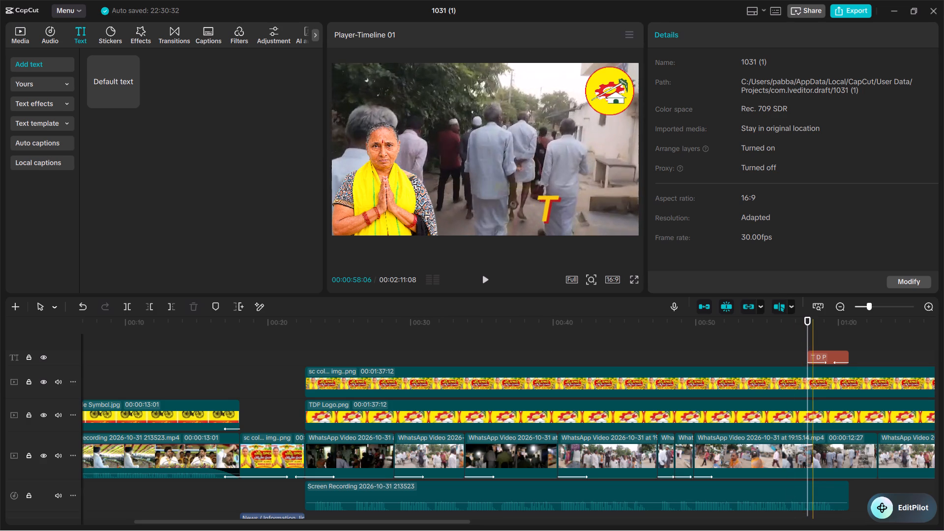
pyautogui.click(830, 338)
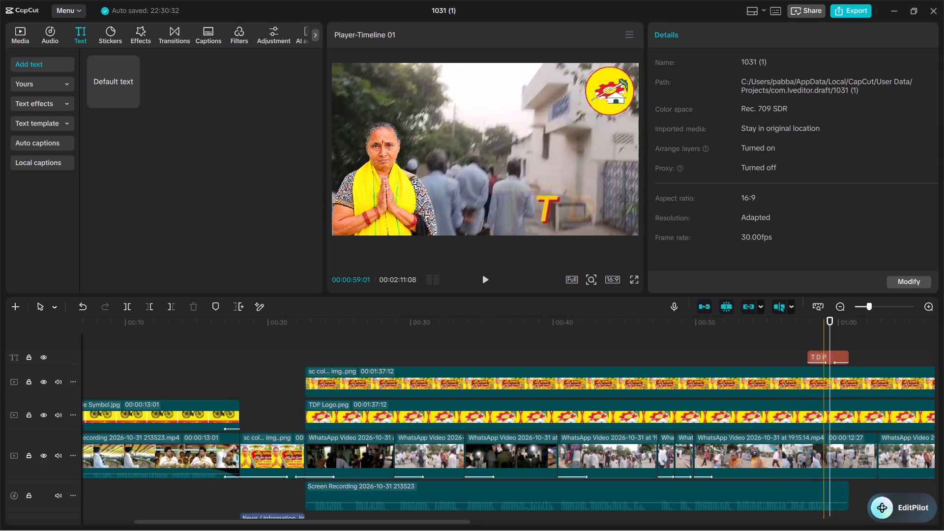
pyautogui.doubleClick(493, 276)
pyautogui.click(493, 276)
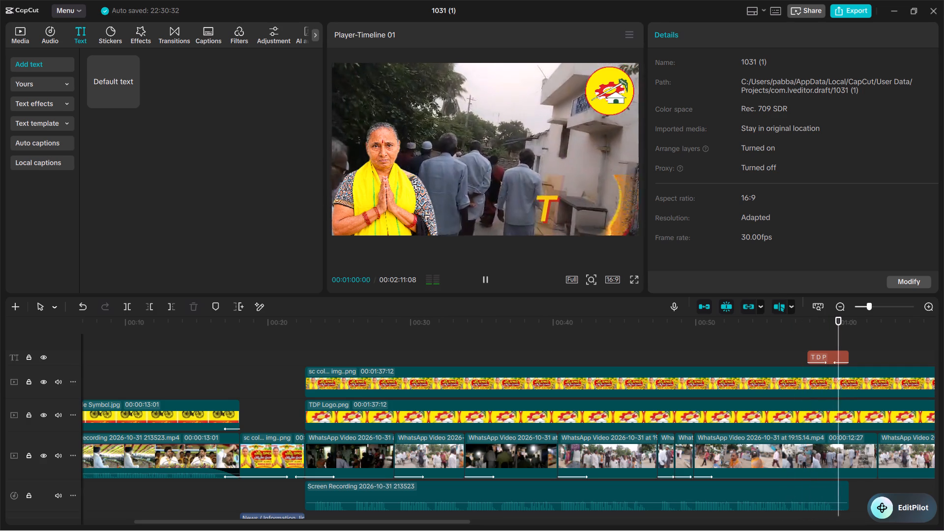
pyautogui.click(493, 276)
pyautogui.click(799, 326)
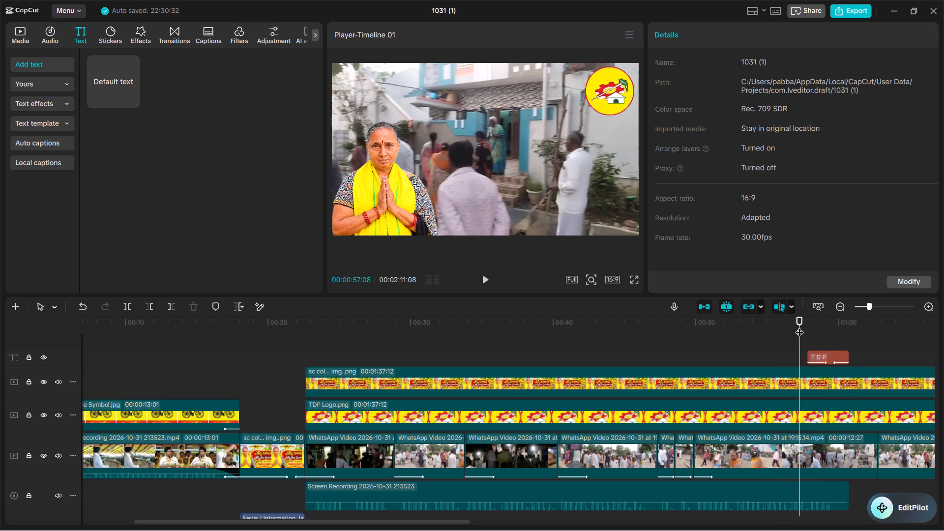
pyautogui.click(485, 280)
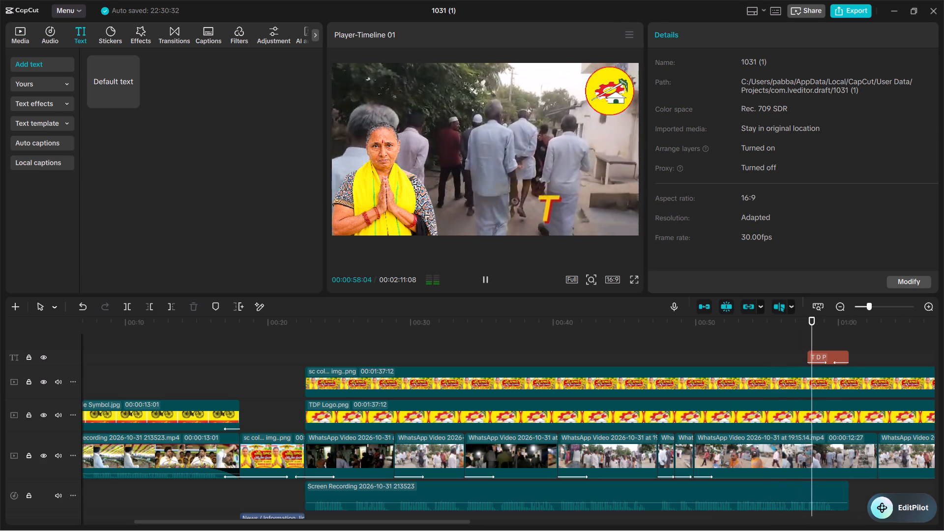
pyautogui.click(486, 279)
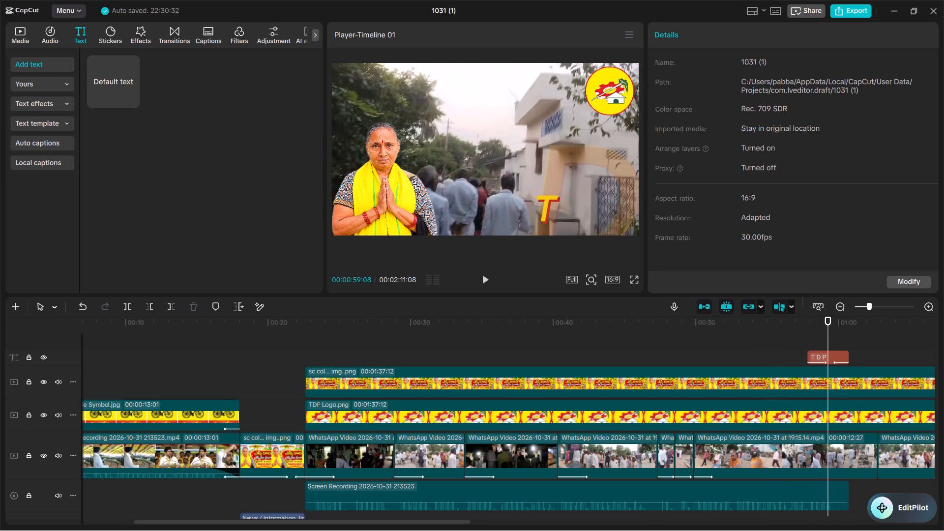
# Undo the exit animation changes and the extension of the T D P text clip, checking playback between undos.
pyautogui.hotkey('ctrl', 'z')
pyautogui.hotkey('ctrl', 'z')
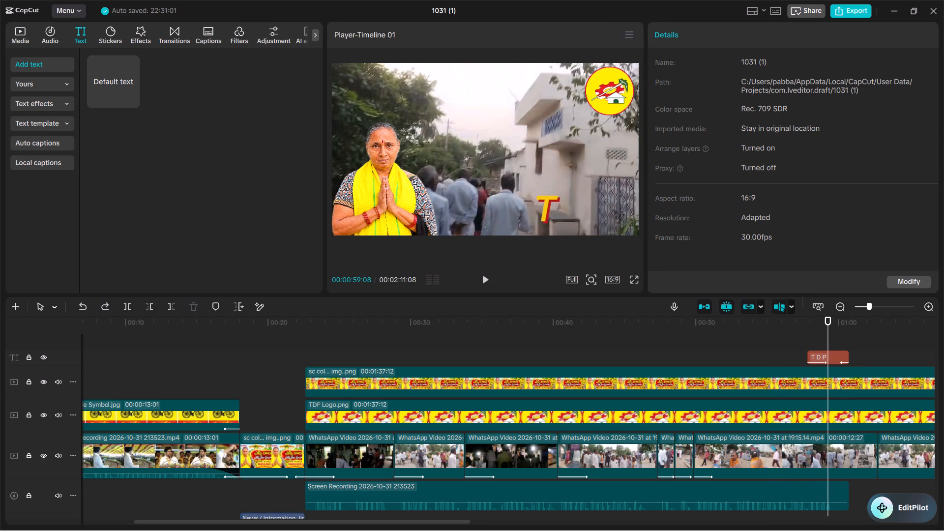
pyautogui.click(485, 276)
pyautogui.click(485, 276)
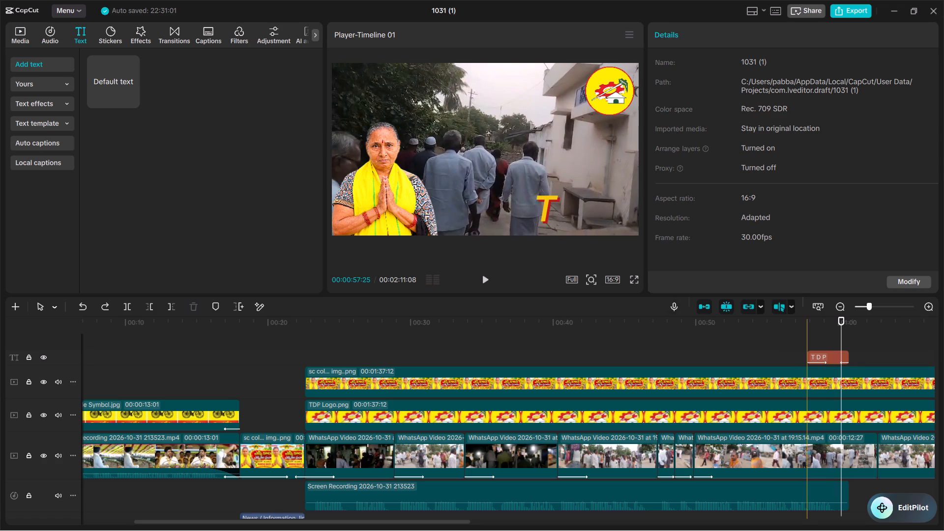
pyautogui.click(811, 341)
pyautogui.click(489, 277)
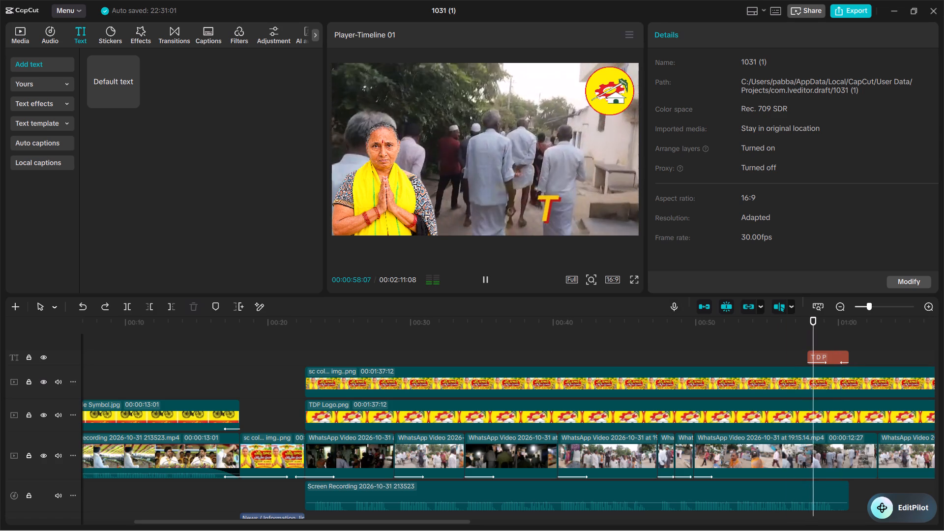
pyautogui.click(489, 277)
pyautogui.hotkey('ctrl', 'z')
pyautogui.hotkey('ctrl', 'z')
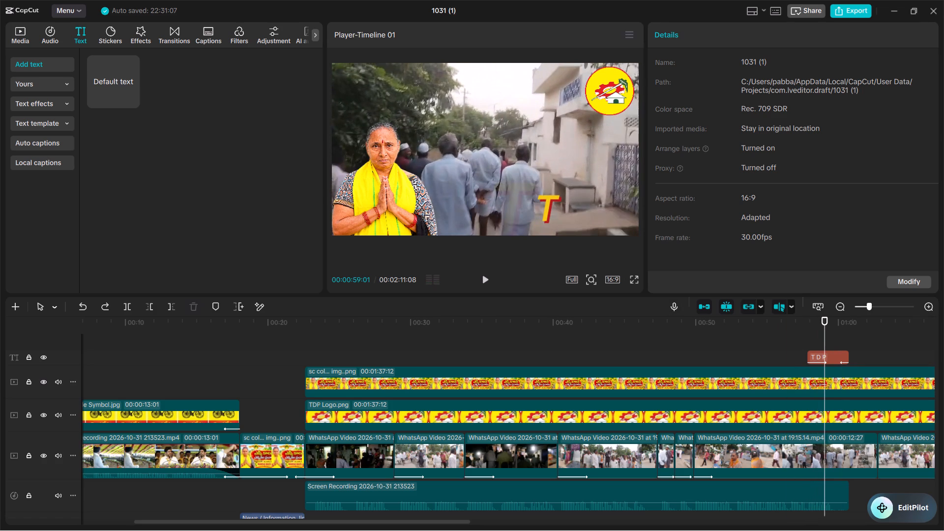
pyautogui.hotkey('ctrl', 'z')
pyautogui.hotkey('ctrl', 'z')
pyautogui.click(489, 277)
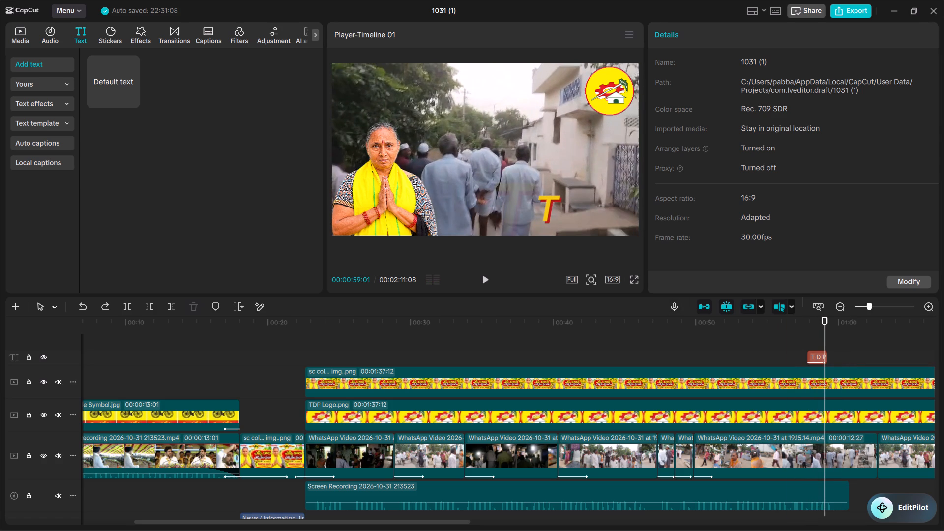
pyautogui.click(489, 277)
# Delete the last letters of the T D P text and re-enter D and P separated by a space.
pyautogui.click(813, 335)
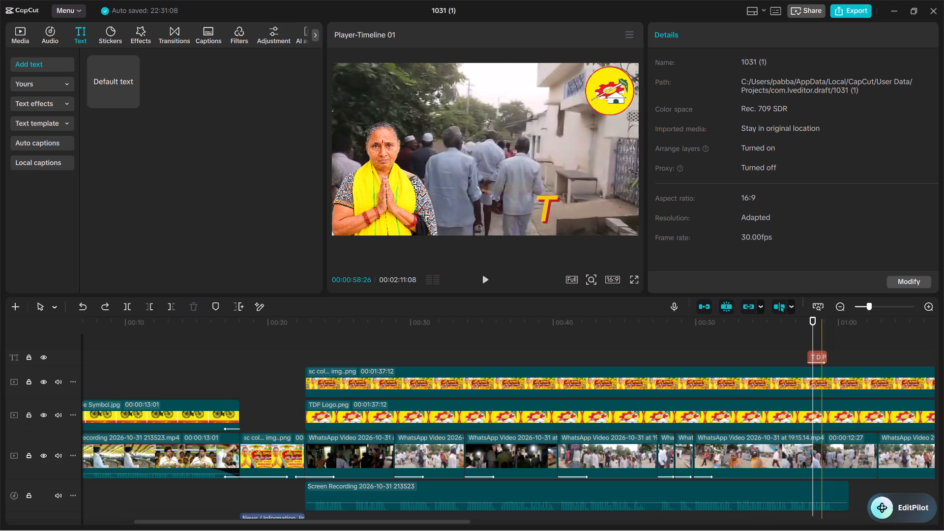
pyautogui.click(822, 351)
pyautogui.click(818, 352)
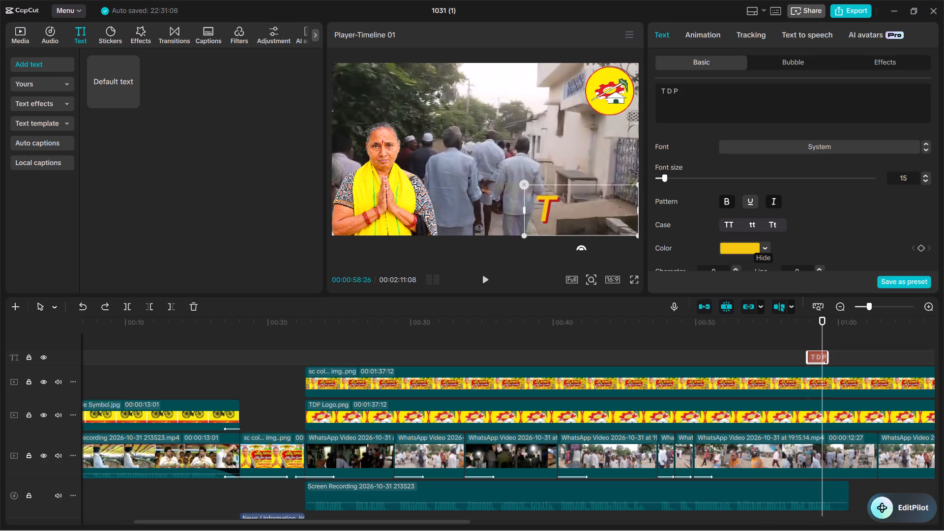
pyautogui.click(700, 100)
pyautogui.press('BackSpace')
pyautogui.press('BackSpace')
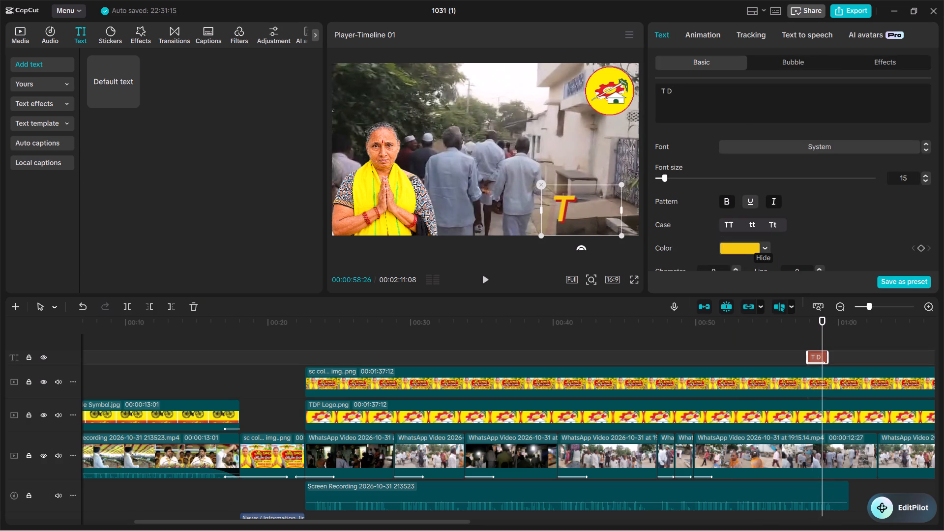
pyautogui.press('BackSpace')
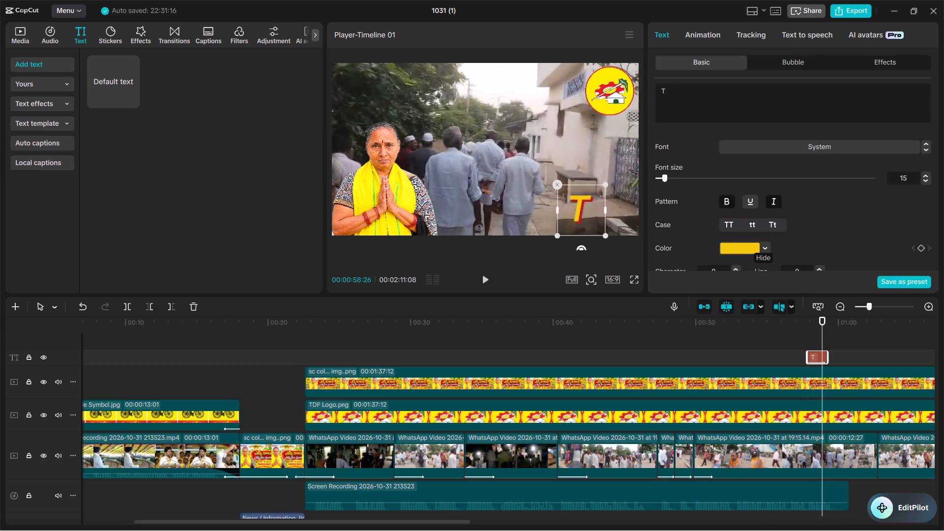
pyautogui.press('d')
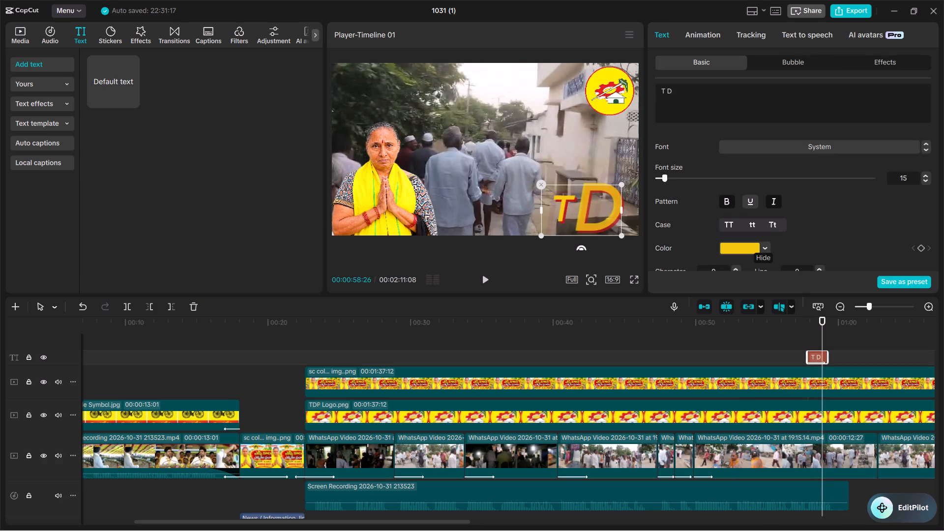
pyautogui.press('space')
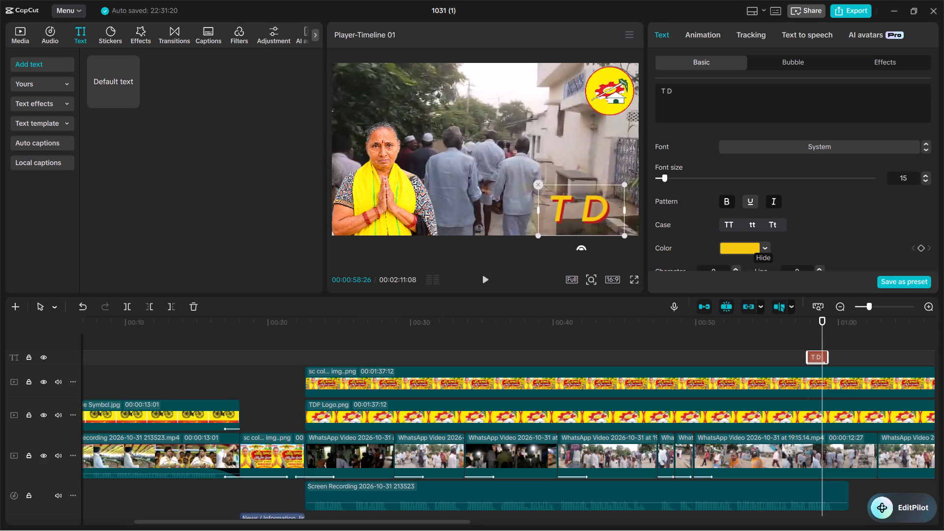
pyautogui.press('p')
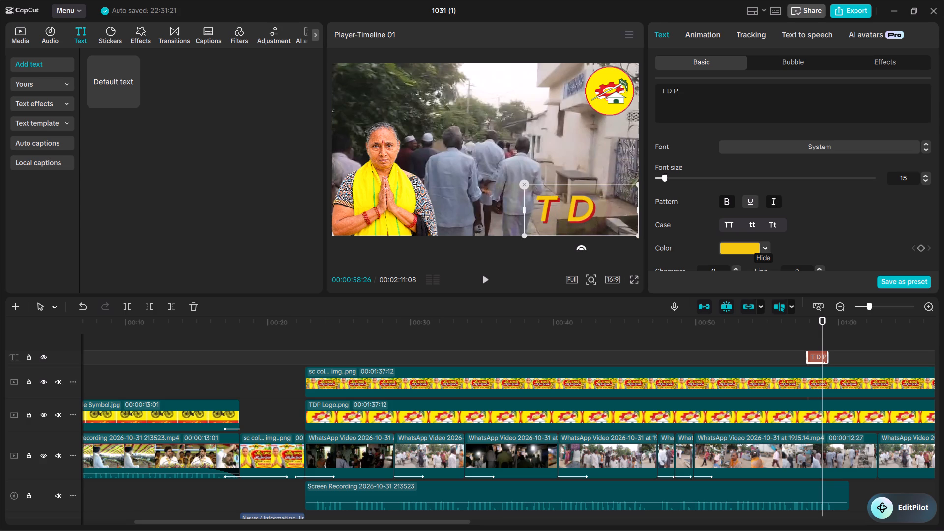
# Extend the end of the T D P text clip to line up with the end of the speech audio, at about 00:01:00.
pyautogui.moveTo(827, 354); pyautogui.dragTo(838, 355)
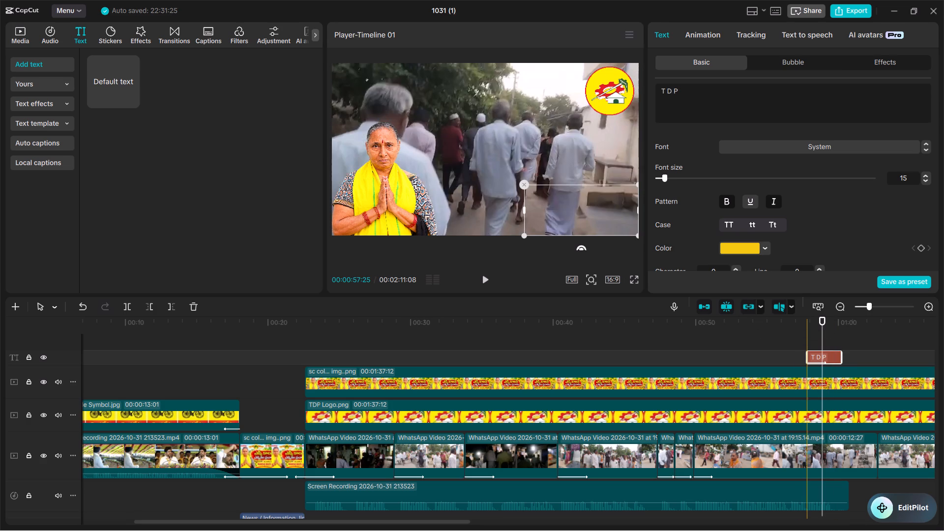
pyautogui.moveTo(841, 355); pyautogui.dragTo(844, 356)
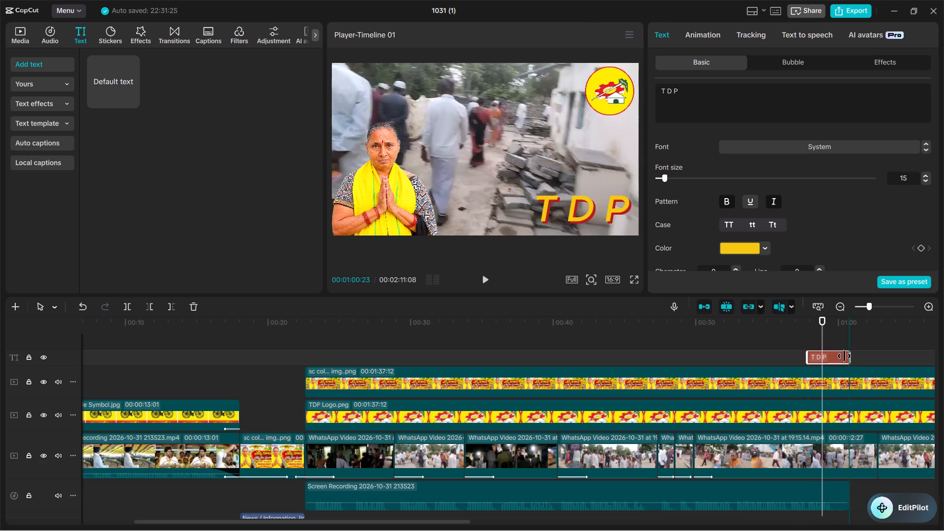
pyautogui.moveTo(844, 356); pyautogui.dragTo(846, 356)
# Play back the T D P title section from about 00:00:55 to check its entrance animation, and reselect the text clip.
pyautogui.click(777, 344)
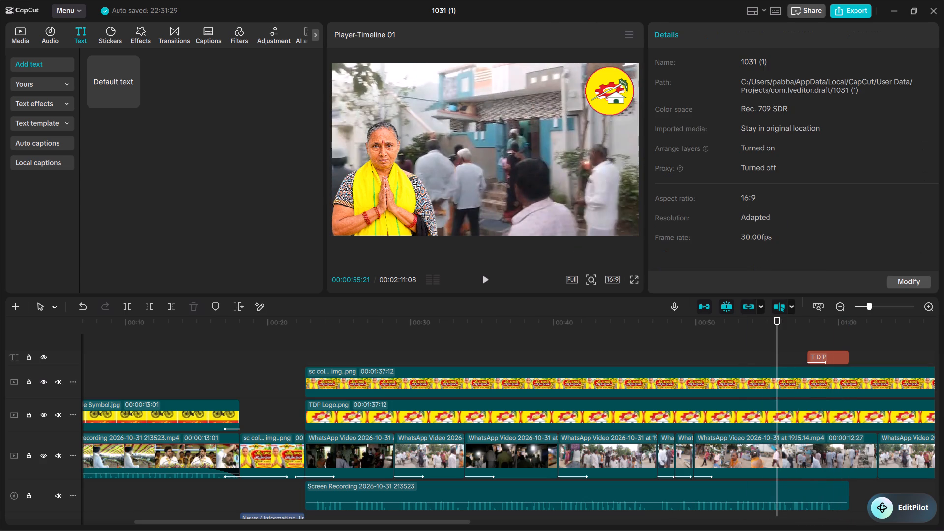
pyautogui.click(484, 275)
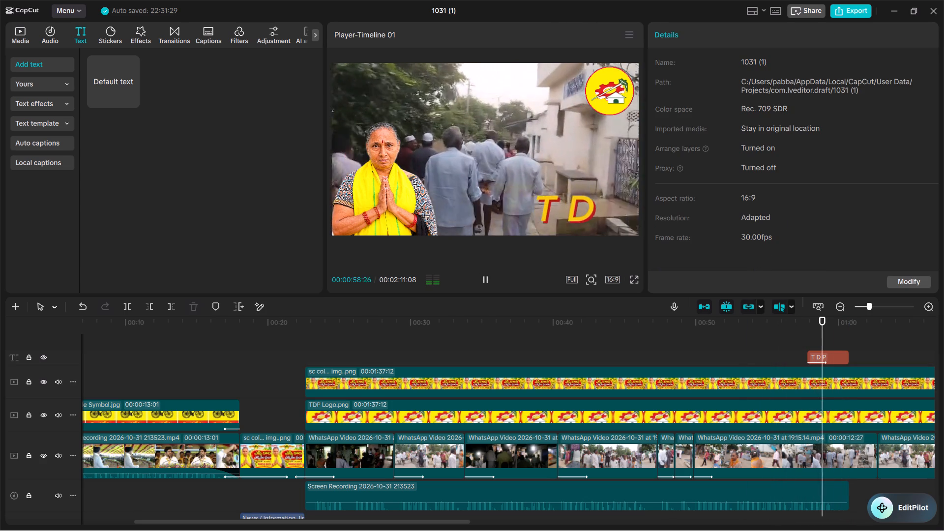
pyautogui.click(484, 275)
pyautogui.click(831, 355)
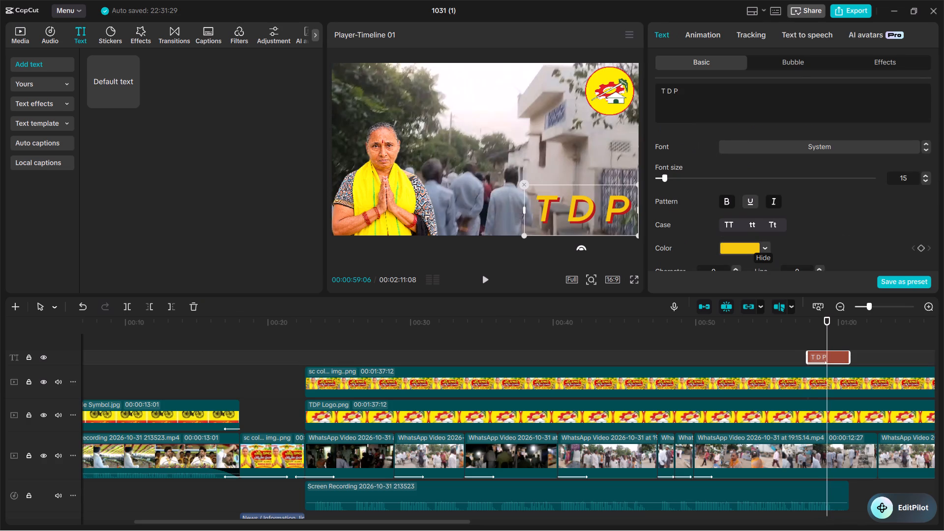
# Apply the Parti... Left exit animation to the T D P text clip and play back the section from about 00:00:56.
pyautogui.click(712, 33)
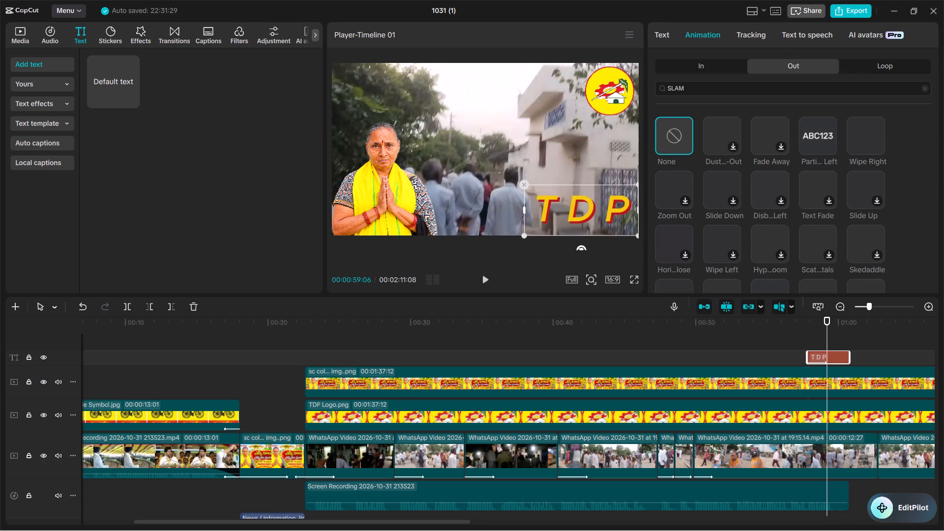
pyautogui.click(810, 132)
pyautogui.click(787, 329)
pyautogui.click(483, 279)
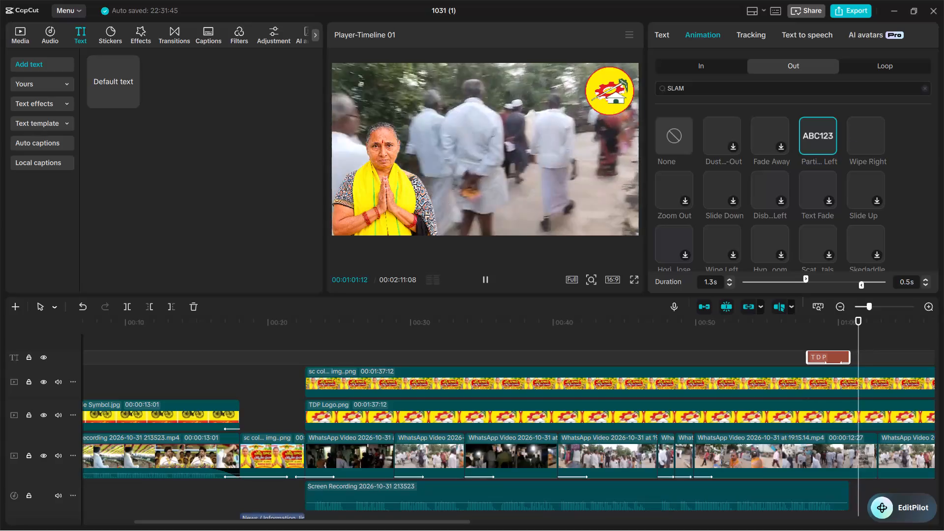
pyautogui.click(489, 272)
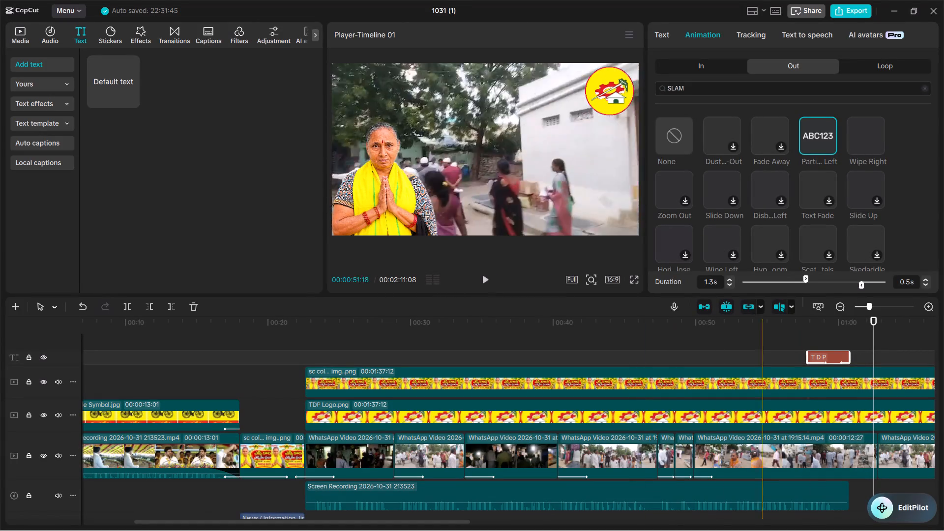
# Reselect the T D P text clip and look through its basic font, preset style, transform and blend settings.
pyautogui.click(814, 359)
pyautogui.click(812, 357)
pyautogui.click(810, 340)
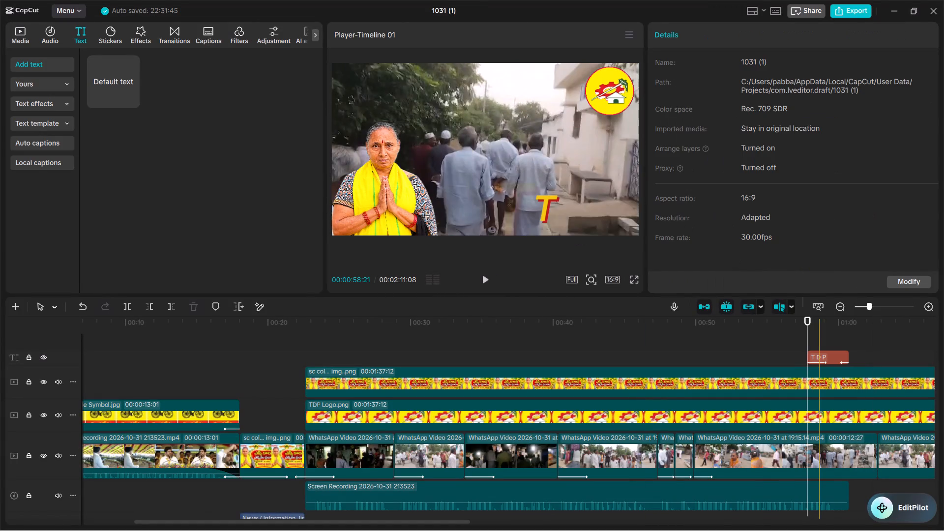
pyautogui.click(818, 354)
pyautogui.scroll(-2, 746, 220)
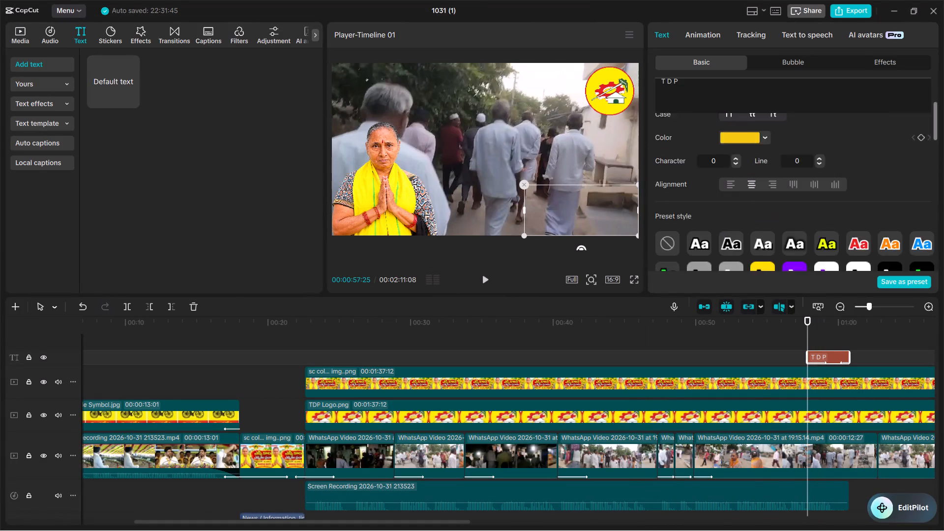
pyautogui.scroll(-6, 746, 220)
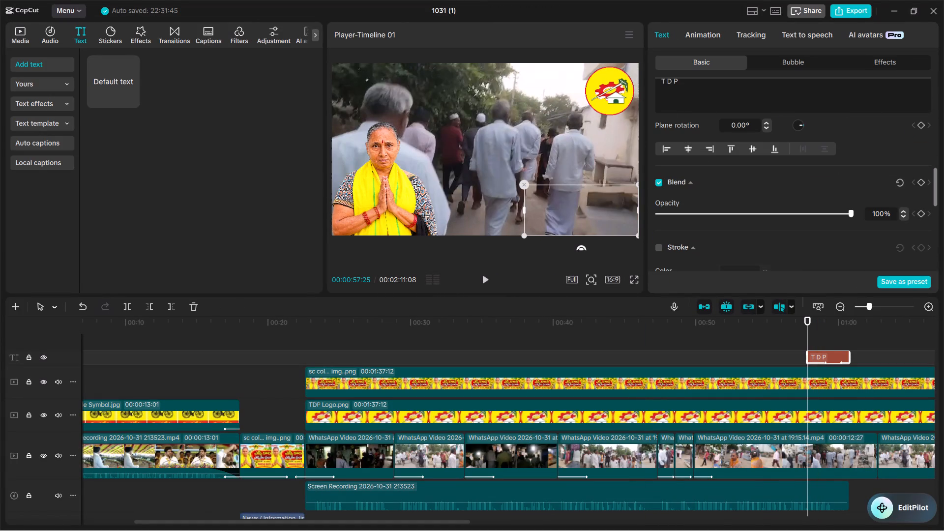
pyautogui.scroll(-1, 746, 220)
pyautogui.scroll(4, 746, 220)
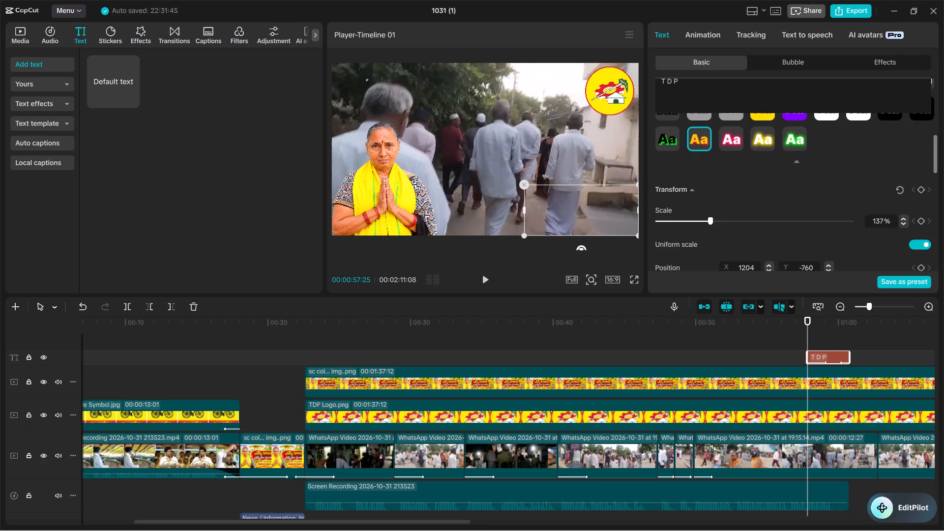
pyautogui.scroll(4, 623, 184)
pyautogui.scroll(8, 690, 140)
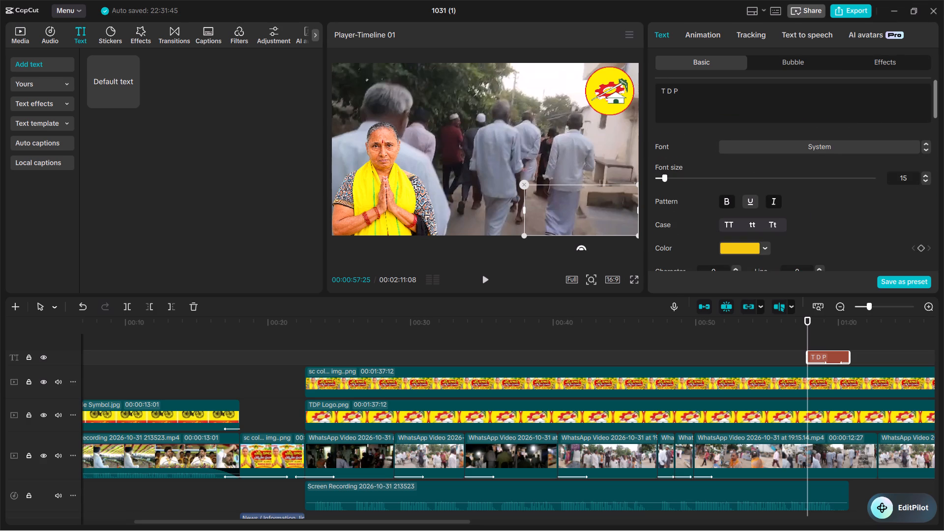
pyautogui.click(595, 208)
# Apply the Trending text effect with orange letters and a red outline to the T D P clip, and play it back.
pyautogui.click(782, 56)
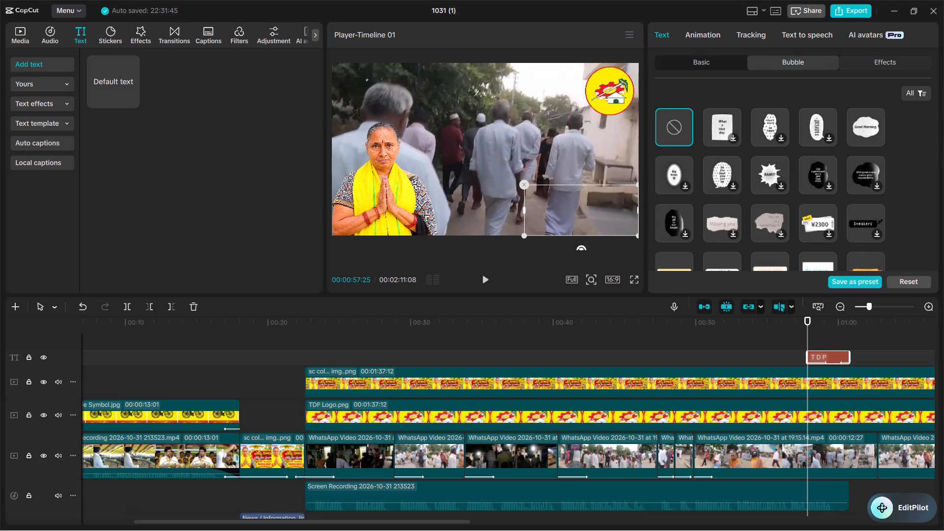
pyautogui.click(870, 58)
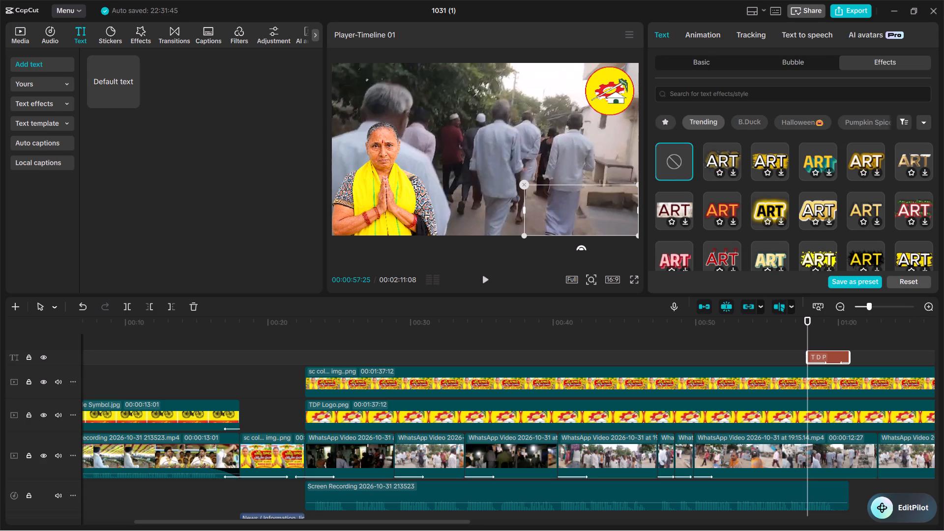
pyautogui.click(710, 199)
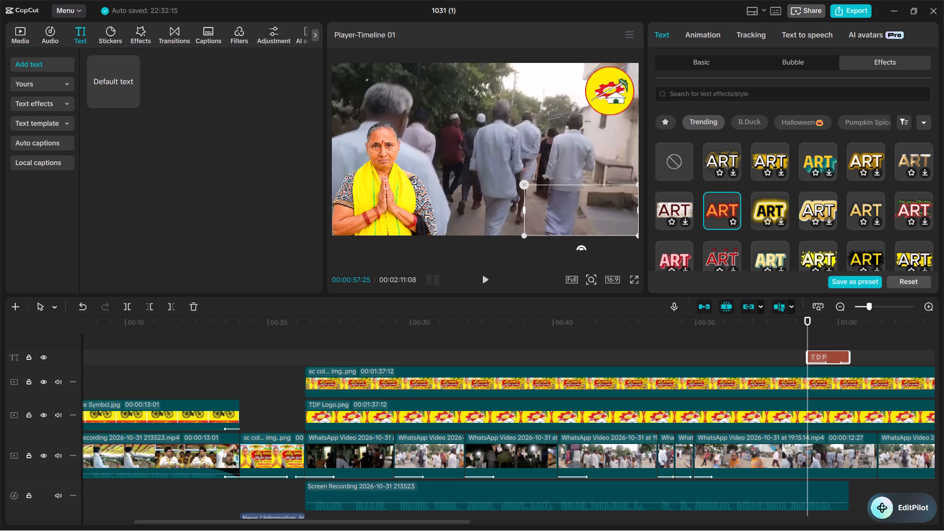
pyautogui.scroll(-2, 819, 206)
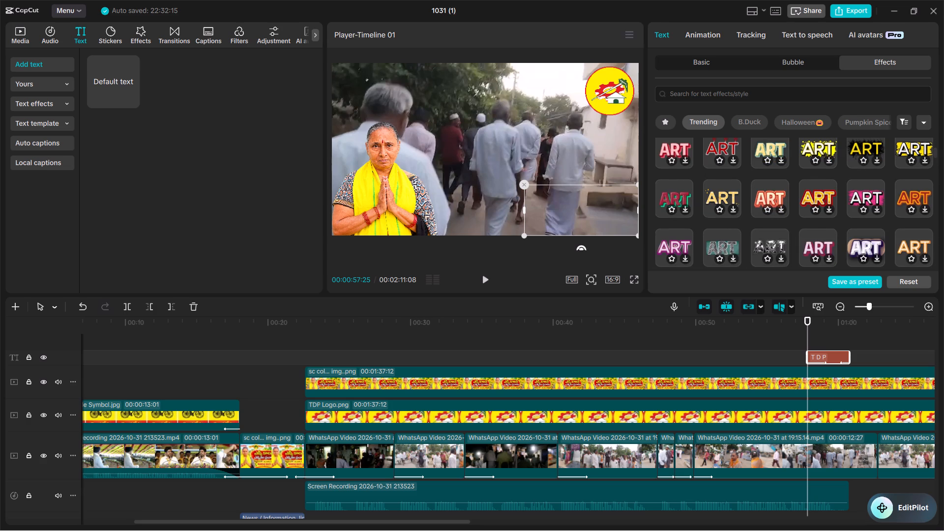
pyautogui.scroll(4, 819, 206)
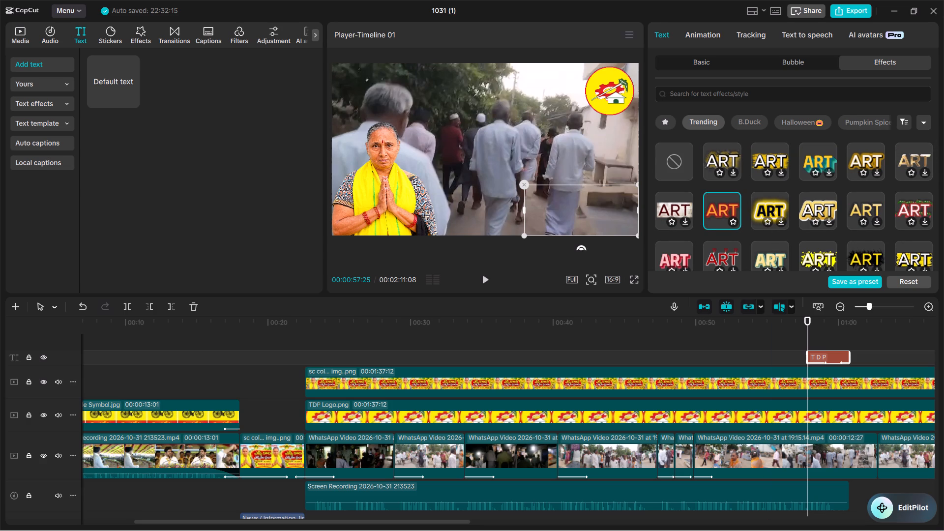
pyautogui.click(487, 274)
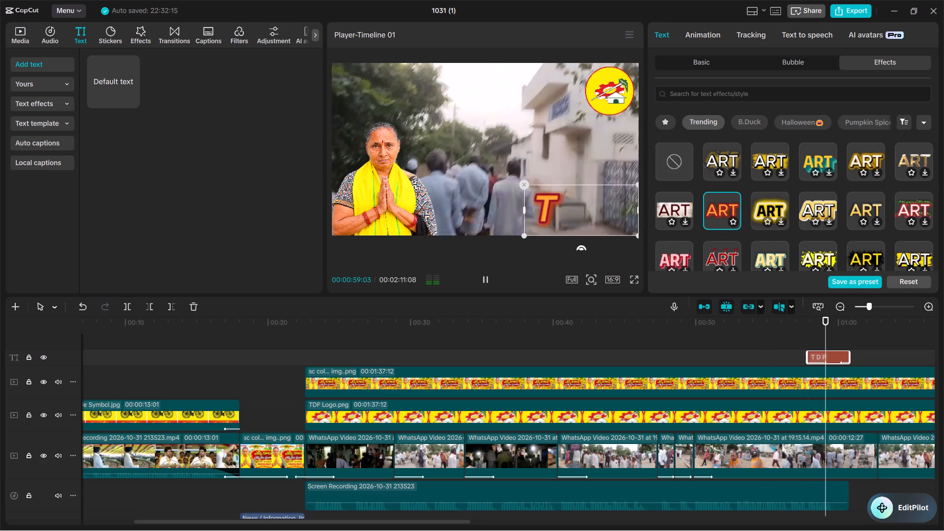
pyautogui.click(487, 274)
pyautogui.click(487, 274)
pyautogui.click(487, 274)
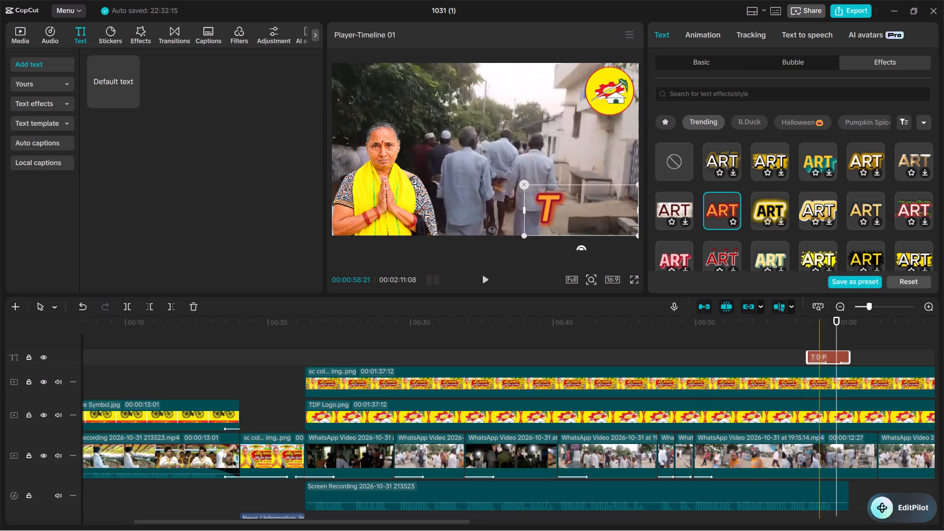
# Delete the D and P from the T D P text and re-enter them separated by a space.
pyautogui.click(669, 63)
pyautogui.click(688, 91)
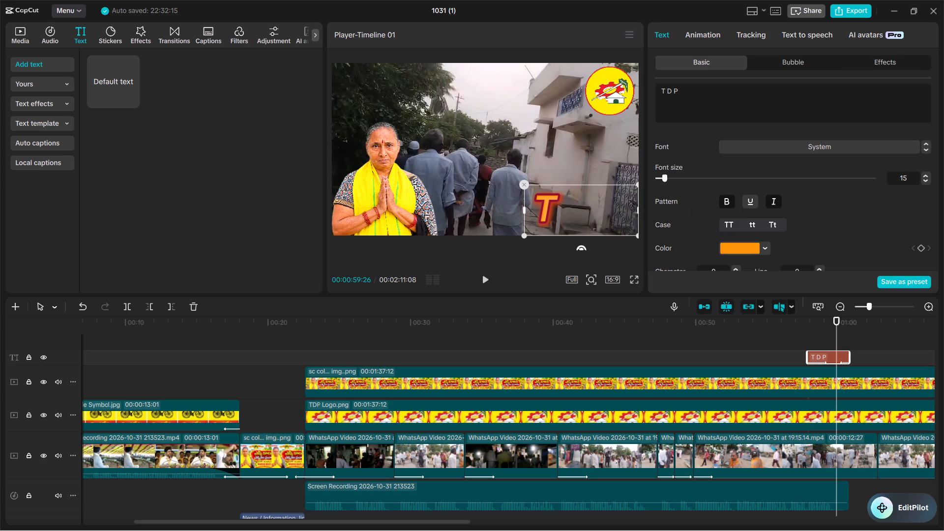
pyautogui.press('BackSpace')
pyautogui.press('BackSpace')
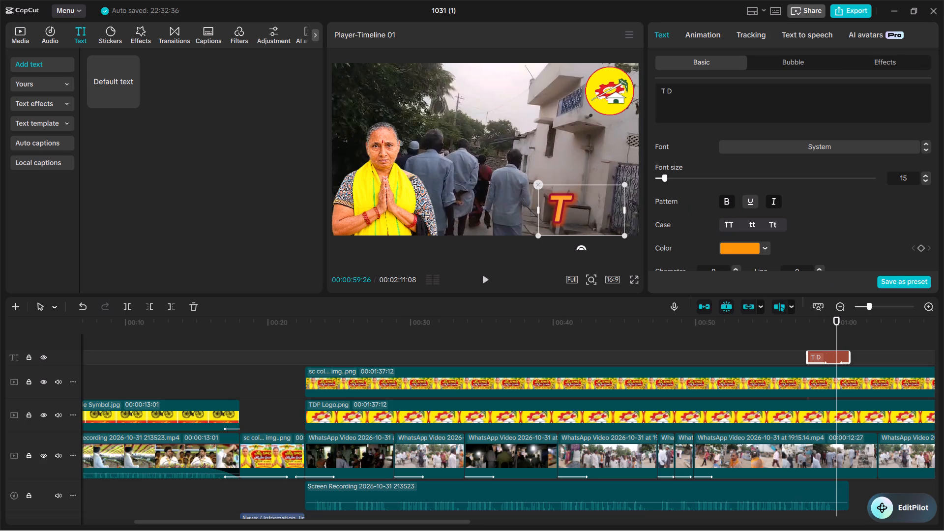
pyautogui.press('BackSpace')
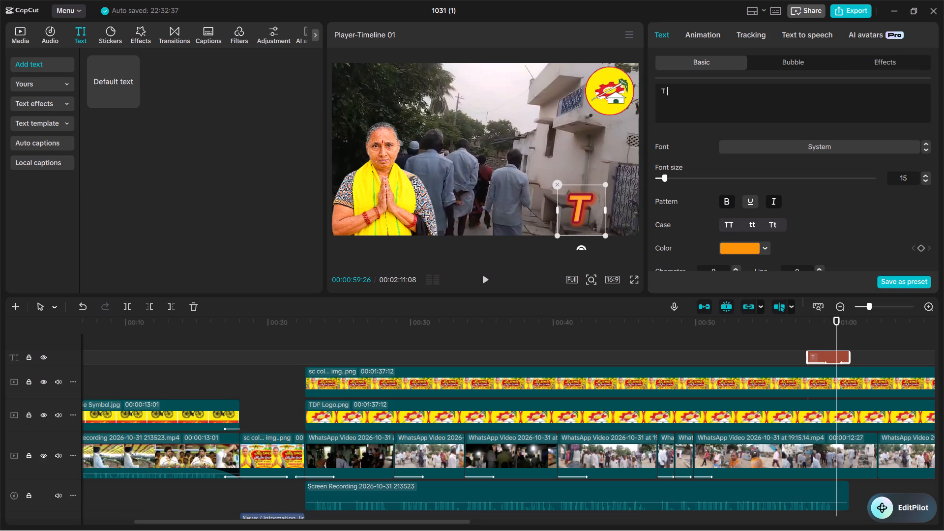
pyautogui.write('D')
pyautogui.press('space')
pyautogui.press('p')
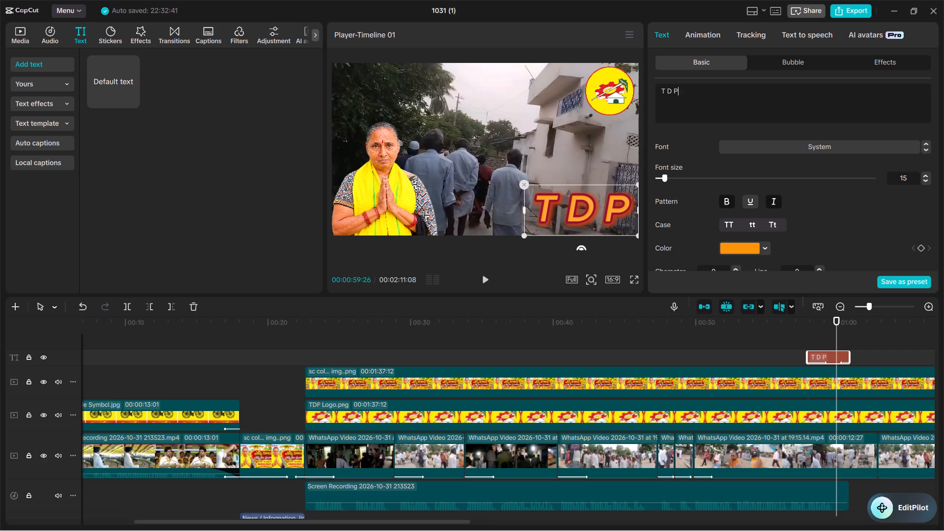
# Play back the restyled T D P title from about 00:00:57 to check its animation.
pyautogui.click(793, 333)
pyautogui.click(489, 276)
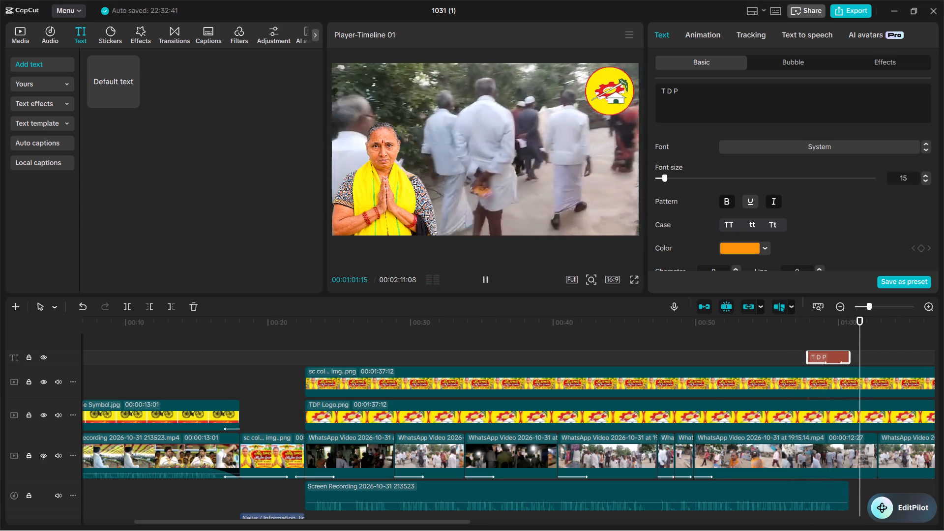
pyautogui.click(486, 280)
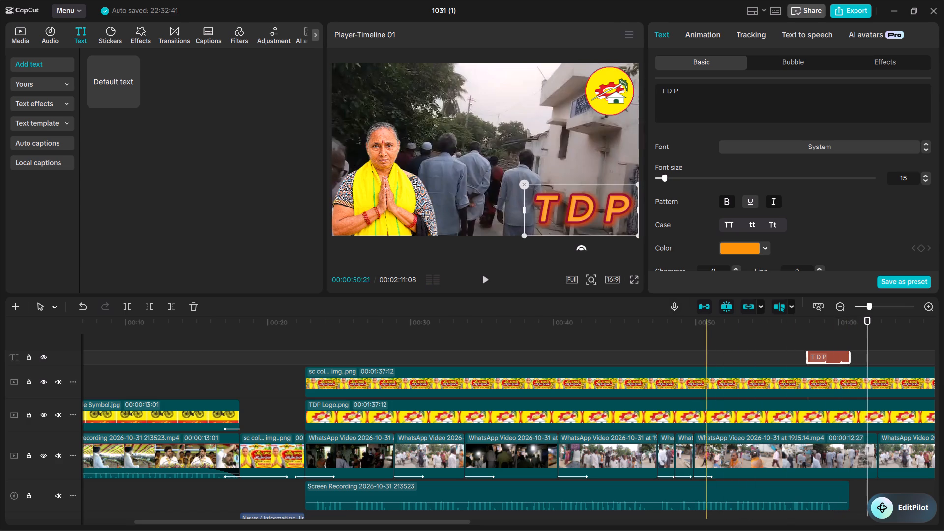
# Copy the T D P text clip, paste it near the start of the speech audio at about 00:00:23, and play back the copy.
pyautogui.click(829, 357)
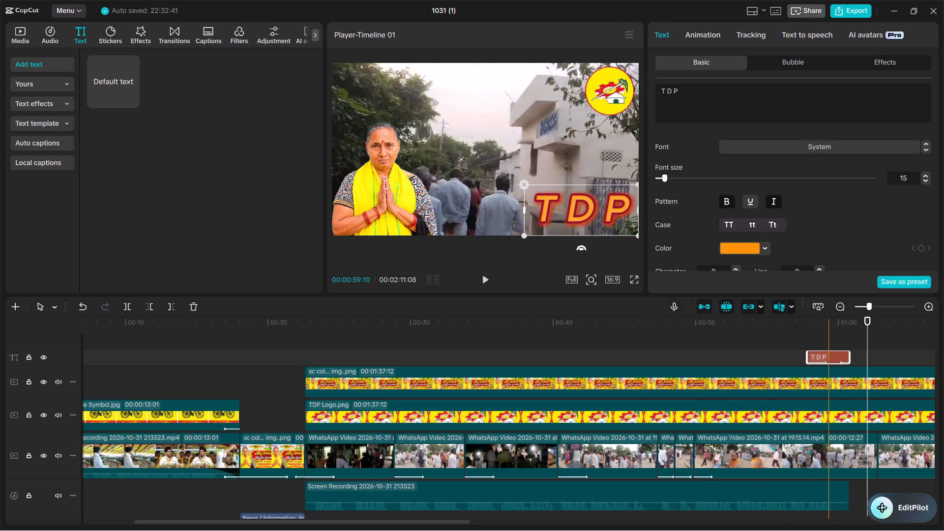
pyautogui.rightClick(828, 356)
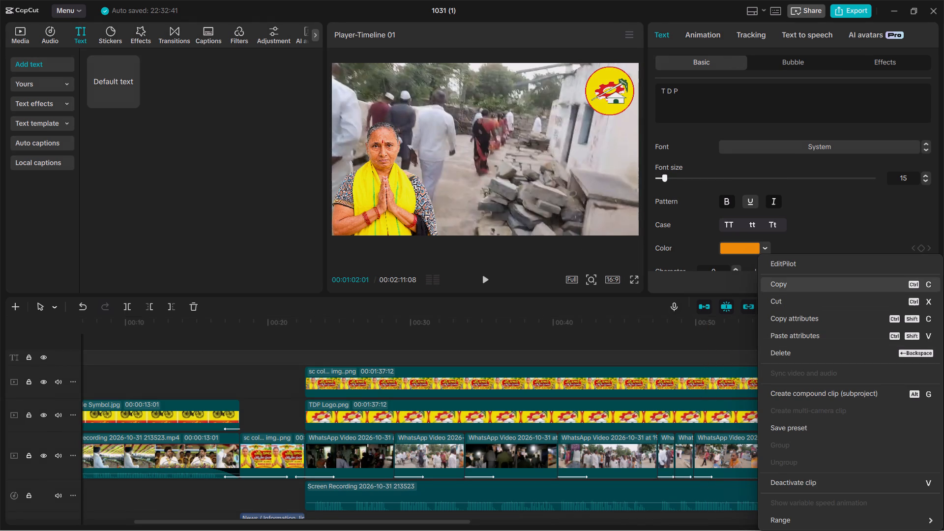
pyautogui.click(805, 292)
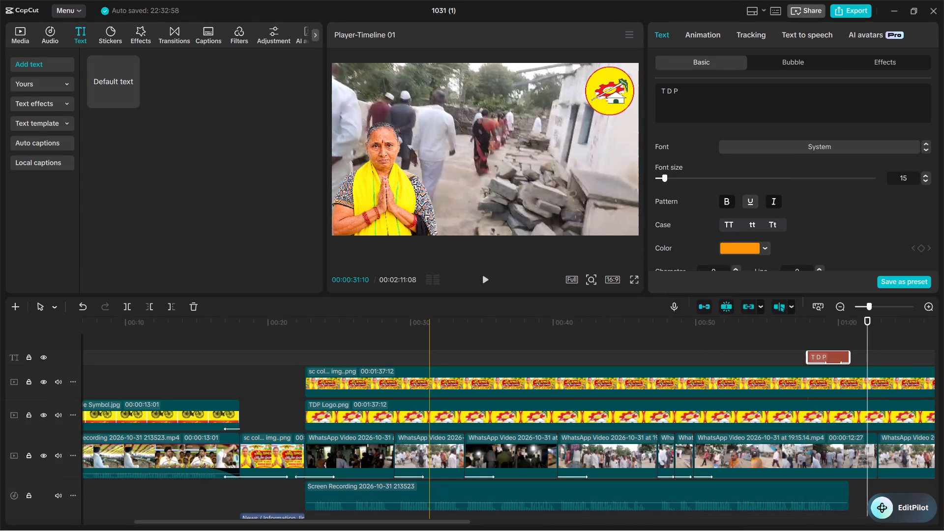
pyautogui.click(305, 354)
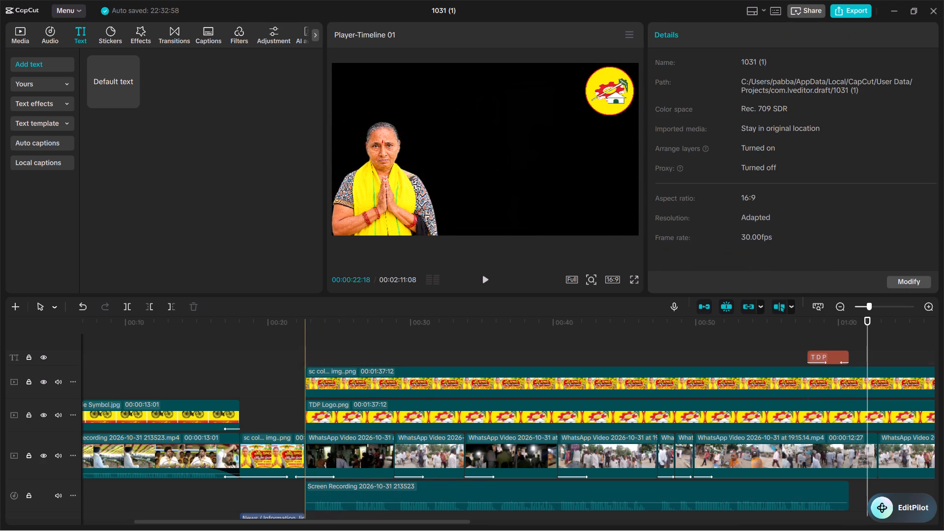
pyautogui.click(485, 278)
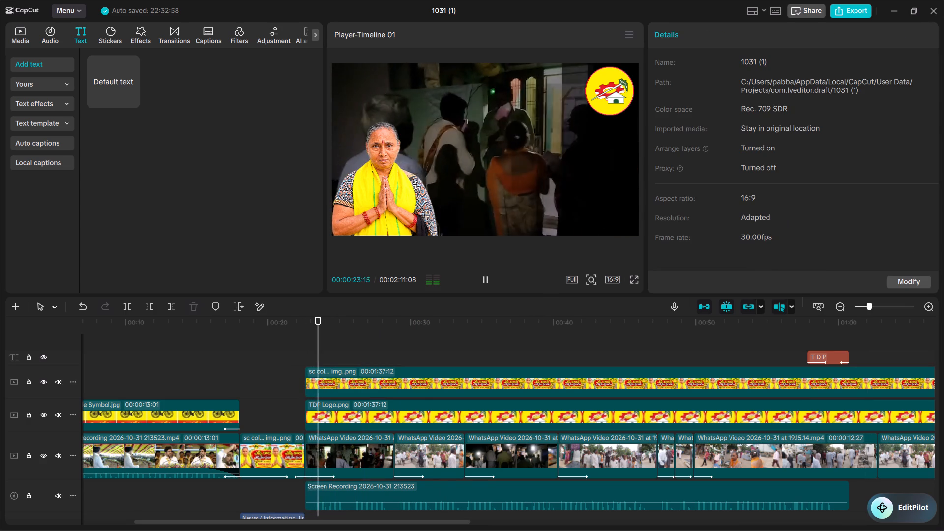
pyautogui.click(485, 278)
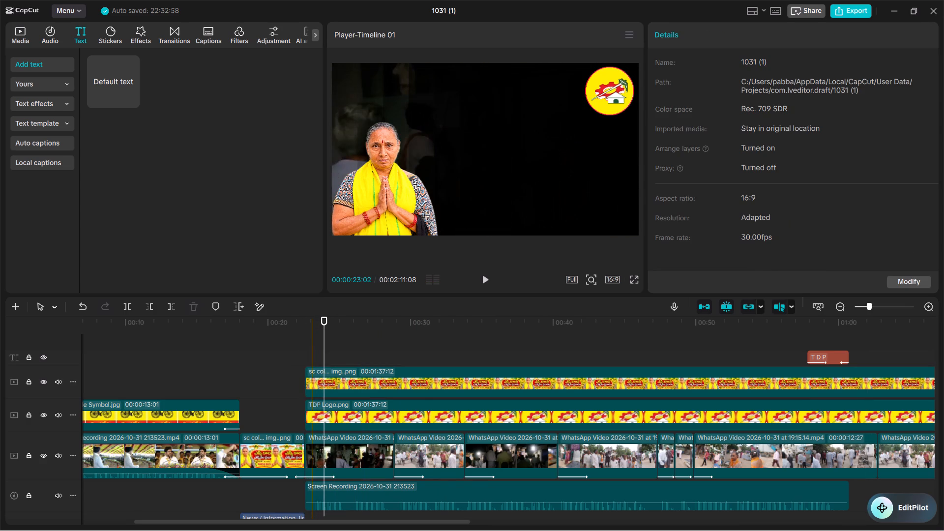
pyautogui.click(314, 326)
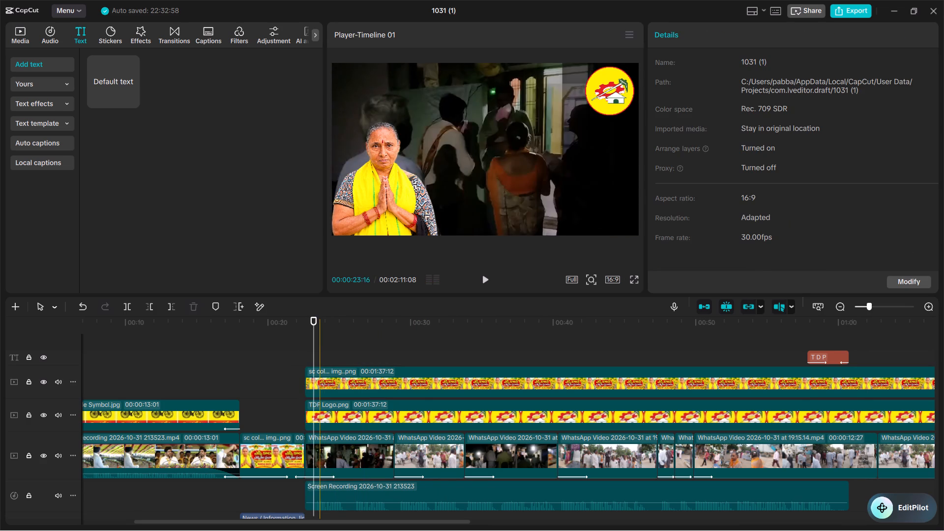
pyautogui.rightClick(315, 346)
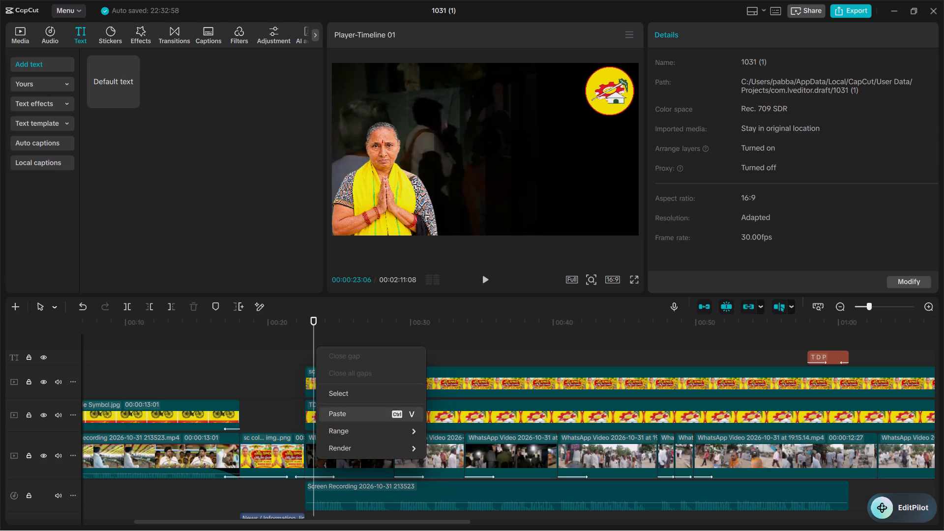
pyautogui.click(350, 417)
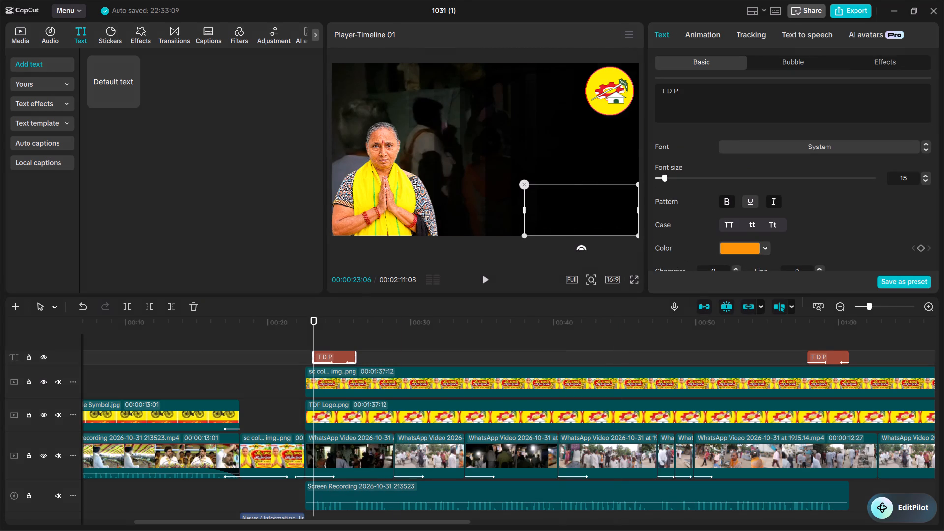
pyautogui.click(487, 280)
pyautogui.click(487, 280)
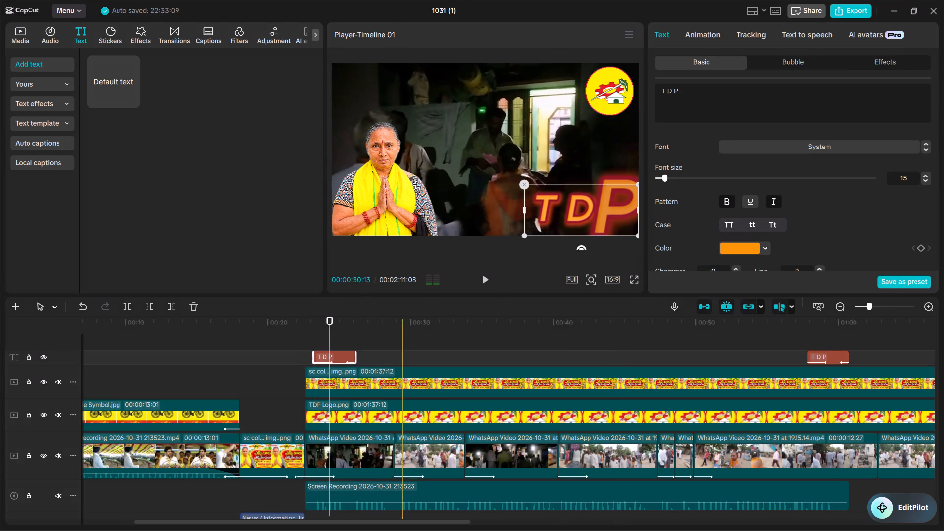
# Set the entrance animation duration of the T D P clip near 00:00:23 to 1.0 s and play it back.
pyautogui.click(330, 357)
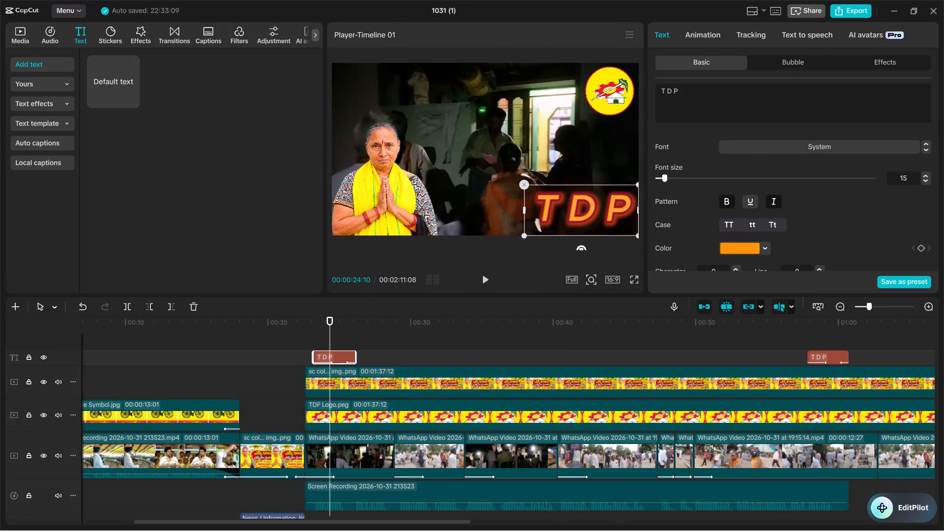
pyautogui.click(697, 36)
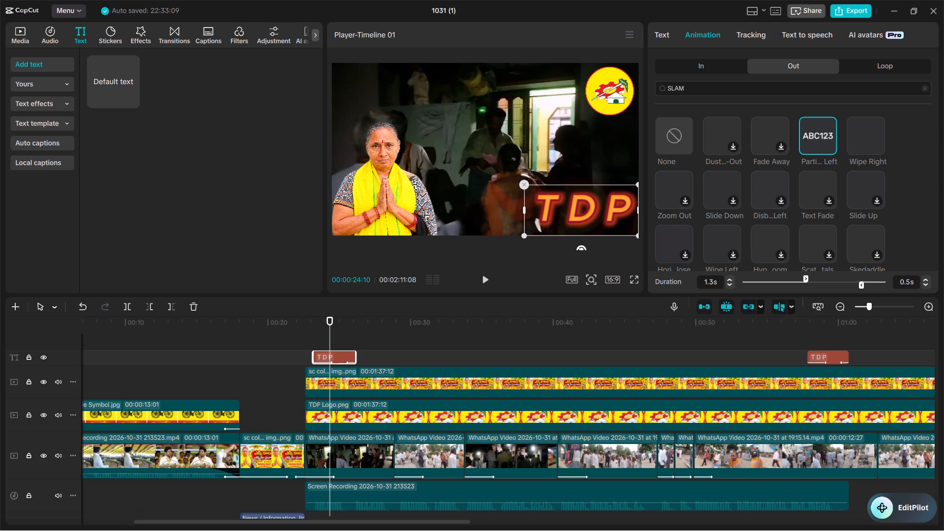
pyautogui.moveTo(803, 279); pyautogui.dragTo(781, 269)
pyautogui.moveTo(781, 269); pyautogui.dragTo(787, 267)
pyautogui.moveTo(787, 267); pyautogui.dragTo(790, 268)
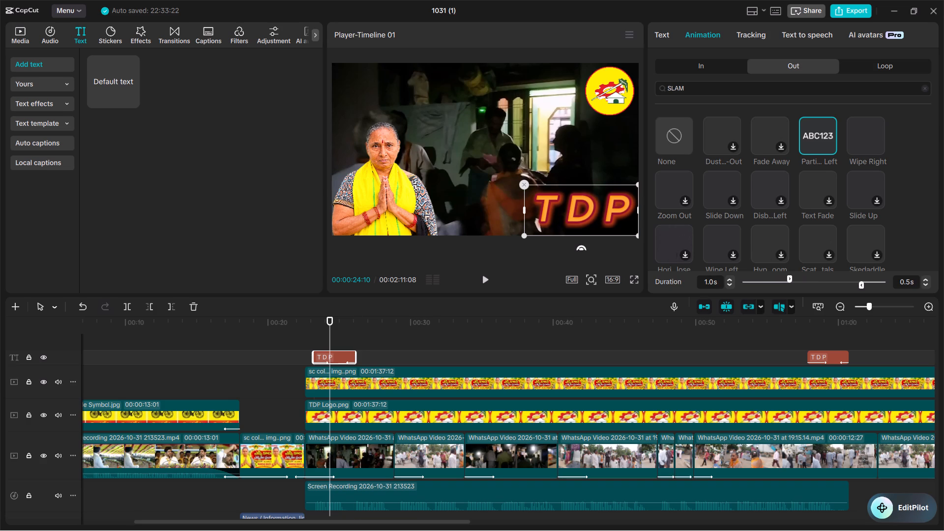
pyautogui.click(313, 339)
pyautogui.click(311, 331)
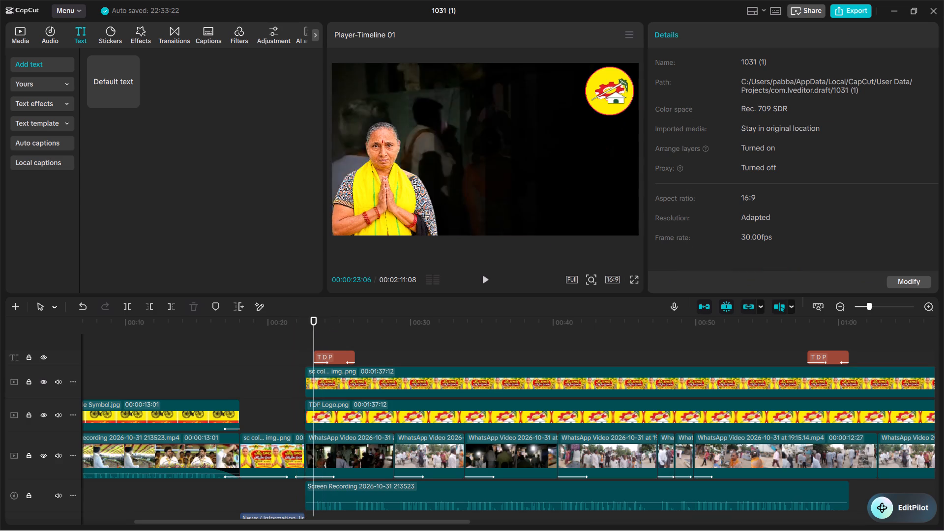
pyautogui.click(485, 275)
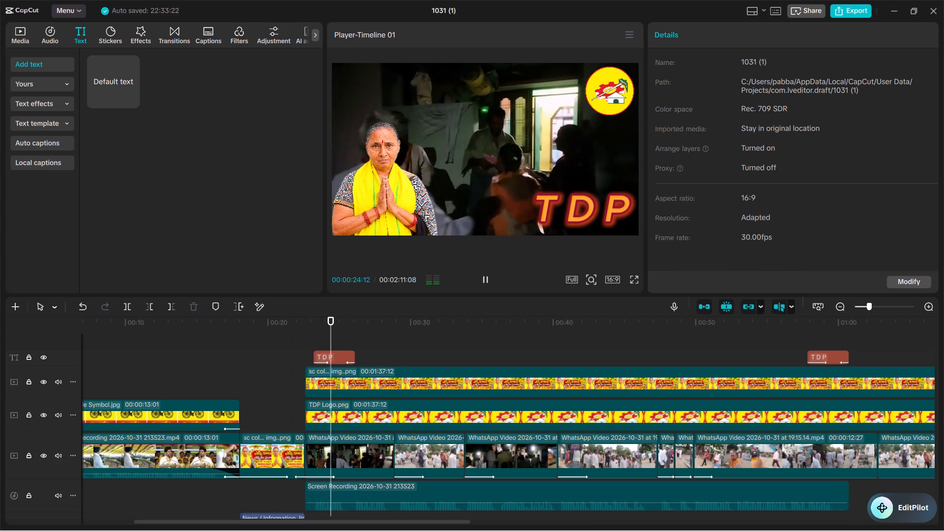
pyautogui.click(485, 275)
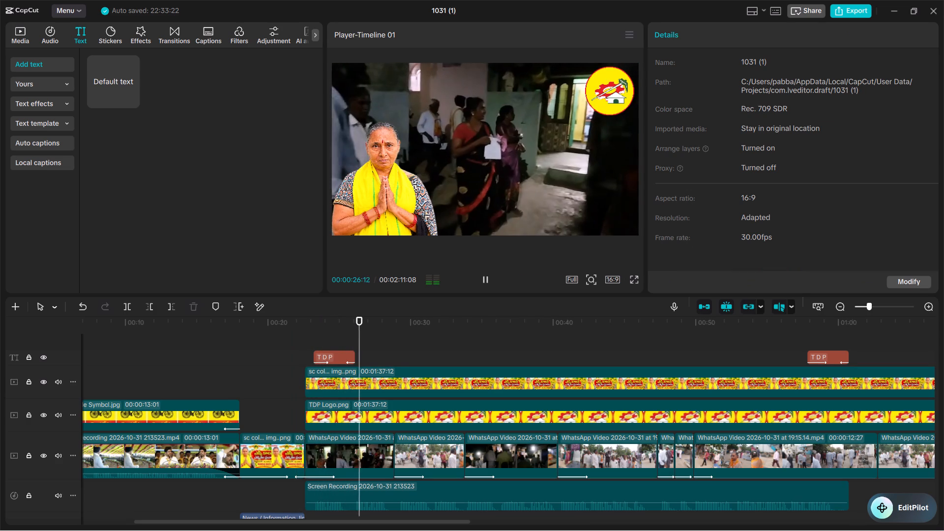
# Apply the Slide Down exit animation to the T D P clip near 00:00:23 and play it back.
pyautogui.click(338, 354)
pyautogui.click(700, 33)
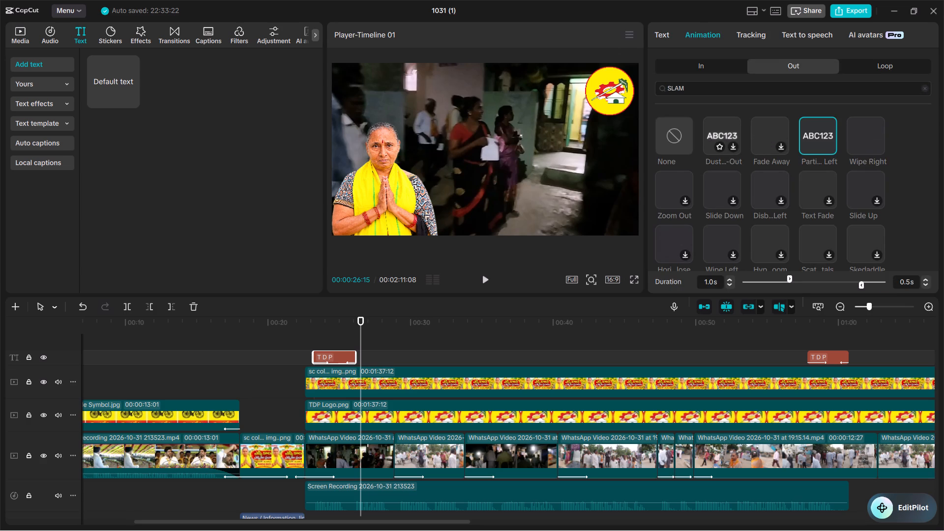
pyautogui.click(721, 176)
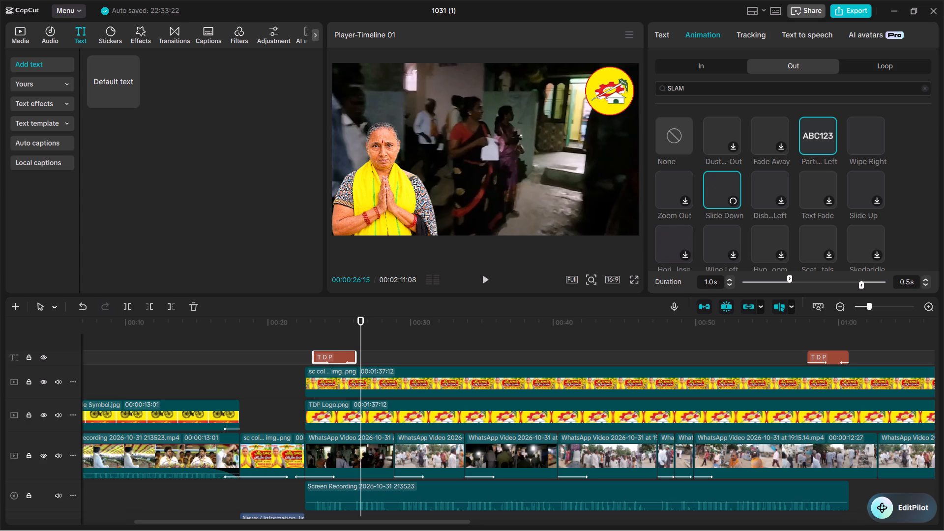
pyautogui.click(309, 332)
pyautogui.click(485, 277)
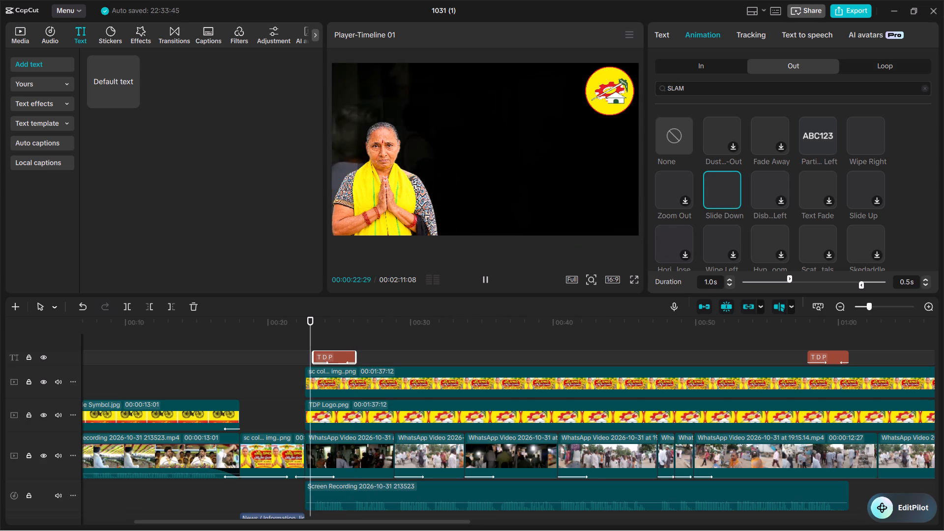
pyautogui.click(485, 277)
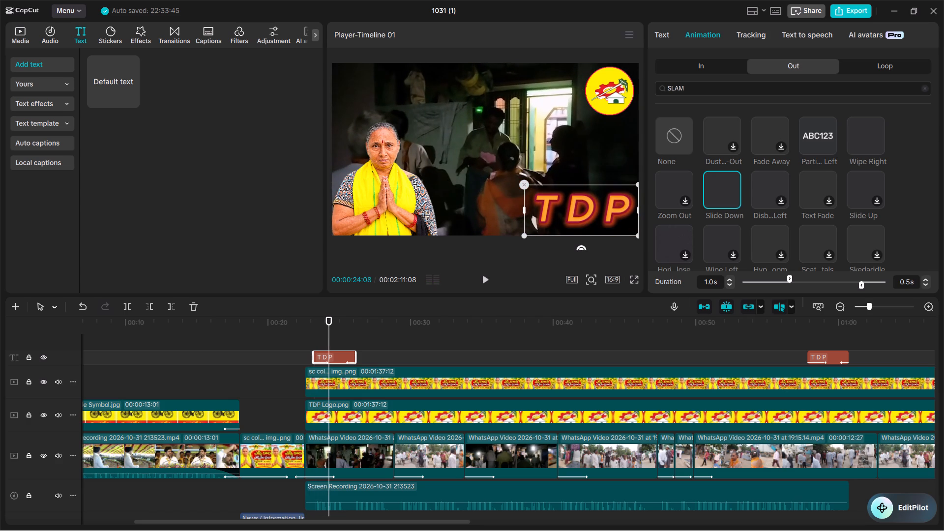
# Shorten the T D P clip's entrance animation duration to 0.8 s and play the title back.
pyautogui.click(689, 69)
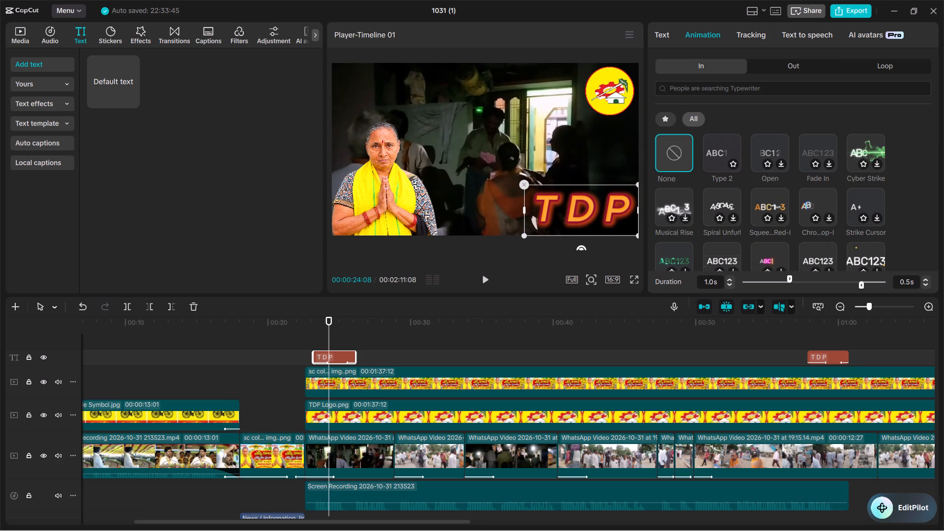
pyautogui.moveTo(789, 279); pyautogui.dragTo(782, 278)
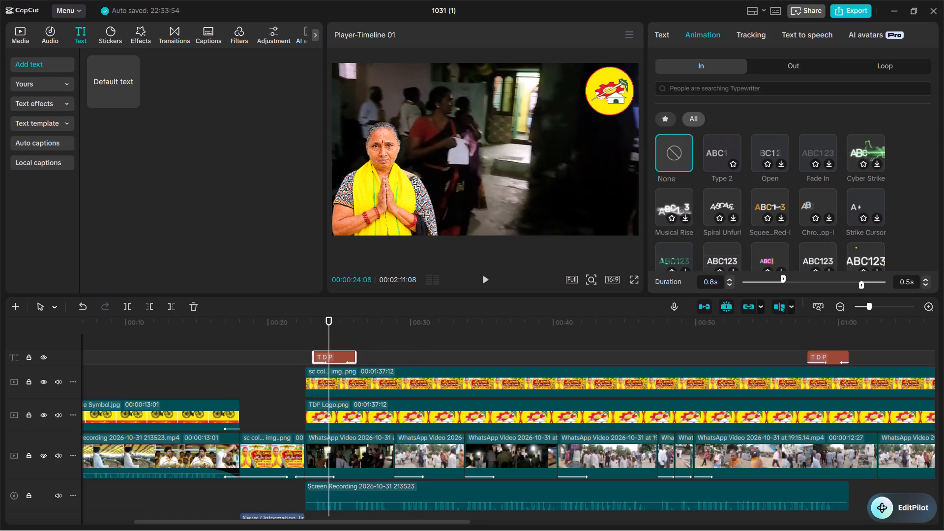
pyautogui.click(307, 328)
pyautogui.click(485, 275)
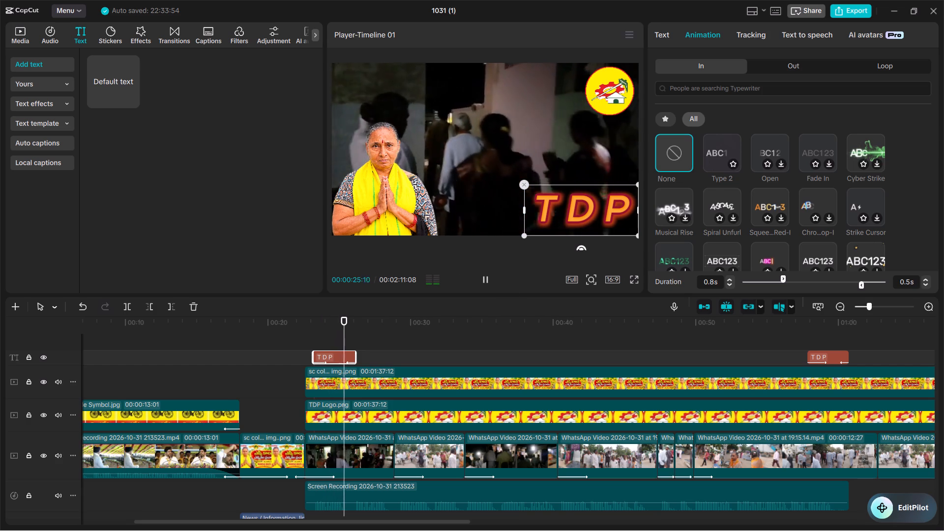
pyautogui.click(485, 275)
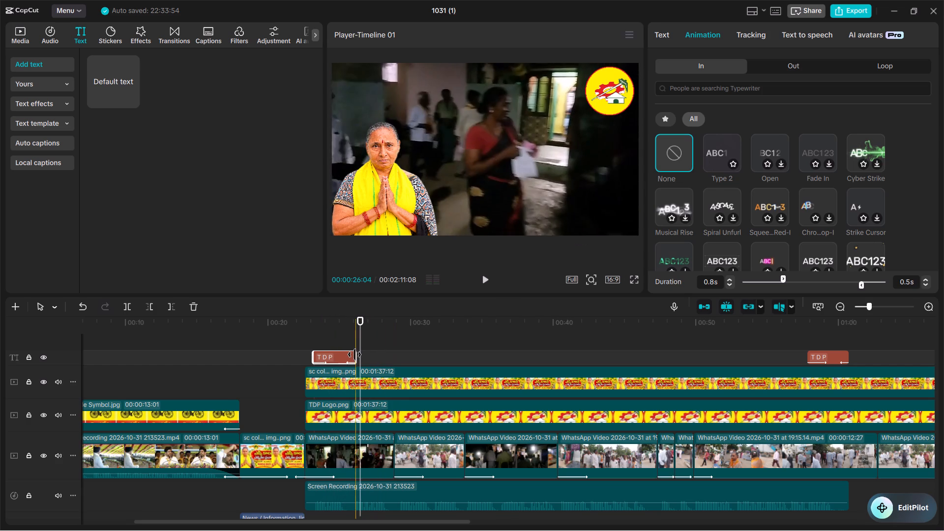
# Trim the end of the first T D P clip in small amounts to about 00:00:25, playing it back after each trim.
pyautogui.click(354, 354)
pyautogui.click(313, 328)
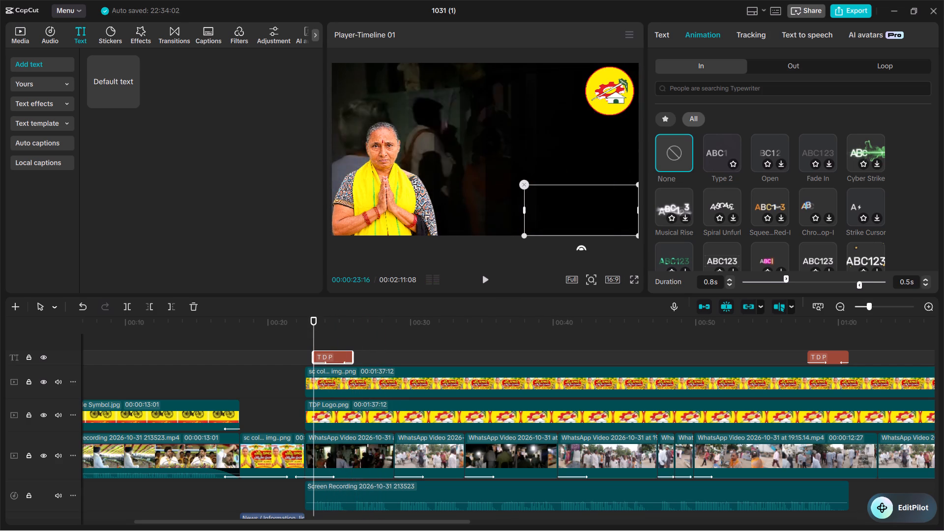
pyautogui.click(485, 274)
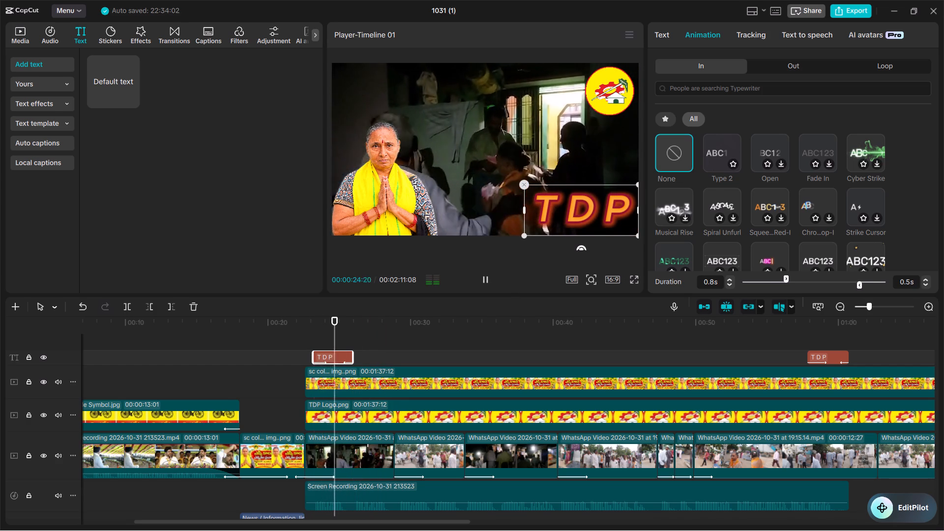
pyautogui.click(485, 274)
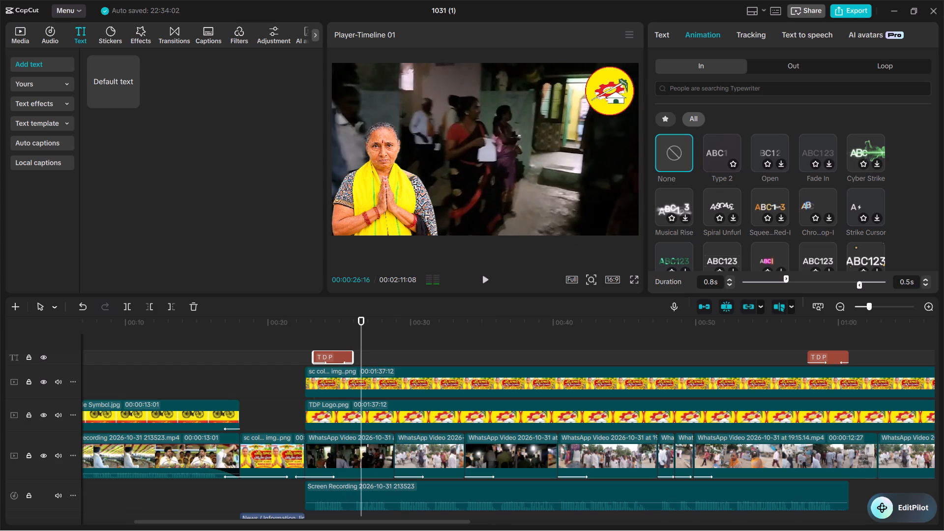
pyautogui.moveTo(354, 356); pyautogui.dragTo(349, 354)
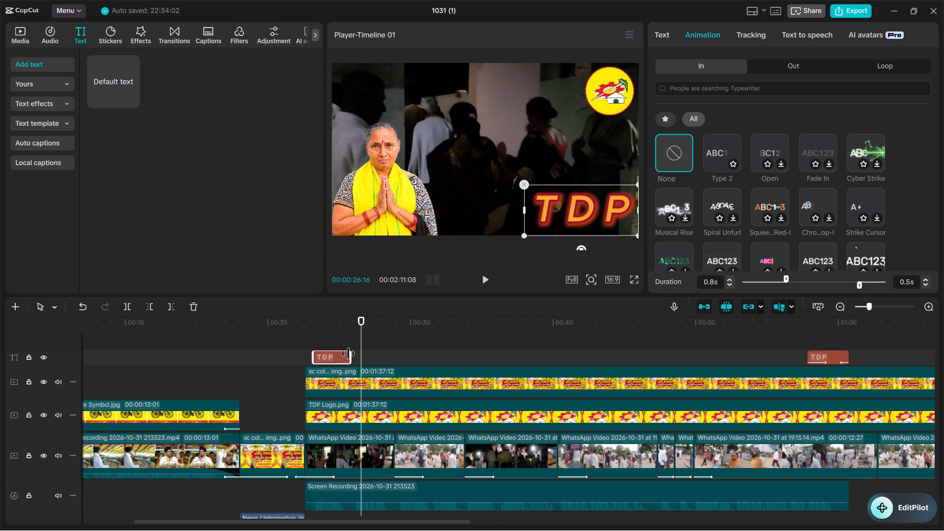
pyautogui.click(312, 332)
pyautogui.click(487, 278)
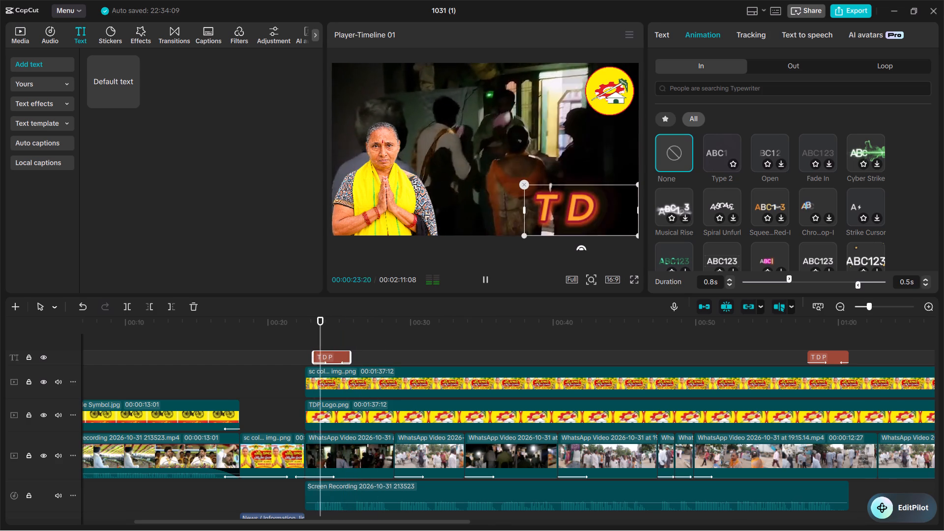
pyautogui.click(487, 278)
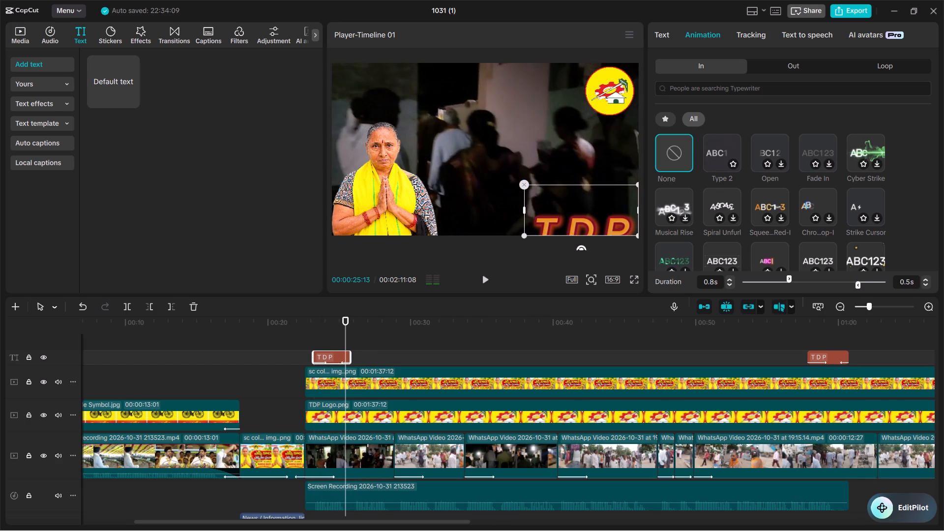
pyautogui.moveTo(351, 357); pyautogui.dragTo(346, 356)
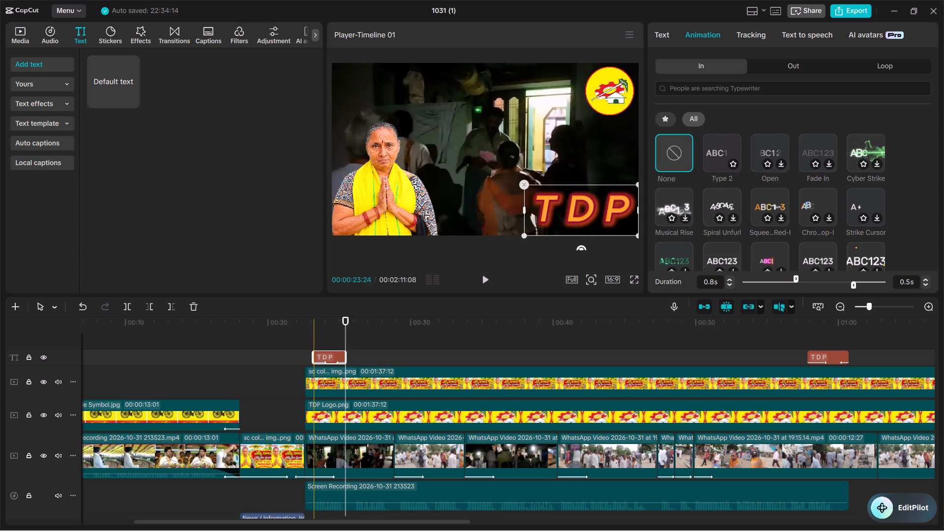
pyautogui.click(308, 330)
pyautogui.click(486, 283)
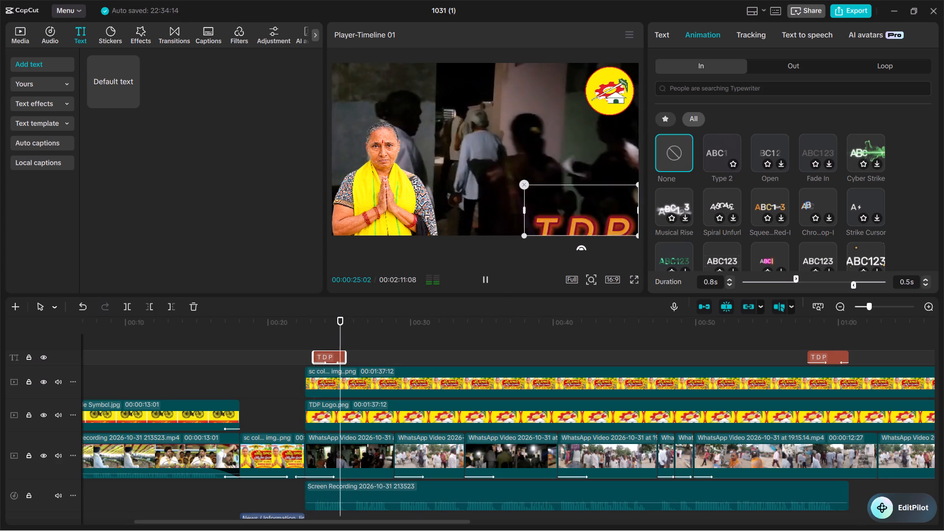
pyautogui.click(487, 276)
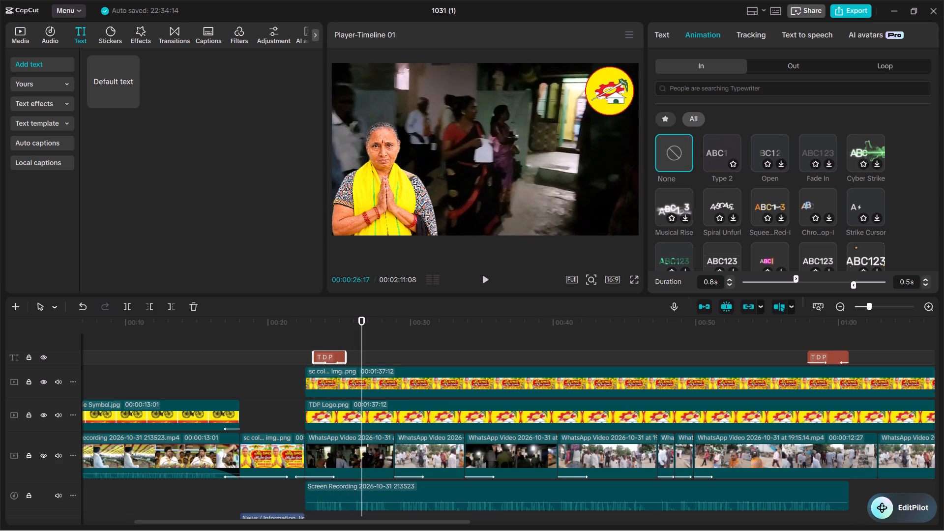
# Apply the Rip Away exit animation to the shortened T D P clip and play the title back.
pyautogui.click(329, 356)
pyautogui.click(783, 61)
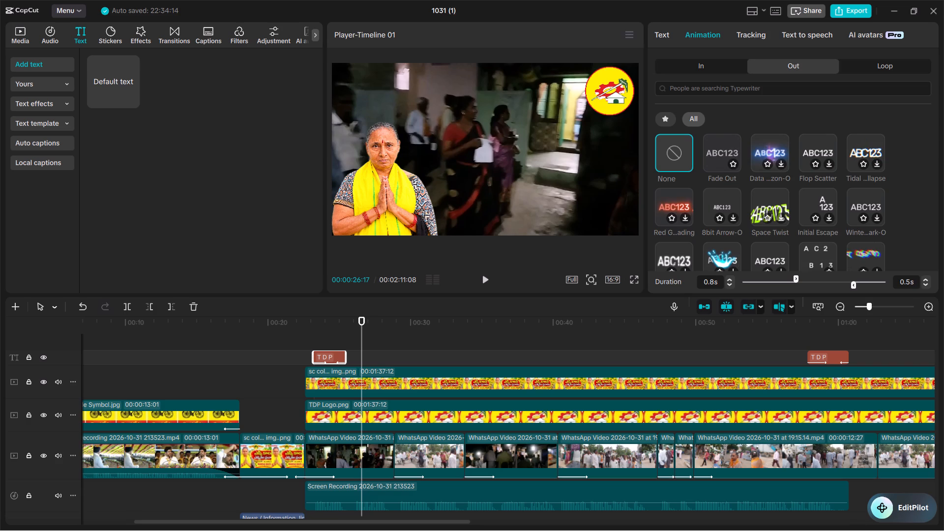
pyautogui.scroll(-2, 718, 196)
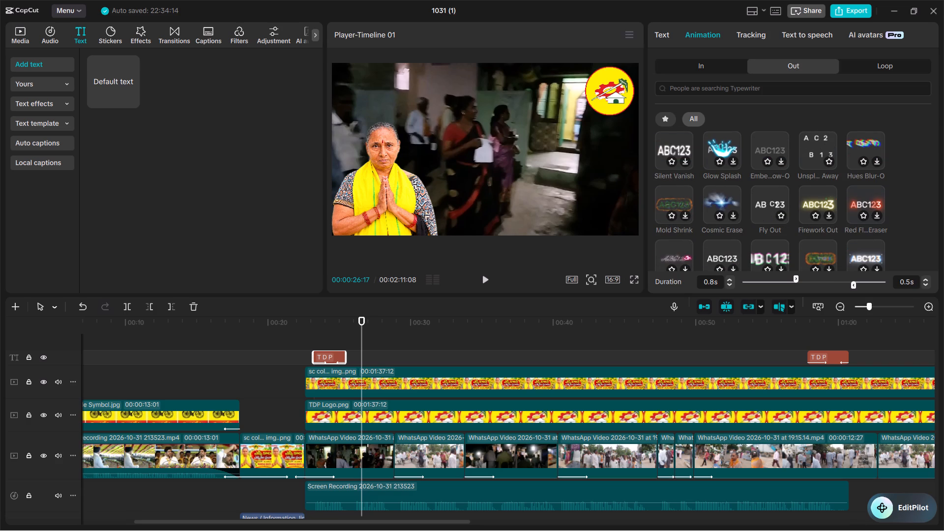
pyautogui.scroll(-2, 767, 146)
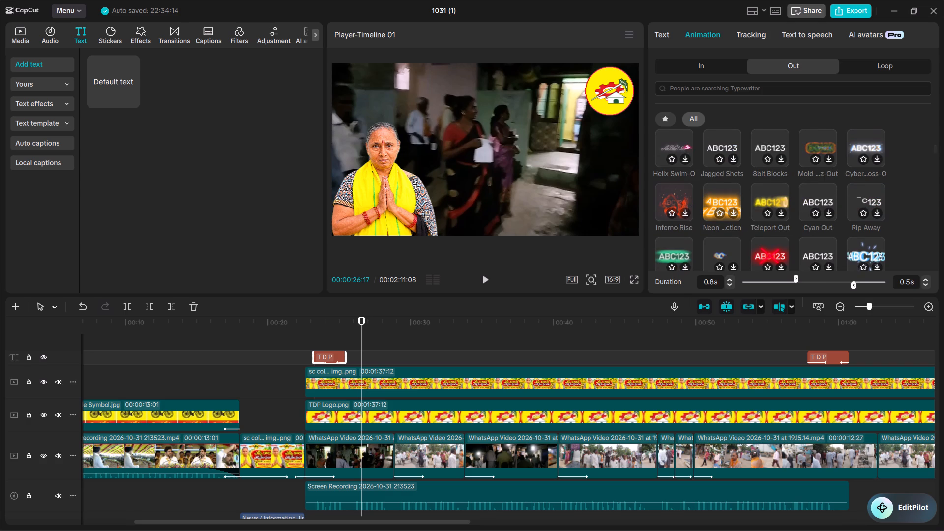
pyautogui.click(856, 202)
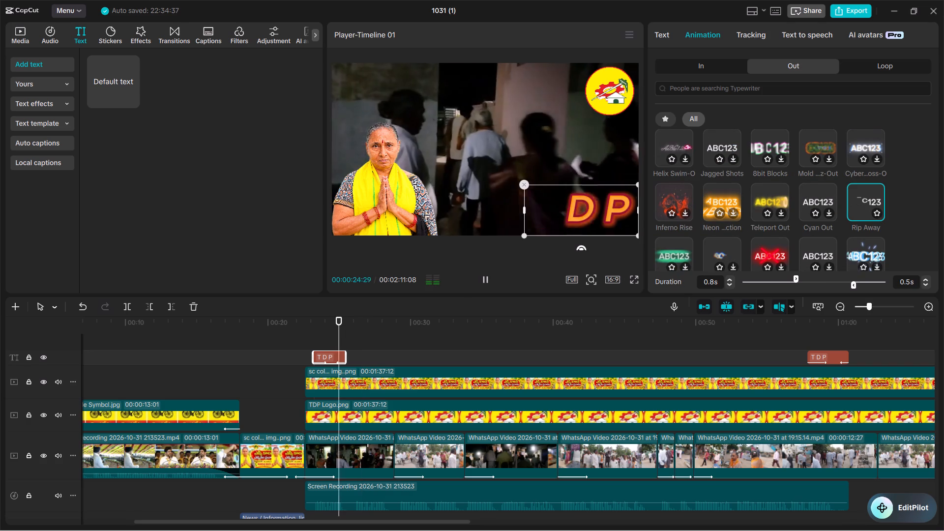
pyautogui.click(322, 334)
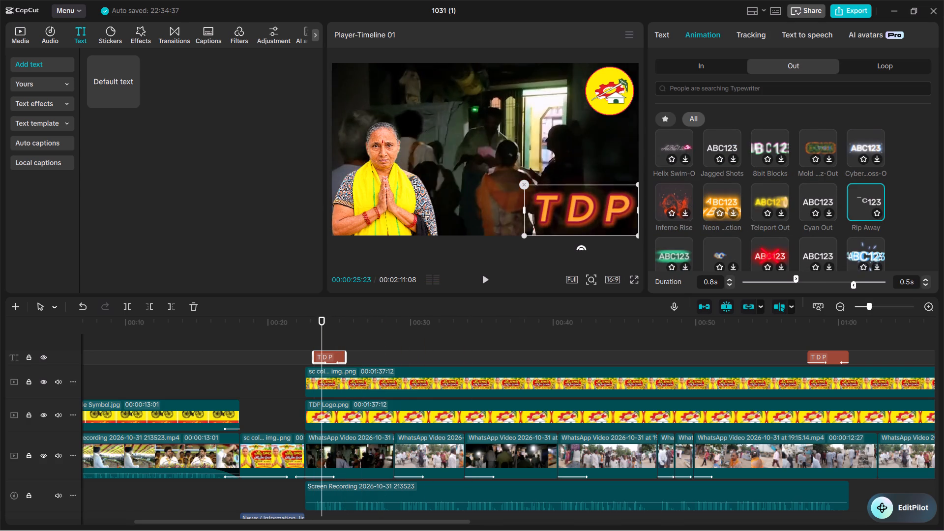
pyautogui.click(481, 279)
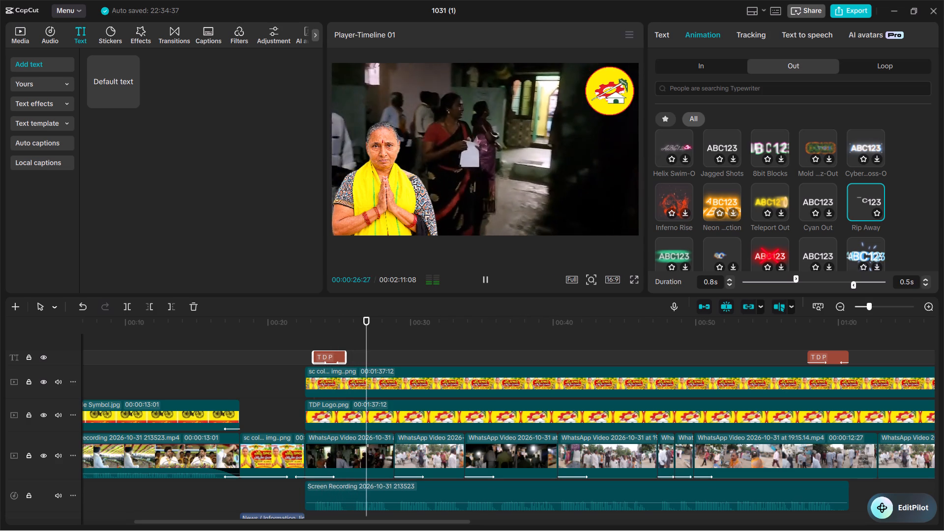
pyautogui.click(481, 279)
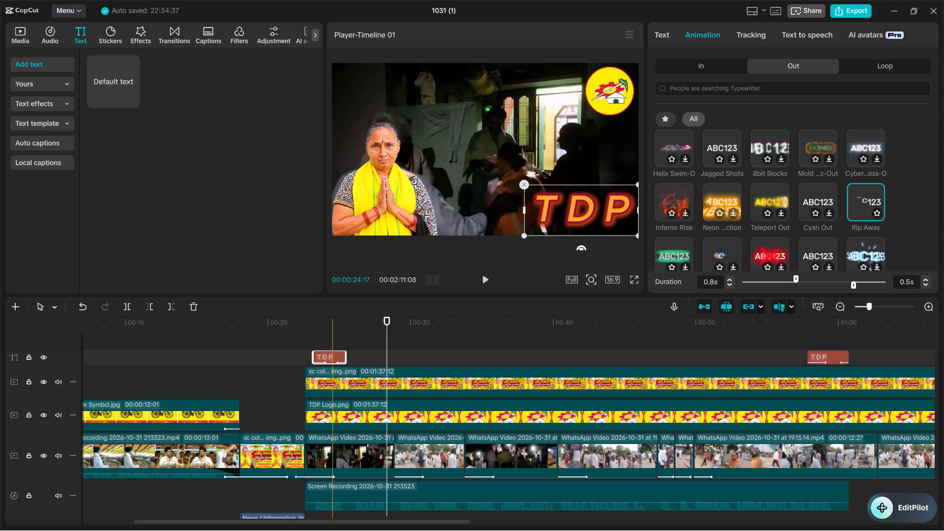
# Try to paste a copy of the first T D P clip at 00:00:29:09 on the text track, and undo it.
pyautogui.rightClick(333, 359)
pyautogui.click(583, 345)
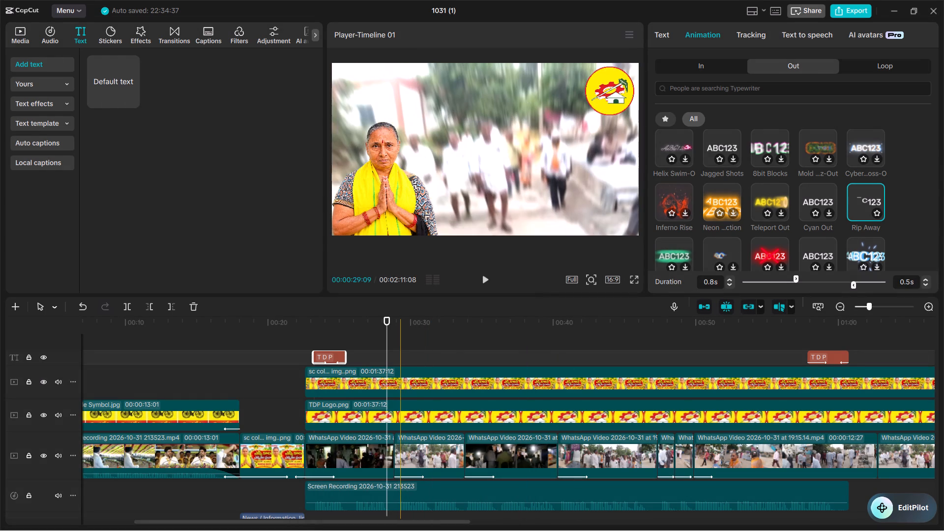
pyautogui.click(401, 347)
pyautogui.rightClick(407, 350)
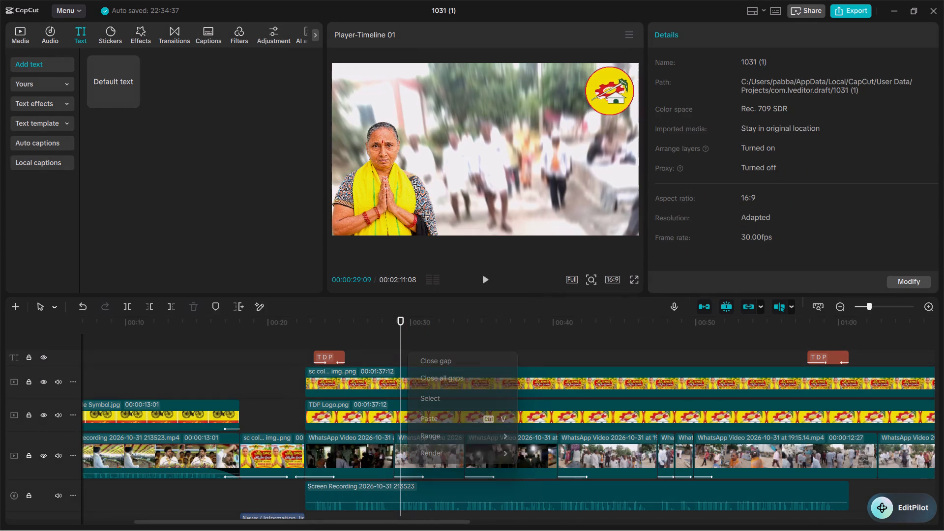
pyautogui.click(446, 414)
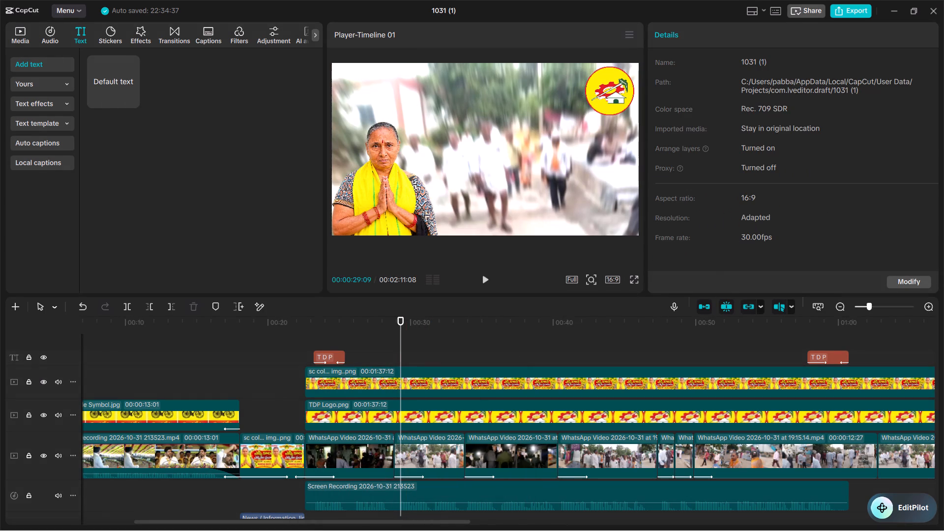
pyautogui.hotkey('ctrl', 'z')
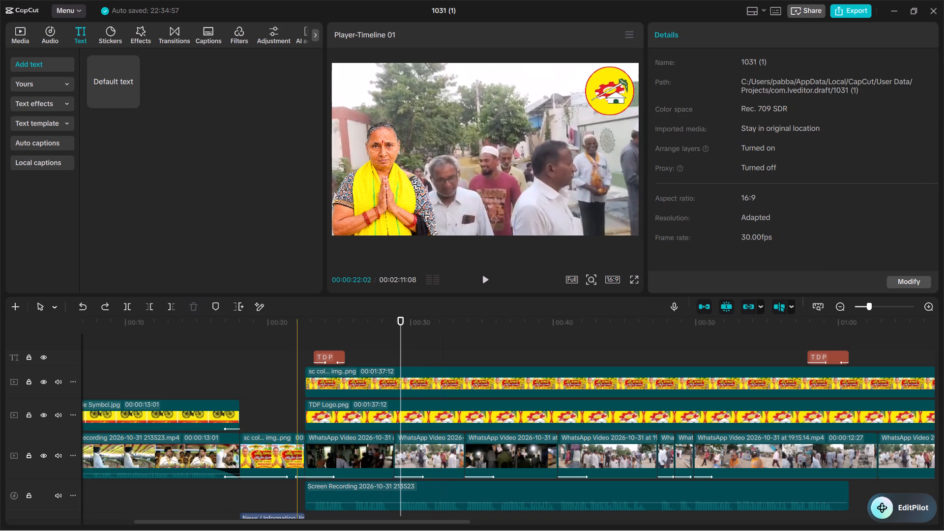
# Copy the first T D P clip, paste it on the text track at 00:00:29:09, and play the pasted title back.
pyautogui.rightClick(326, 354)
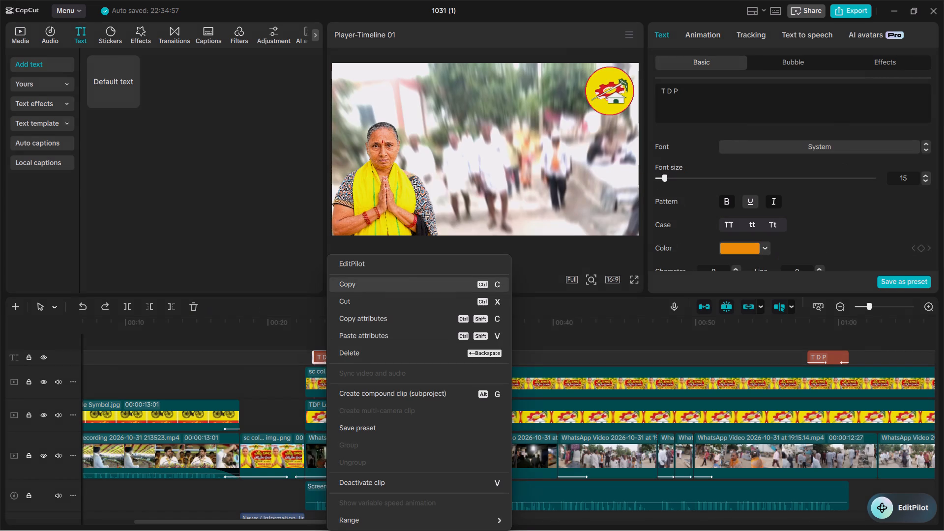
pyautogui.click(347, 291)
pyautogui.click(407, 356)
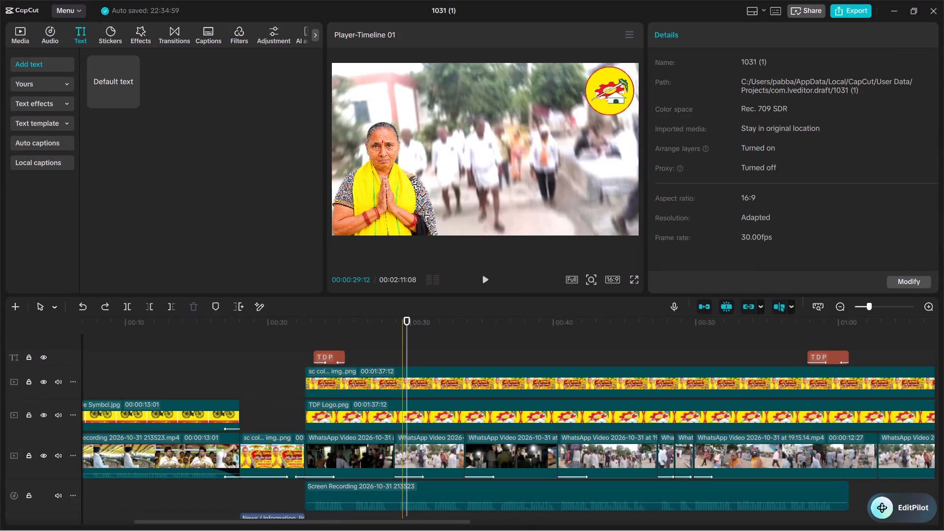
pyautogui.click(401, 351)
pyautogui.rightClick(407, 354)
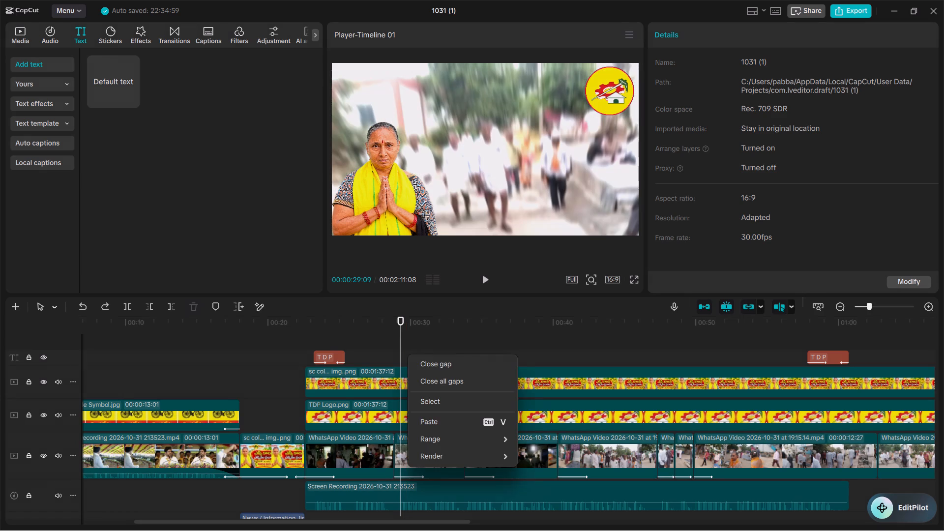
pyautogui.click(430, 419)
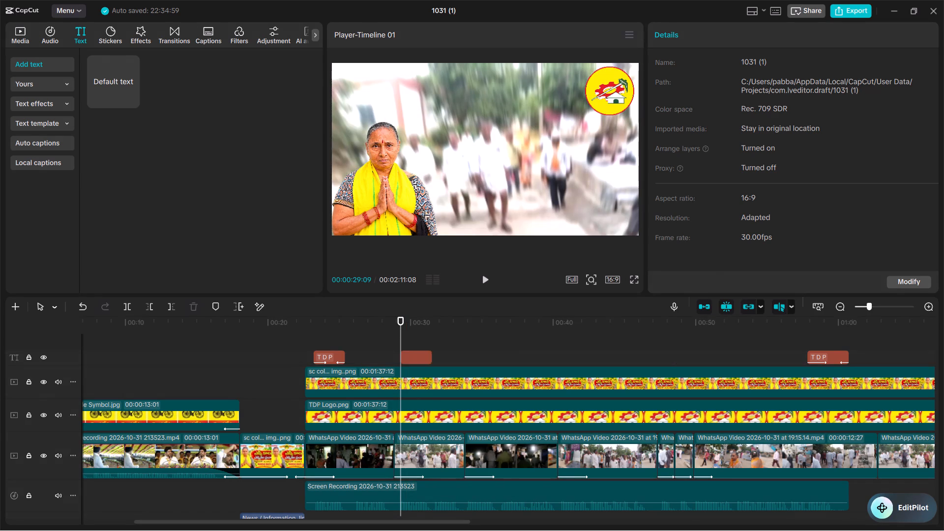
pyautogui.click(485, 280)
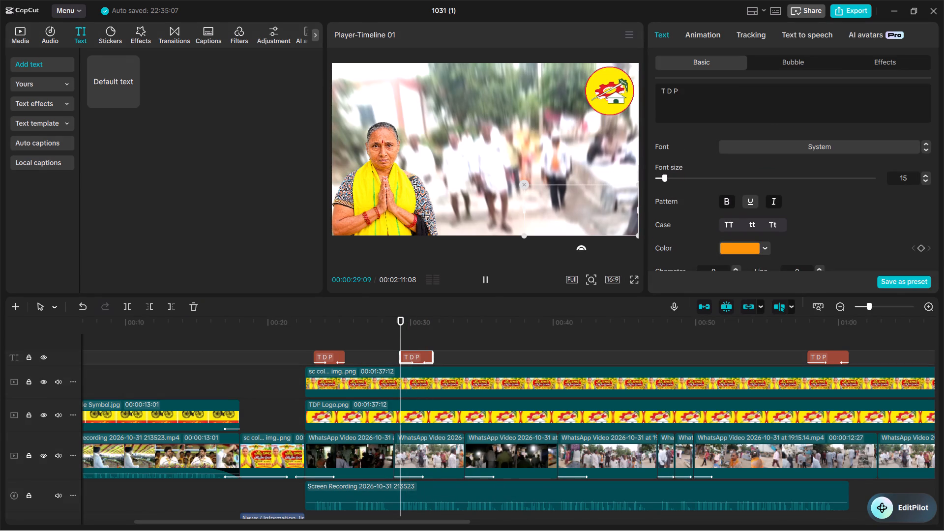
pyautogui.click(485, 280)
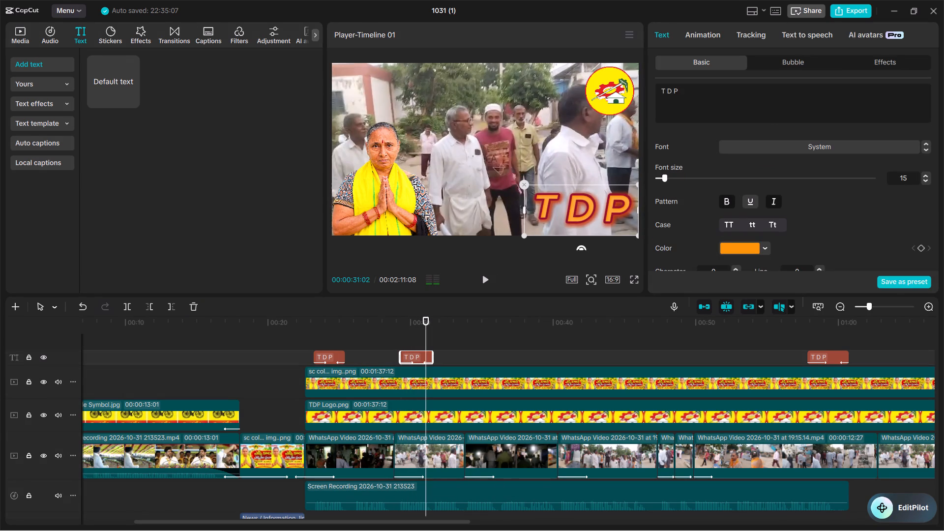
pyautogui.click(373, 333)
pyautogui.click(488, 279)
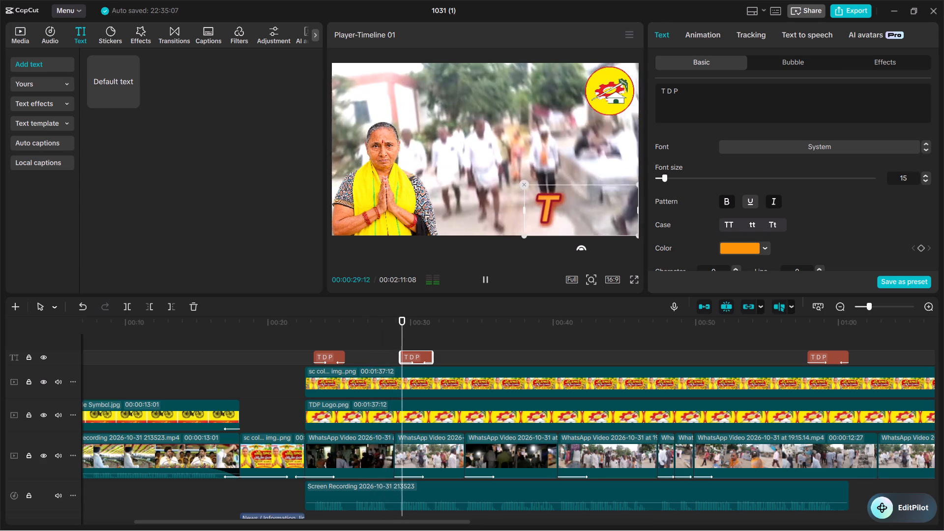
pyautogui.click(488, 279)
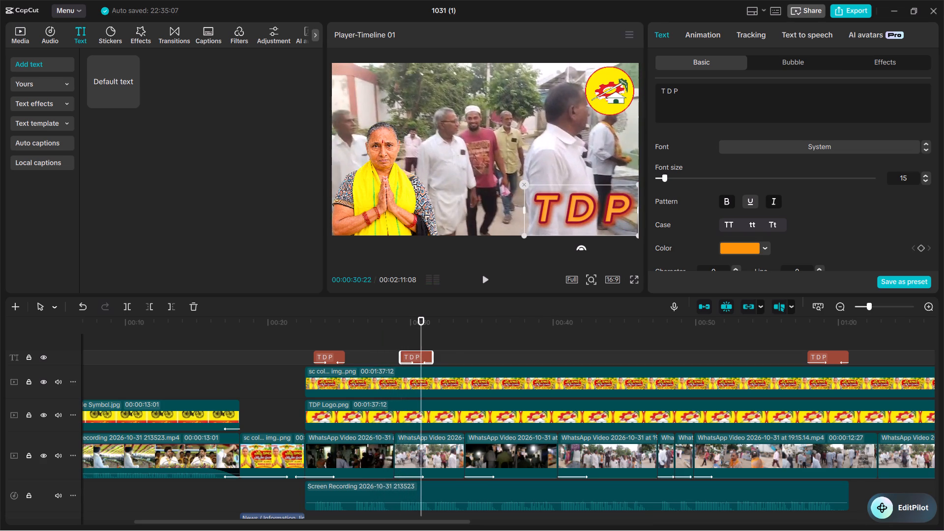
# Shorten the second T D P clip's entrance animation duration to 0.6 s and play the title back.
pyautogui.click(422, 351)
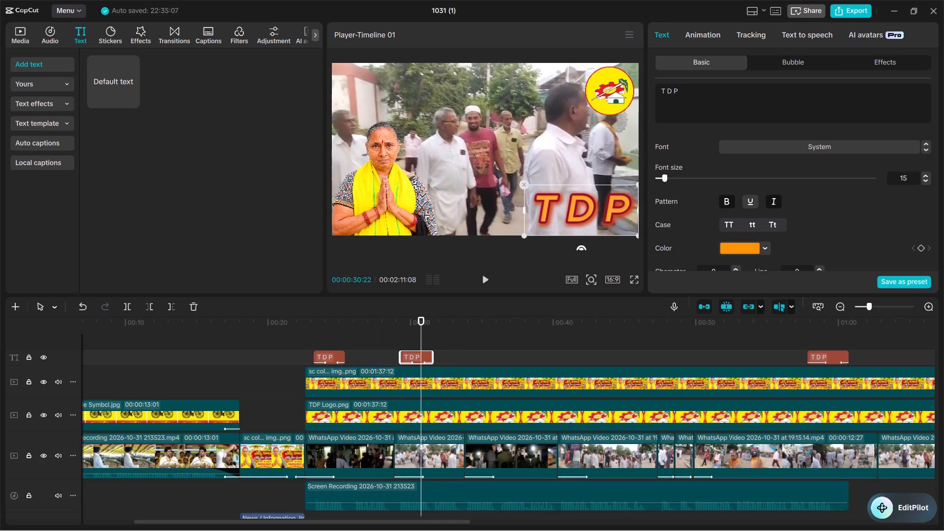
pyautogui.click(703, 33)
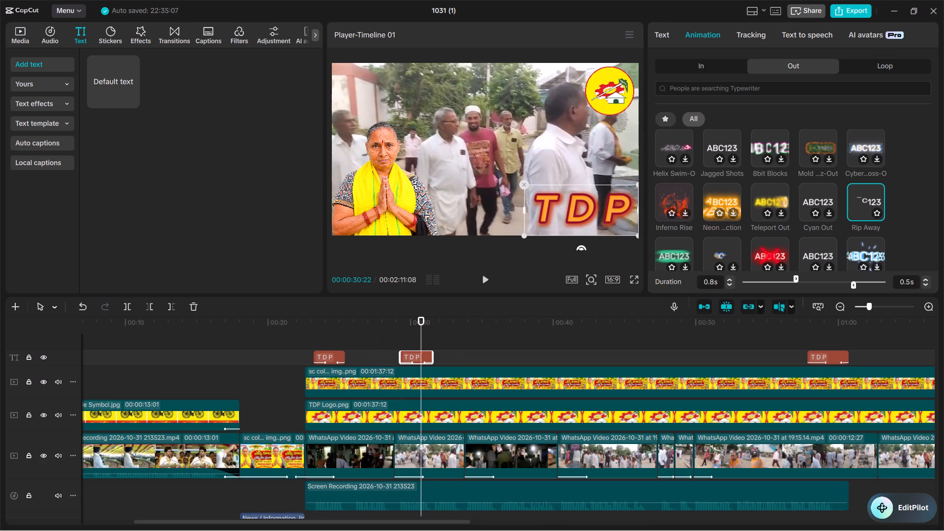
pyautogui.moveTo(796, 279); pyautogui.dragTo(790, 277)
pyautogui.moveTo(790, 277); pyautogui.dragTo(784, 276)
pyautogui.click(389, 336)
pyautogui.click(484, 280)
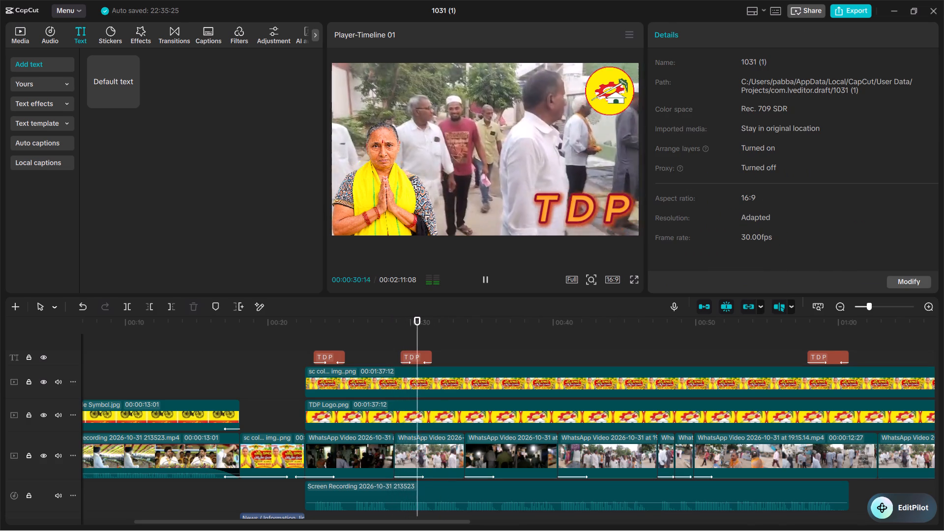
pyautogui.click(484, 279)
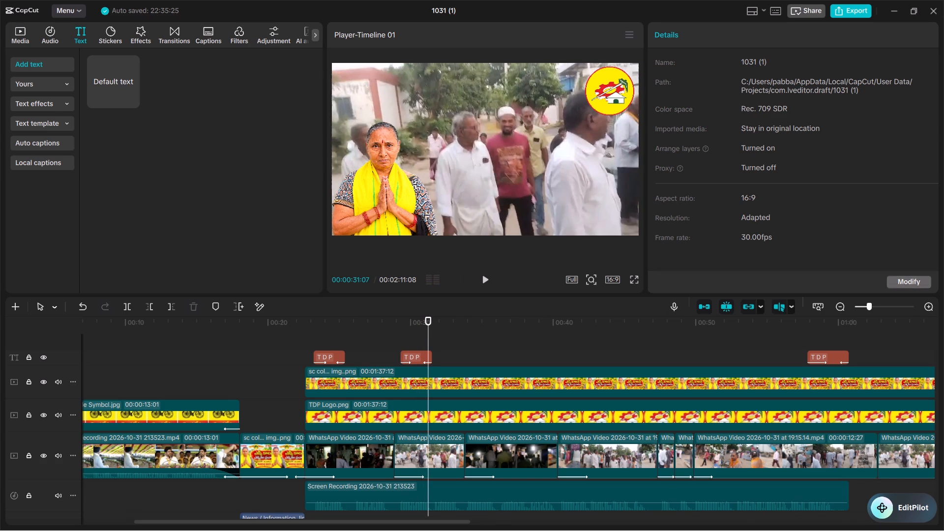
# Play back the second T D P title, extend its start slightly earlier to about 00:00:29:07, and play it again.
pyautogui.tripleClick(931, 304)
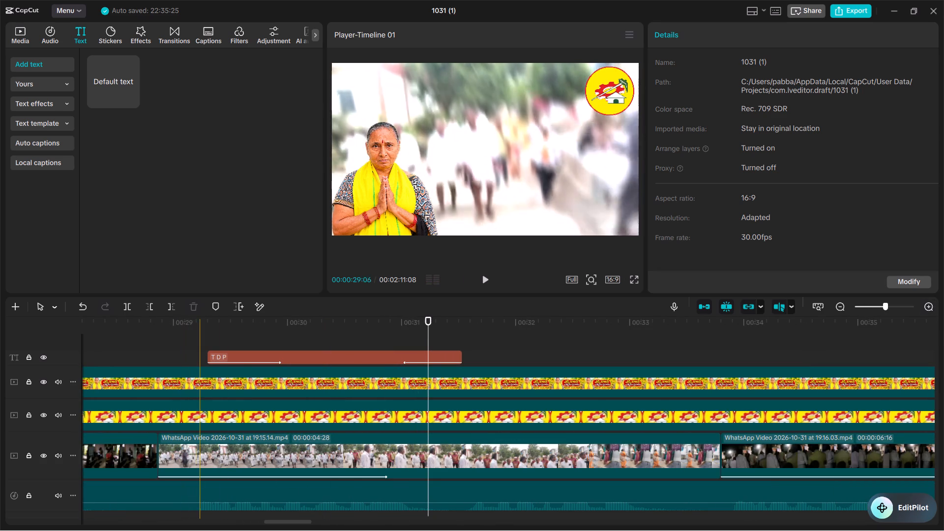
pyautogui.click(199, 340)
pyautogui.click(483, 278)
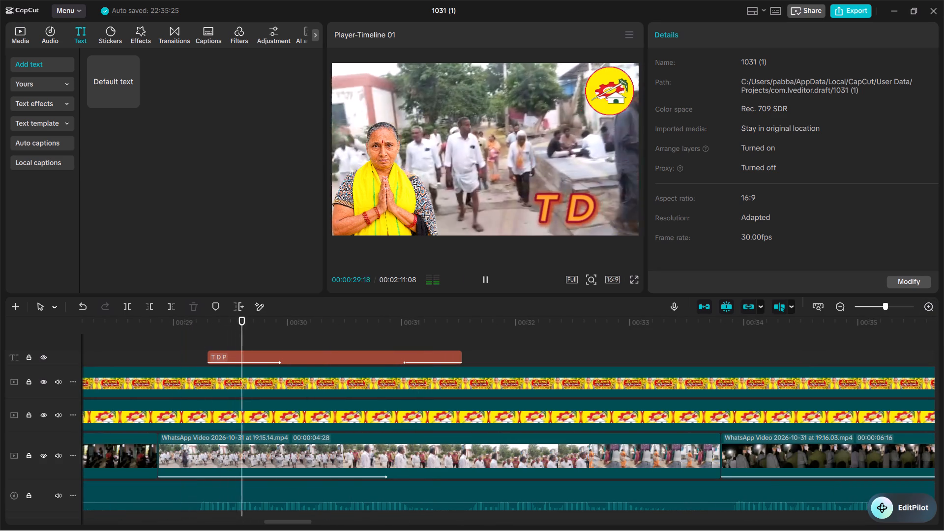
pyautogui.click(483, 278)
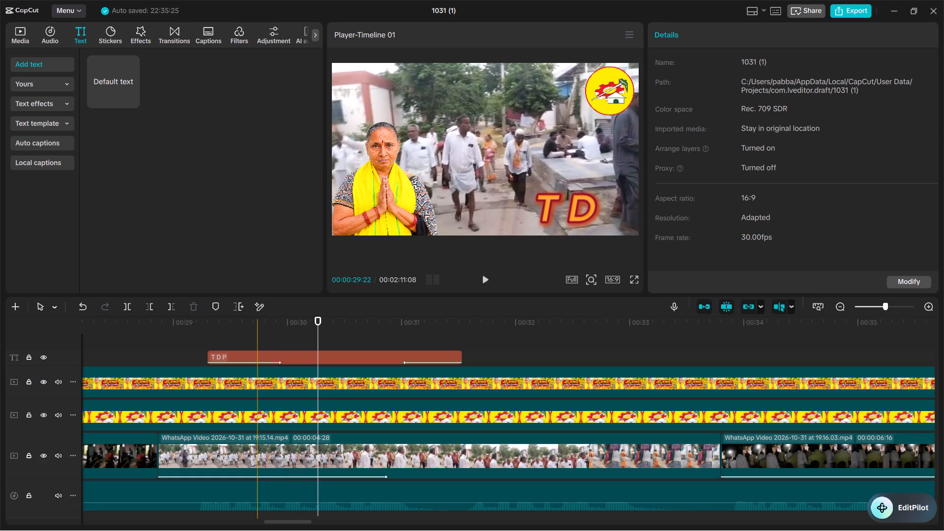
pyautogui.click(279, 352)
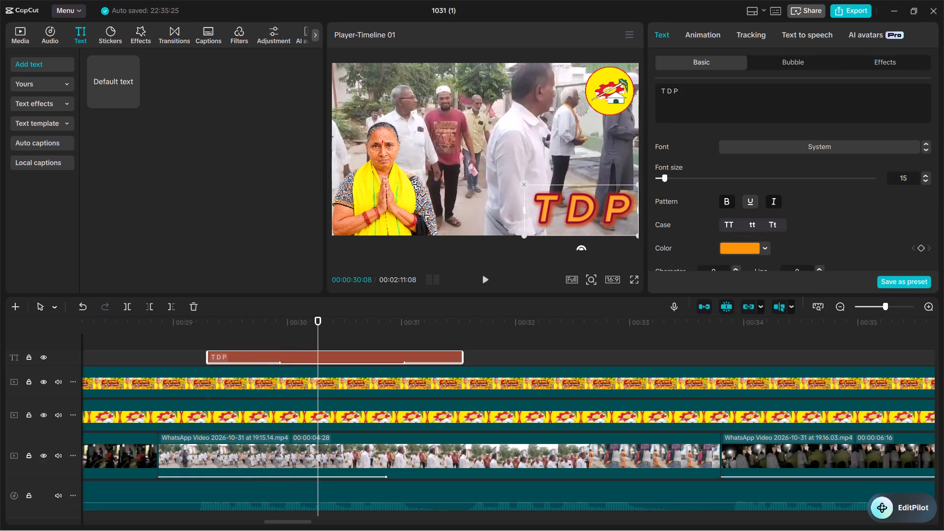
pyautogui.click(208, 341)
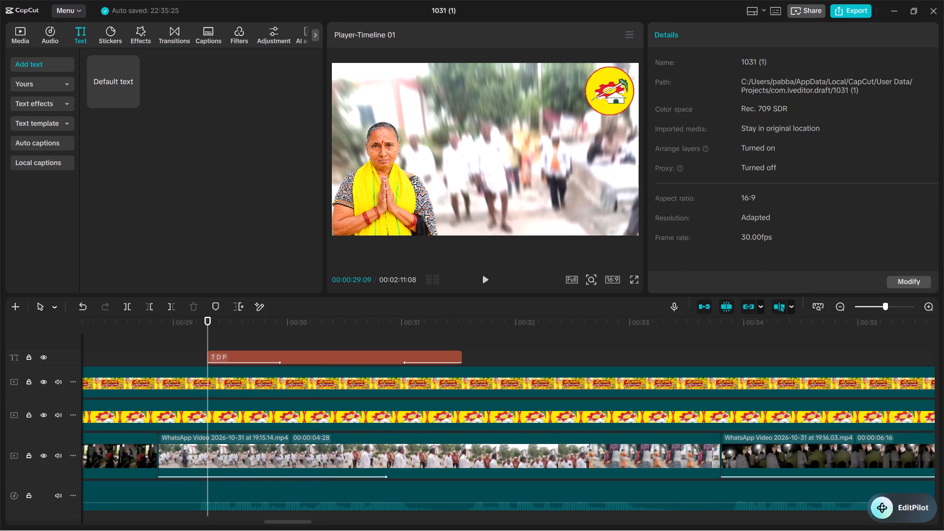
pyautogui.click(488, 278)
pyautogui.click(488, 278)
pyautogui.click(214, 351)
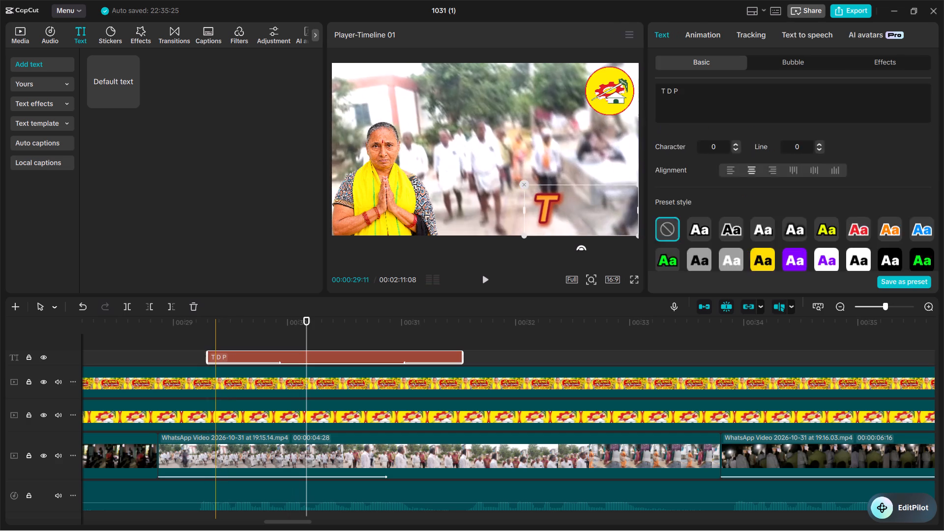
pyautogui.moveTo(207, 353); pyautogui.dragTo(202, 351)
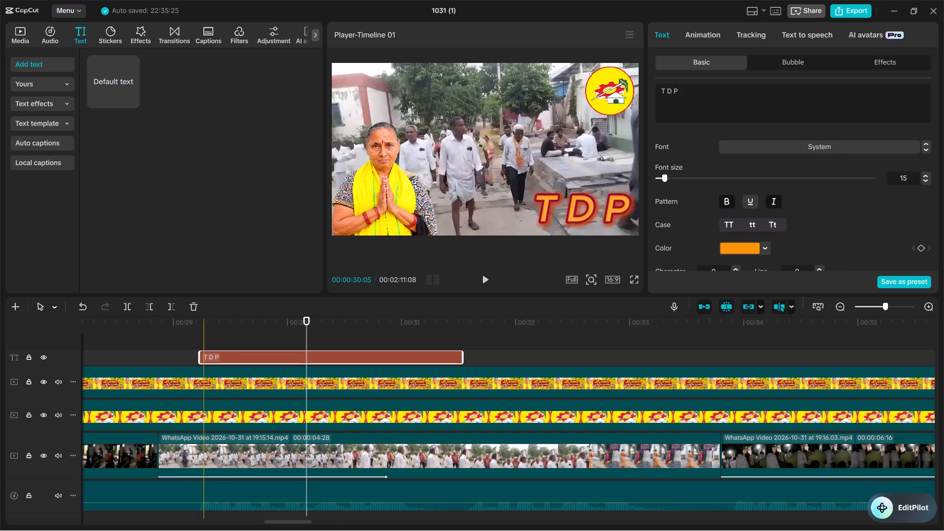
pyautogui.click(192, 345)
pyautogui.click(484, 280)
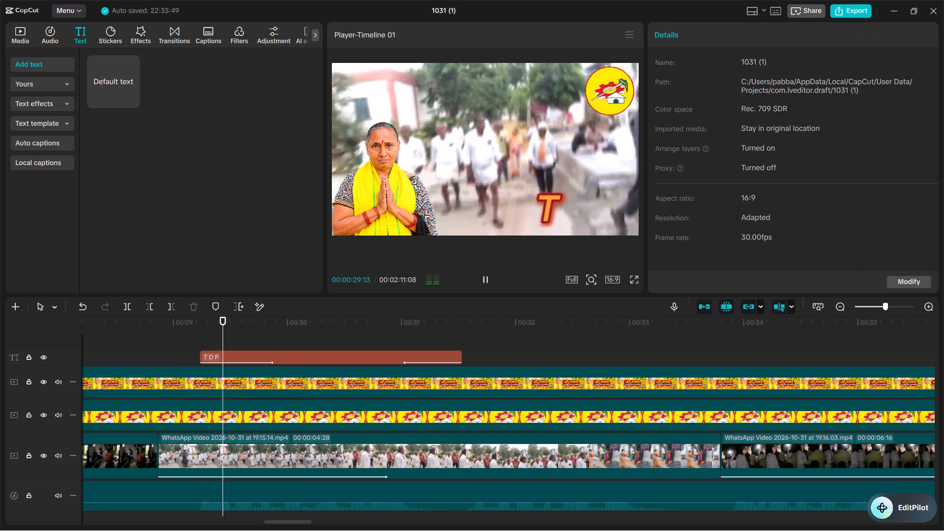
pyautogui.click(484, 280)
# Lengthen the second T D P clip's entrance animation duration to about 1 s and play the title back.
pyautogui.click(269, 351)
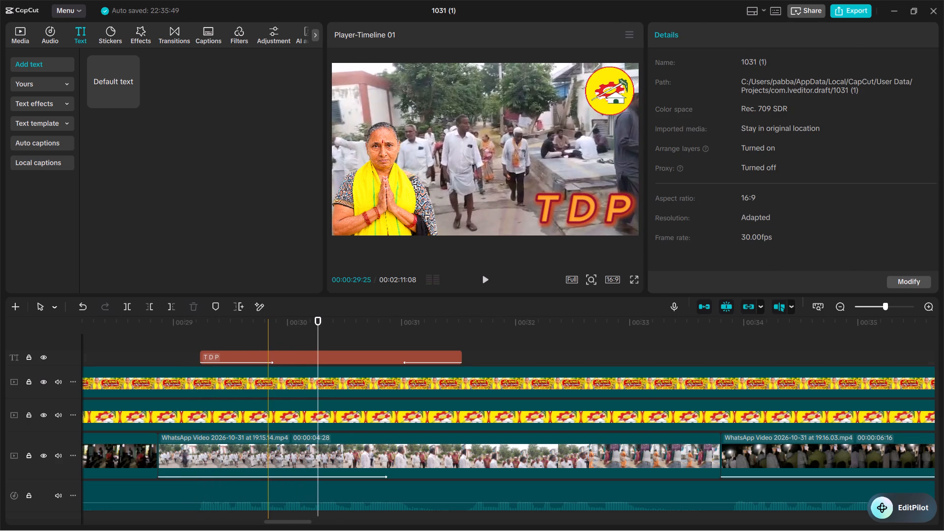
pyautogui.click(697, 40)
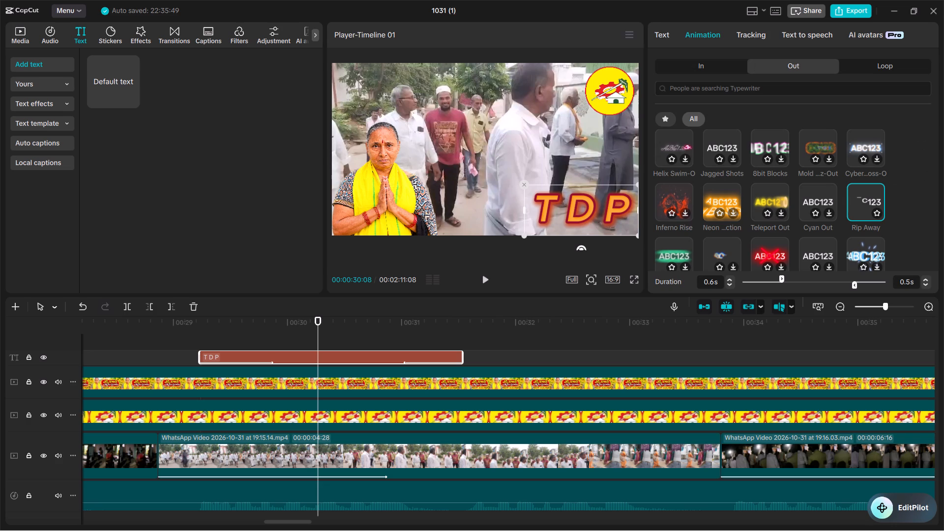
pyautogui.moveTo(781, 279); pyautogui.dragTo(789, 279)
pyautogui.moveTo(789, 279); pyautogui.dragTo(796, 280)
pyautogui.moveTo(796, 280); pyautogui.dragTo(797, 280)
pyautogui.moveTo(797, 280); pyautogui.dragTo(805, 280)
pyautogui.click(168, 334)
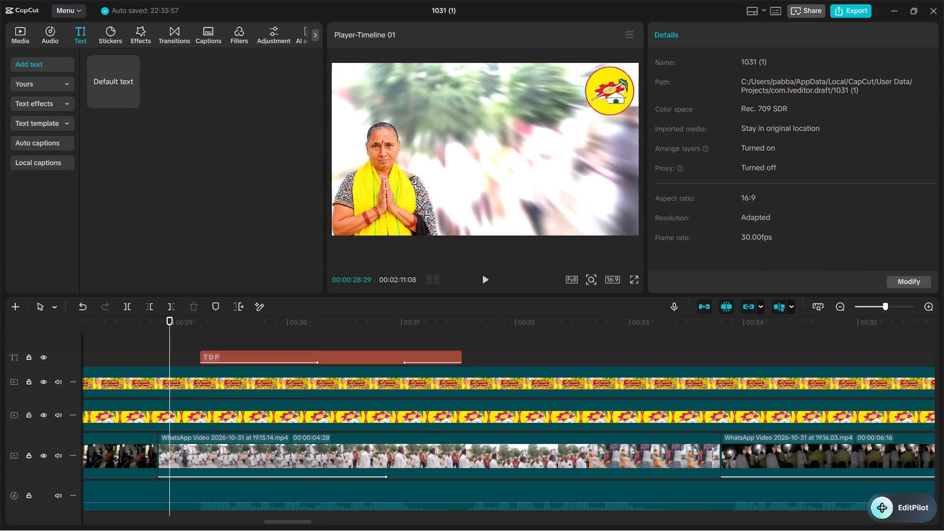
pyautogui.click(481, 273)
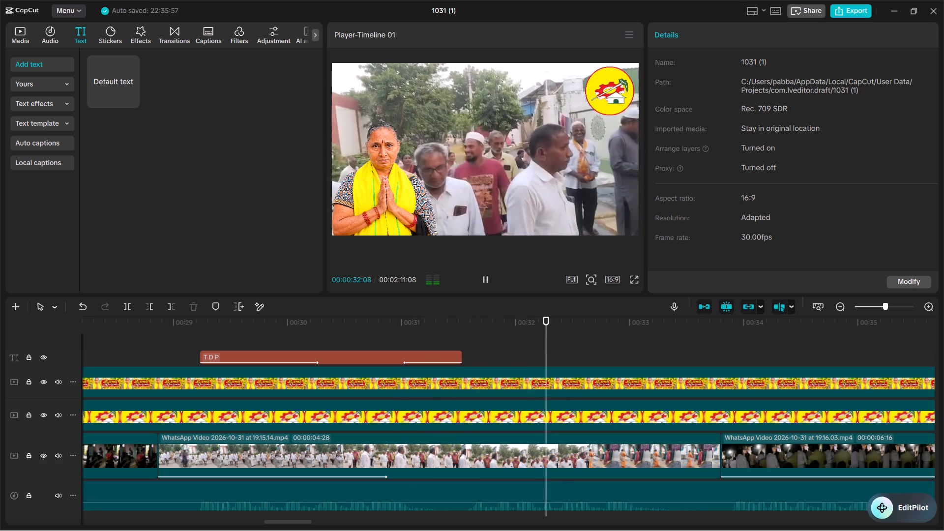
pyautogui.click(481, 273)
# Copy the second T D P clip and paste it on the text track at 00:00:33:27.
pyautogui.doubleClick(844, 307)
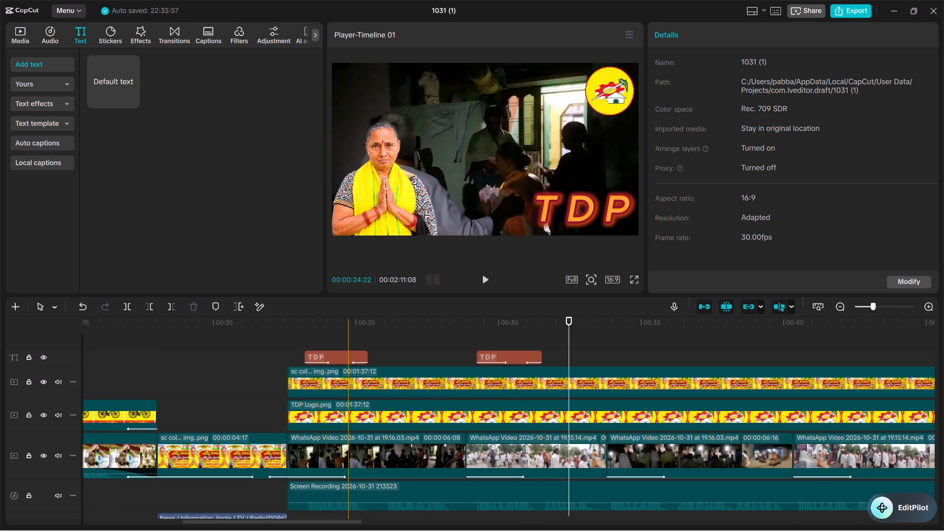
pyautogui.rightClick(501, 351)
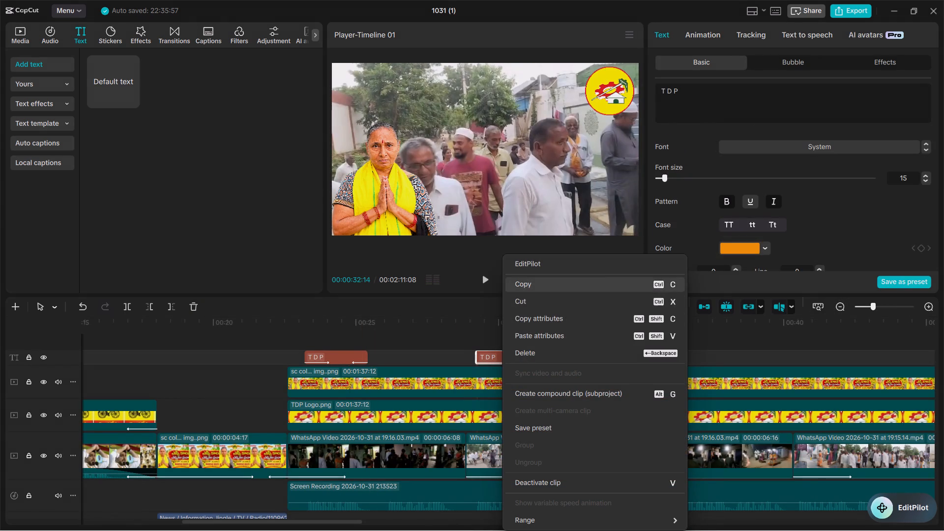
pyautogui.click(525, 289)
pyautogui.click(481, 277)
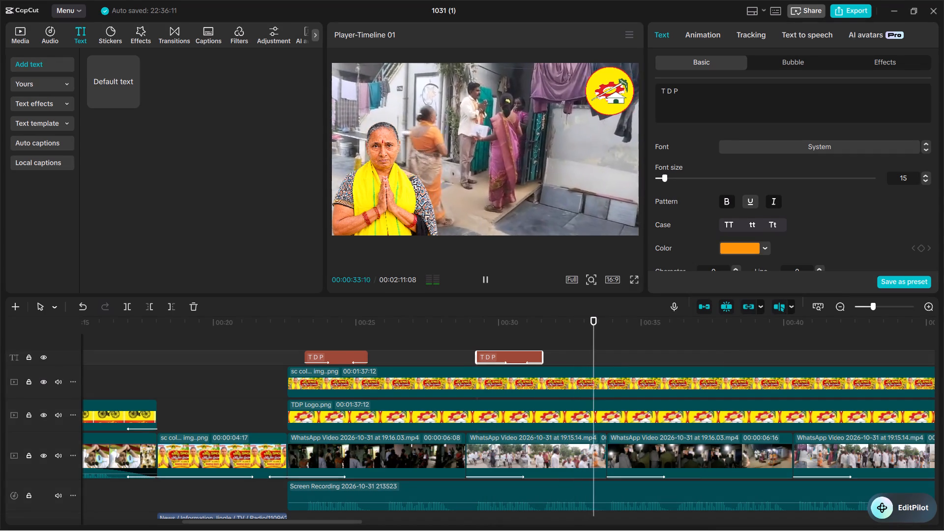
pyautogui.click(487, 277)
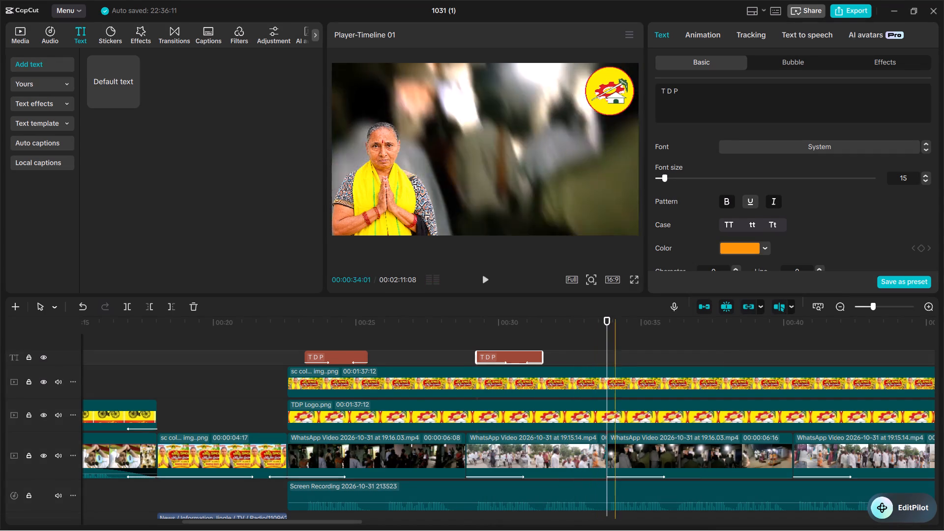
pyautogui.doubleClick(486, 274)
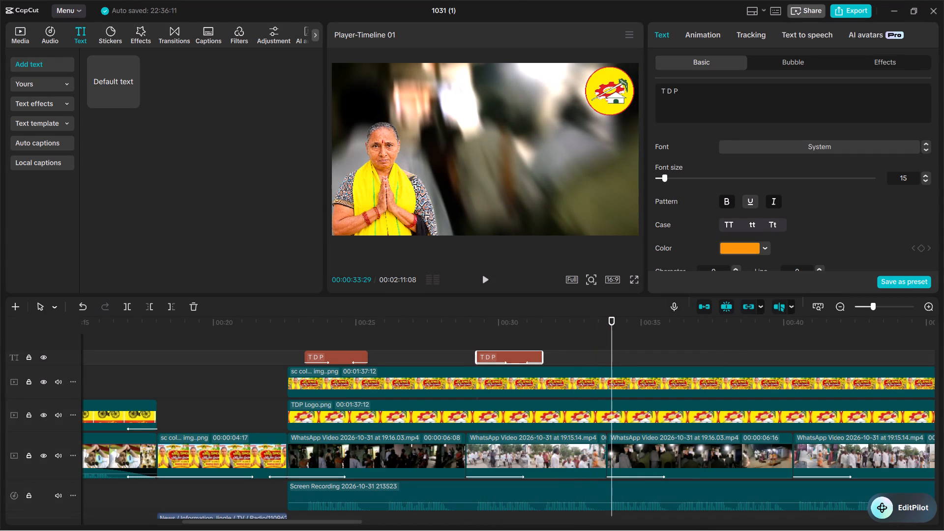
pyautogui.press('Left')
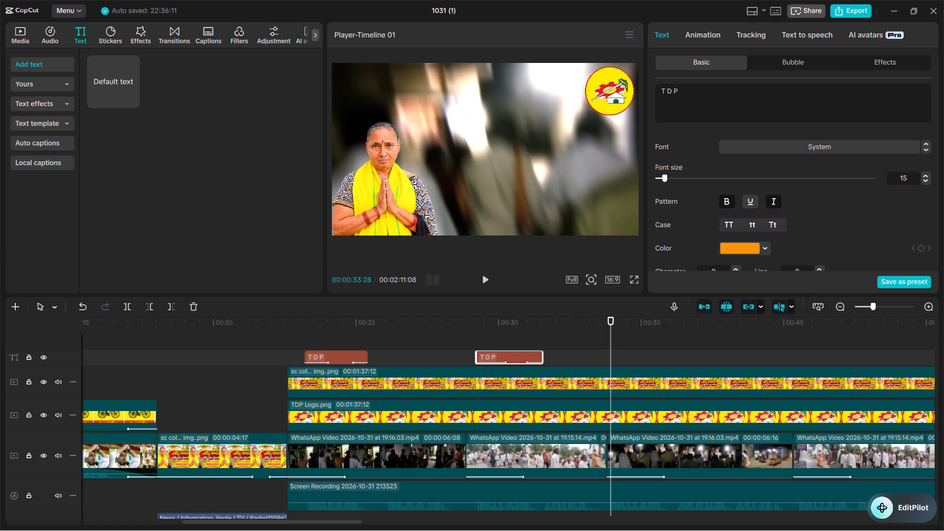
pyautogui.press('Left')
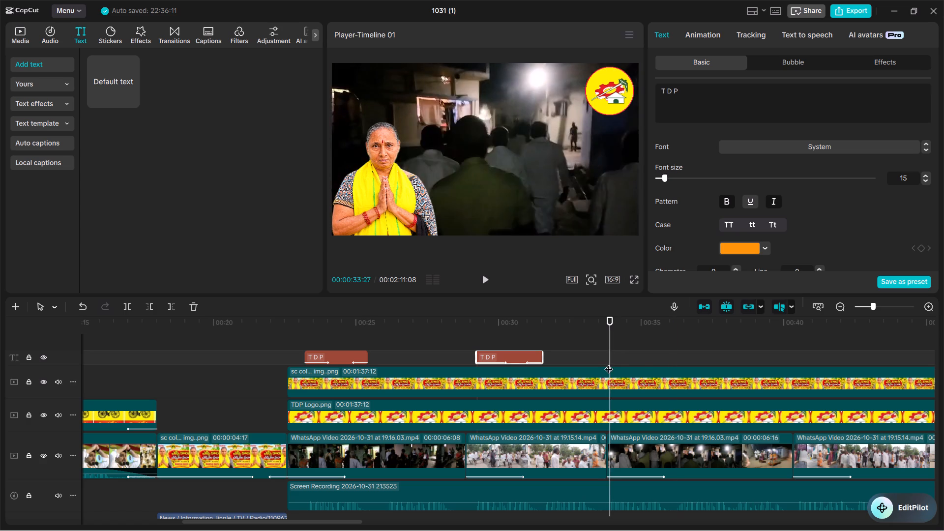
pyautogui.rightClick(616, 357)
pyautogui.click(638, 422)
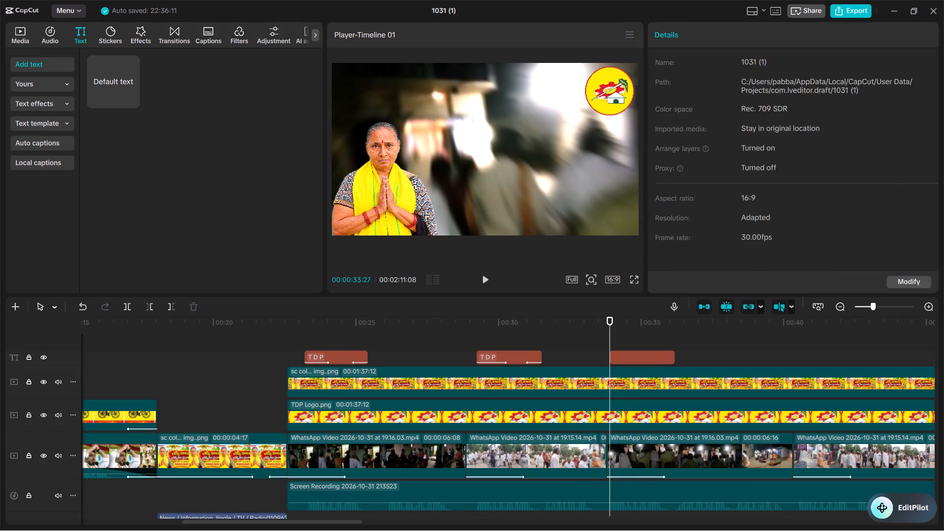
# Paste another T D P clip on the text track at 00:00:40:15 and play the pasted title back.
pyautogui.click(480, 273)
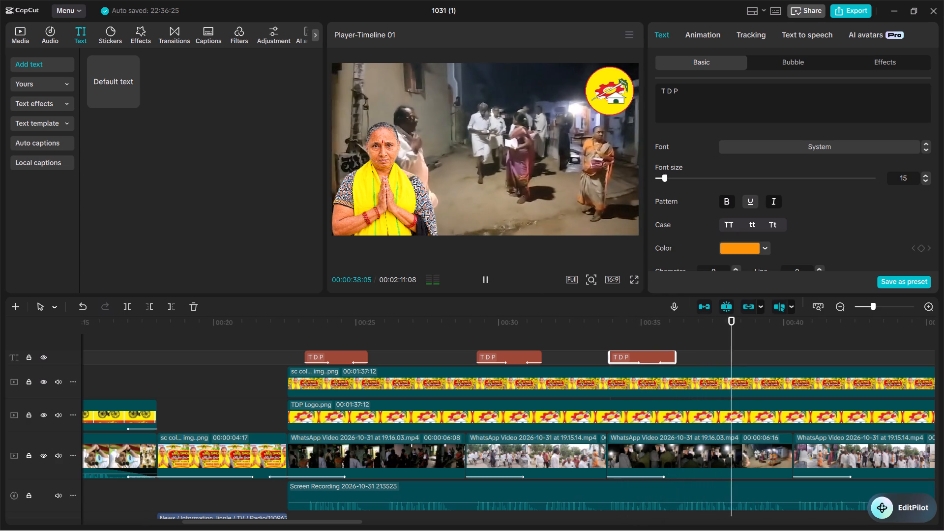
pyautogui.click(491, 276)
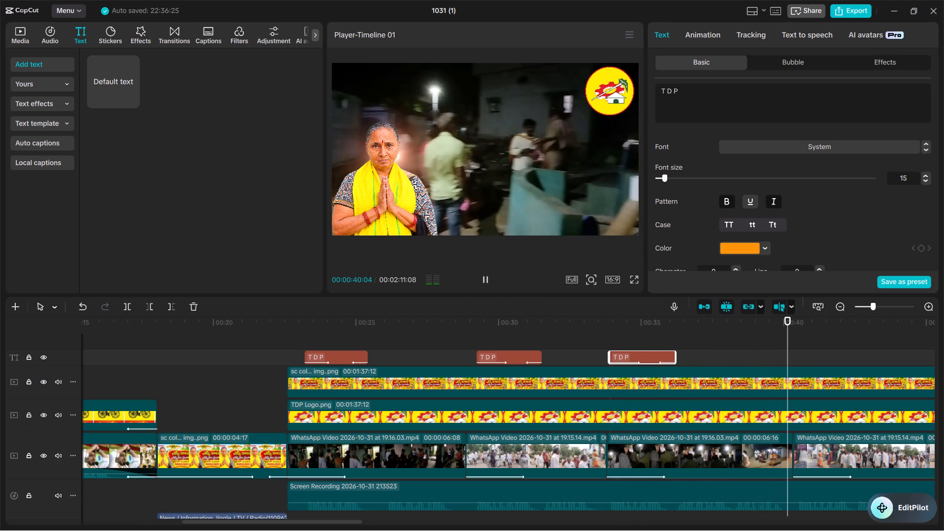
pyautogui.doubleClick(491, 276)
pyautogui.doubleClick(491, 276)
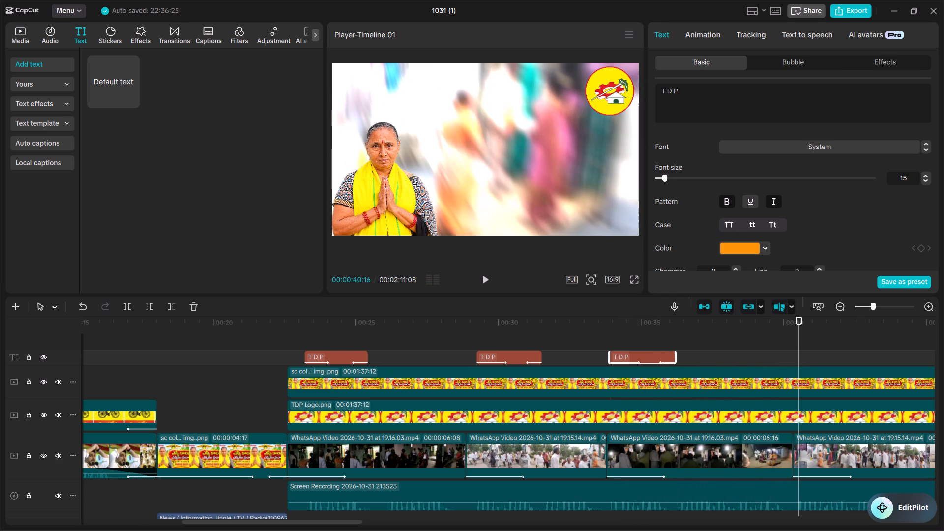
pyautogui.press('Left')
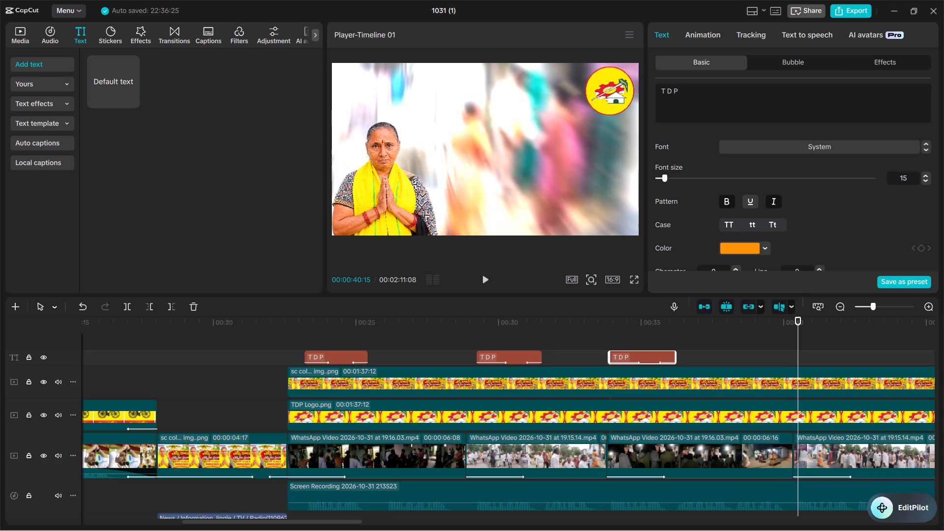
pyautogui.hotkey('ctrl', 'v')
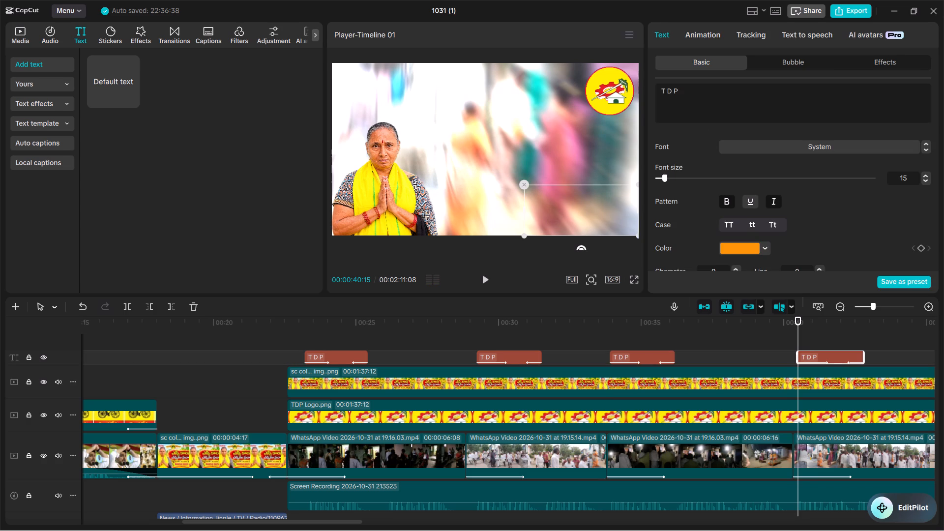
pyautogui.press('space')
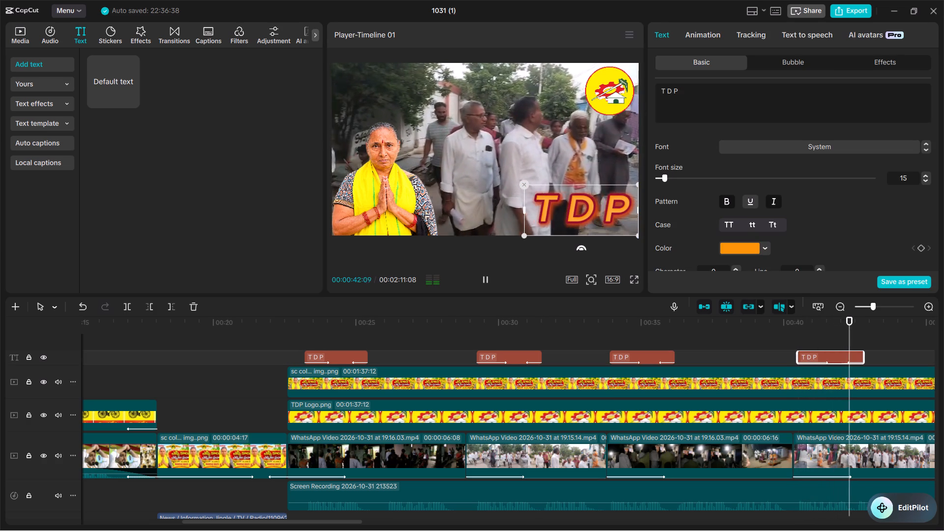
pyautogui.press('space')
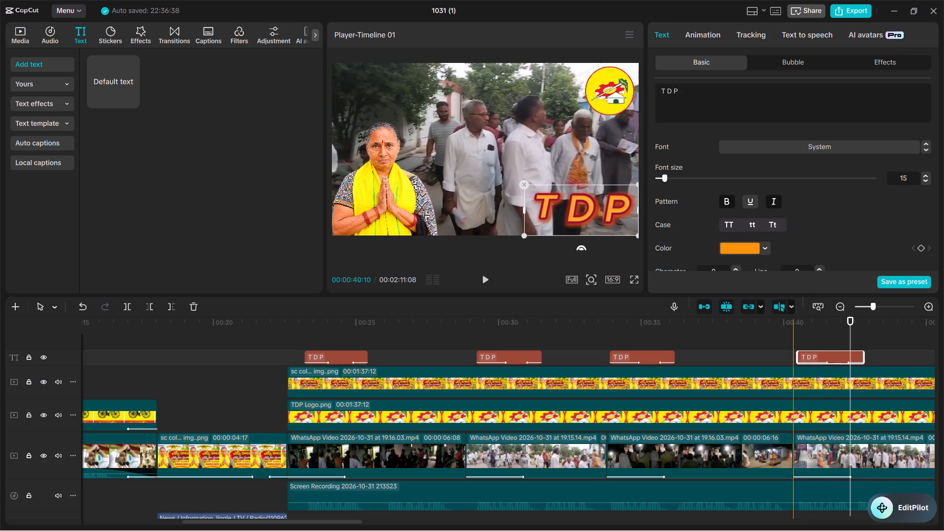
# Review the timing of the T D P title at 00:00:40:15 and play the footage through to the last title.
pyautogui.tripleClick(925, 302)
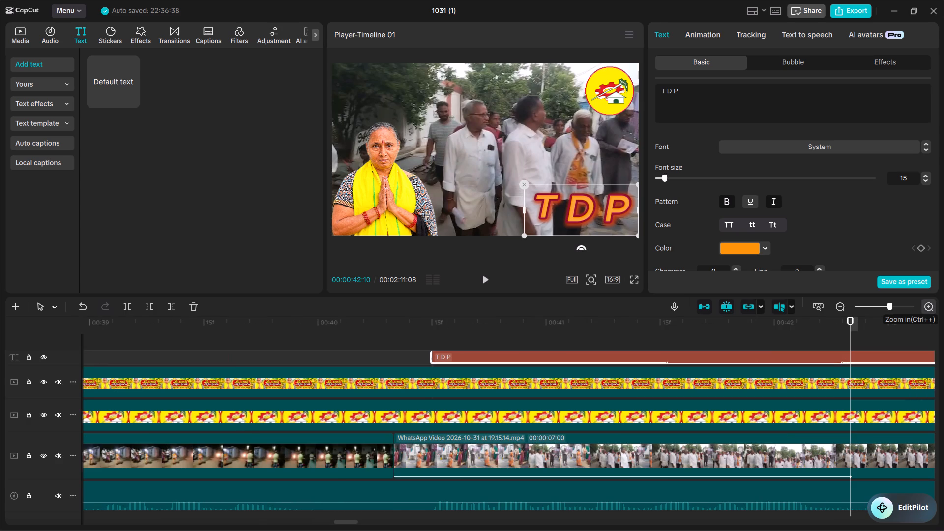
pyautogui.click(925, 302)
pyautogui.click(834, 303)
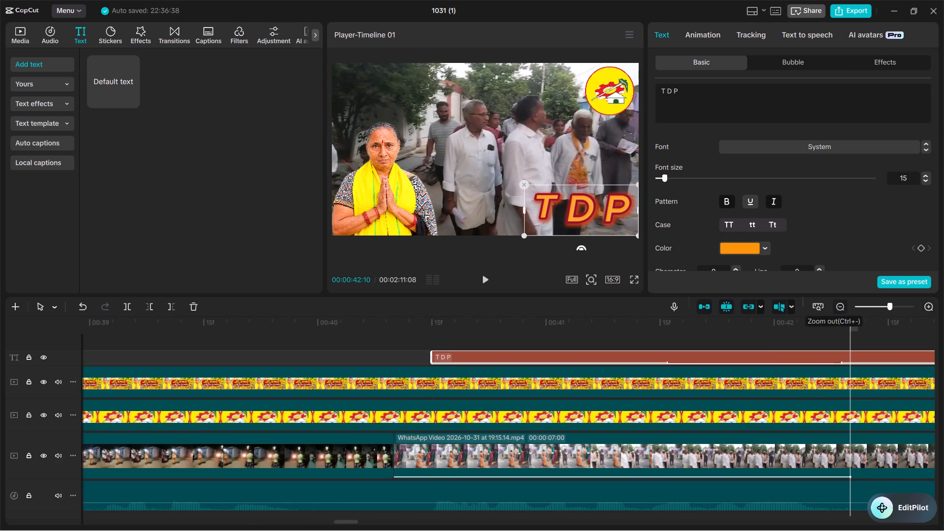
pyautogui.click(434, 346)
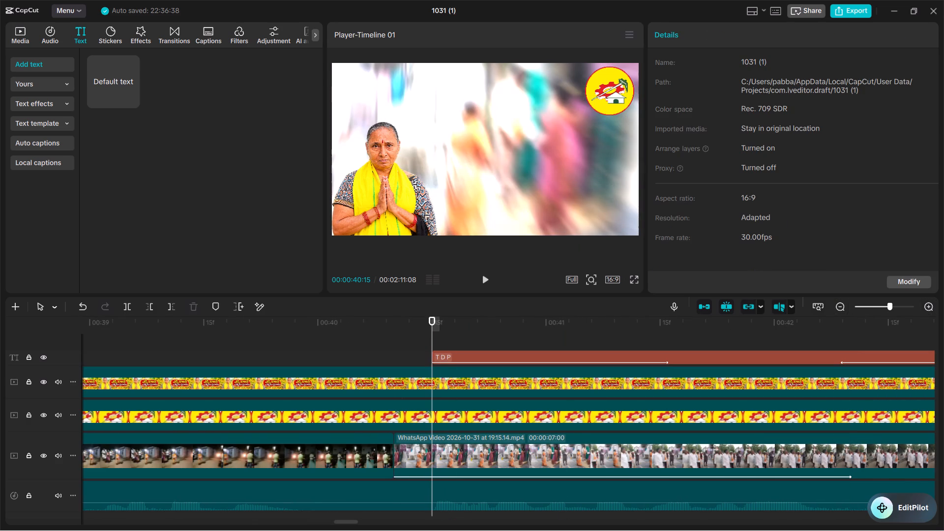
pyautogui.click(486, 279)
pyautogui.click(486, 279)
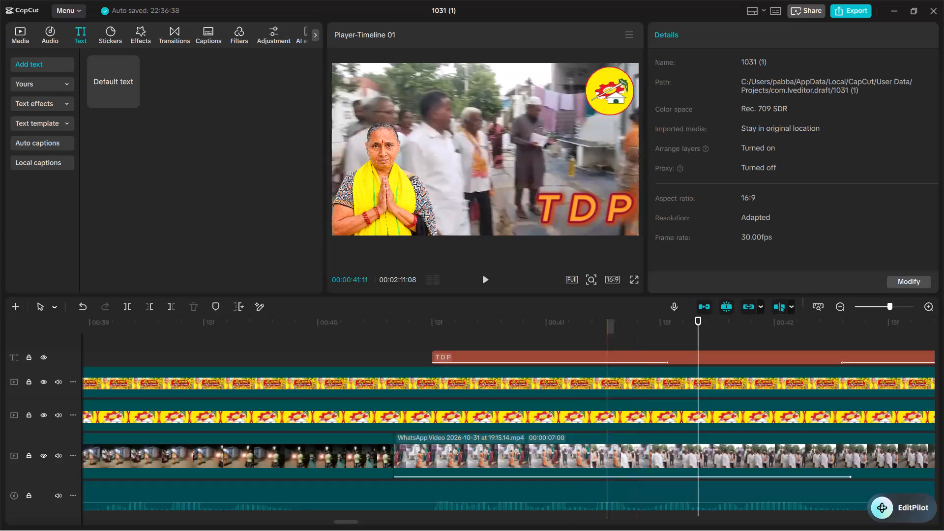
pyautogui.click(572, 329)
pyautogui.click(487, 278)
pyautogui.click(487, 278)
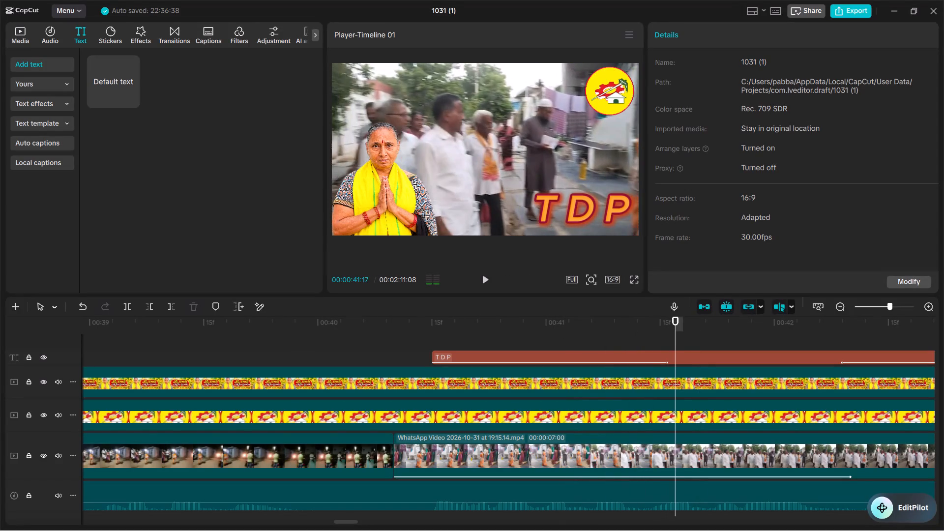
pyautogui.click(487, 278)
pyautogui.click(487, 278)
pyautogui.click(487, 278)
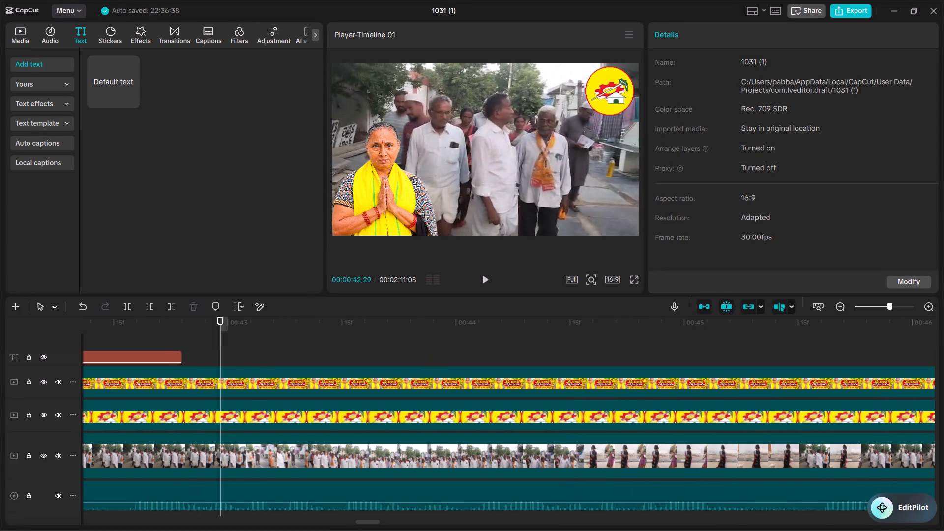
pyautogui.click(487, 278)
pyautogui.tripleClick(835, 307)
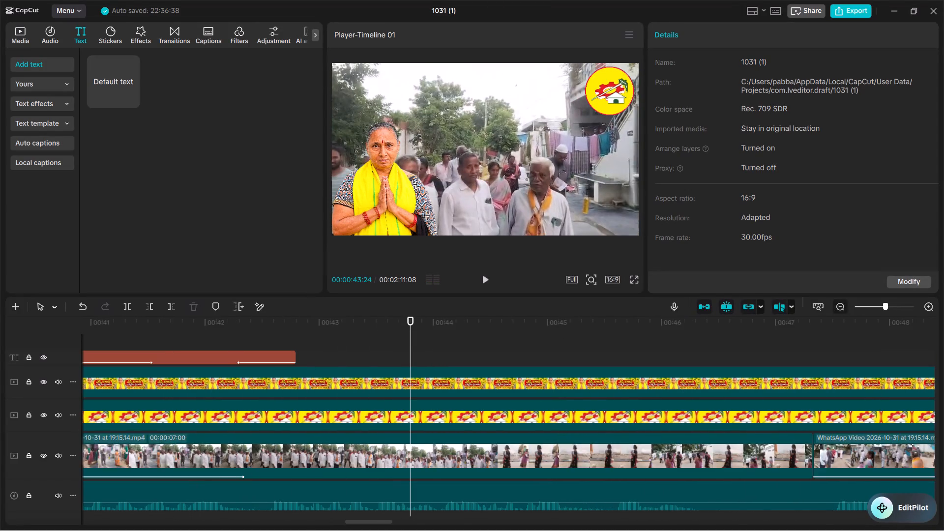
pyautogui.click(484, 283)
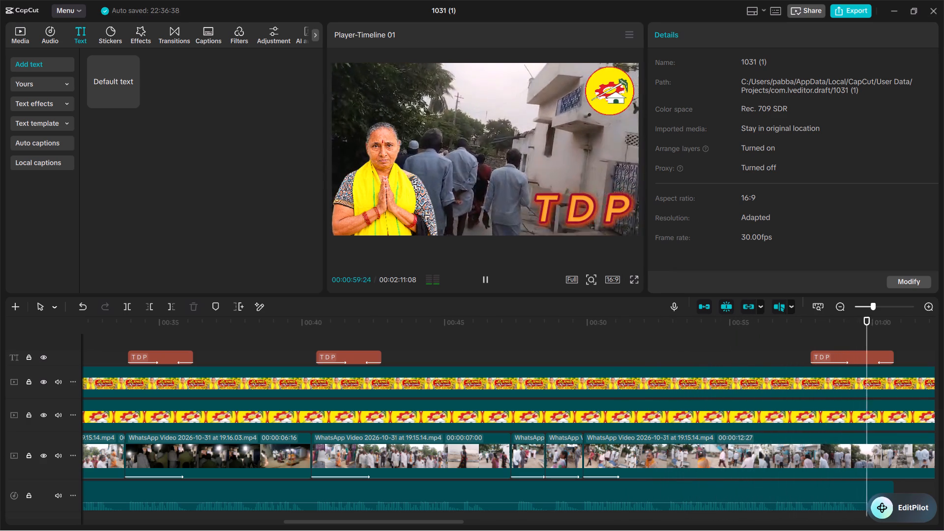
pyautogui.click(483, 278)
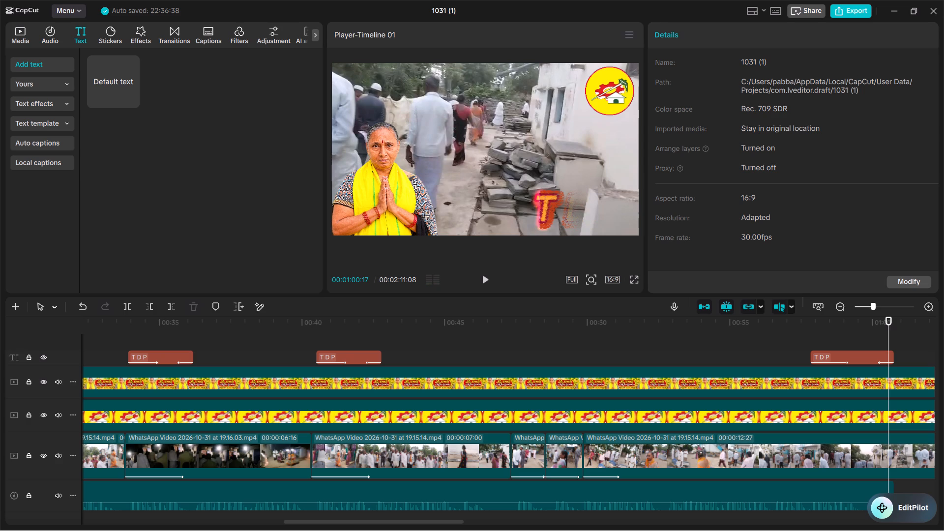
# Change the text color of the last T D P title, near 00:00:58, to yellow F4C70F.
pyautogui.click(819, 357)
pyautogui.click(763, 249)
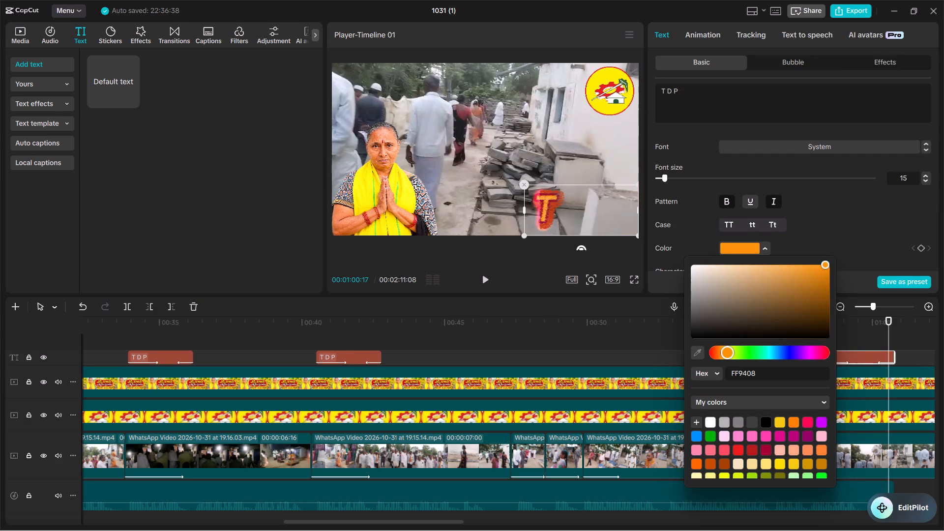
pyautogui.click(778, 420)
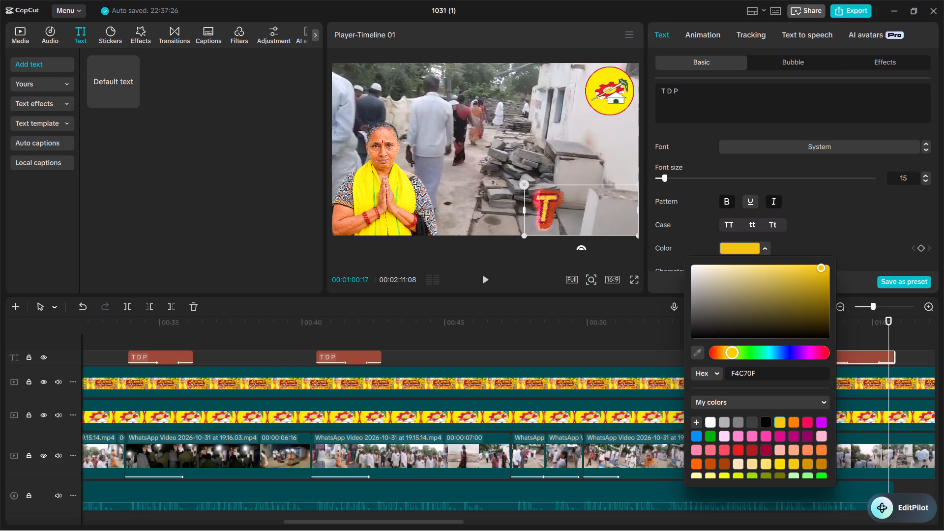
pyautogui.click(839, 216)
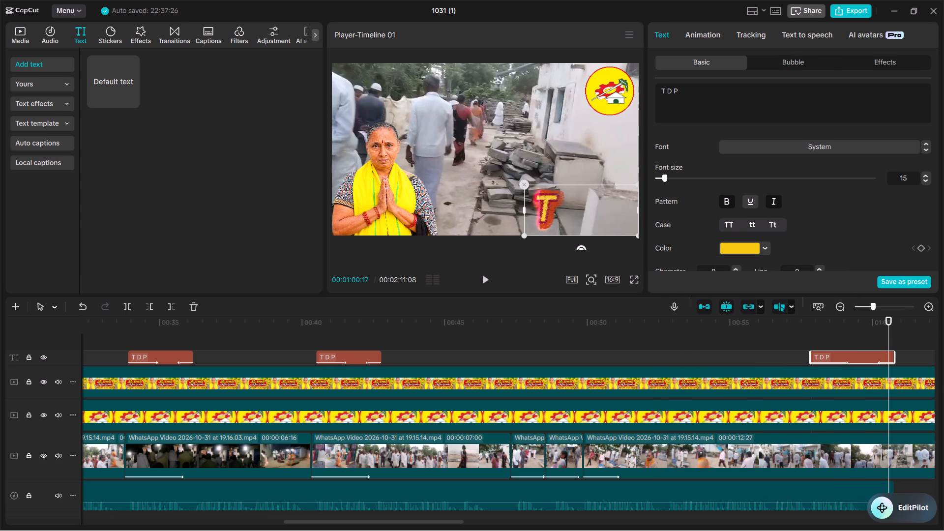
# Browse the text animations and apply the Chro...op-I entrance animation to the last T D P title.
pyautogui.click(690, 39)
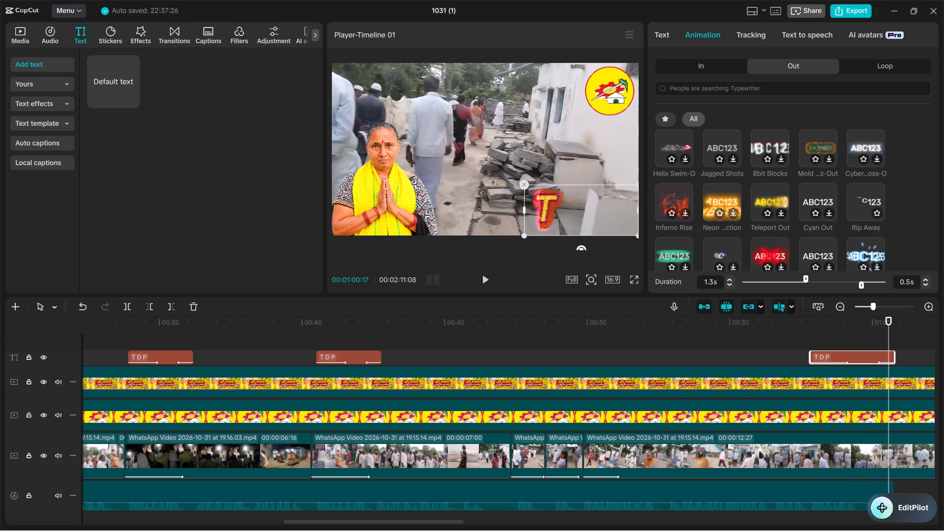
pyautogui.scroll(-3, 720, 149)
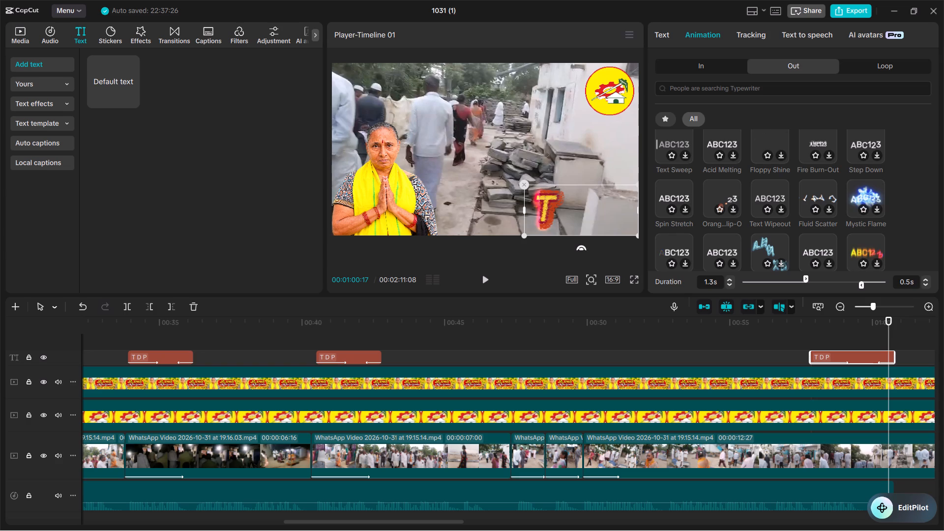
pyautogui.scroll(-2, 733, 193)
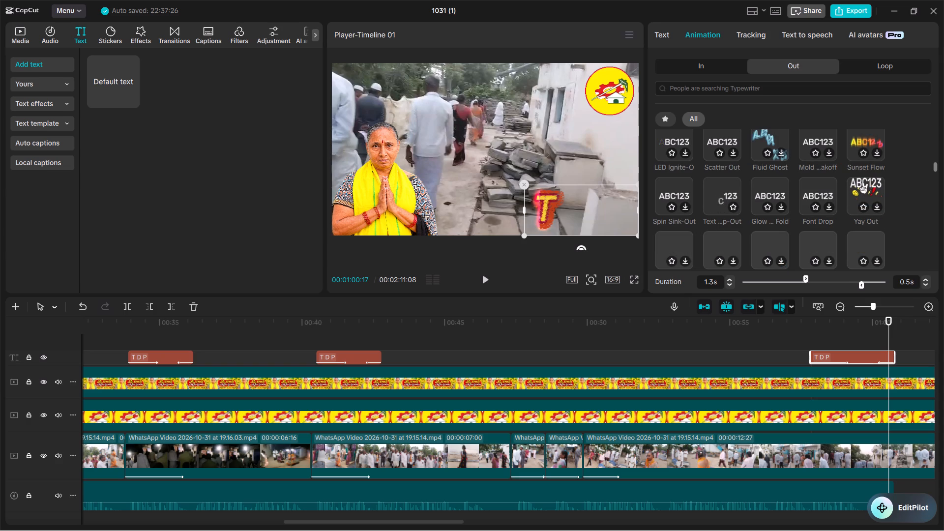
pyautogui.click(719, 62)
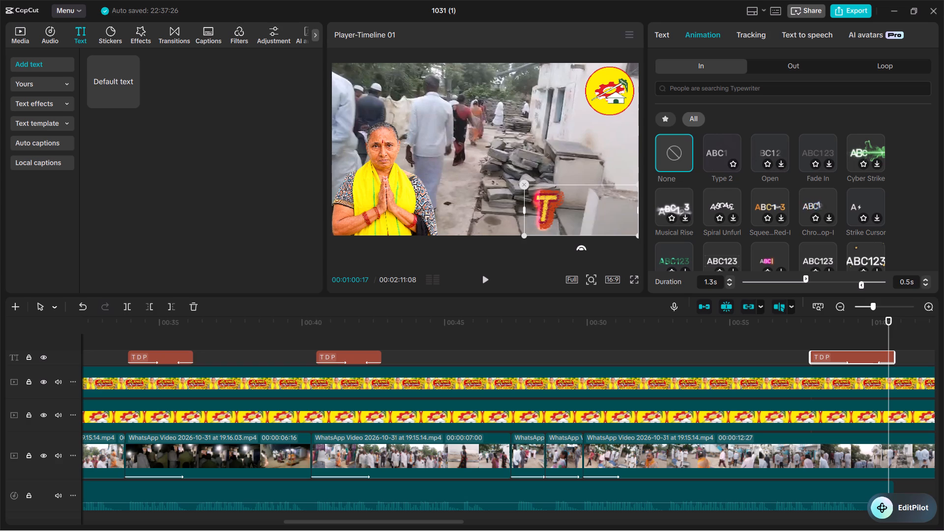
pyautogui.click(817, 200)
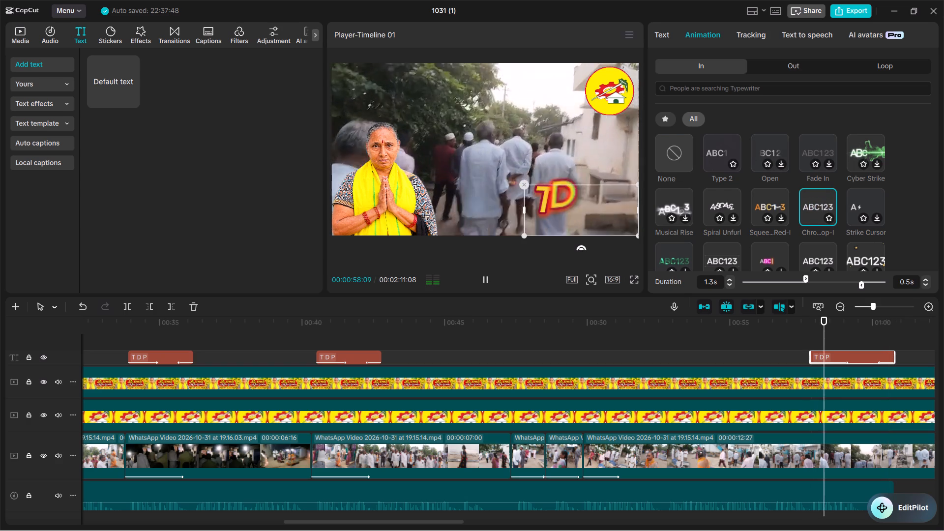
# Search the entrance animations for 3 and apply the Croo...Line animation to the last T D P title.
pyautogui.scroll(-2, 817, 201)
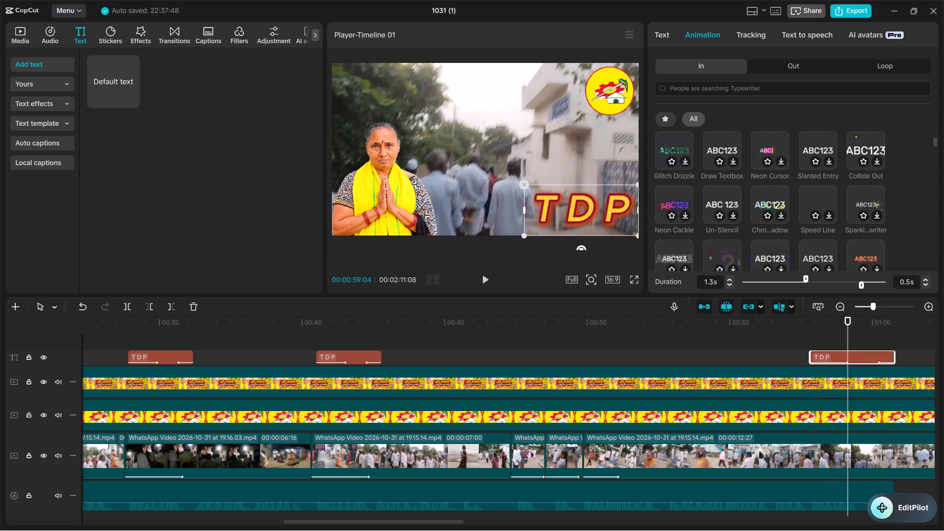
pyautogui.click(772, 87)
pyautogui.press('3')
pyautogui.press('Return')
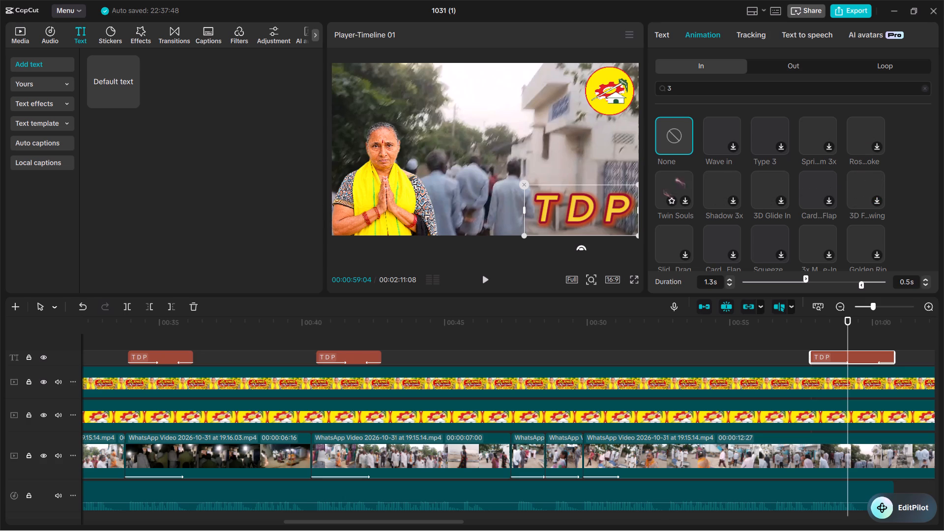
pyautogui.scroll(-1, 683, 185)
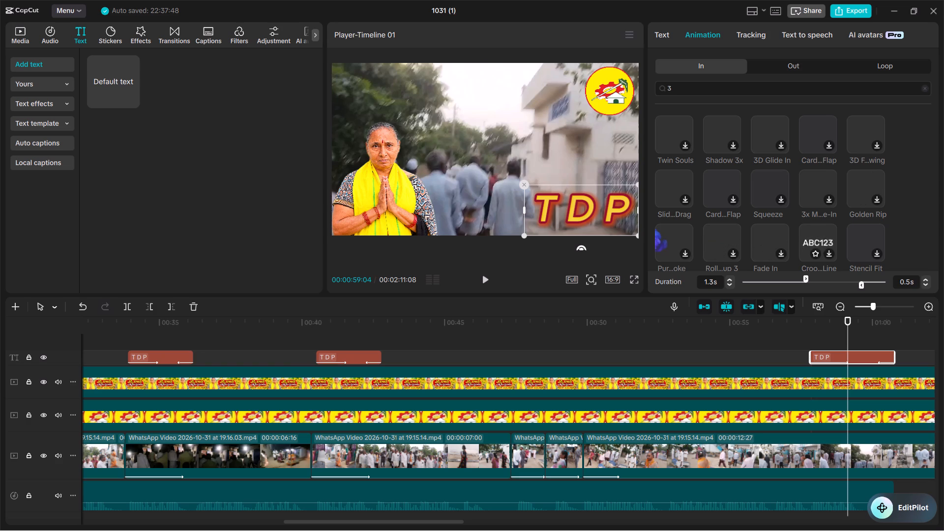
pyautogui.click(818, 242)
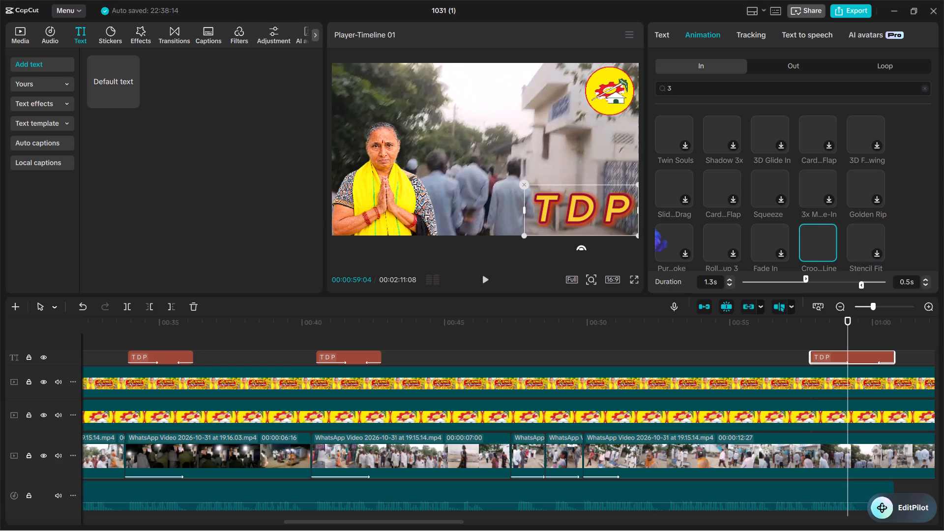
# Search the entrance animations for SUDDEN, look over the matching thumbnails and clear the search.
pyautogui.click(924, 89)
pyautogui.click(903, 89)
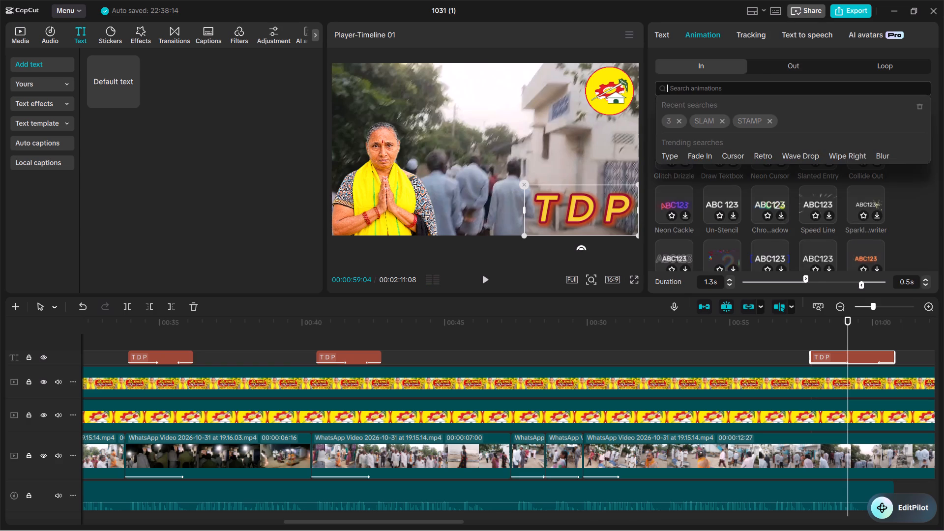
pyautogui.write('SUR')
pyautogui.press('BackSpace')
pyautogui.press('BackSpace')
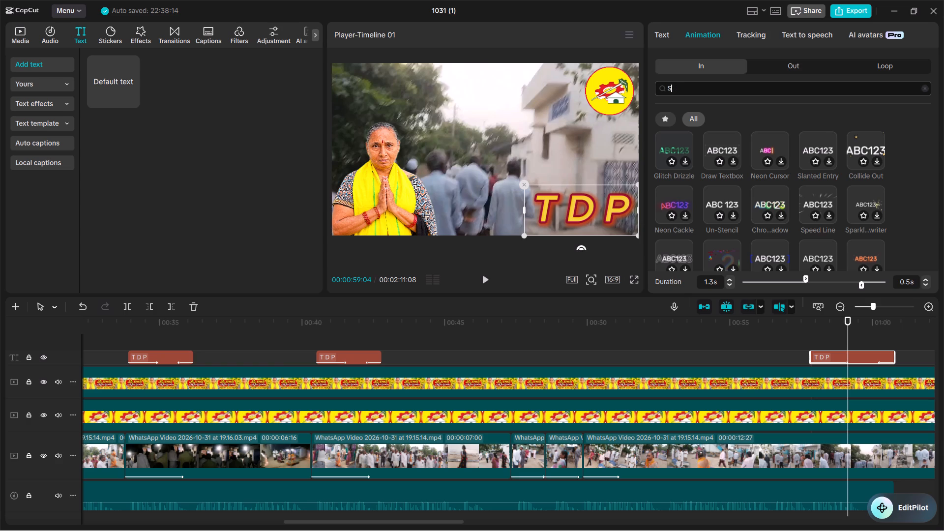
pyautogui.write('UDDEN')
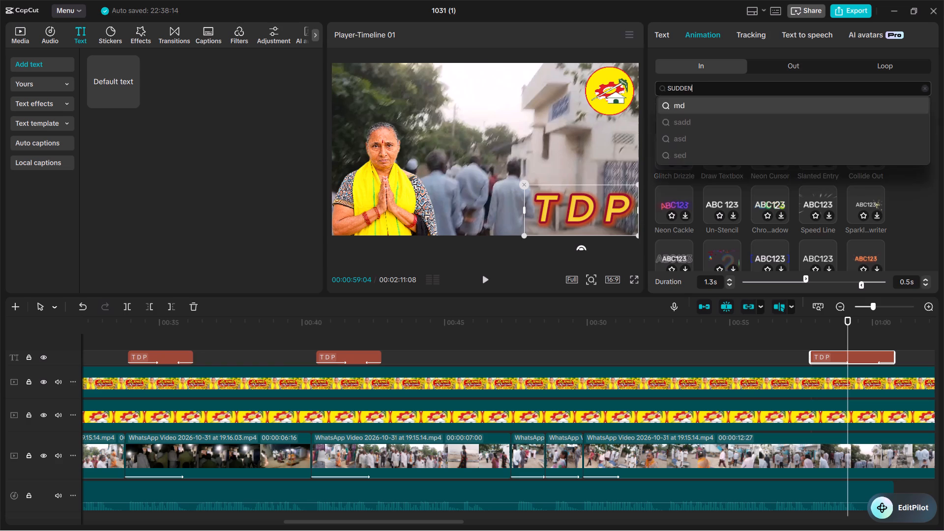
pyautogui.press('Return')
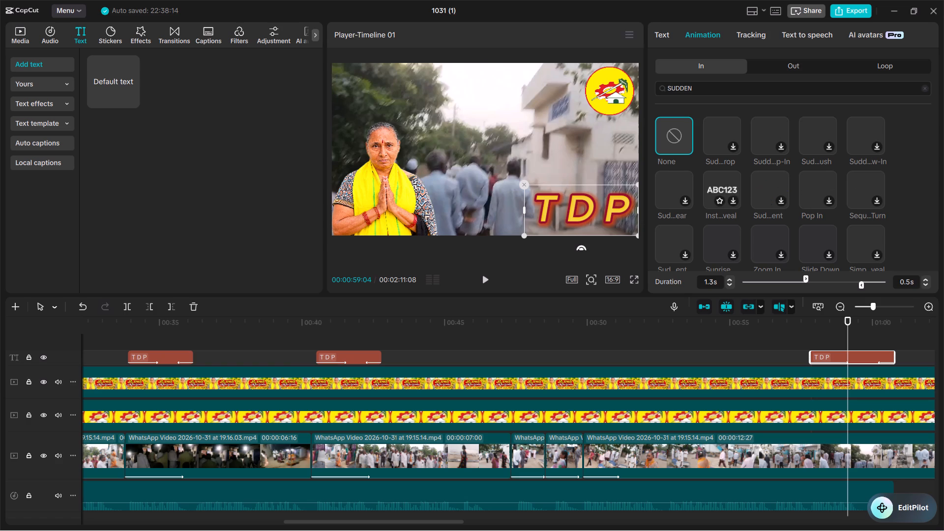
pyautogui.click(925, 89)
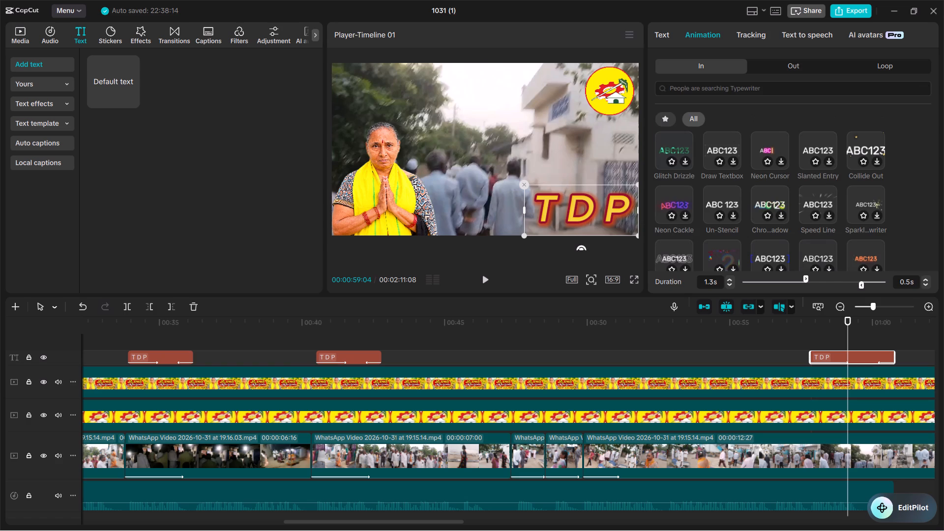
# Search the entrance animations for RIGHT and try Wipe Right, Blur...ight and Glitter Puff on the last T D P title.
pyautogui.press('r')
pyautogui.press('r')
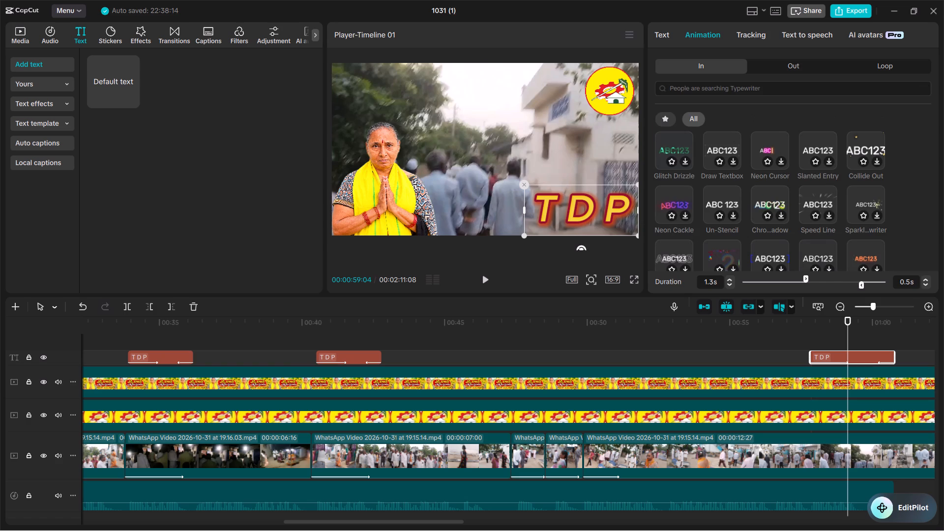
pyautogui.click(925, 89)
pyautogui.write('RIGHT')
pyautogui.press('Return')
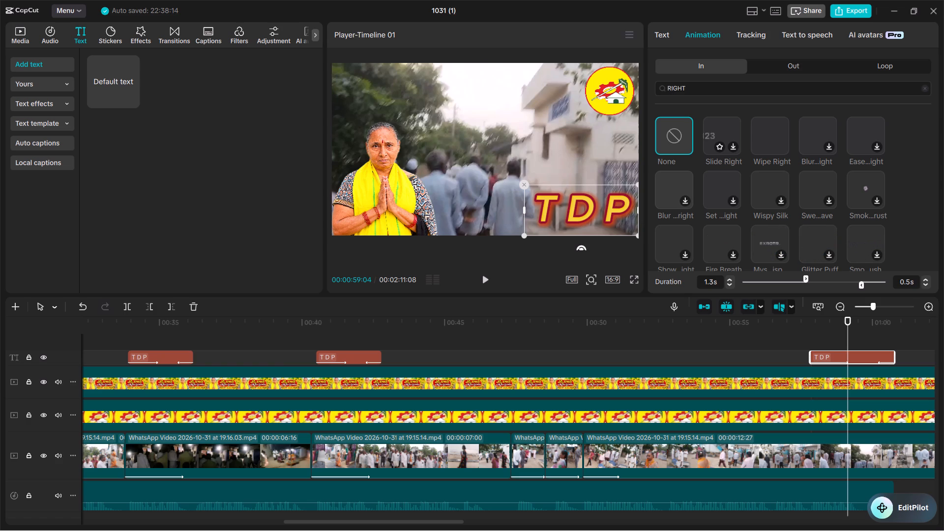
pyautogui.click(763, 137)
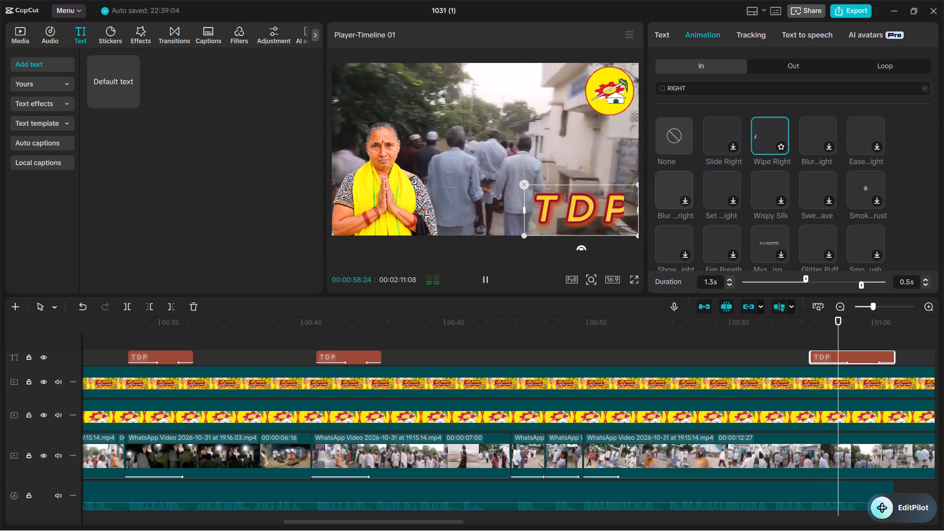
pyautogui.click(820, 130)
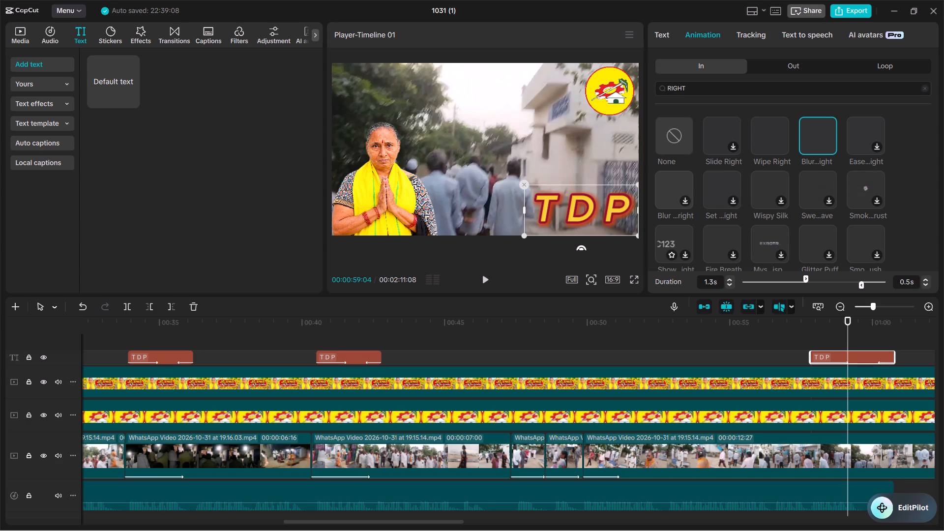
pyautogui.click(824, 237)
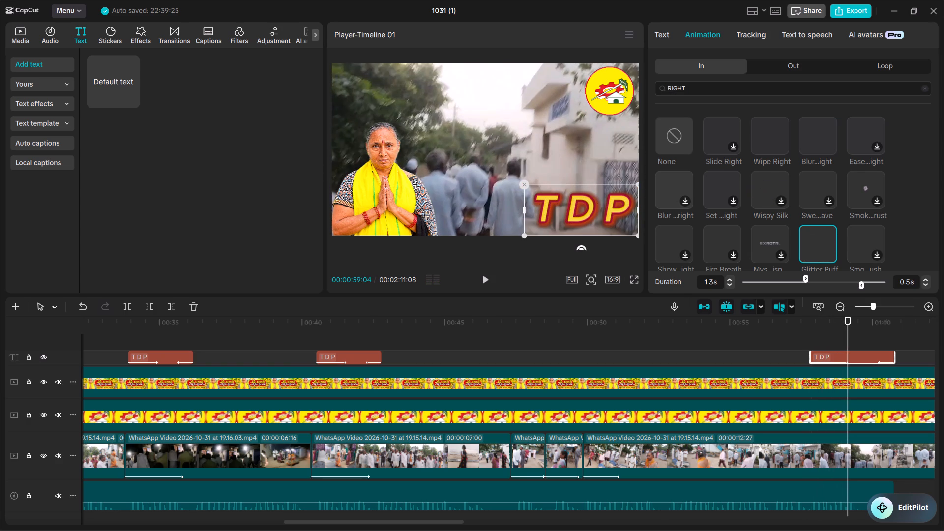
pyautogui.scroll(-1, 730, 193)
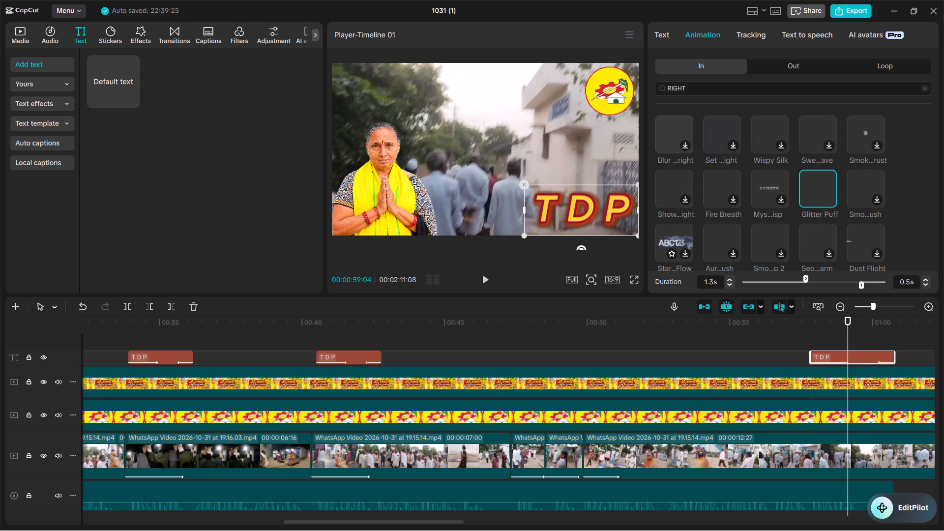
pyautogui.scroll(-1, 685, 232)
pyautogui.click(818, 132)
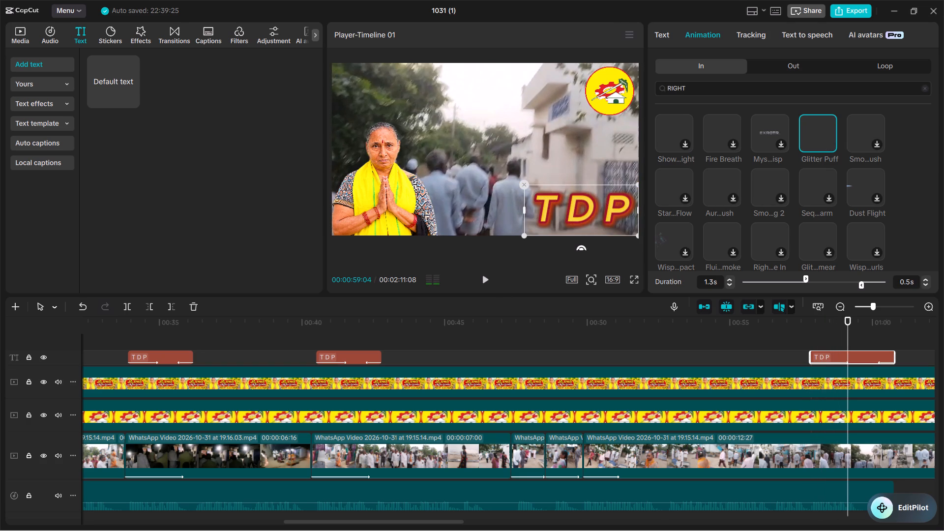
# Move the last T D P title to the centre of the frame and enlarge it to about 243% scale.
pyautogui.moveTo(597, 205); pyautogui.dragTo(506, 143)
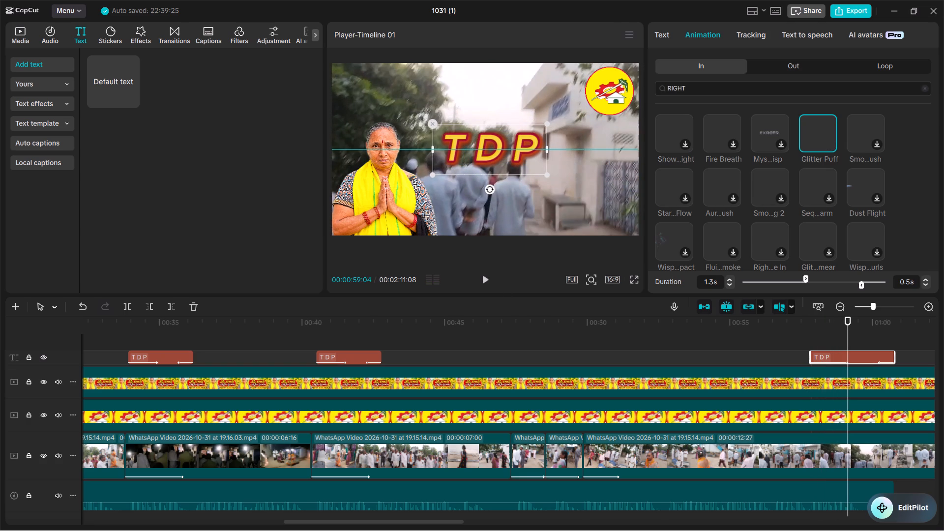
pyautogui.moveTo(506, 143); pyautogui.dragTo(501, 143)
pyautogui.moveTo(540, 171); pyautogui.dragTo(562, 188)
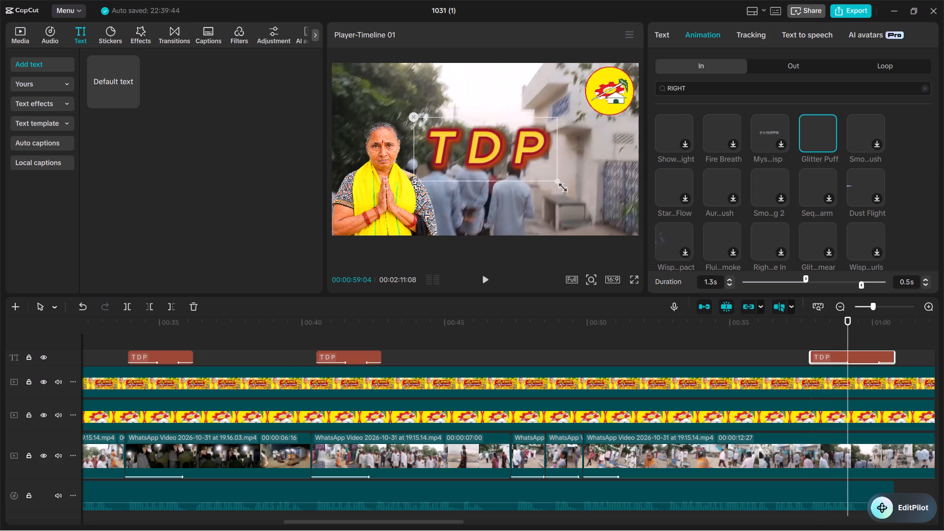
pyautogui.moveTo(562, 188); pyautogui.dragTo(597, 215)
pyautogui.click(476, 160)
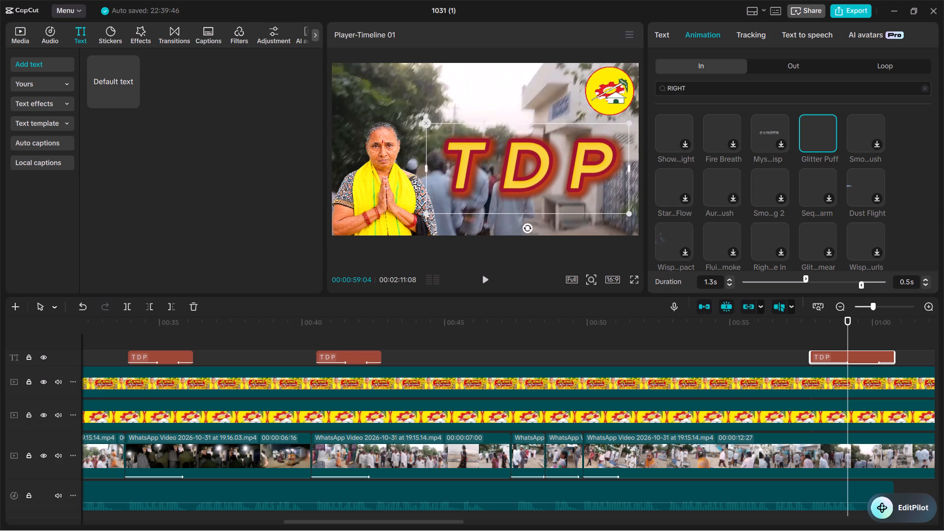
pyautogui.click(478, 157)
# Try the black-on-yellow preset style on the T D P title, then apply the orange preset with the red shadow.
pyautogui.click(665, 35)
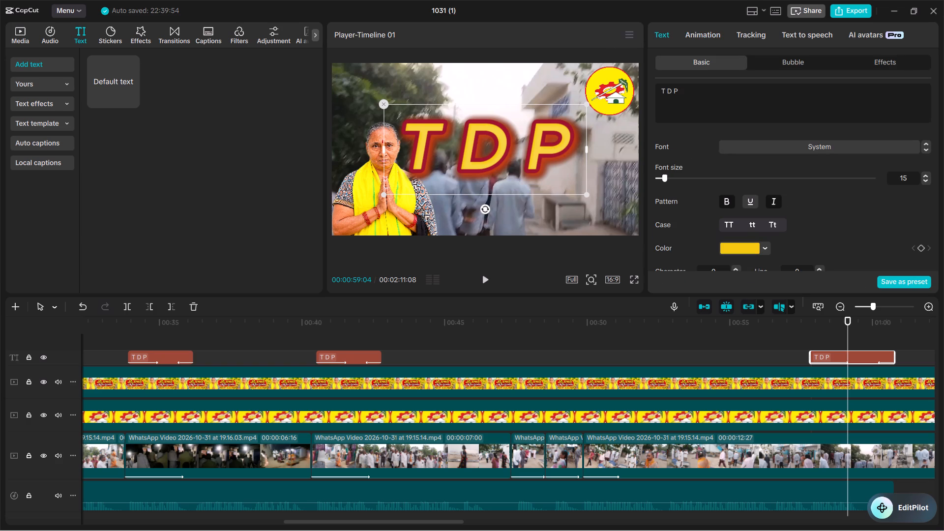
pyautogui.scroll(-3, 751, 196)
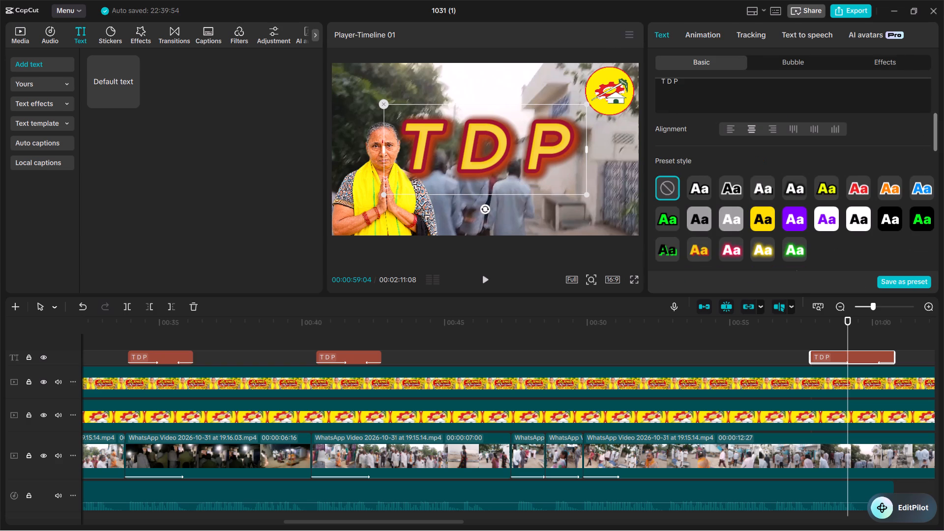
pyautogui.click(767, 215)
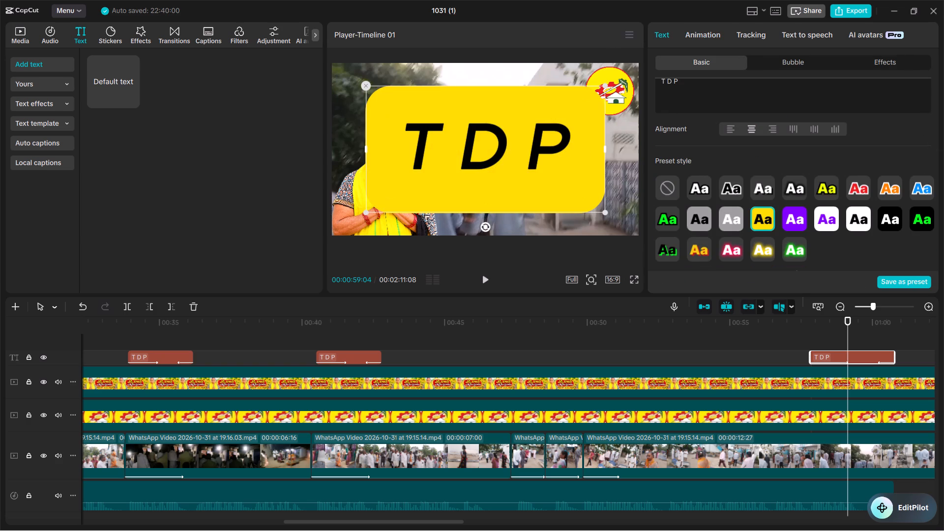
pyautogui.click(706, 246)
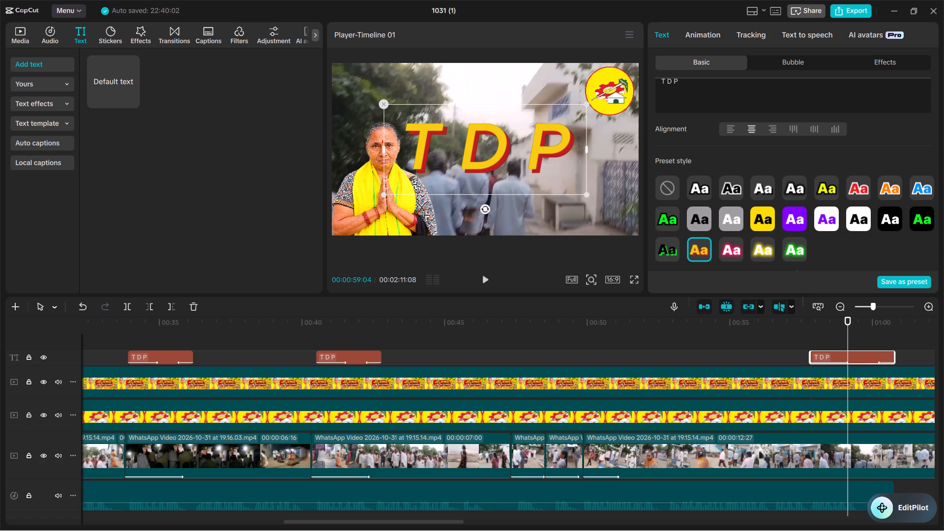
# Fine-tune the centred T D P title's scale, trying 276% and settling on 244%.
pyautogui.scroll(-2, 801, 168)
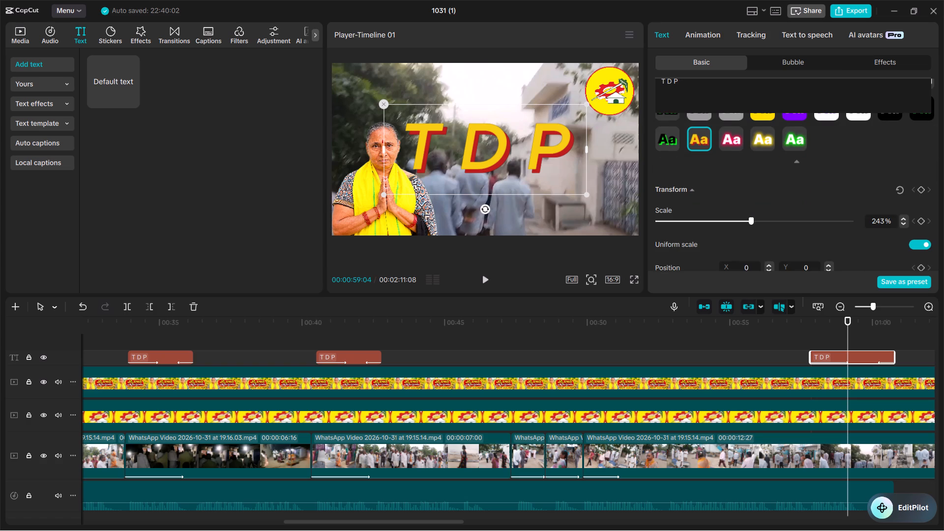
pyautogui.moveTo(750, 220); pyautogui.dragTo(763, 220)
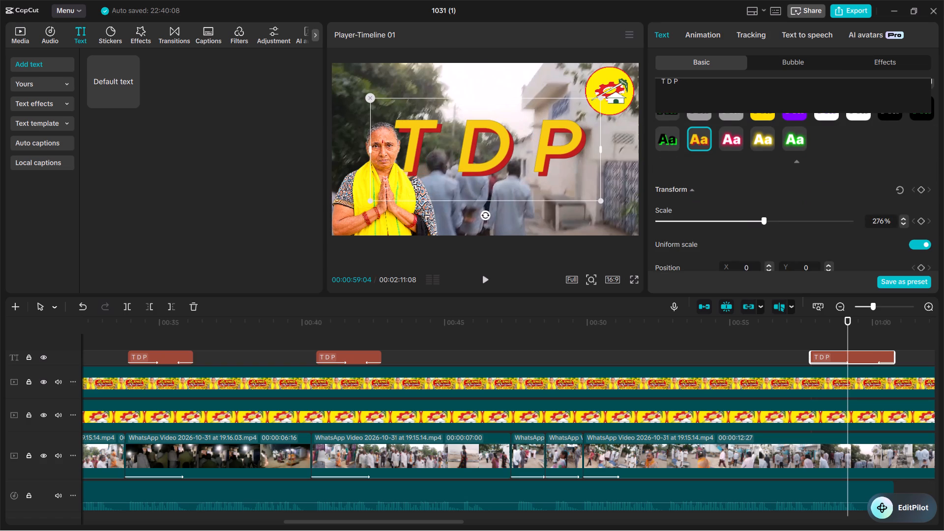
pyautogui.moveTo(763, 220); pyautogui.dragTo(751, 220)
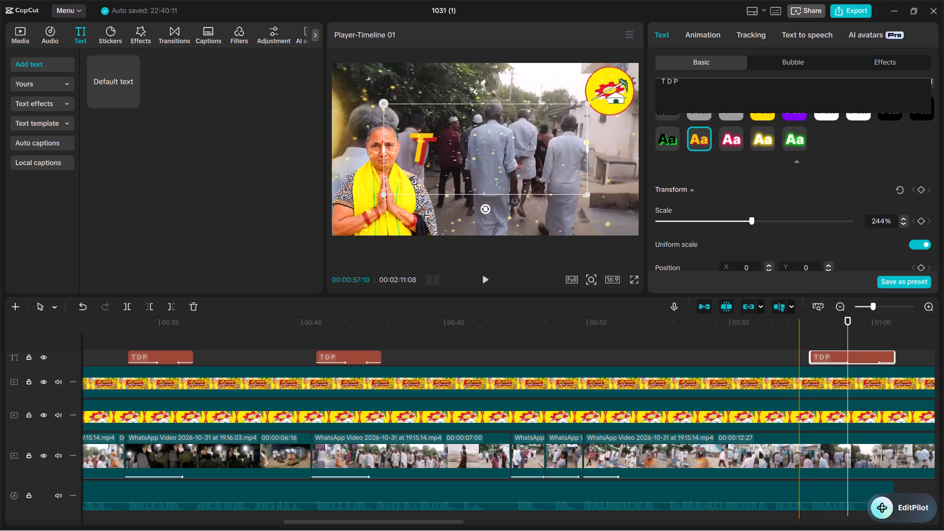
# Preview the Glitter Puff entrance animation again on the restyled T D P title.
pyautogui.click(711, 27)
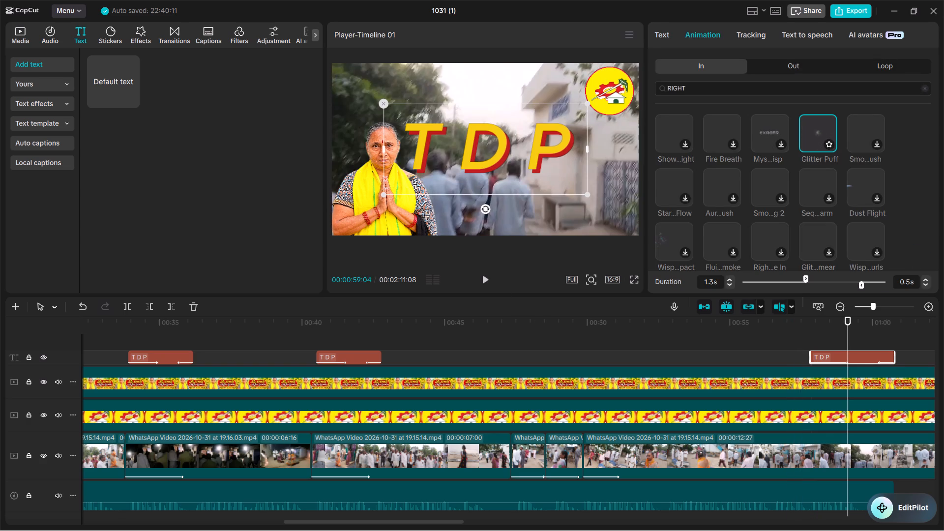
pyautogui.click(813, 136)
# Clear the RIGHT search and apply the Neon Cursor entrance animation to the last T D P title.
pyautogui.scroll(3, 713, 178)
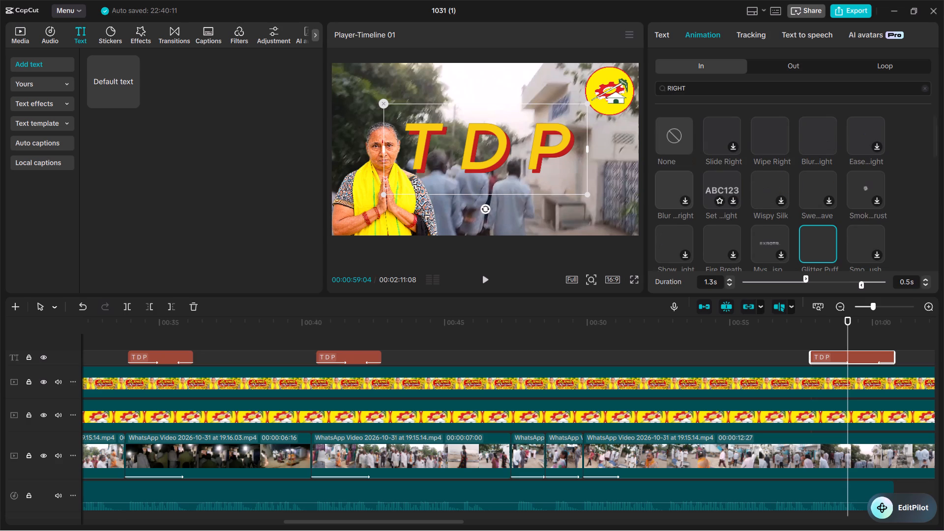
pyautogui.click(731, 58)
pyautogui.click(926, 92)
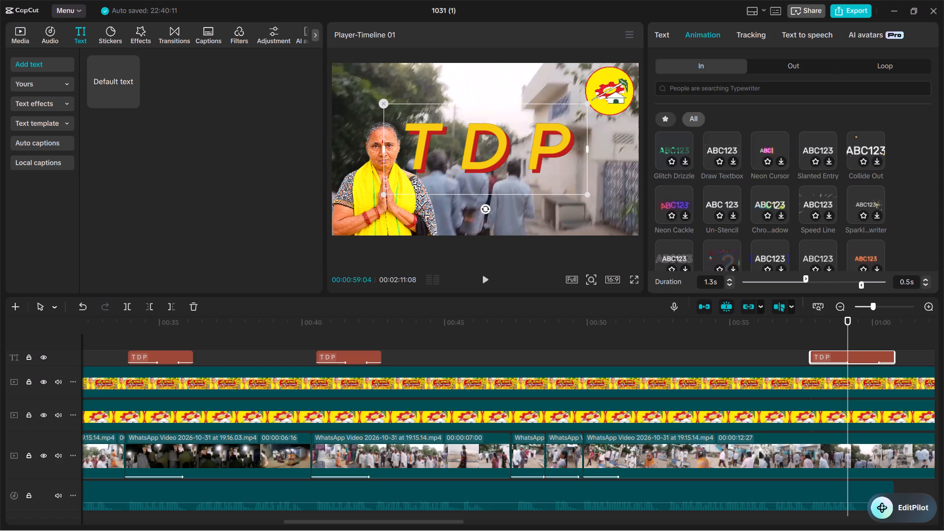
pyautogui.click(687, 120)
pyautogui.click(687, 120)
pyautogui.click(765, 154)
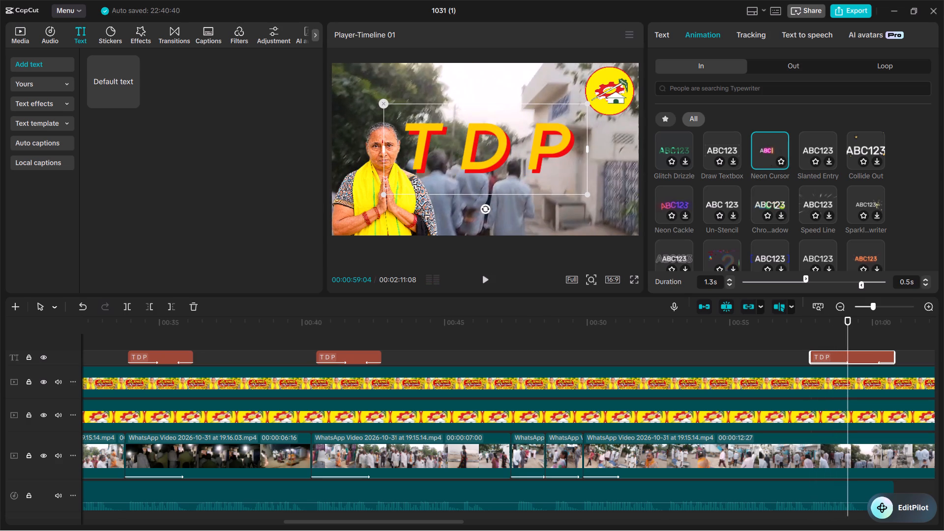
# Search the entrance animations for TYPE, try Typewriter and apply the Slid...Type animation to the last T D P title.
pyautogui.click(895, 87)
pyautogui.write('TYPE')
pyautogui.press('Return')
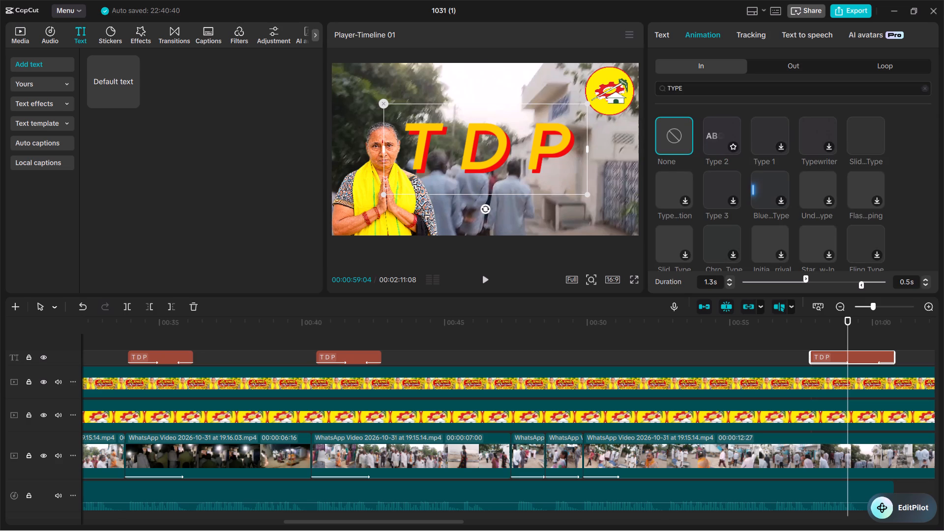
pyautogui.click(811, 135)
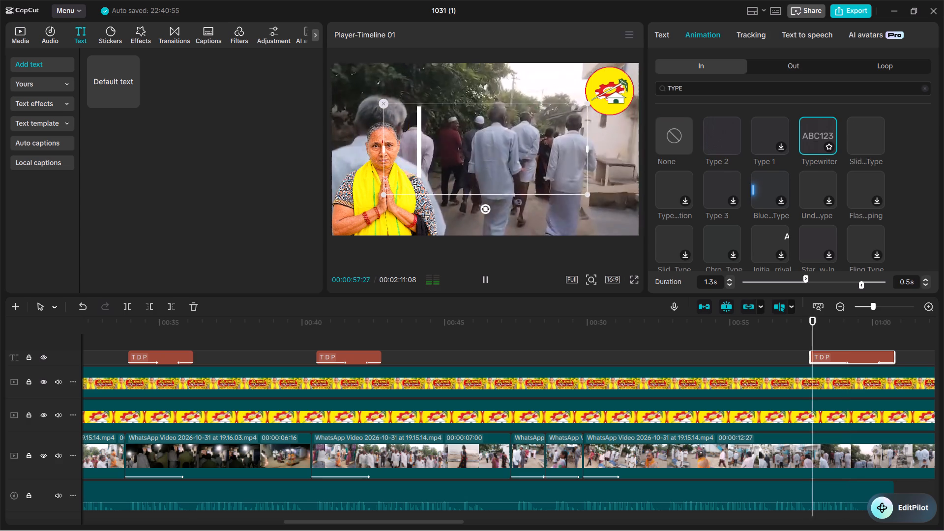
pyautogui.click(859, 129)
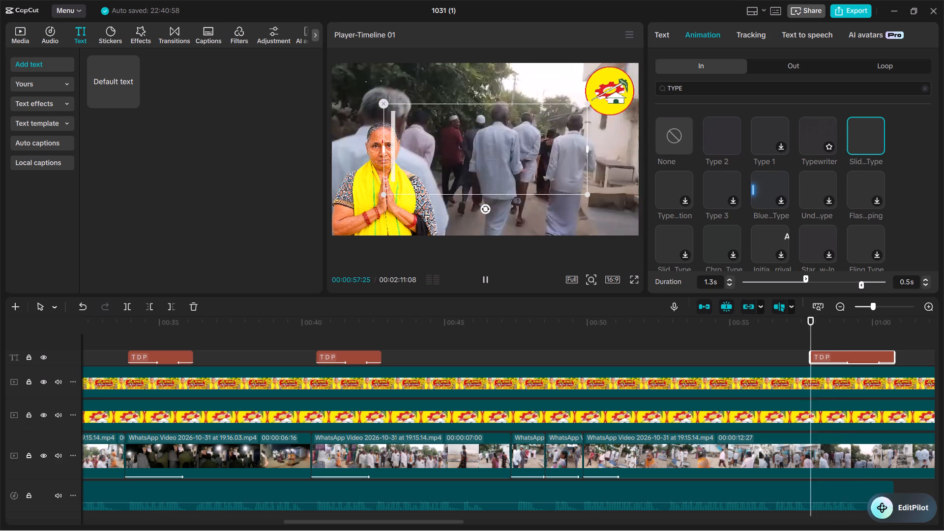
# Try other TYPE entrance animations on the last T D P title, including Type 3, and settle on Type...tion.
pyautogui.click(822, 181)
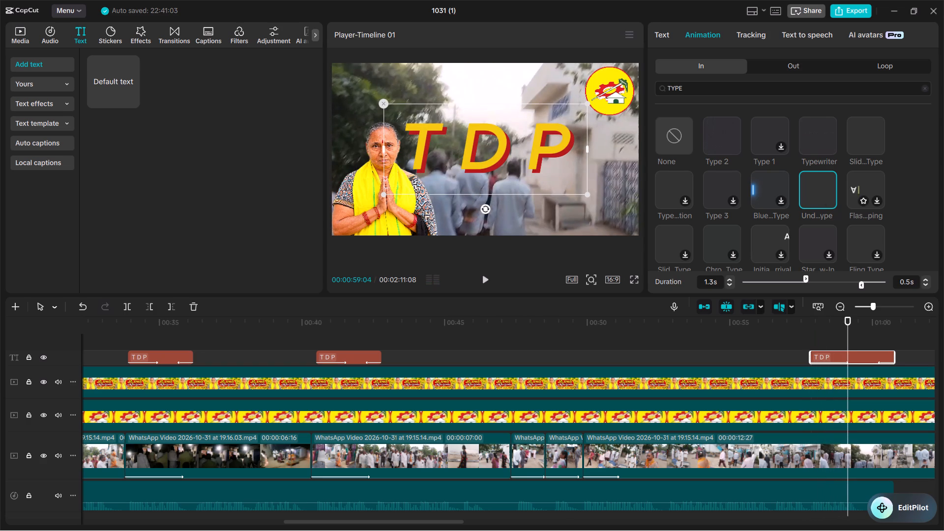
pyautogui.click(853, 186)
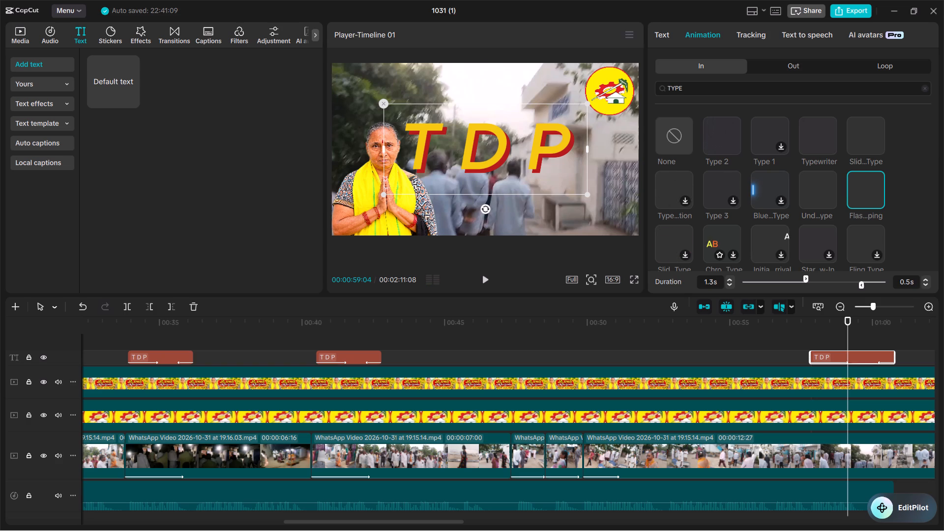
pyautogui.click(665, 173)
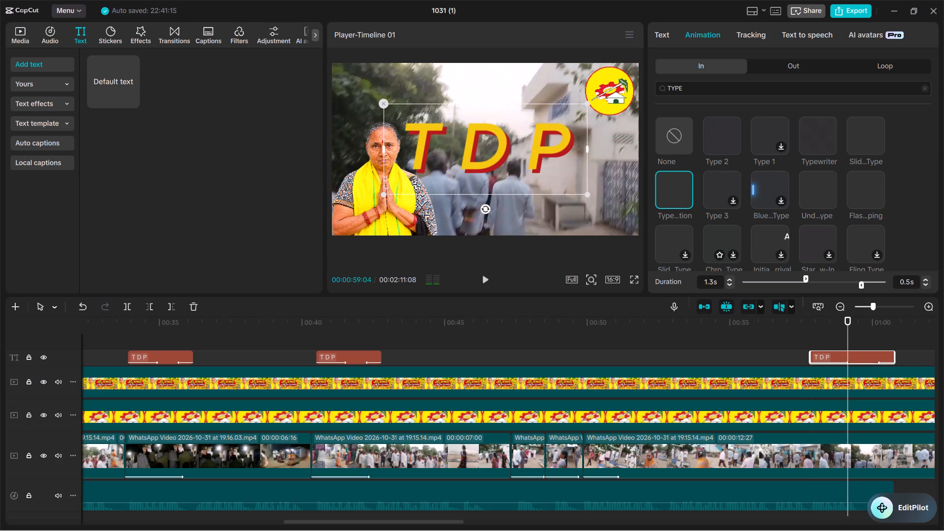
pyautogui.click(720, 232)
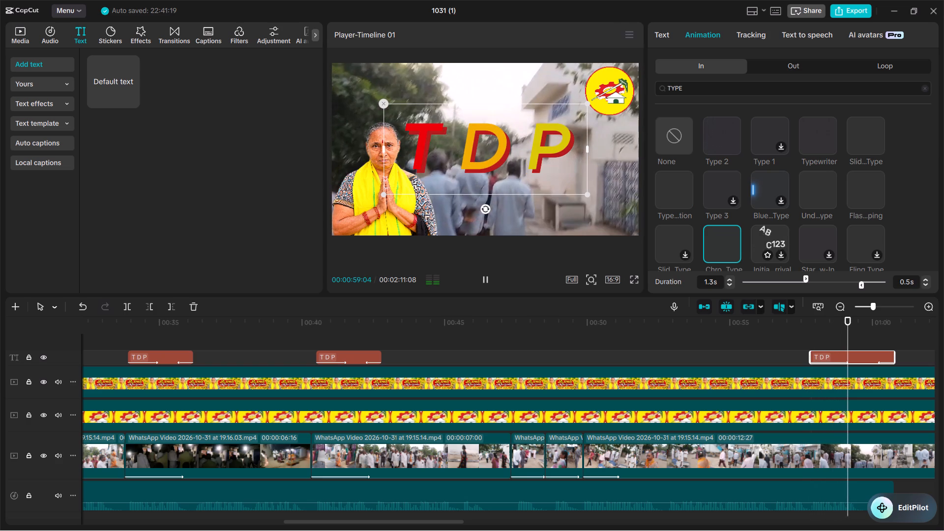
pyautogui.click(761, 236)
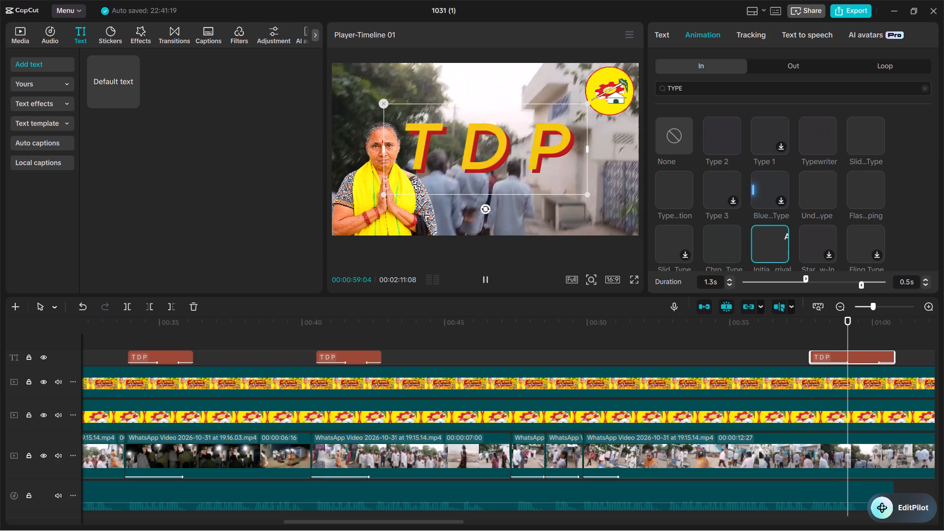
pyautogui.click(814, 241)
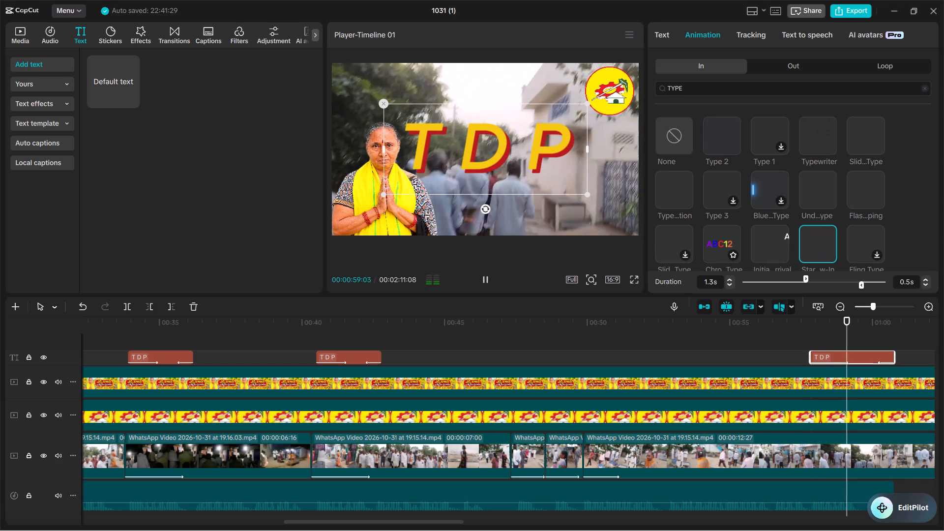
pyautogui.click(726, 185)
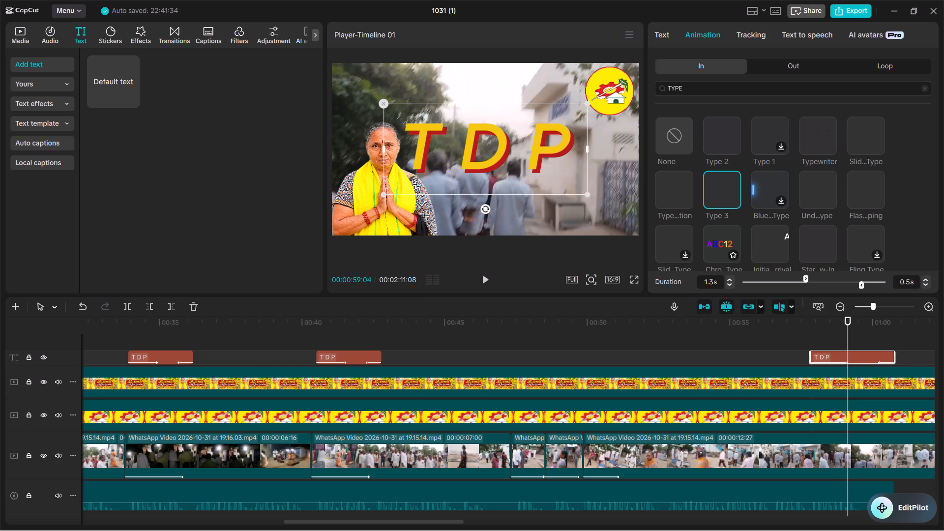
pyautogui.click(686, 186)
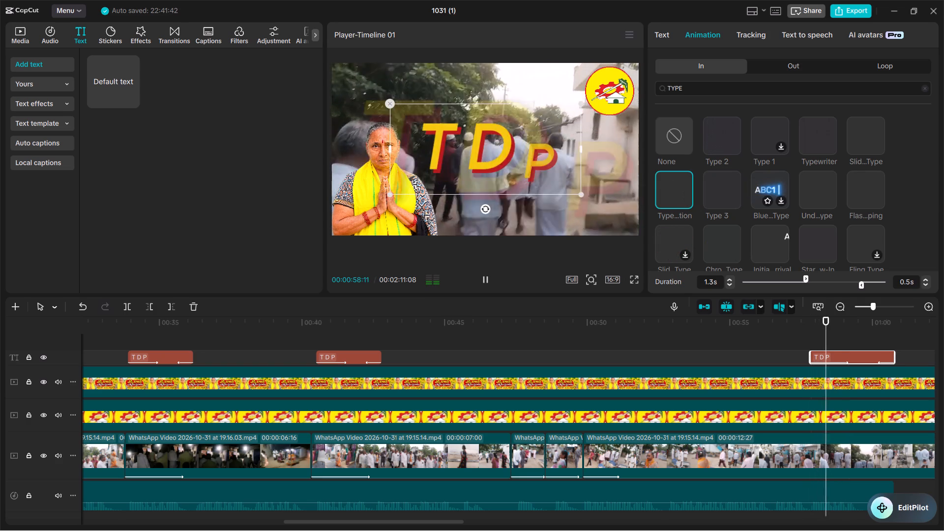
# Play the timeline from about 53 seconds to review the last T D P title's entrance animation.
pyautogui.click(289, 204)
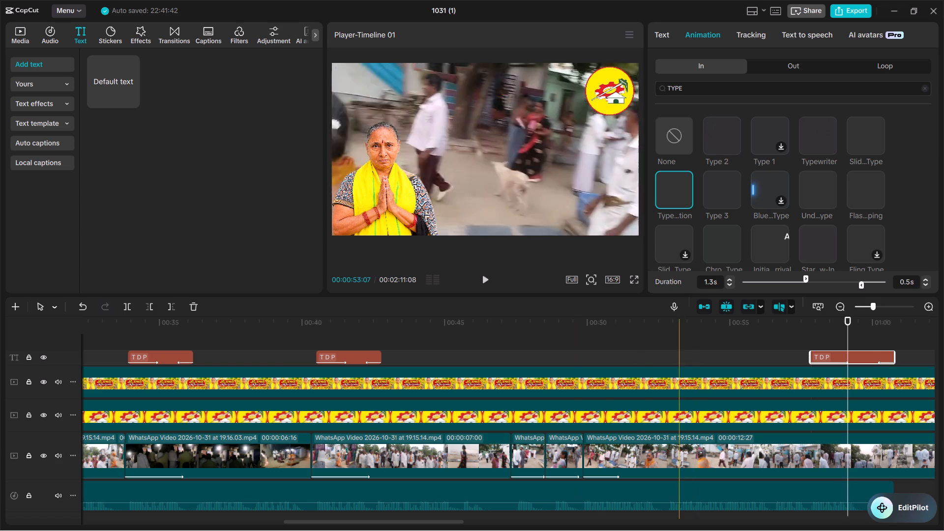
pyautogui.click(679, 333)
pyautogui.click(486, 284)
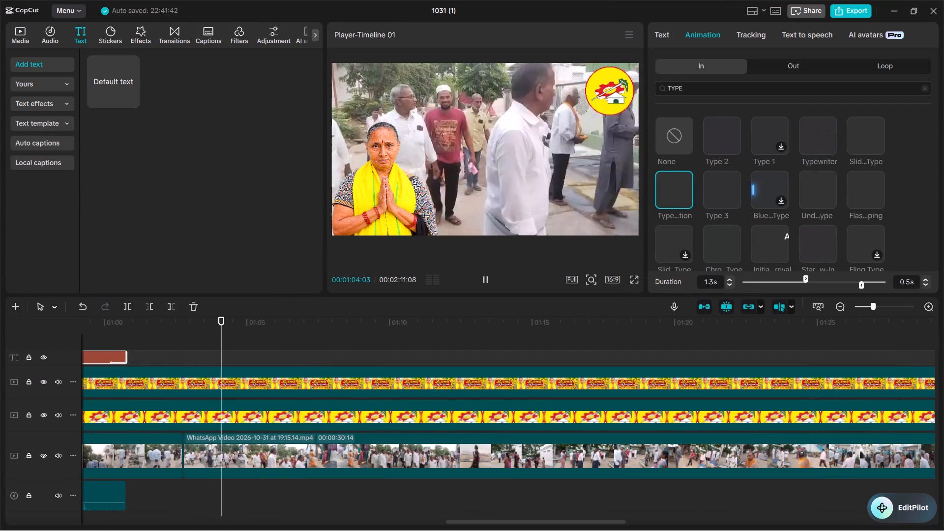
pyautogui.click(403, 333)
pyautogui.click(350, 347)
pyautogui.moveTo(348, 344); pyautogui.dragTo(340, 342)
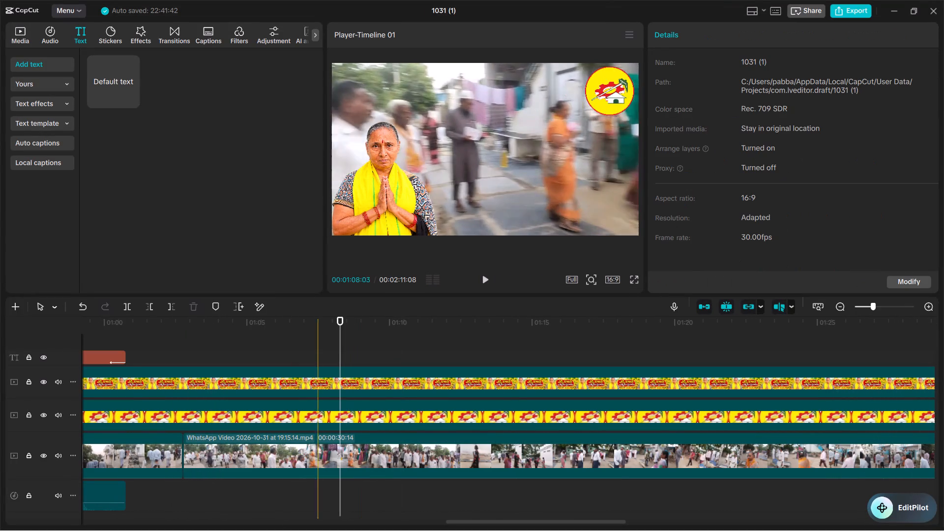
# Preview the speech segment with the TDP Cycle Symbol overlay in full screen, starting at 5 seconds.
pyautogui.tripleClick(838, 308)
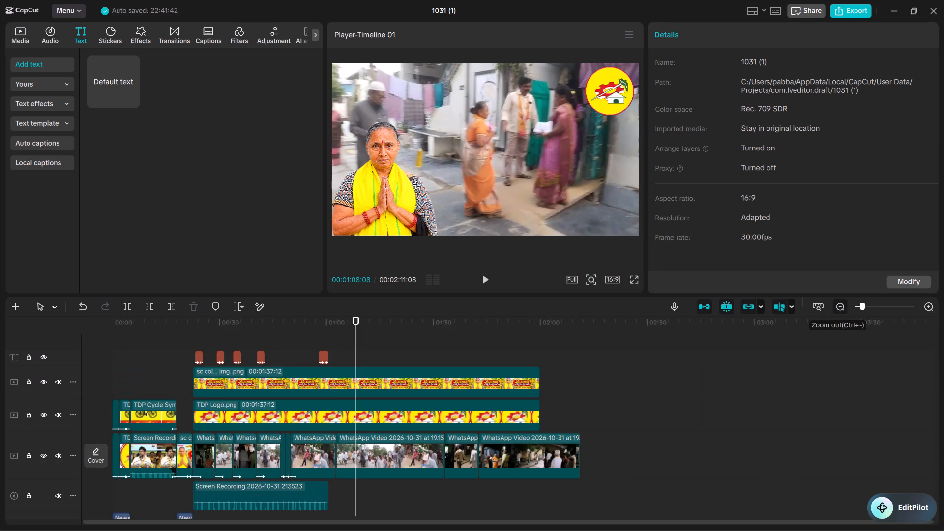
pyautogui.click(131, 344)
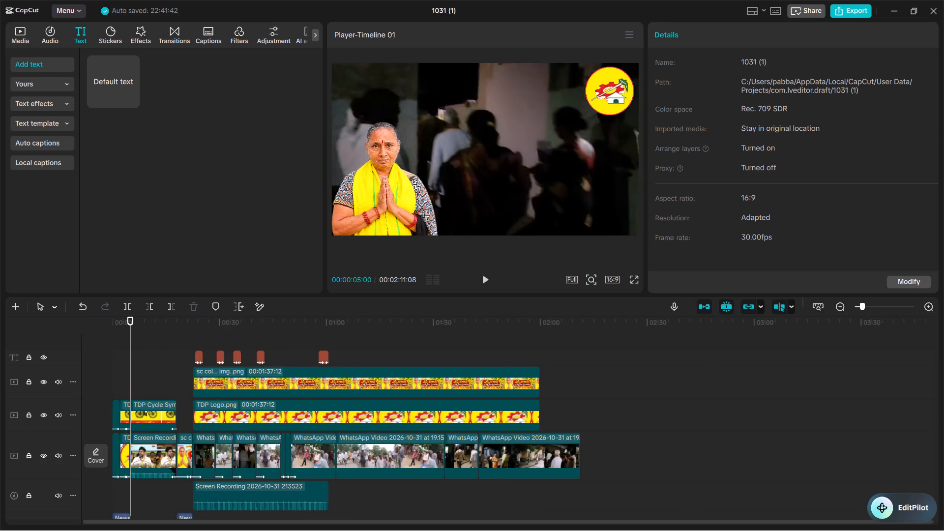
pyautogui.click(632, 276)
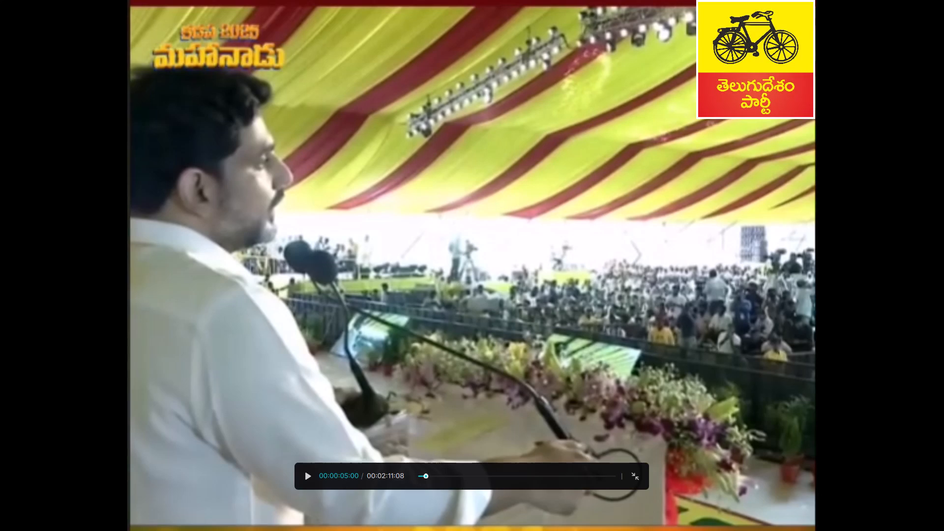
pyautogui.press('space')
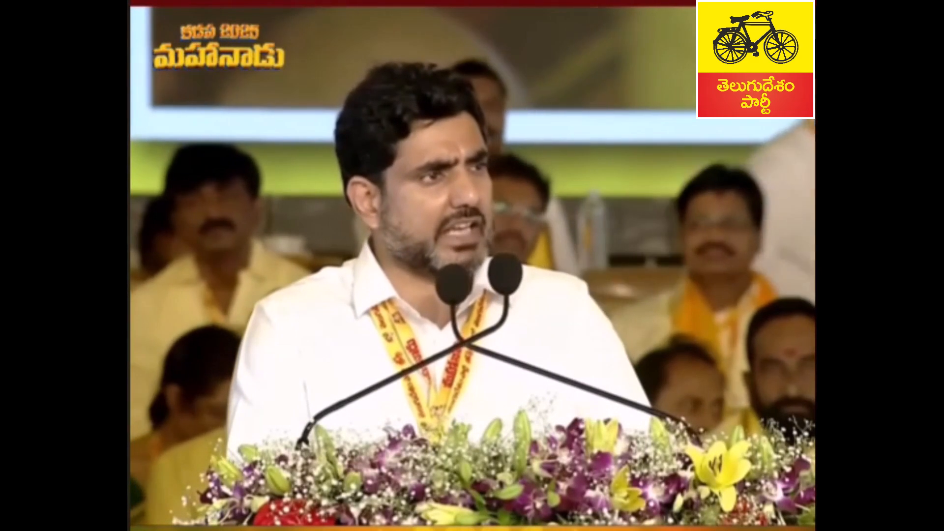
pyautogui.press('space')
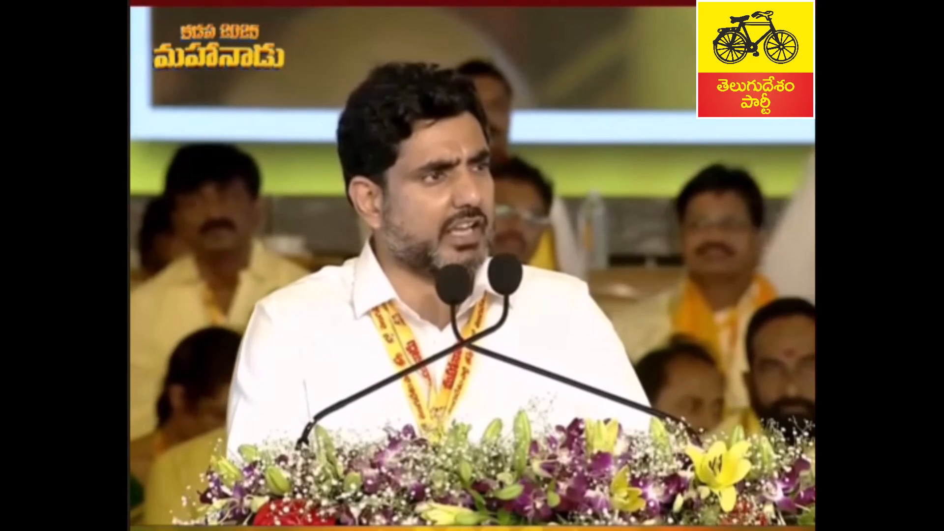
pyautogui.click(677, 370)
pyautogui.click(636, 472)
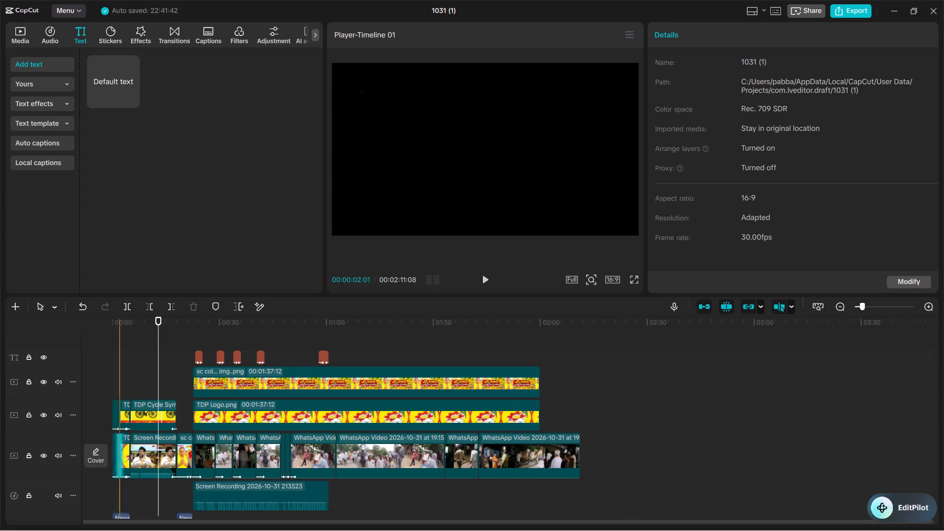
# Add TDP Logo.png on the track above the TDP Cycle Symbol over the speech clip, extending it to match the symbol's length.
pyautogui.click(51, 39)
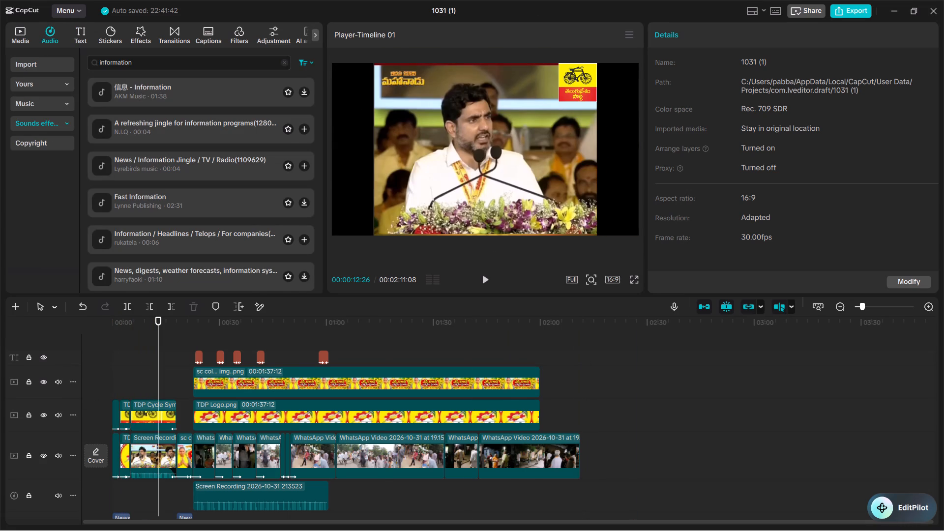
pyautogui.click(17, 39)
pyautogui.scroll(-1, 206, 254)
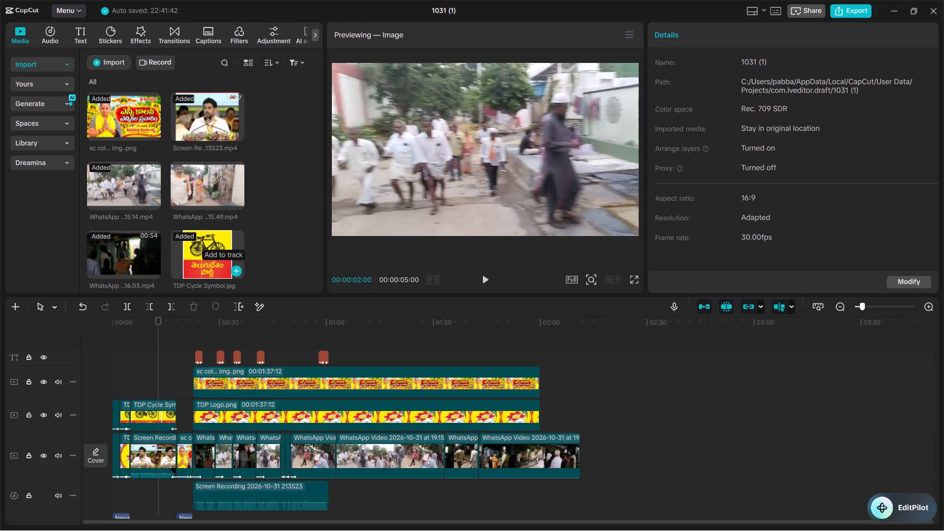
pyautogui.scroll(-3, 206, 254)
pyautogui.scroll(4, 201, 233)
pyautogui.scroll(-5, 201, 233)
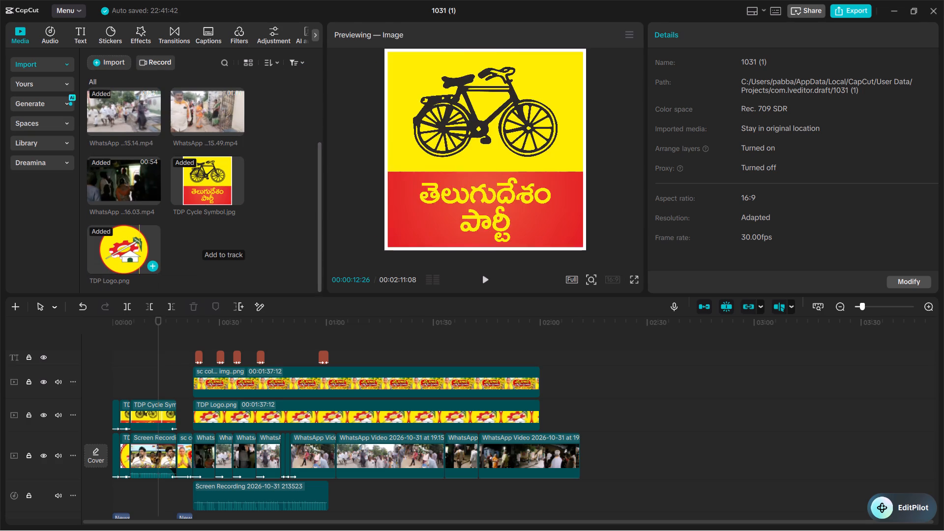
pyautogui.moveTo(123, 243); pyautogui.dragTo(133, 390)
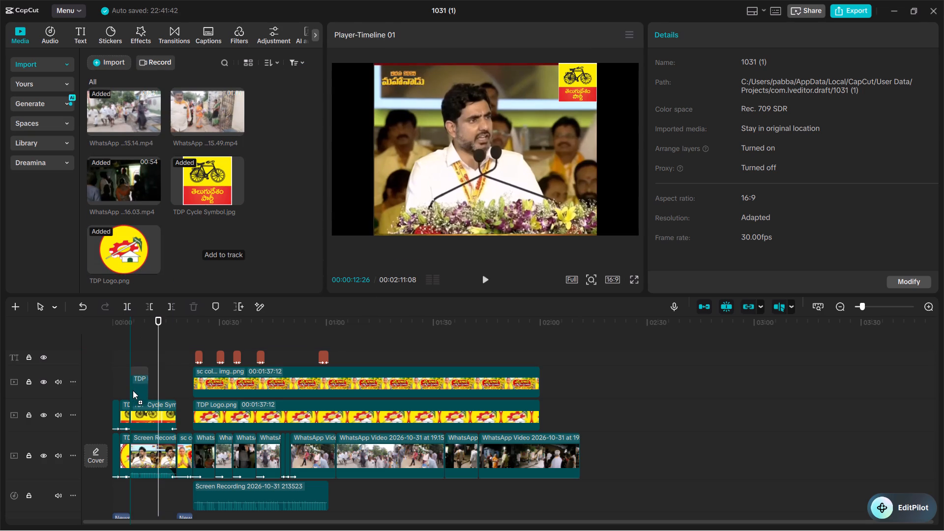
pyautogui.moveTo(133, 390); pyautogui.dragTo(130, 388)
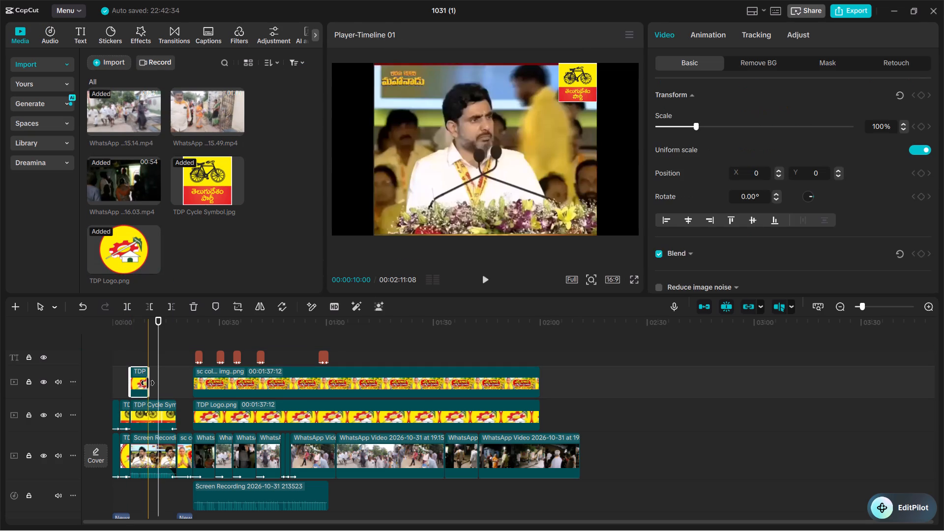
pyautogui.moveTo(147, 383); pyautogui.dragTo(174, 383)
pyautogui.click(159, 411)
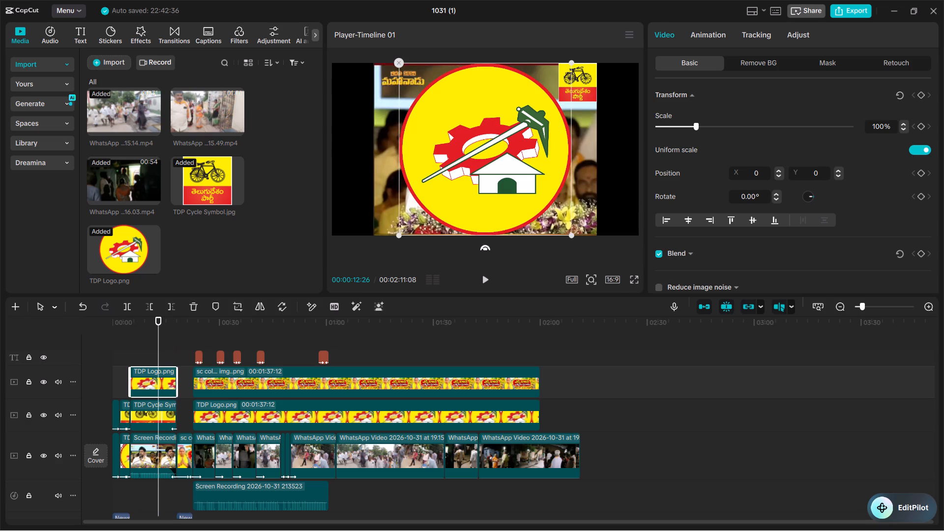
# Check the TDP Cycle Symbol clip's entrance animation and play the transition into the speech clip with the added logo.
pyautogui.click(142, 411)
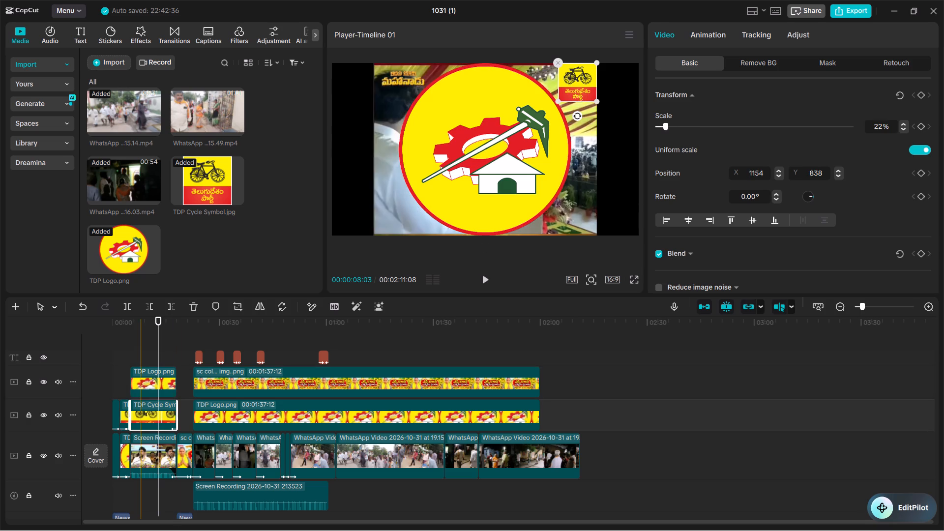
pyautogui.click(701, 35)
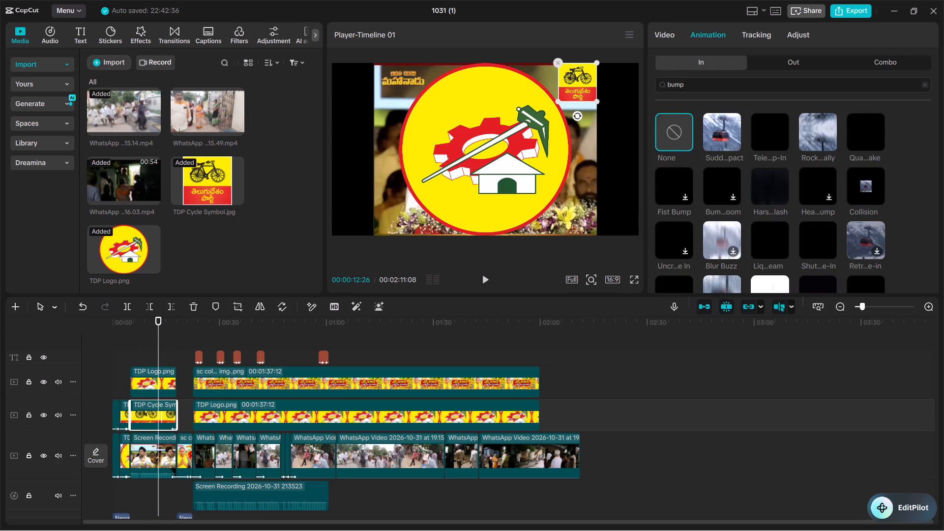
pyautogui.click(125, 359)
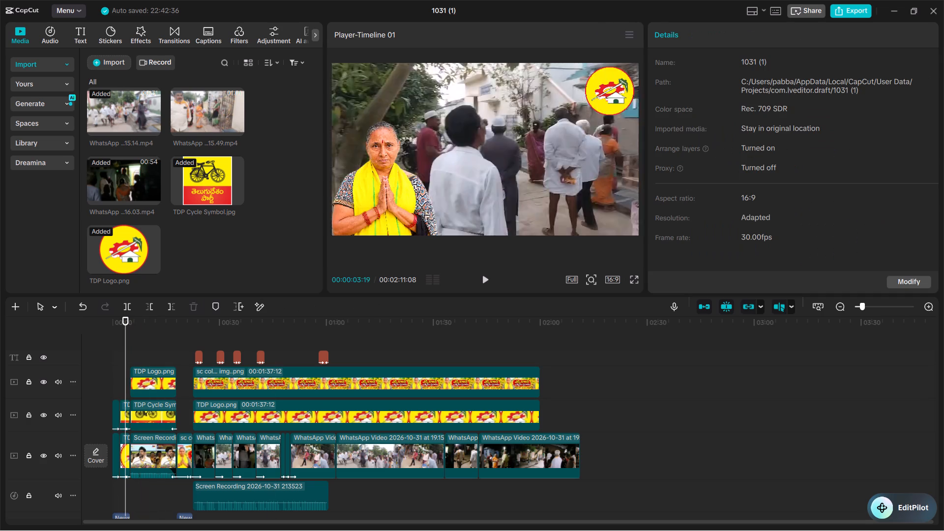
pyautogui.click(483, 276)
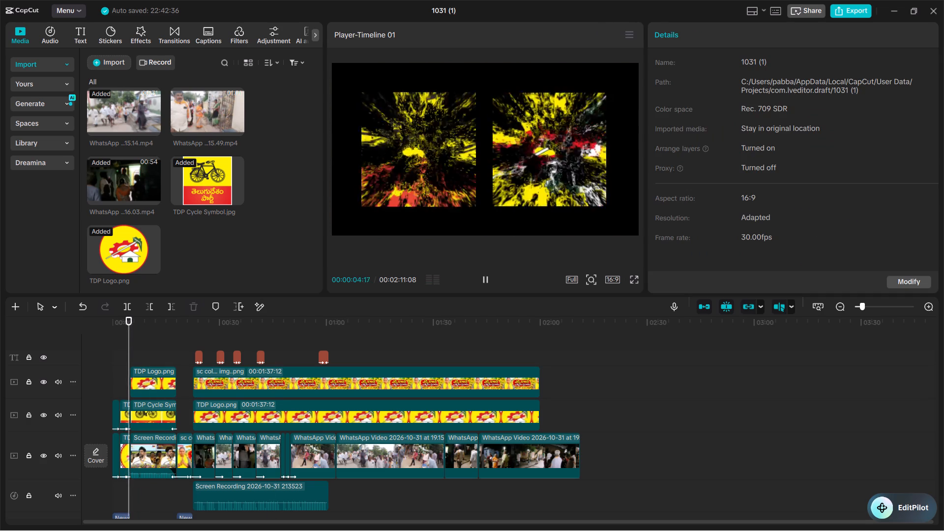
pyautogui.click(483, 276)
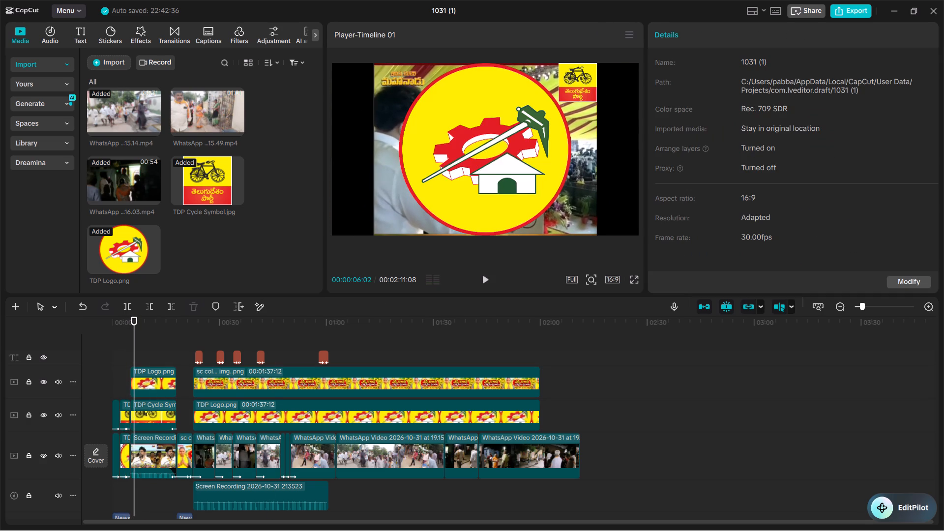
# Clear the bump search, try Flash In and apply the Fade In entrance animation to the added TDP logo with a 1.0 s duration.
pyautogui.click(476, 114)
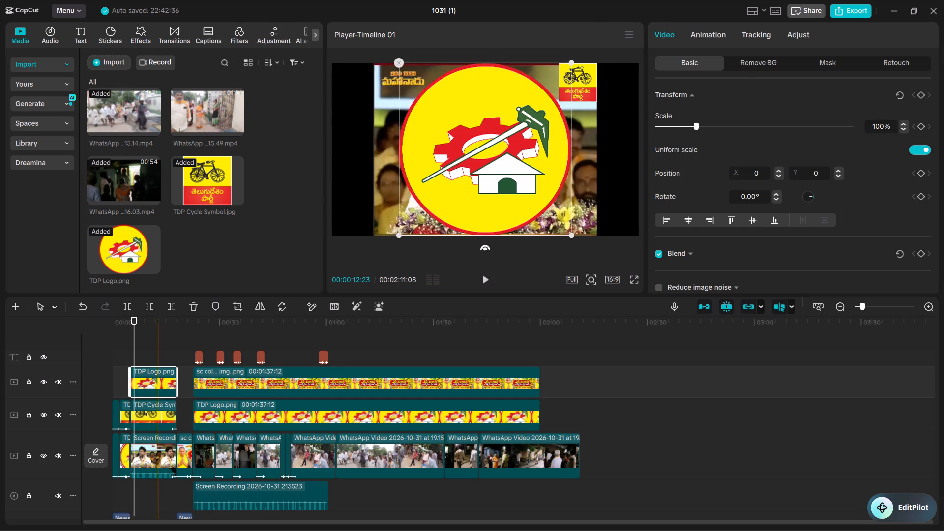
pyautogui.click(715, 35)
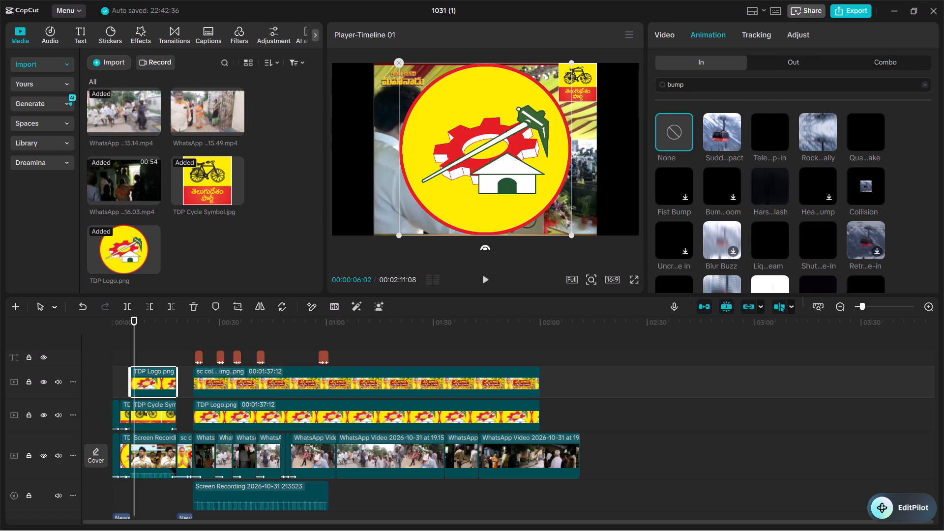
pyautogui.click(925, 86)
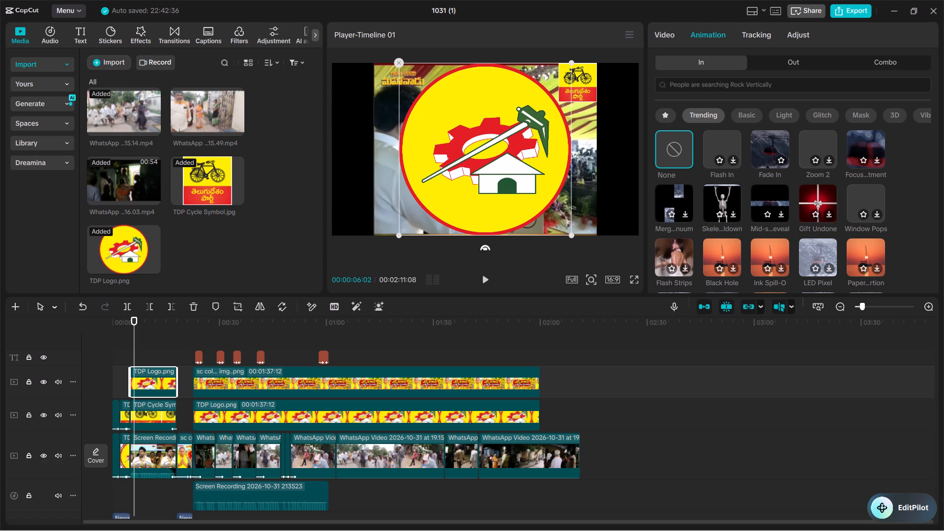
pyautogui.click(723, 142)
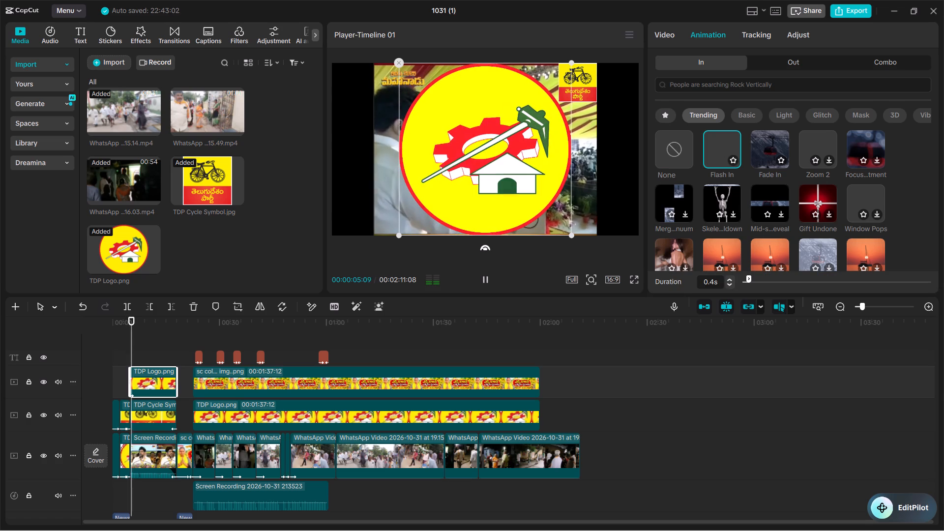
pyautogui.click(723, 142)
pyautogui.click(755, 149)
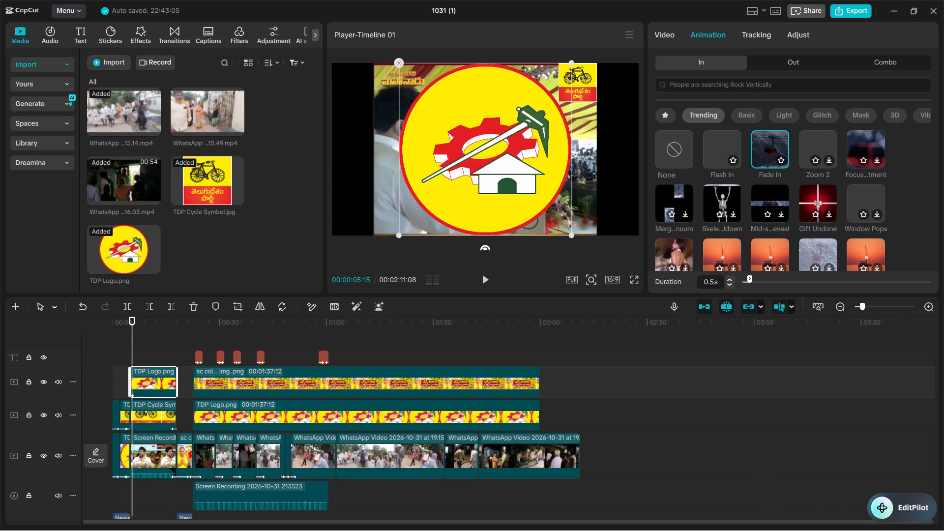
pyautogui.moveTo(749, 277); pyautogui.dragTo(757, 276)
pyautogui.moveTo(757, 276); pyautogui.dragTo(756, 275)
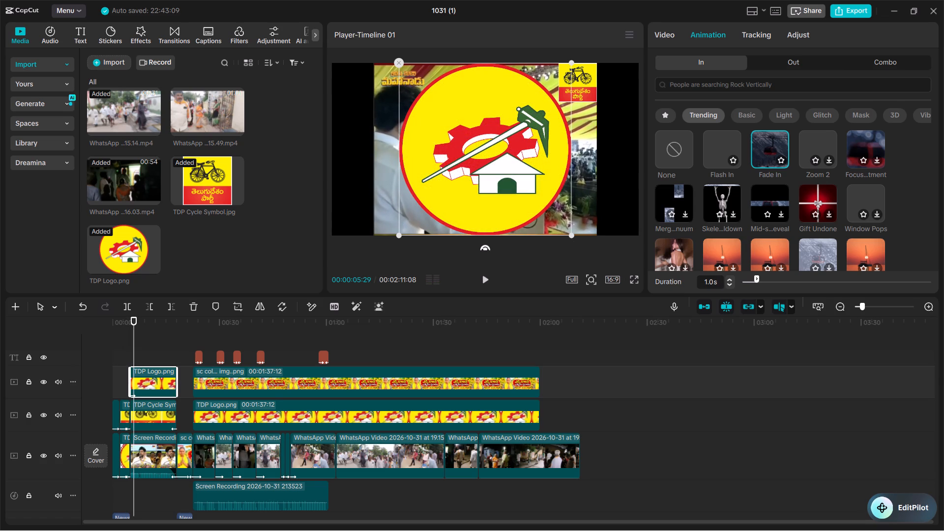
# Shrink the added TDP logo over the speech clip to 24% and place it just below the cycle symbol.
pyautogui.moveTo(572, 236); pyautogui.dragTo(535, 187)
pyautogui.moveTo(510, 160); pyautogui.dragTo(527, 170)
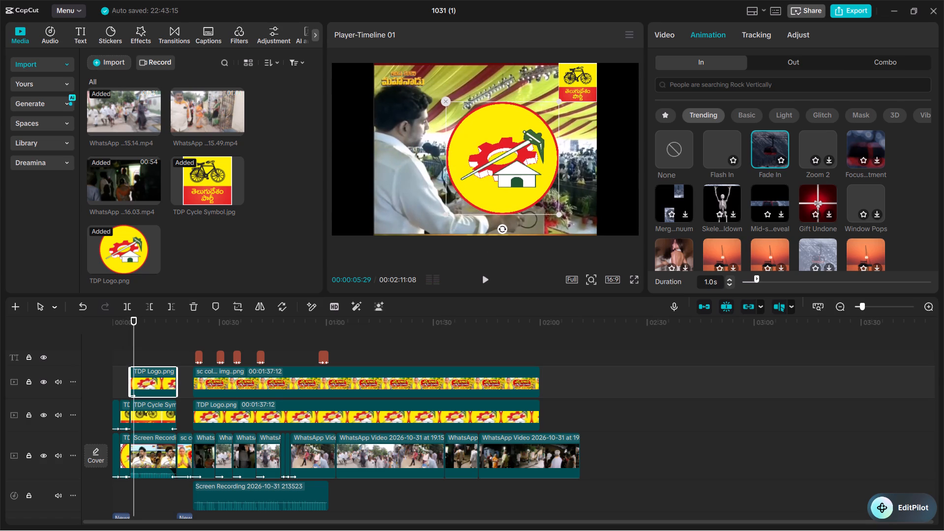
pyautogui.moveTo(531, 184); pyautogui.dragTo(572, 132)
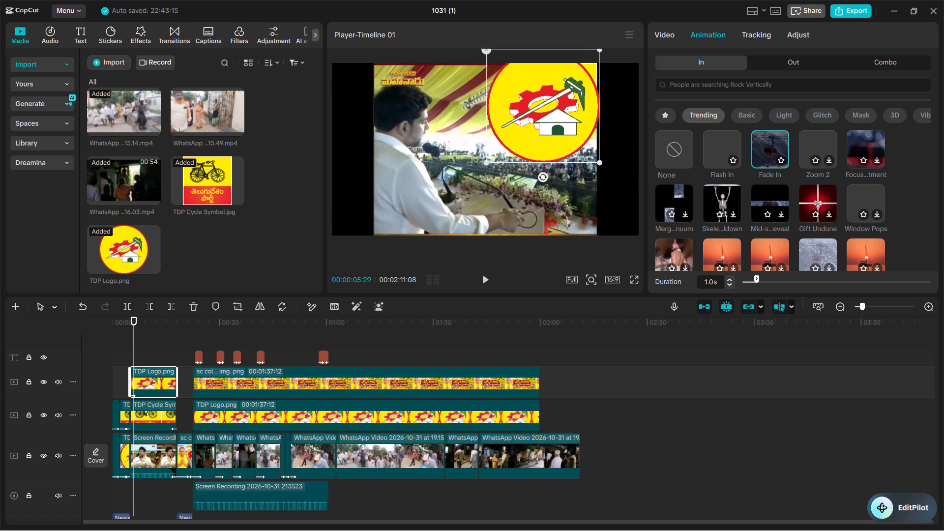
pyautogui.moveTo(572, 132); pyautogui.dragTo(568, 146)
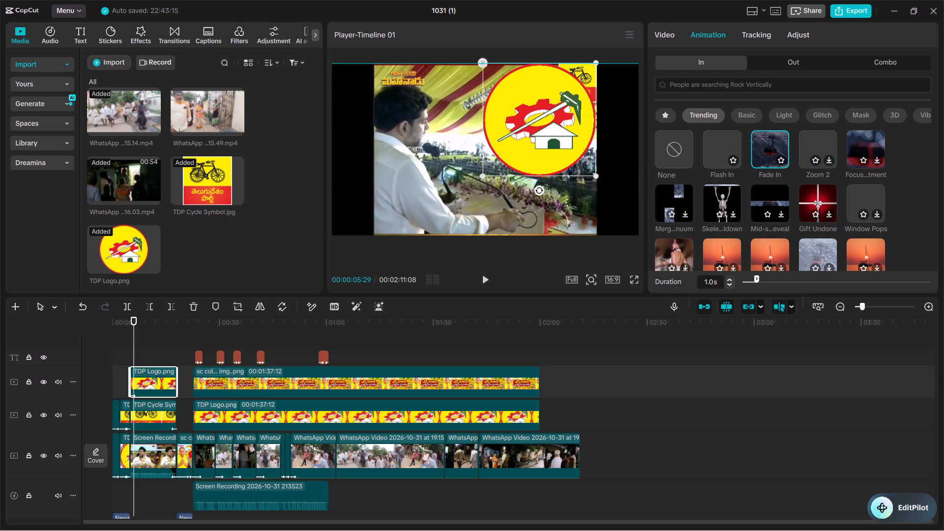
pyautogui.moveTo(568, 146); pyautogui.dragTo(569, 144)
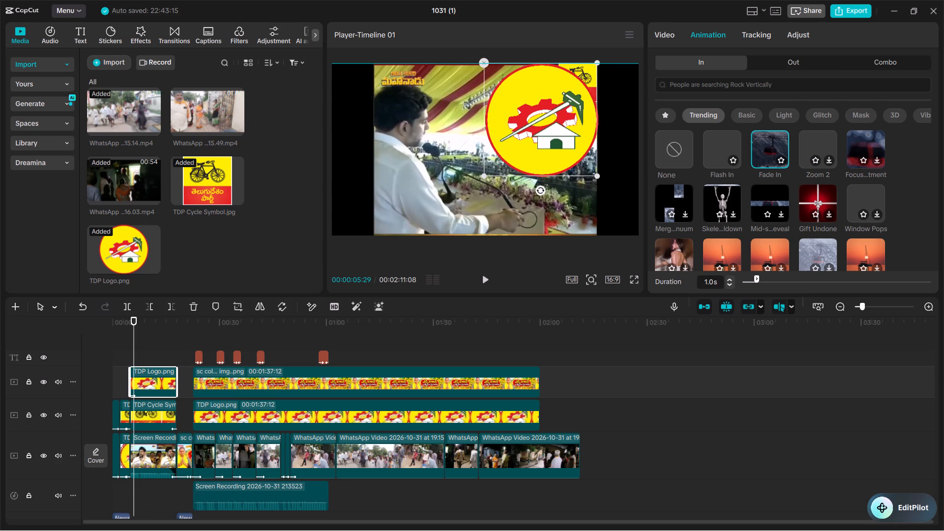
pyautogui.moveTo(569, 144); pyautogui.dragTo(569, 144)
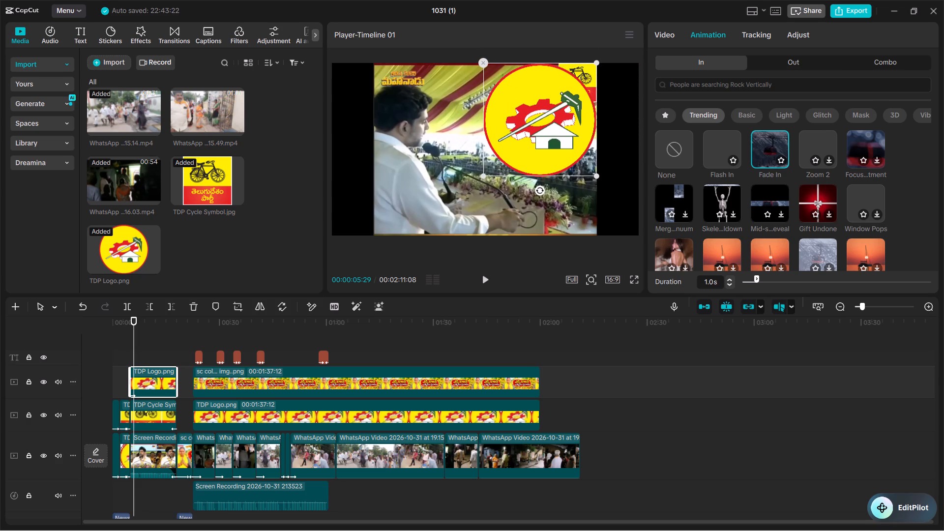
pyautogui.moveTo(482, 173); pyautogui.dragTo(534, 121)
pyautogui.moveTo(536, 118); pyautogui.dragTo(575, 81)
pyautogui.moveTo(562, 98); pyautogui.dragTo(555, 102)
pyautogui.moveTo(576, 82); pyautogui.dragTo(552, 121)
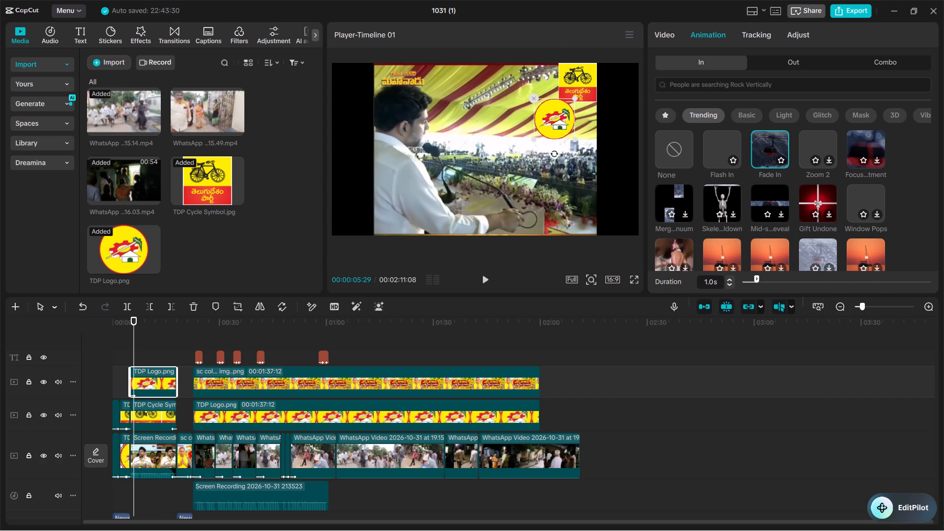
# Move the TDP Cycle Symbol overlay to the speech picture's upper-left corner, at about X -1046, Y 765.
pyautogui.moveTo(585, 84); pyautogui.dragTo(396, 86)
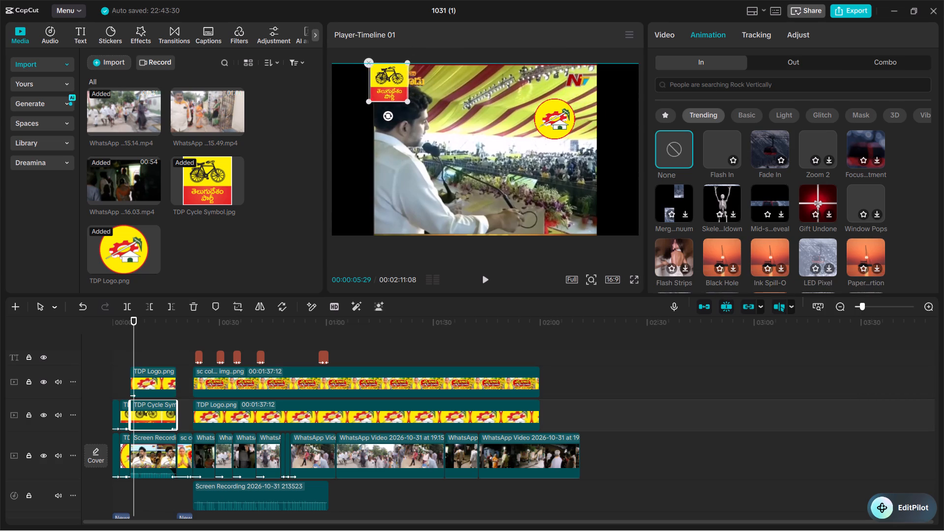
pyautogui.moveTo(396, 86); pyautogui.dragTo(402, 86)
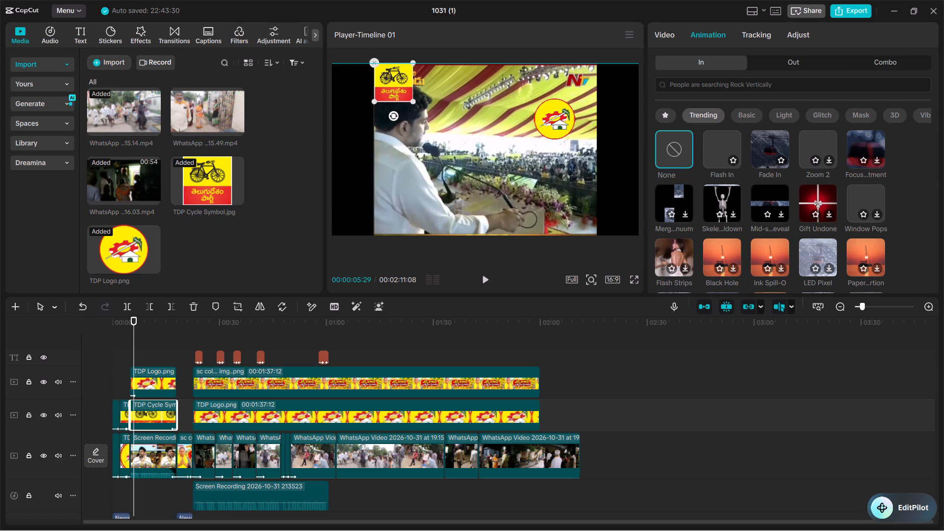
pyautogui.moveTo(402, 86); pyautogui.dragTo(408, 86)
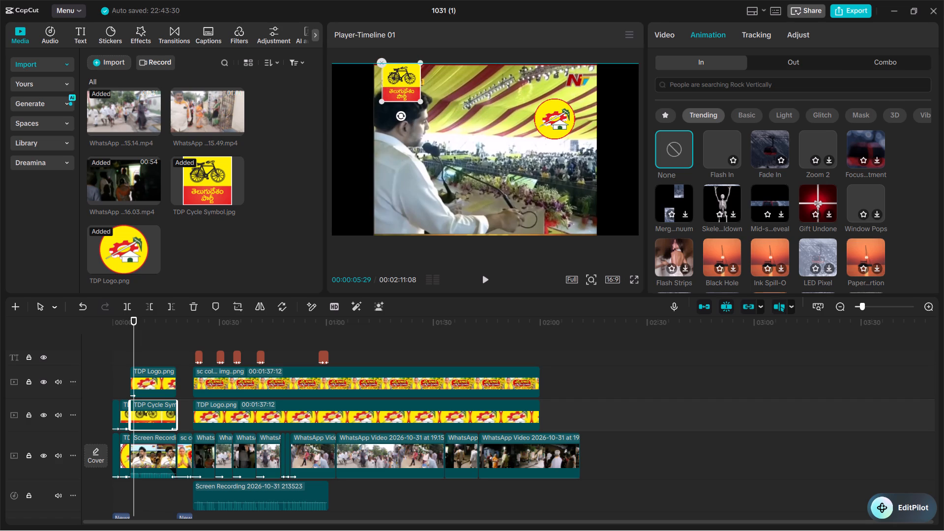
pyautogui.moveTo(408, 86); pyautogui.dragTo(406, 87)
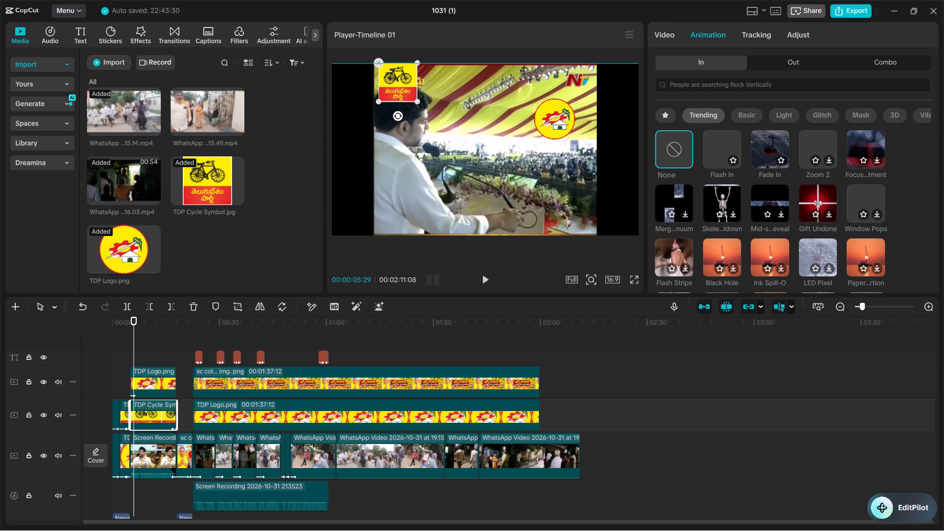
pyautogui.moveTo(406, 87); pyautogui.dragTo(408, 90)
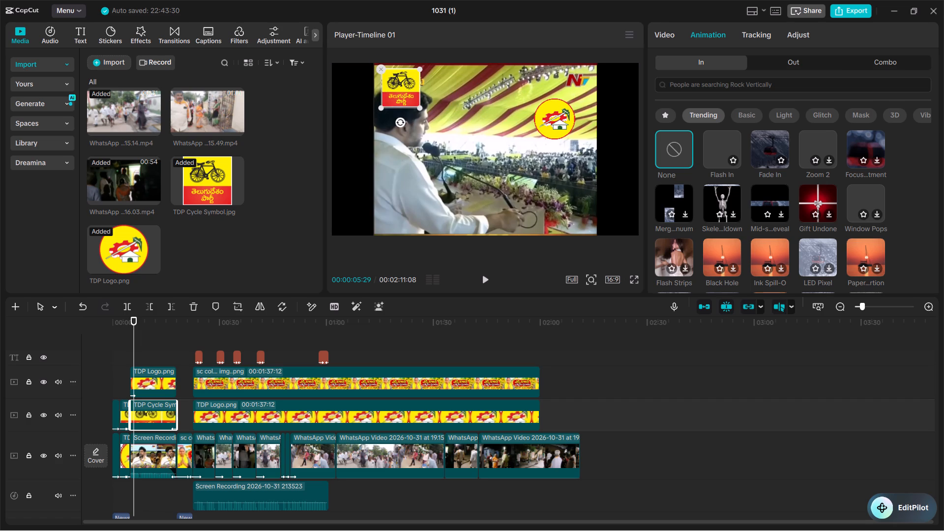
pyautogui.moveTo(408, 90); pyautogui.dragTo(410, 89)
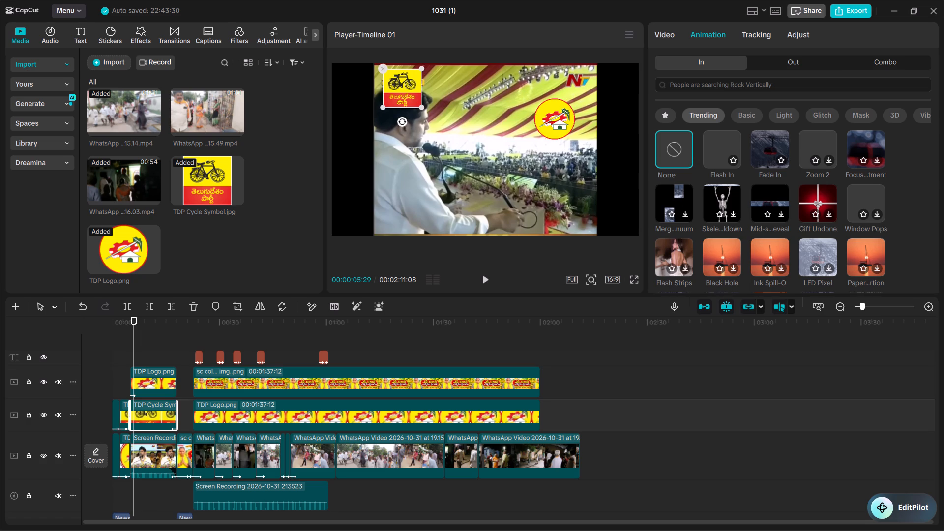
pyautogui.moveTo(410, 89); pyautogui.dragTo(410, 89)
# Move the round TDP logo to the speech picture's upper-right corner, at about X 1096, Y 767.
pyautogui.moveTo(551, 121); pyautogui.dragTo(557, 98)
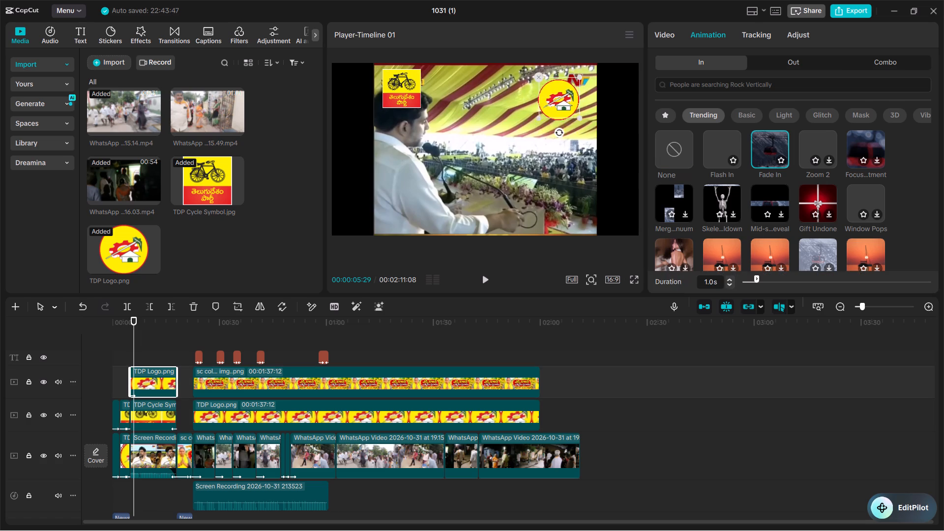
pyautogui.moveTo(557, 98); pyautogui.dragTo(569, 88)
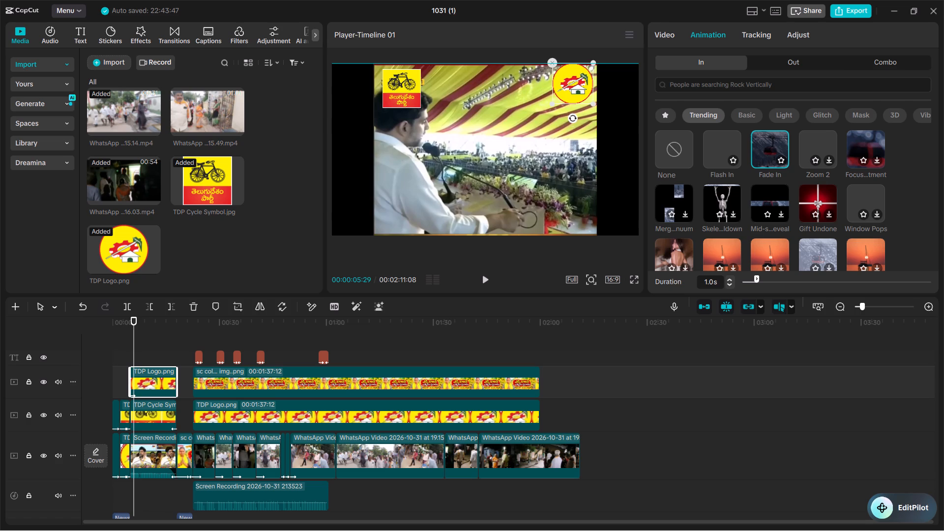
pyautogui.moveTo(569, 88); pyautogui.dragTo(569, 90)
pyautogui.click(619, 104)
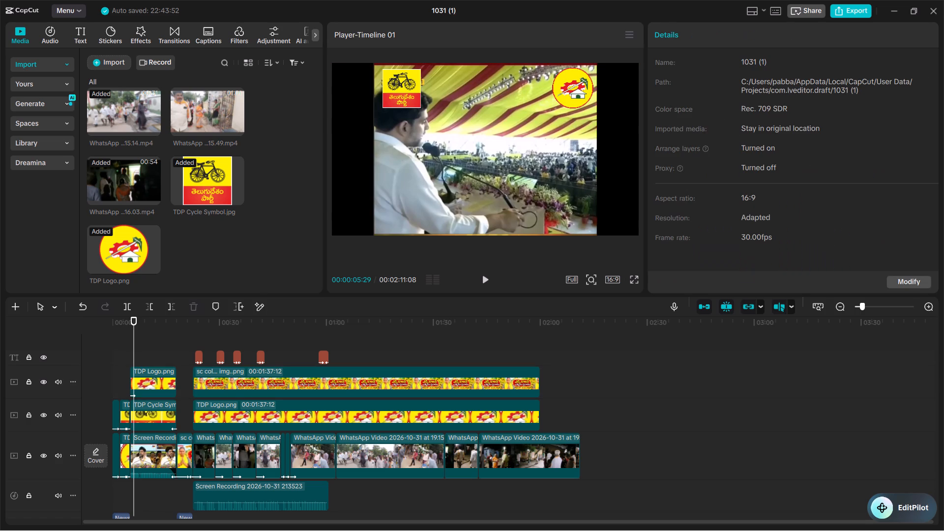
# Preview the speech segment with both corner logos in full screen, from 00:00:05:29 to about 00:00:14:18.
pyautogui.click(636, 278)
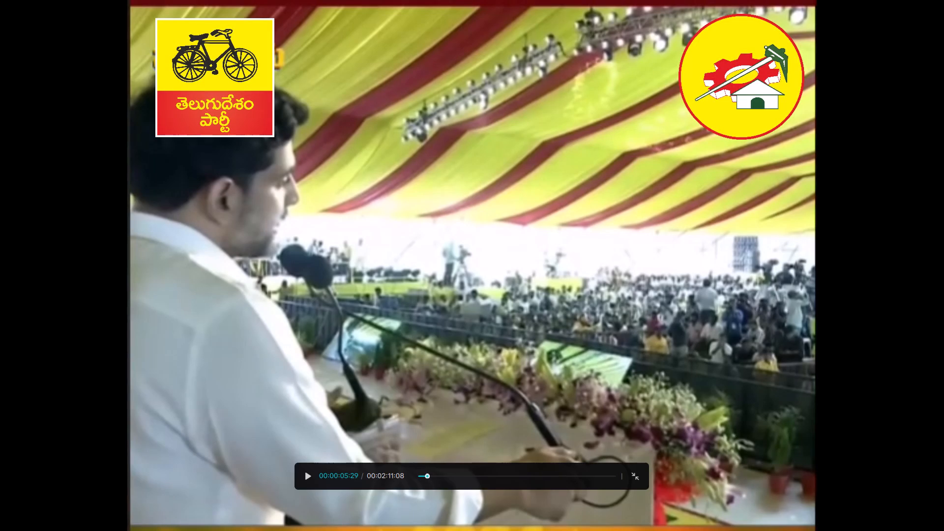
pyautogui.press('space')
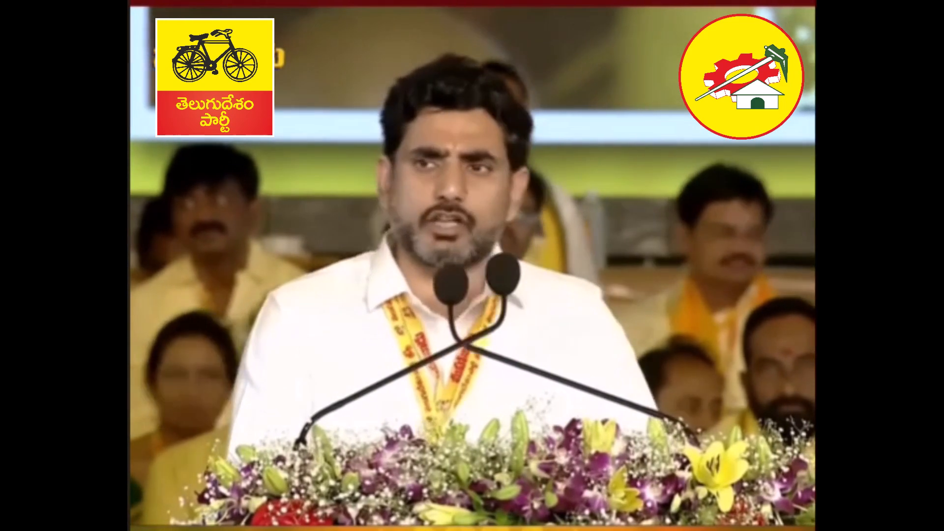
pyautogui.press('space')
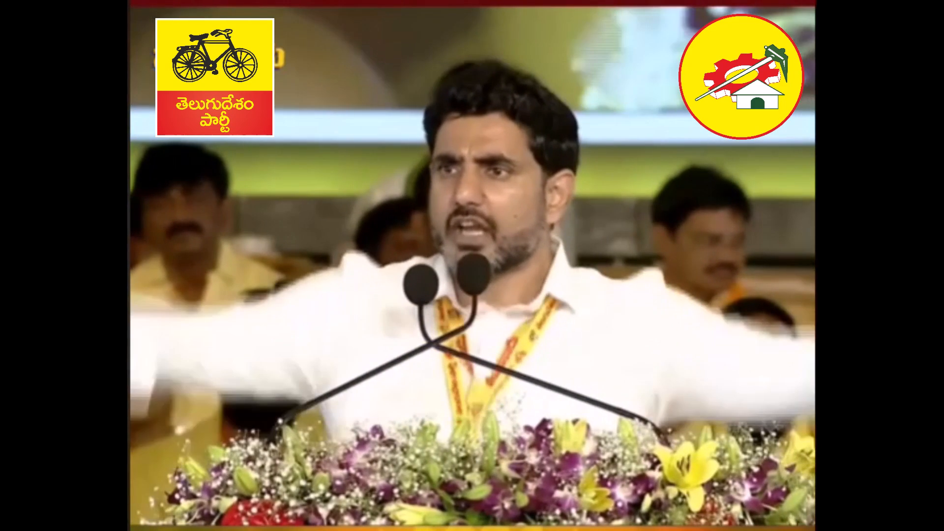
pyautogui.click(649, 451)
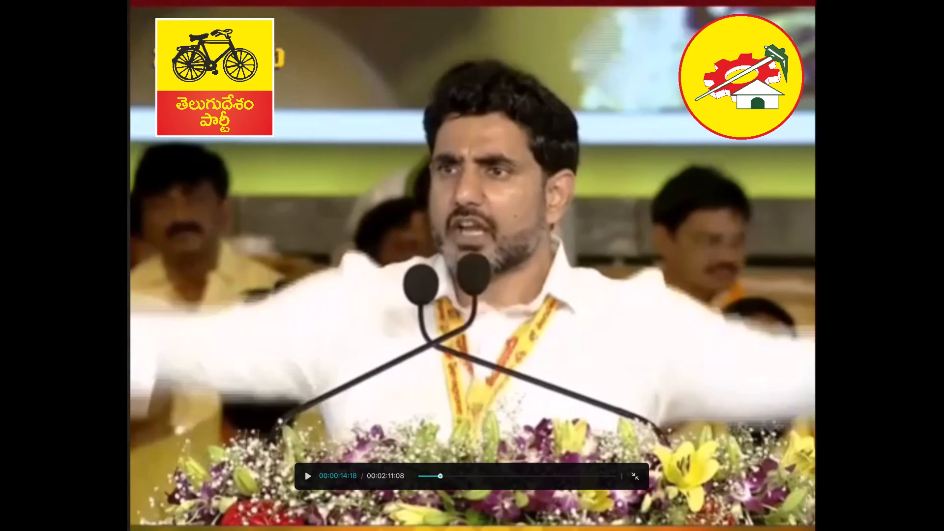
pyautogui.click(633, 485)
pyautogui.click(635, 475)
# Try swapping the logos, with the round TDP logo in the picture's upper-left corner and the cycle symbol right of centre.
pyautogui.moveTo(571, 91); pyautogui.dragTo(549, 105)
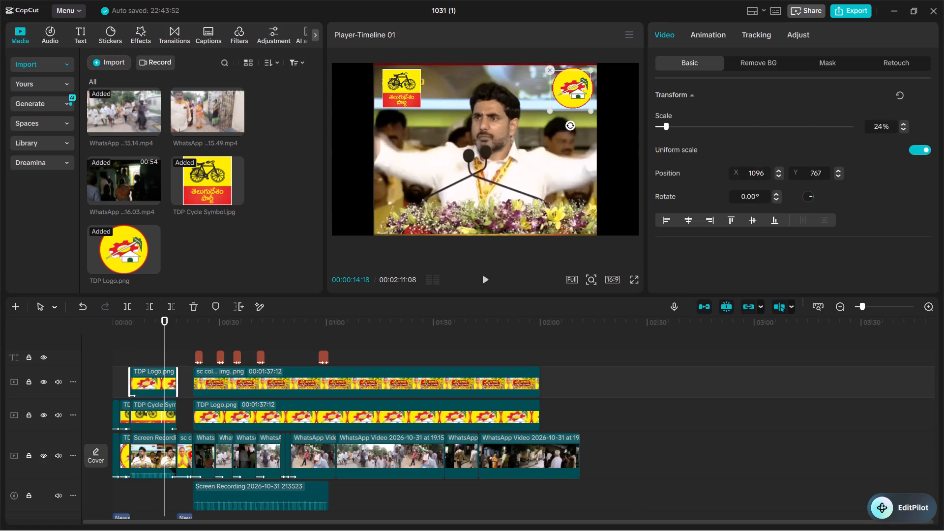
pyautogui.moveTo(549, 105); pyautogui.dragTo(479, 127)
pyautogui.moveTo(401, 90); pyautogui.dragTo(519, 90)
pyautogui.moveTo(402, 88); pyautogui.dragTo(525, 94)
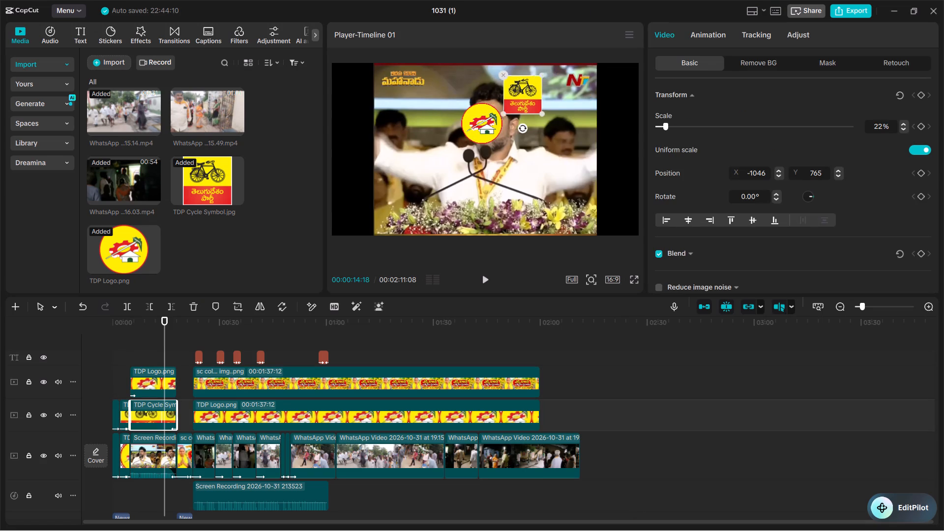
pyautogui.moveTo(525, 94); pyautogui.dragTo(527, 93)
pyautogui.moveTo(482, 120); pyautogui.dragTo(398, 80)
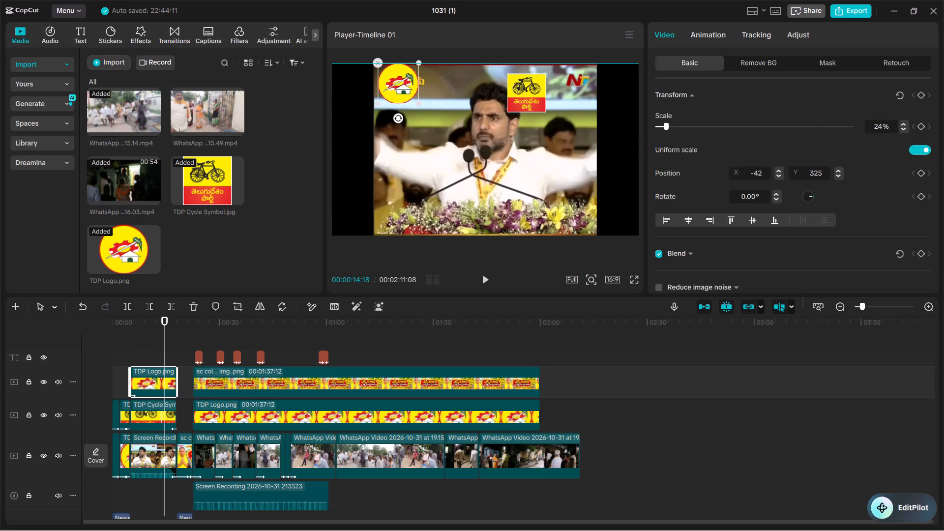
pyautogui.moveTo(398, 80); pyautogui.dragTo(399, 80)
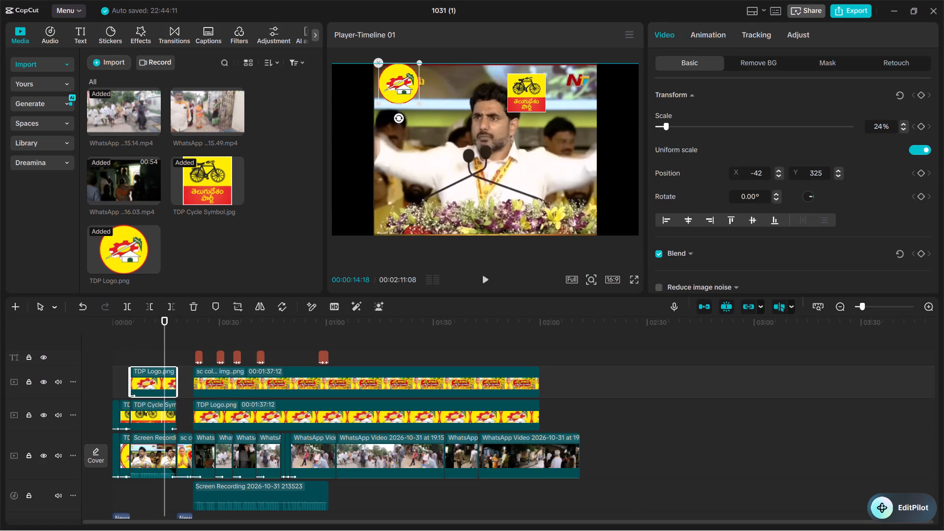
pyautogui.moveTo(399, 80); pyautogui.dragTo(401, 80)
# Scale the round TDP logo to 19% and move it into the upper-right corner at about X 1158, Y 820.
pyautogui.moveTo(416, 99); pyautogui.dragTo(425, 104)
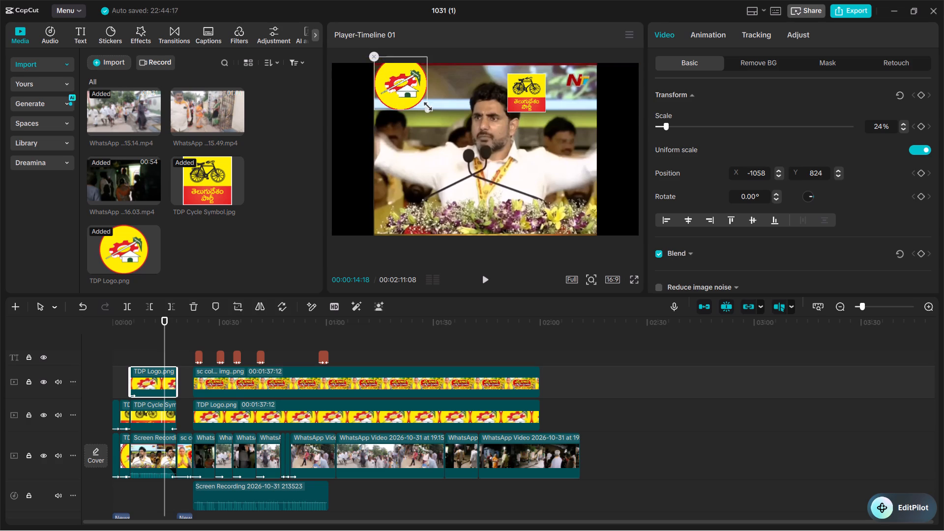
pyautogui.moveTo(425, 104); pyautogui.dragTo(418, 102)
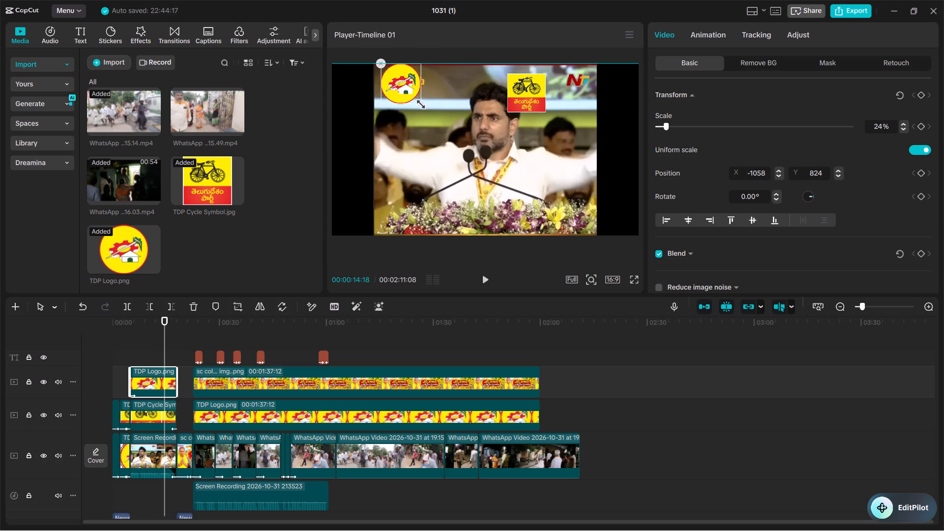
pyautogui.moveTo(418, 102); pyautogui.dragTo(411, 96)
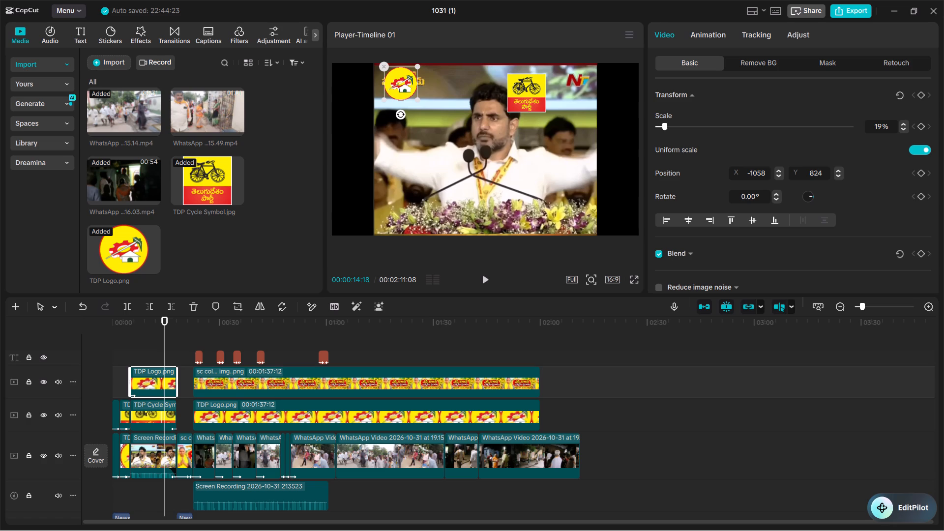
pyautogui.moveTo(399, 81); pyautogui.dragTo(580, 85)
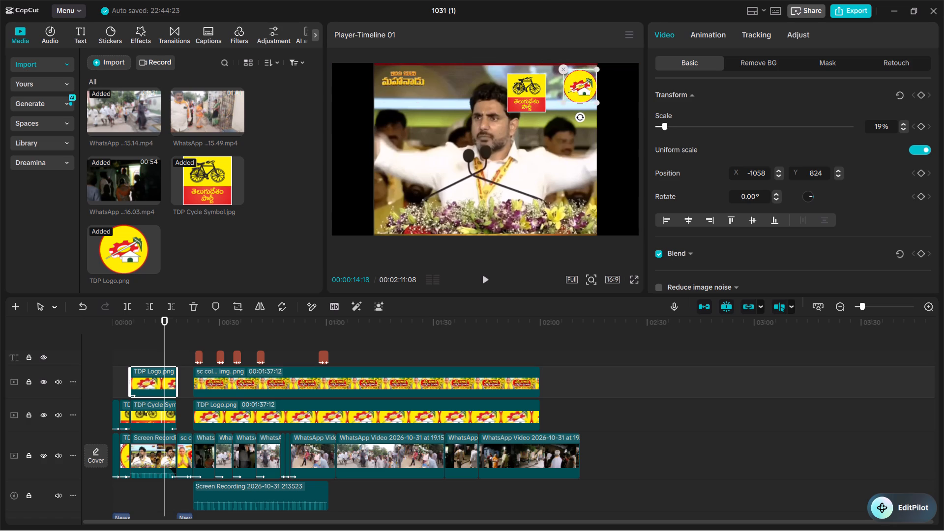
pyautogui.moveTo(580, 85); pyautogui.dragTo(574, 81)
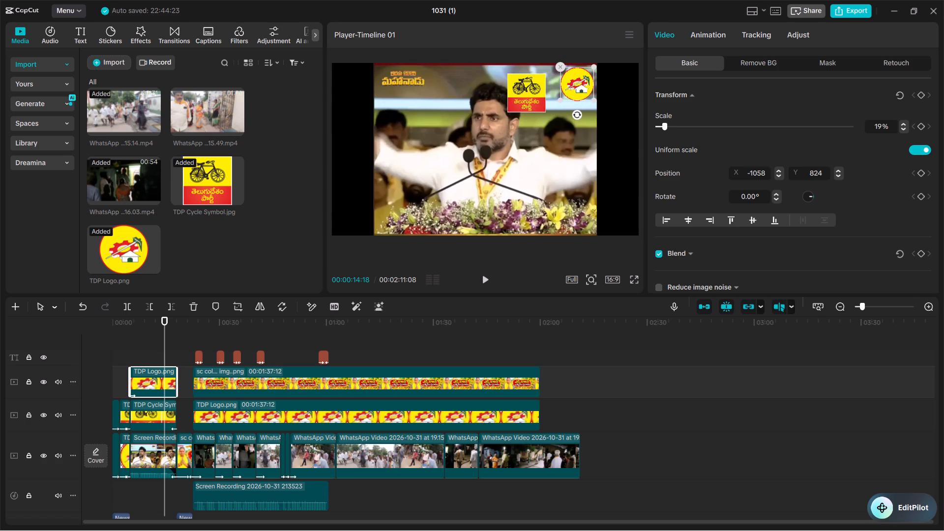
pyautogui.moveTo(574, 81); pyautogui.dragTo(575, 81)
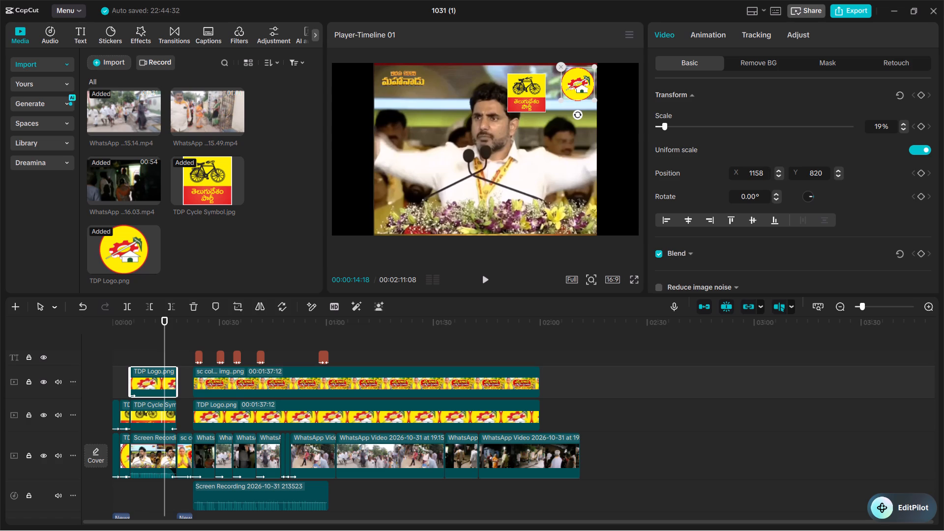
# Move the TDP Cycle Symbol overlay back to the picture's upper-left corner, at about X -1054, Y 772.
pyautogui.moveTo(523, 91); pyautogui.dragTo(523, 90)
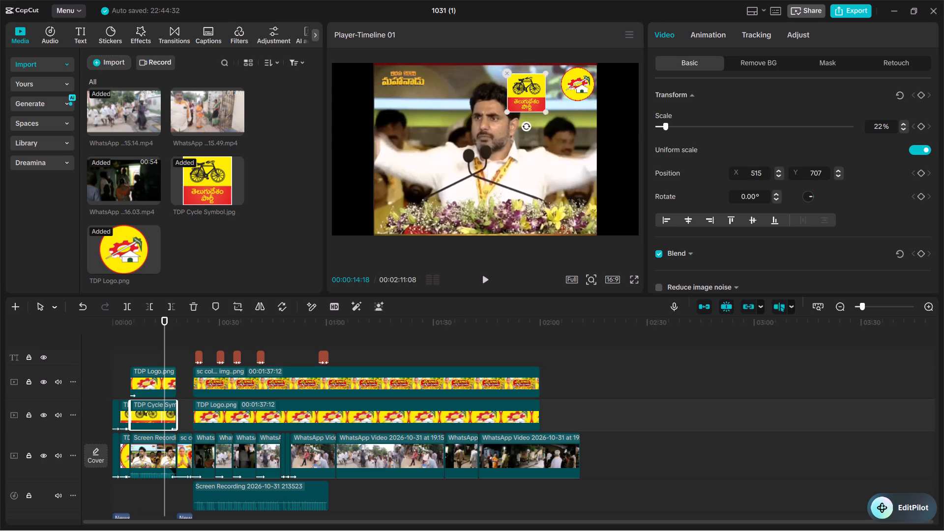
pyautogui.moveTo(523, 90); pyautogui.dragTo(399, 86)
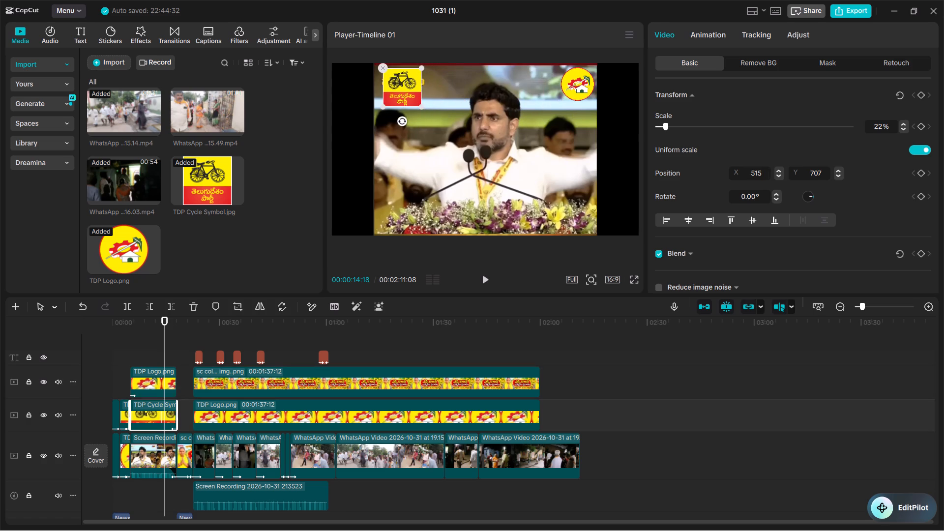
pyautogui.moveTo(399, 86); pyautogui.dragTo(399, 86)
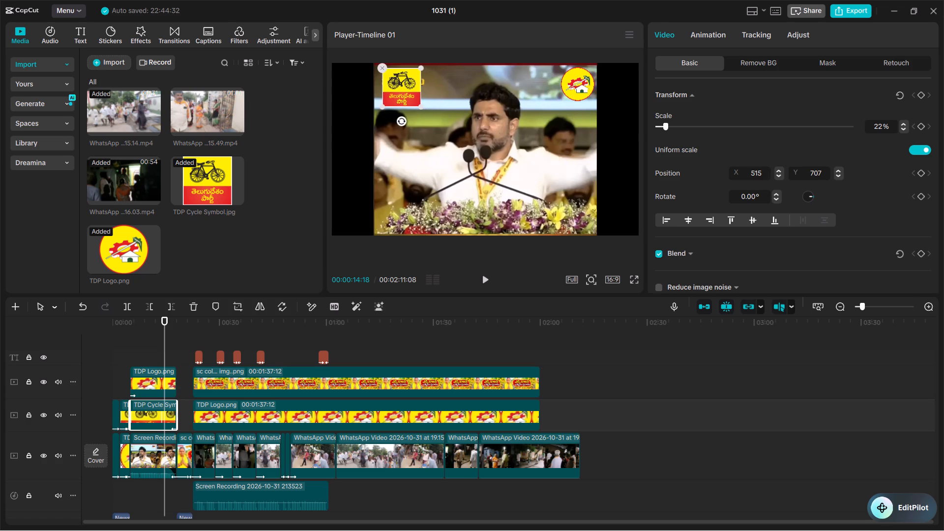
pyautogui.moveTo(399, 86); pyautogui.dragTo(398, 86)
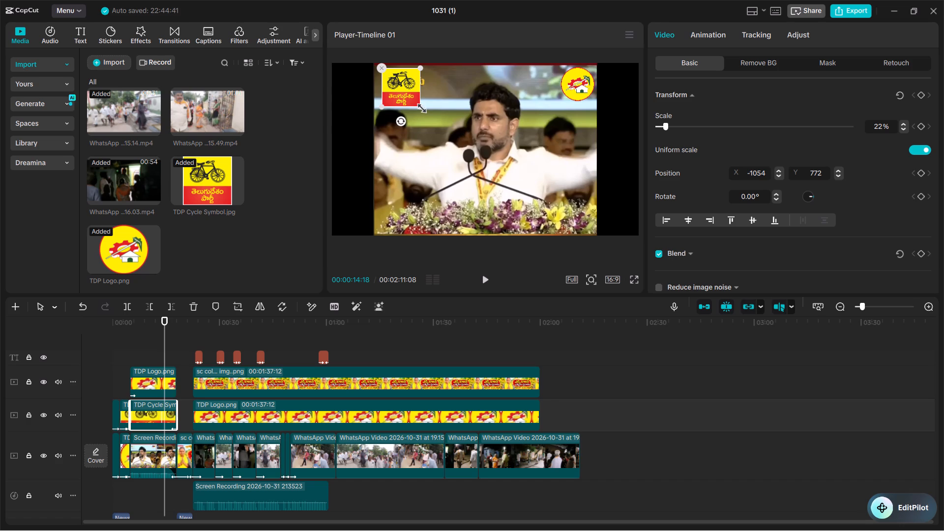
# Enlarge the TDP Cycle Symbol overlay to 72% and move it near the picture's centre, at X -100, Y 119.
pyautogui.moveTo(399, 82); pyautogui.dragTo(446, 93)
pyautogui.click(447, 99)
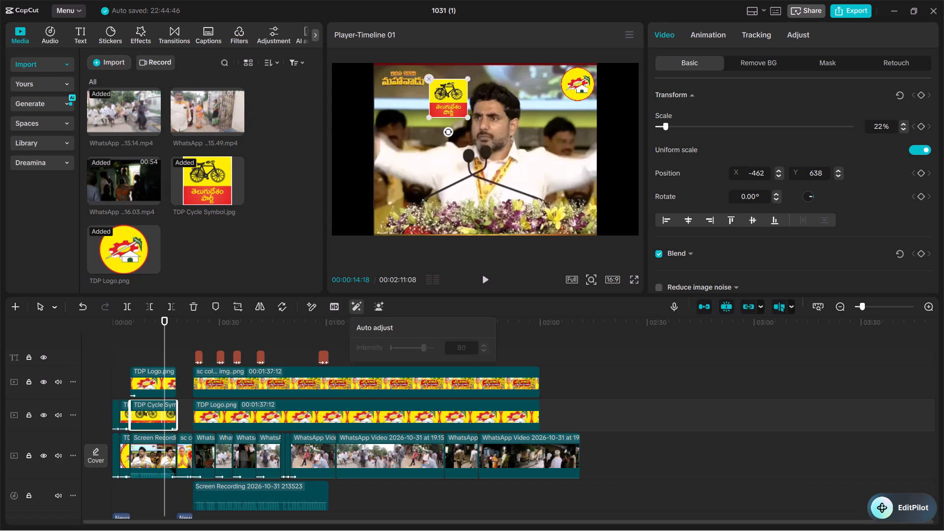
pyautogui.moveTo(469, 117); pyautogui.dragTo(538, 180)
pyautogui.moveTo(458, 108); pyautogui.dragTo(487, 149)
# Crop the TDP Cycle Symbol overlay to its red Telugu party-name band, removing the bicycle and the white border.
pyautogui.click(239, 306)
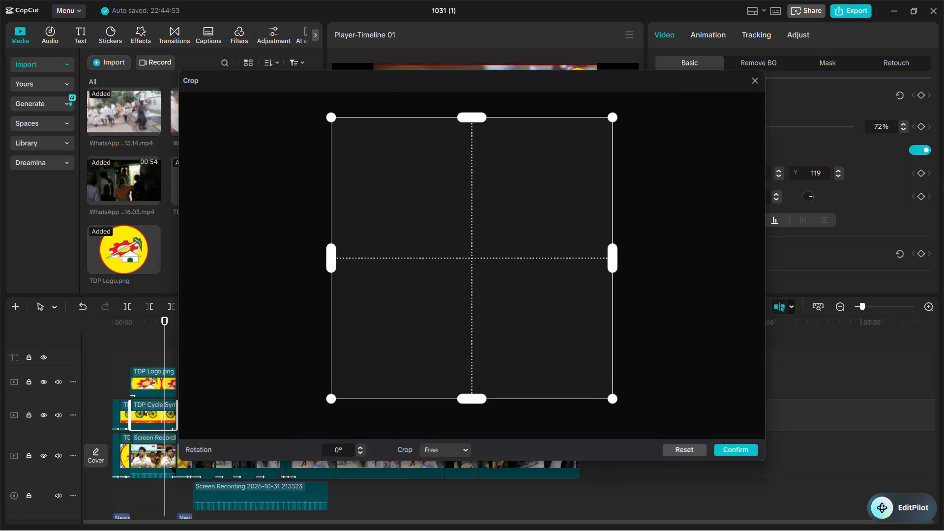
pyautogui.moveTo(472, 116); pyautogui.dragTo(467, 289)
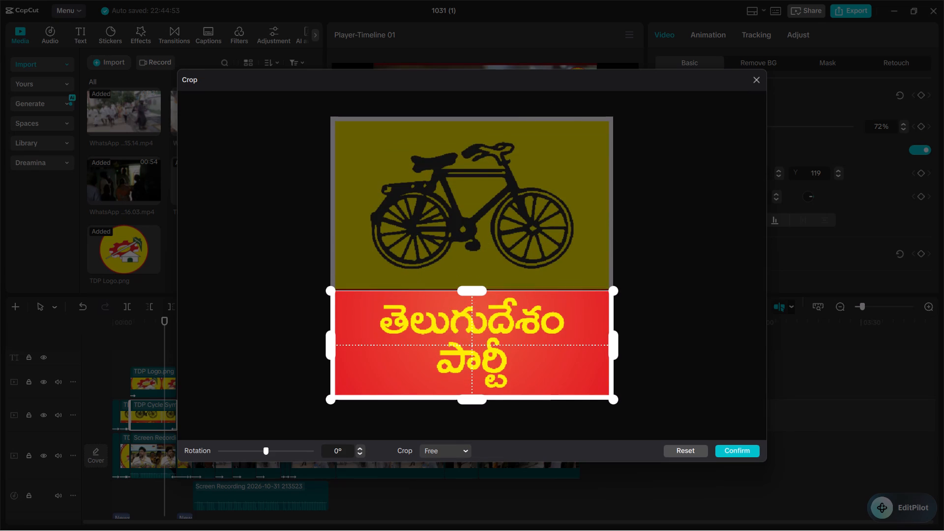
pyautogui.moveTo(467, 289); pyautogui.dragTo(467, 287)
pyautogui.moveTo(329, 344); pyautogui.dragTo(335, 344)
pyautogui.moveTo(471, 398); pyautogui.dragTo(469, 393)
pyautogui.moveTo(612, 346); pyautogui.dragTo(607, 345)
pyautogui.click(743, 447)
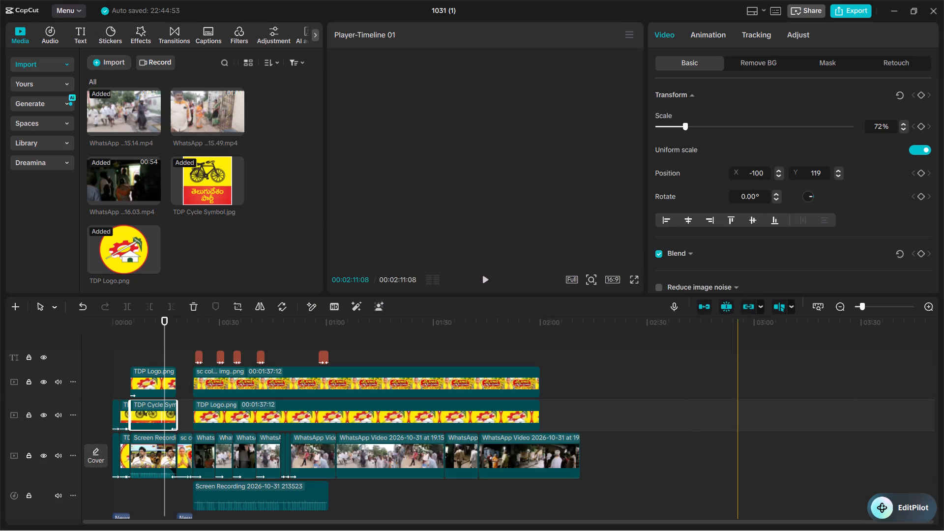
# Scale the cropped party-name overlay to 19% and place it in the picture's upper-left corner at X -1027, Y 869.
pyautogui.click(521, 153)
pyautogui.moveTo(590, 182); pyautogui.dragTo(586, 179)
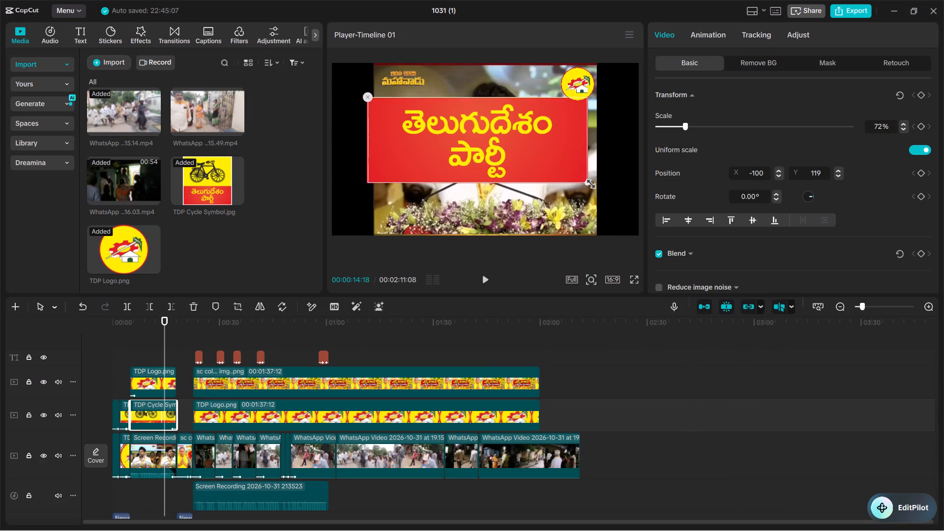
pyautogui.moveTo(586, 179); pyautogui.dragTo(484, 125)
pyautogui.click(484, 125)
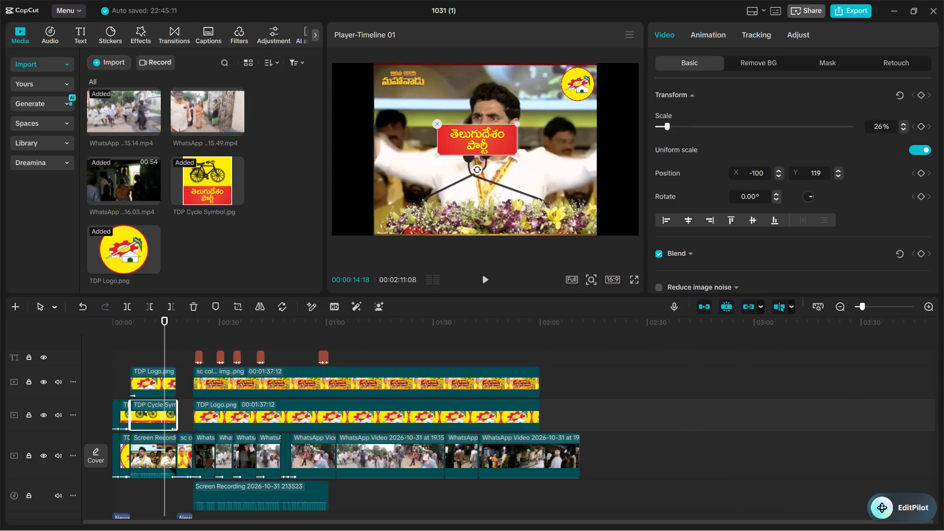
pyautogui.moveTo(513, 155); pyautogui.dragTo(501, 146)
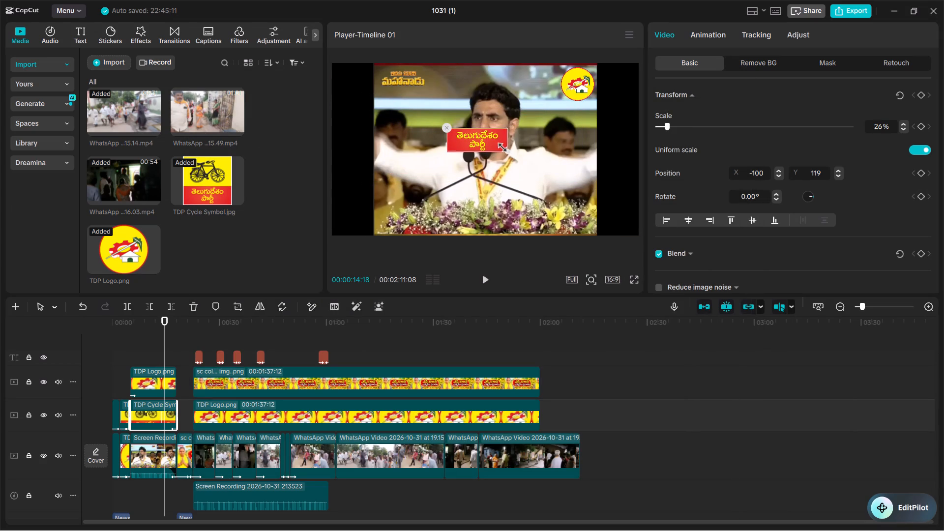
pyautogui.moveTo(501, 146); pyautogui.dragTo(499, 145)
pyautogui.moveTo(488, 138); pyautogui.dragTo(413, 80)
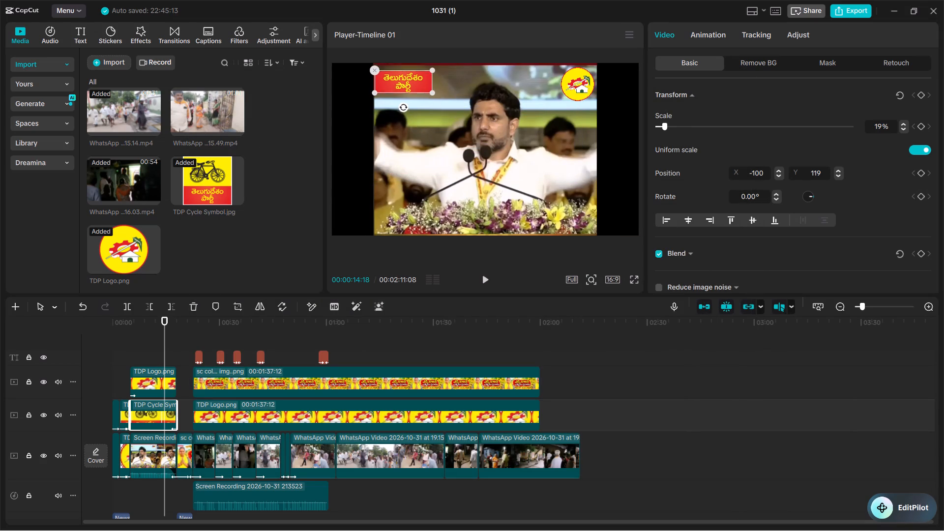
pyautogui.moveTo(413, 80); pyautogui.dragTo(413, 79)
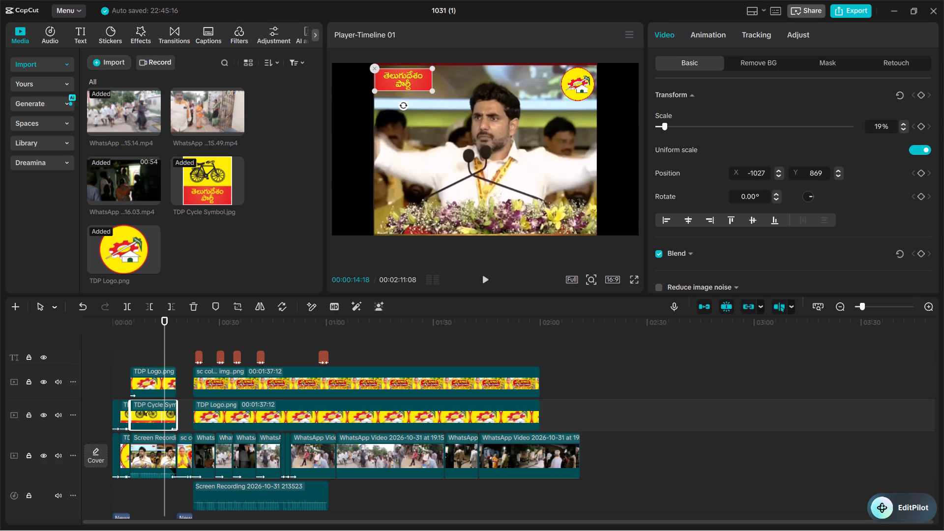
pyautogui.click(476, 144)
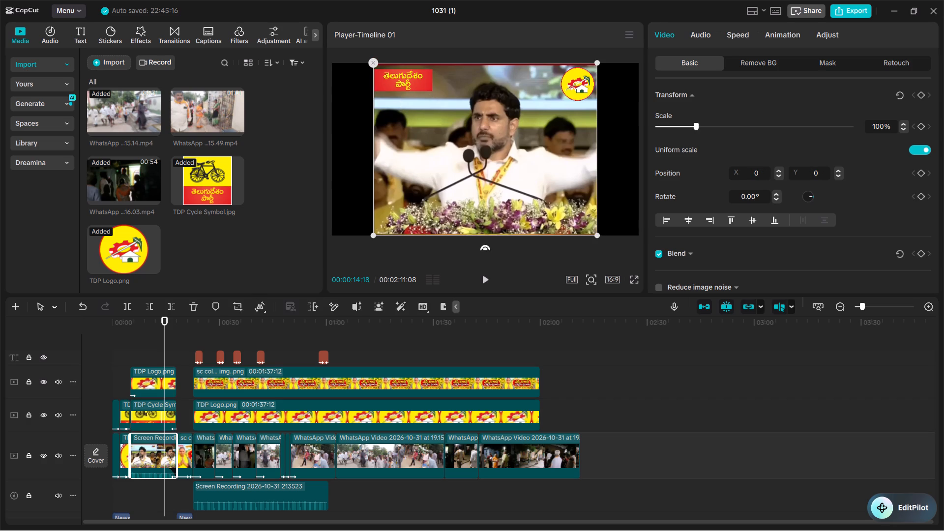
pyautogui.doubleClick(400, 75)
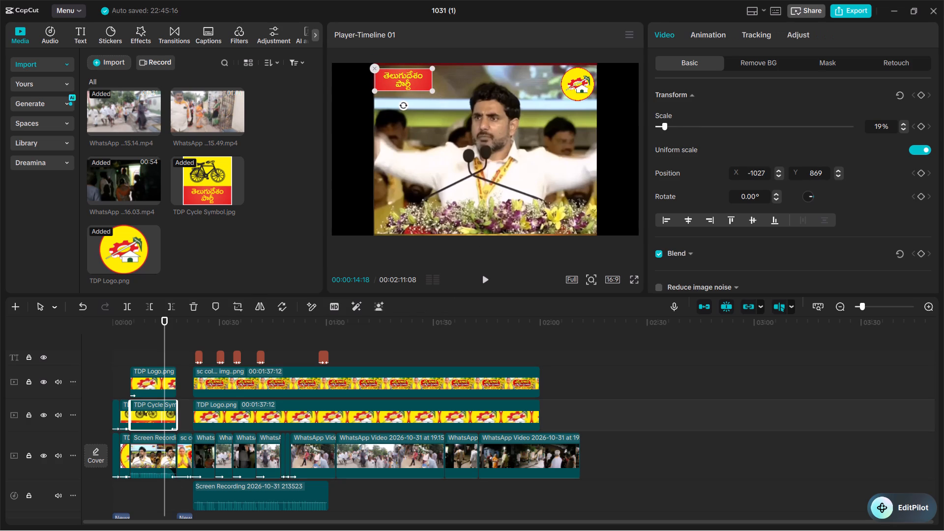
# Crop the thin red strip off the top edge of the Screen Recording speech clip.
pyautogui.click(458, 105)
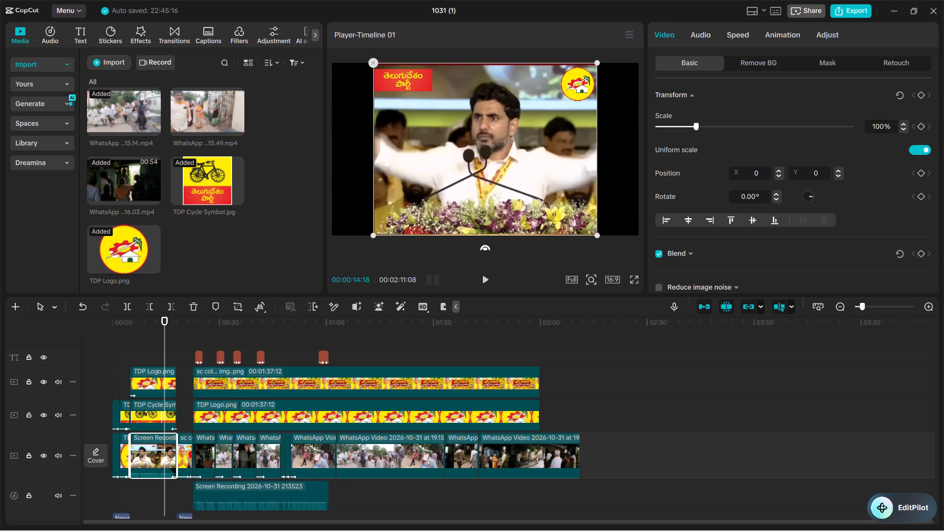
pyautogui.click(236, 305)
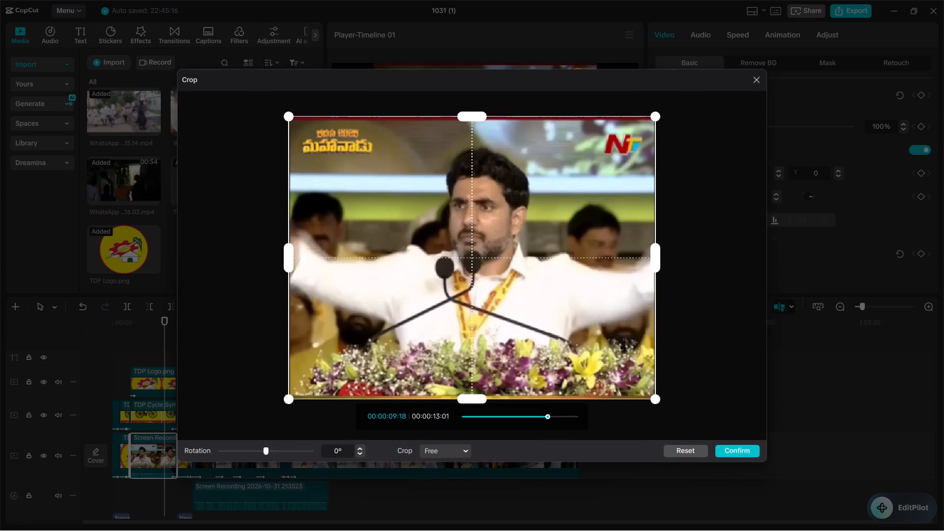
pyautogui.click(472, 115)
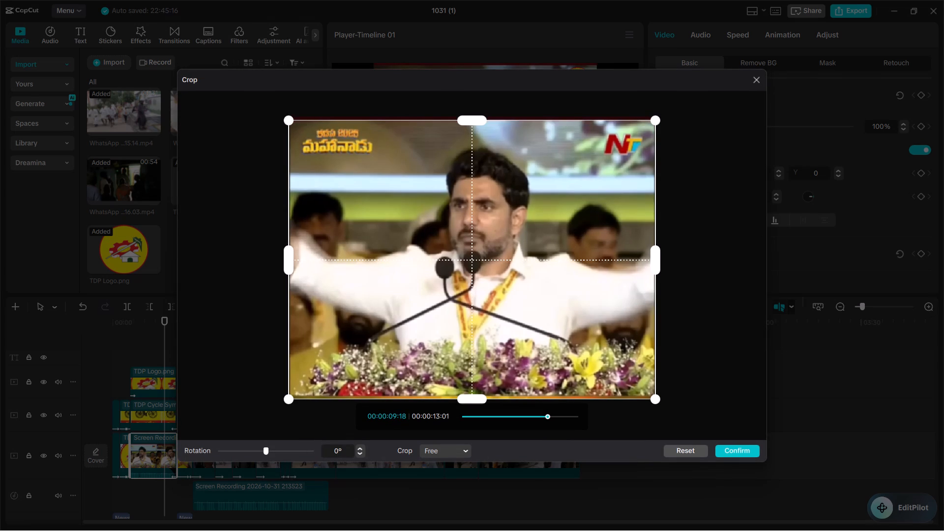
pyautogui.click(731, 456)
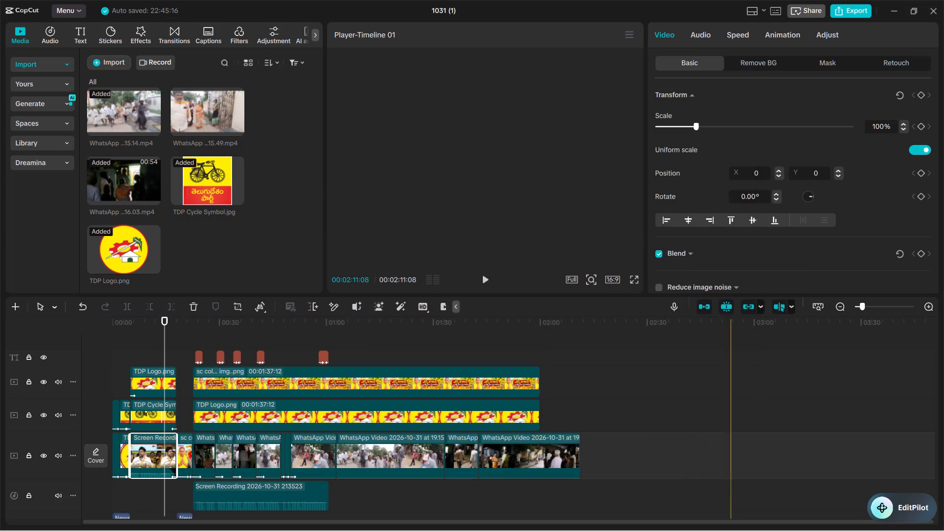
# Nudge the red party-name overlay slightly up and inward in the speech picture's upper-left corner.
pyautogui.click(391, 76)
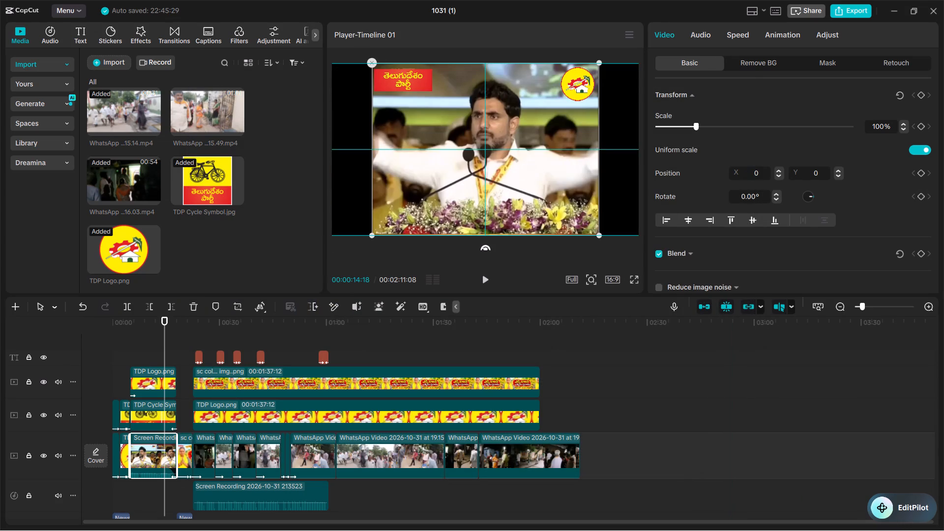
pyautogui.click(393, 75)
pyautogui.click(421, 75)
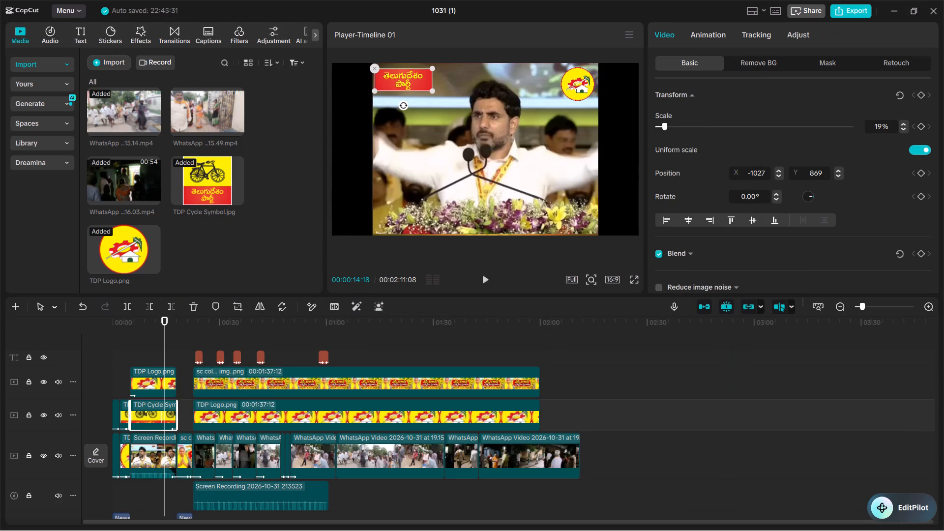
pyautogui.click(400, 80)
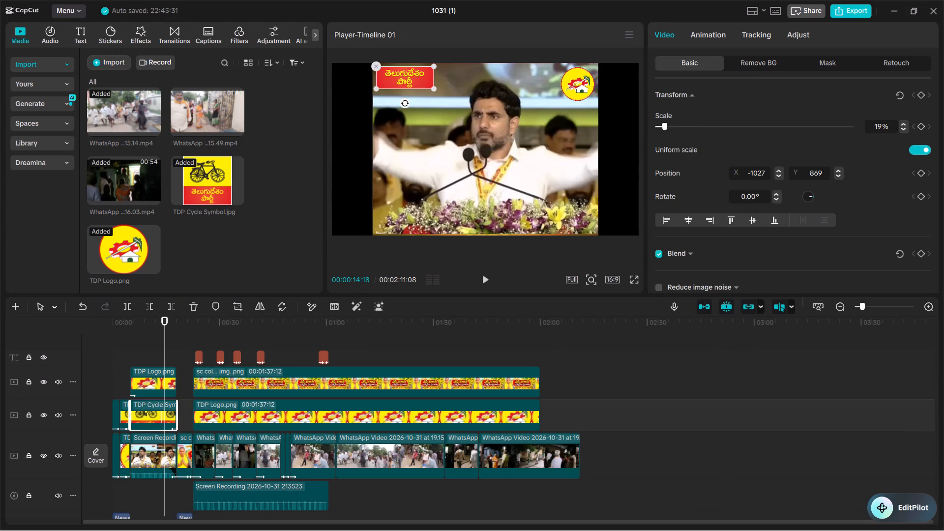
pyautogui.click(423, 145)
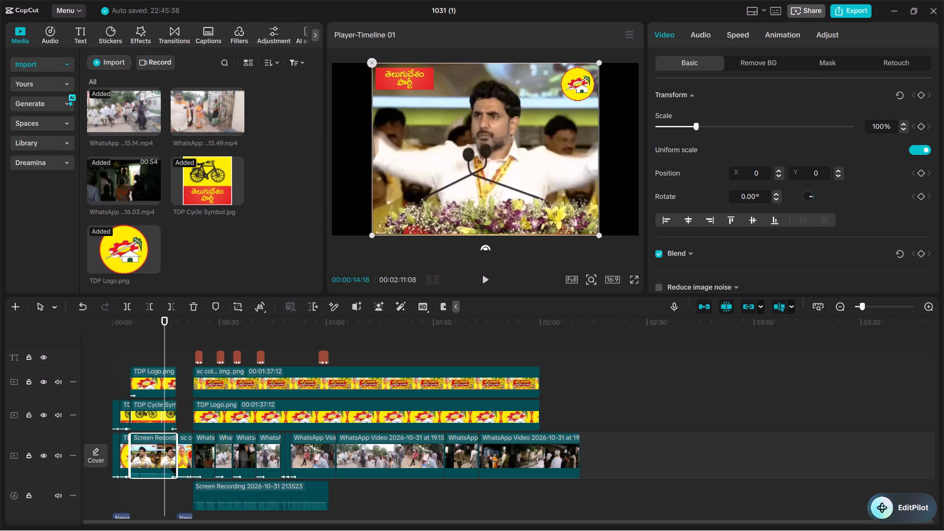
# Preview the video in full screen from 00:00:14:18 to about 00:01:08, checking the logos, cutout and T D P titles.
pyautogui.click(631, 277)
pyautogui.press('space')
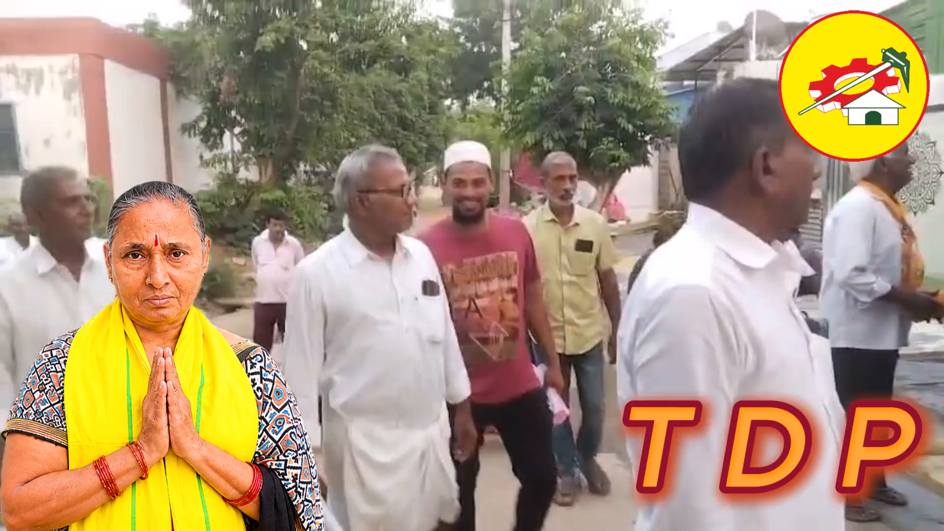
pyautogui.press('f')
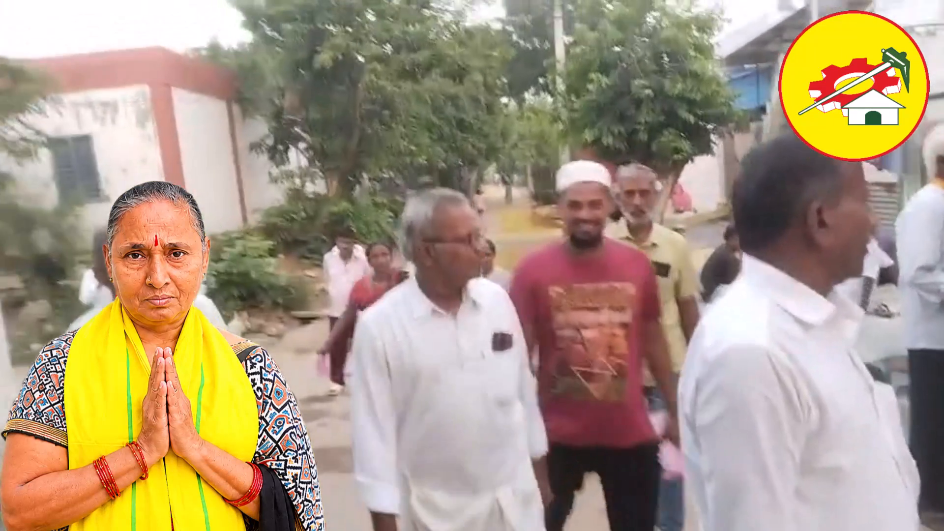
pyautogui.click(623, 279)
pyautogui.click(635, 480)
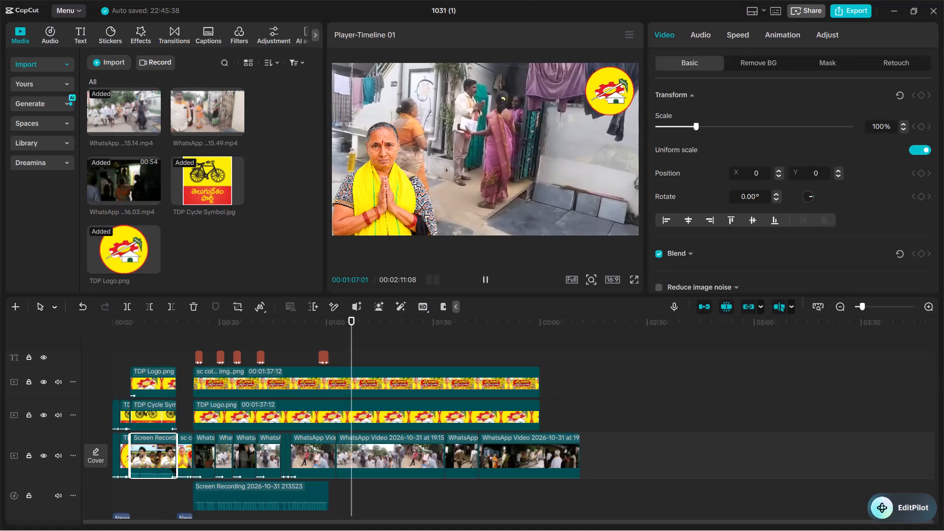
pyautogui.click(487, 285)
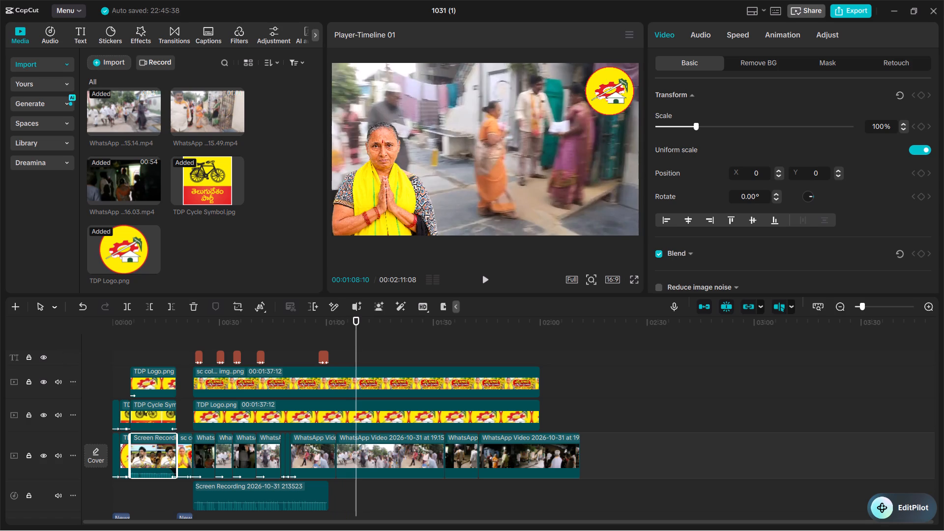
# Import Akhanda.mp3 from the Downloads folder into the project media.
pyautogui.scroll(2, 161, 216)
pyautogui.scroll(4, 164, 154)
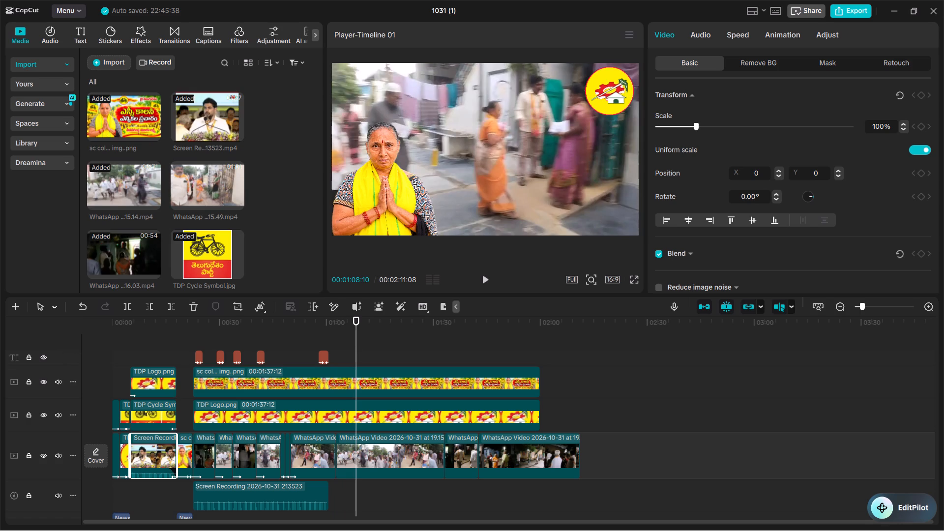
pyautogui.scroll(-5, 164, 154)
pyautogui.scroll(7, 164, 154)
pyautogui.click(107, 62)
pyautogui.click(117, 82)
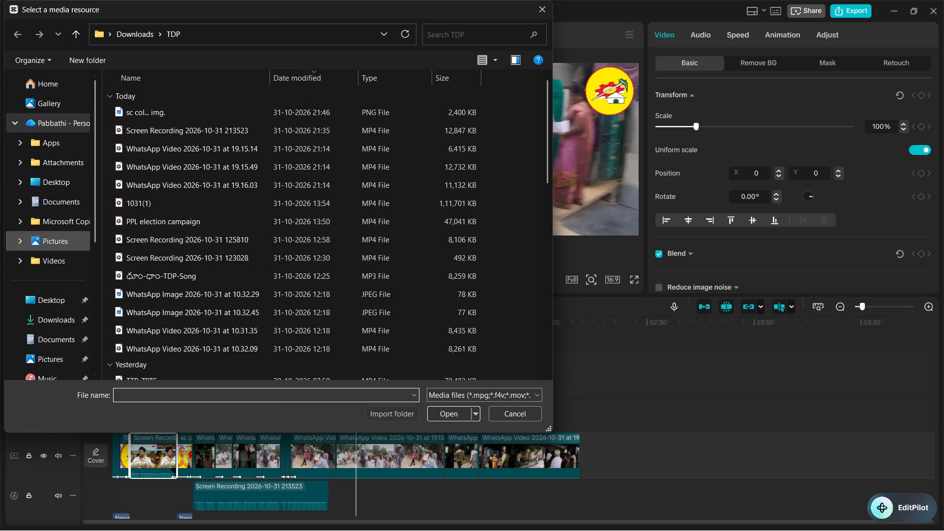
pyautogui.click(66, 326)
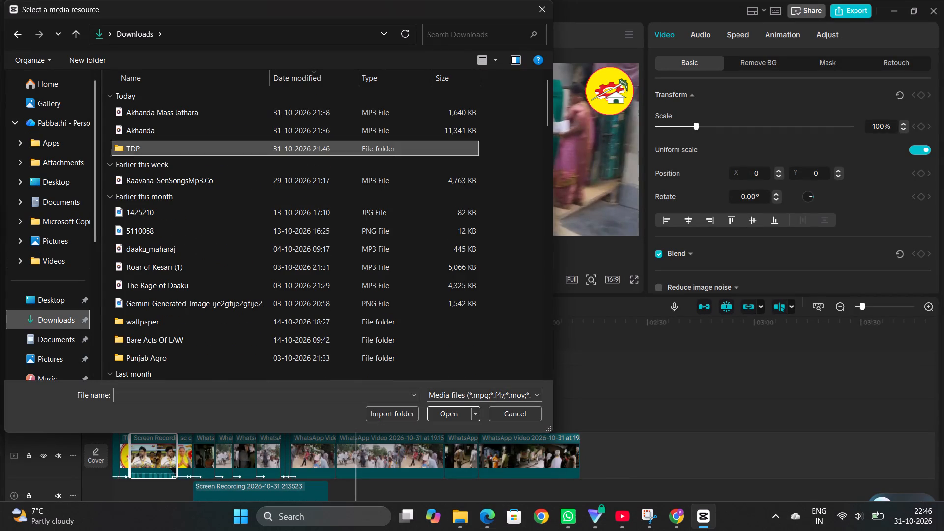
pyautogui.click(231, 127)
pyautogui.click(438, 414)
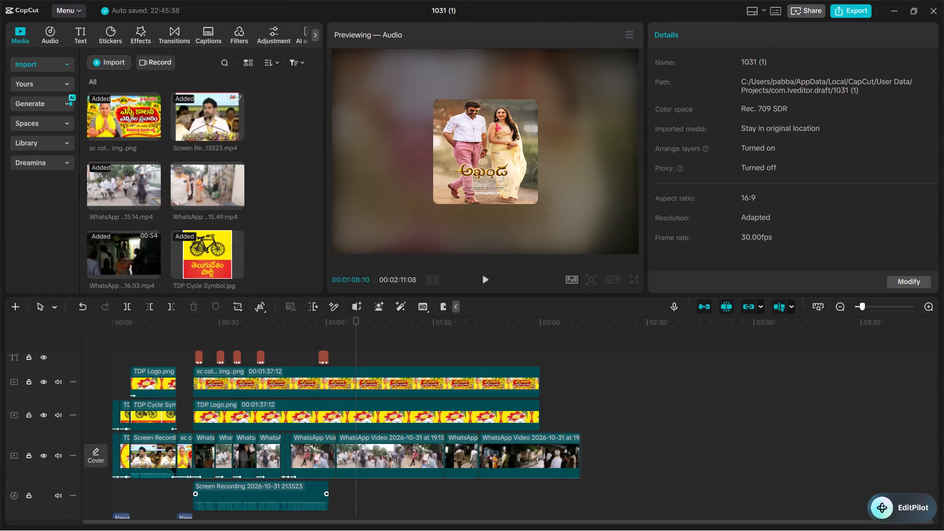
# Add Akhanda.mp3 to the audio track directly after the Screen Recording audio clip.
pyautogui.moveTo(214, 246); pyautogui.dragTo(342, 497)
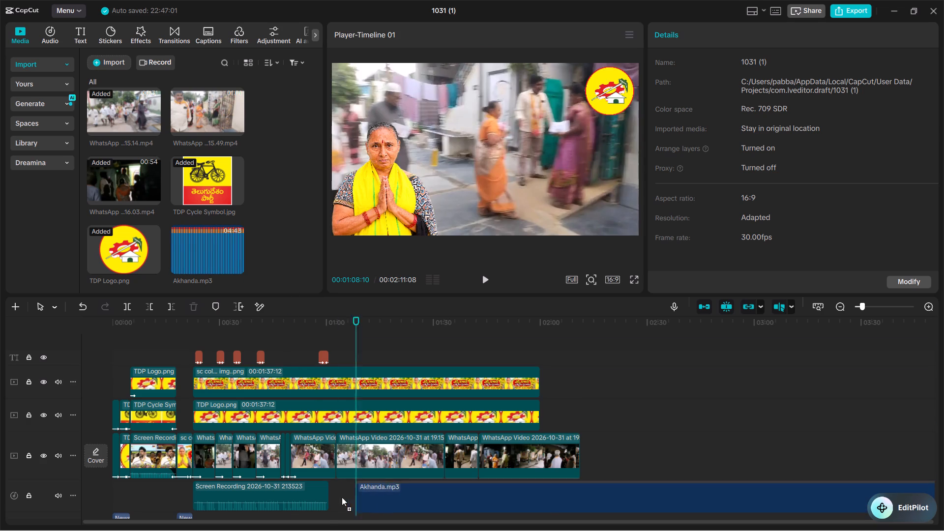
pyautogui.moveTo(342, 497); pyautogui.dragTo(328, 497)
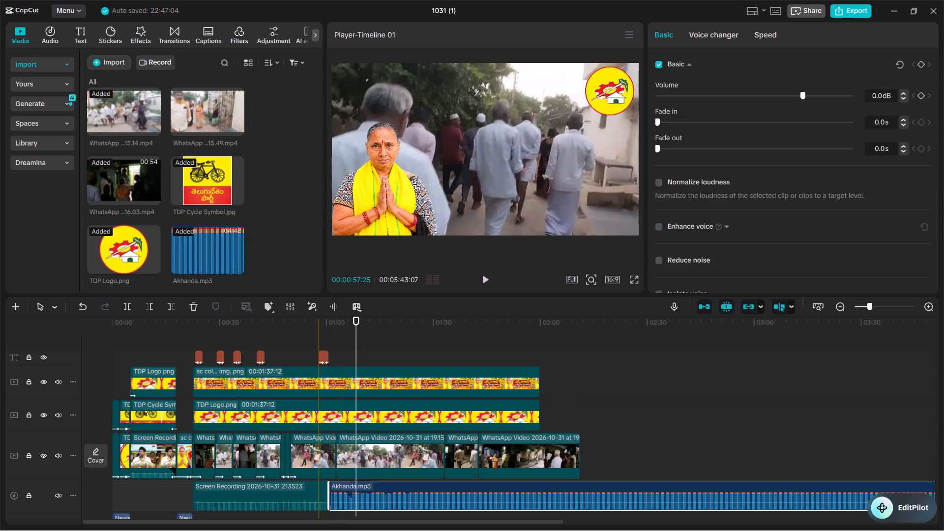
# Play the transition into the Akhanda music from about 00:00:57:25 to 00:01:17.
pyautogui.click(318, 324)
pyautogui.click(482, 271)
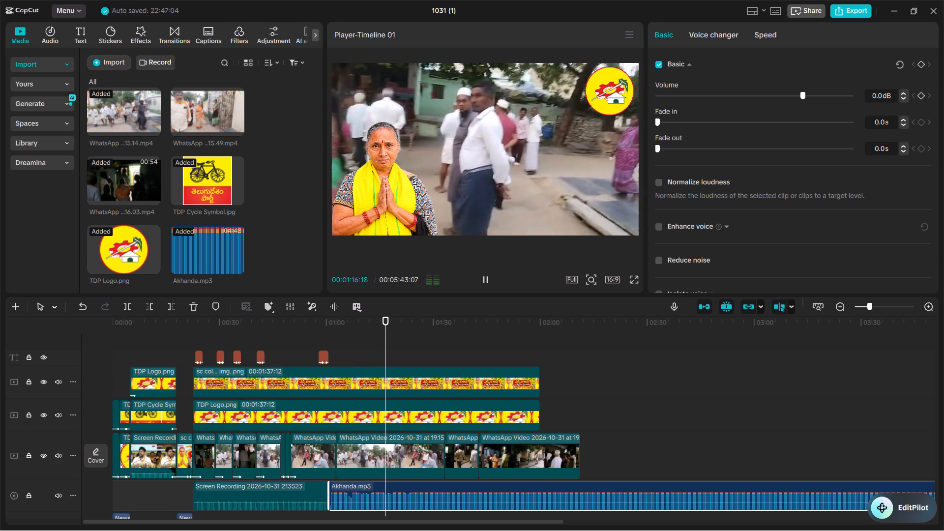
pyautogui.click(484, 273)
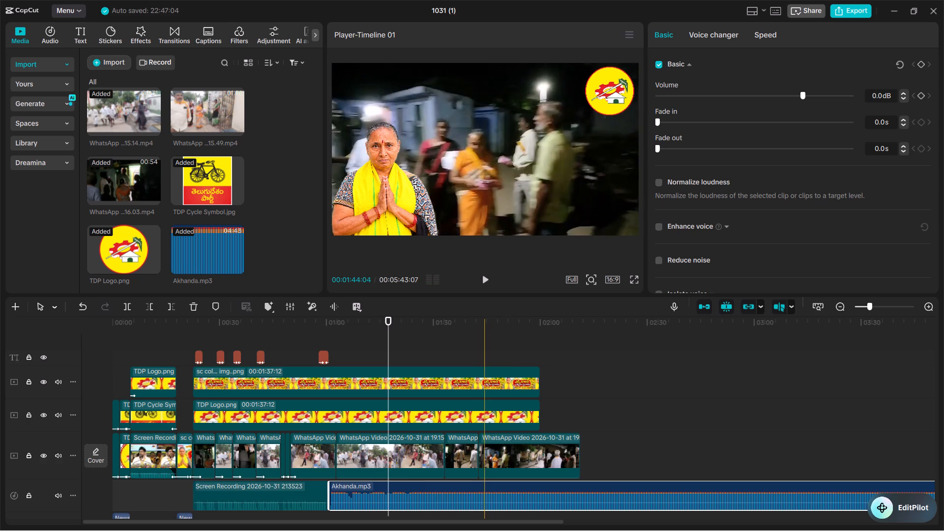
# Move Akhanda.mp3 to the lower audio track after the second News clip, aligned with the start of the Screen Recording audio.
pyautogui.scroll(-2, 487, 338)
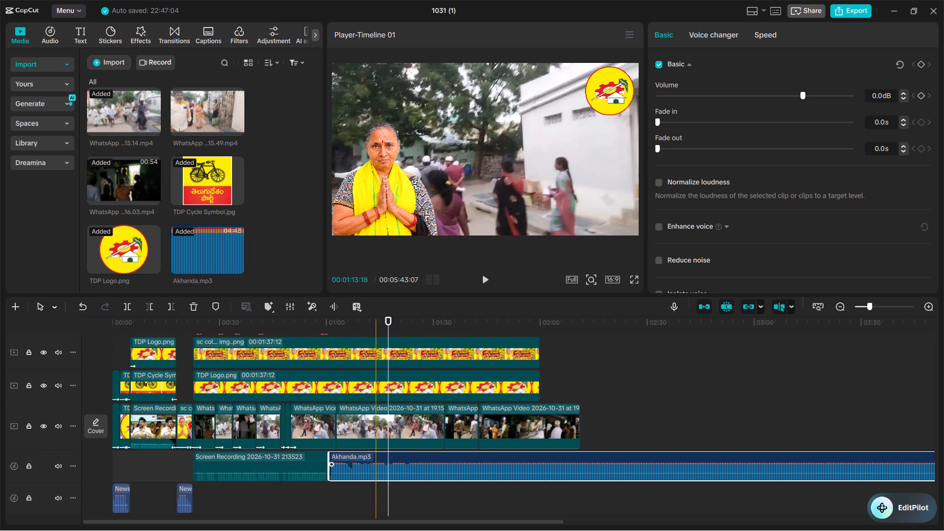
pyautogui.moveTo(376, 461); pyautogui.dragTo(336, 489)
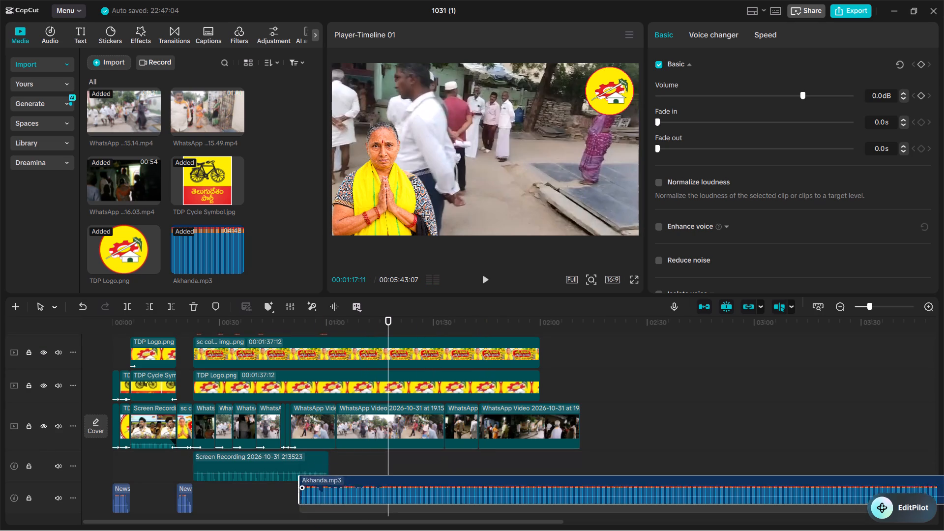
pyautogui.moveTo(336, 489); pyautogui.dragTo(243, 492)
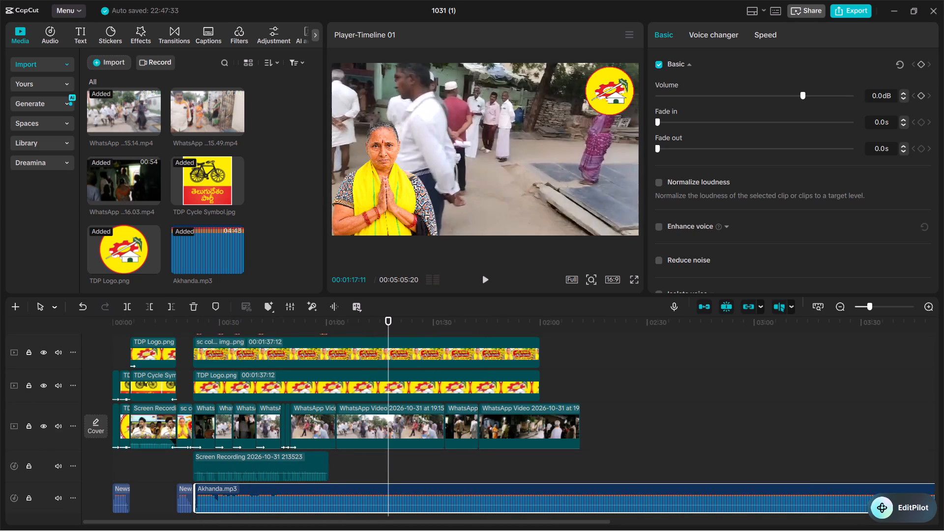
# Split the Akhanda.mp3 clip at the end of the Screen Recording audio clip, at about 00:01:00.
pyautogui.click(327, 347)
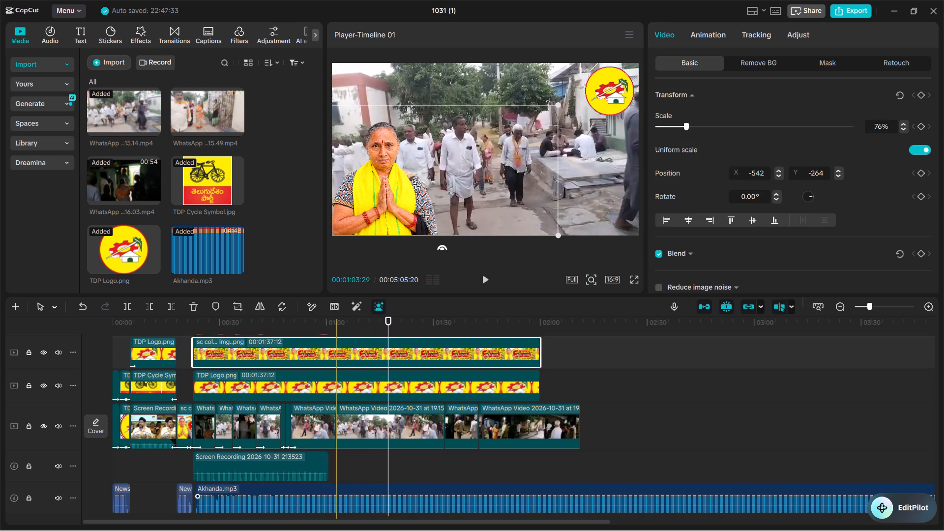
pyautogui.click(330, 476)
pyautogui.click(310, 497)
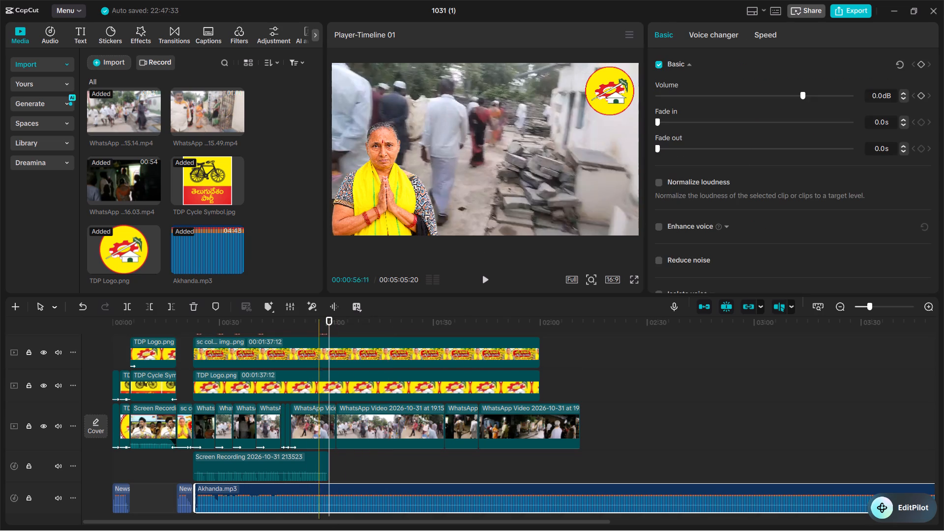
pyautogui.click(123, 306)
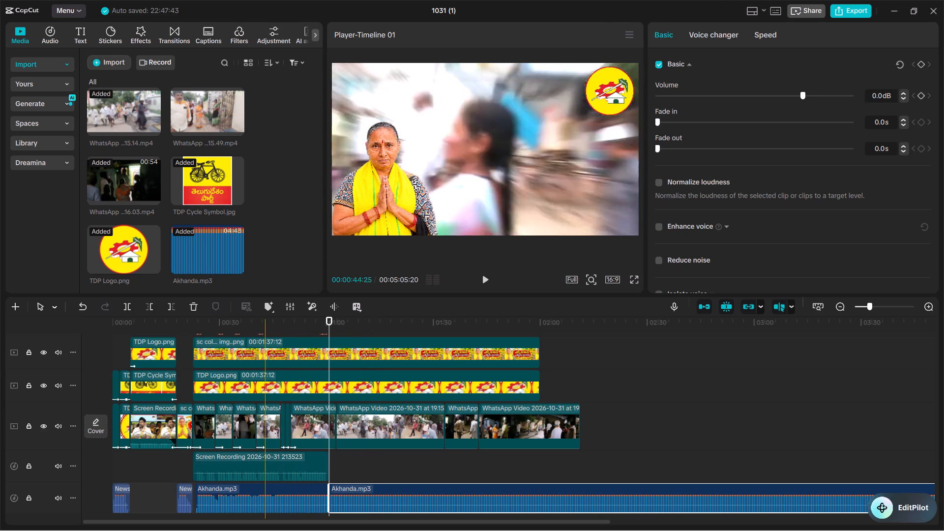
# Lower the volume of the first Akhanda.mp3 section, beneath the Screen Recording audio, to -25.0 dB while listening to it.
pyautogui.click(195, 318)
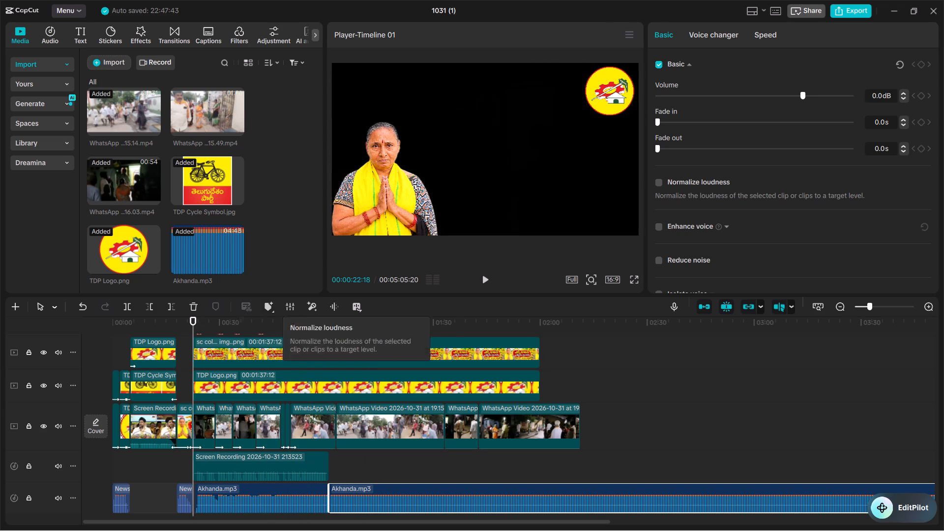
pyautogui.click(486, 276)
pyautogui.click(274, 495)
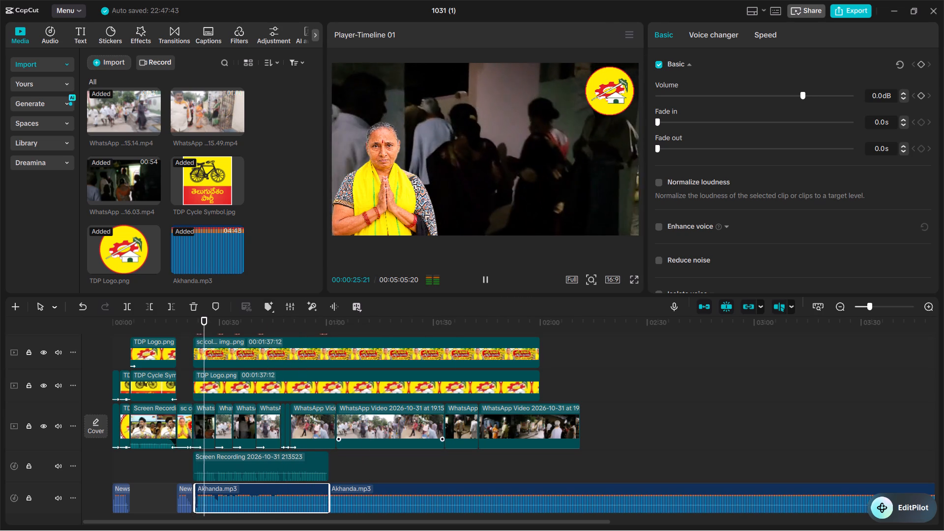
pyautogui.moveTo(801, 98); pyautogui.dragTo(790, 96)
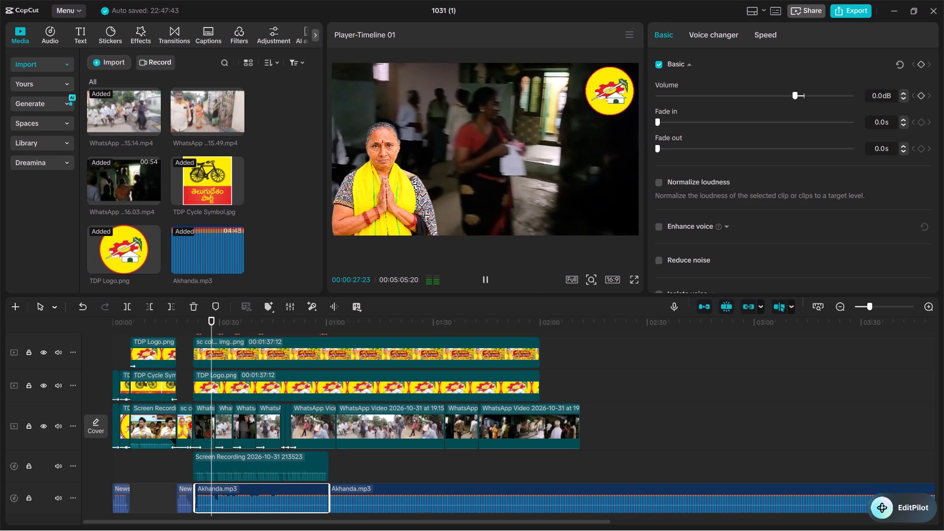
pyautogui.moveTo(790, 96); pyautogui.dragTo(750, 95)
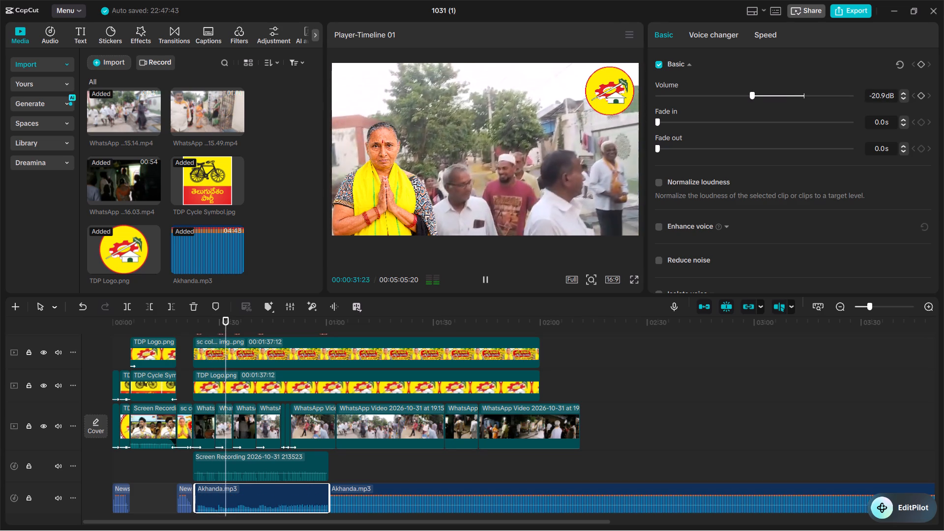
pyautogui.moveTo(750, 95); pyautogui.dragTo(744, 94)
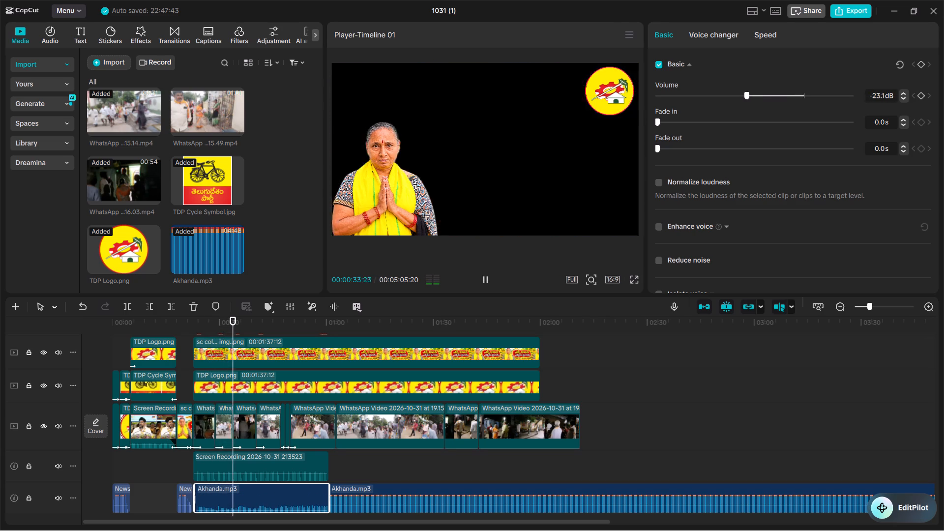
pyautogui.moveTo(744, 94); pyautogui.dragTo(749, 94)
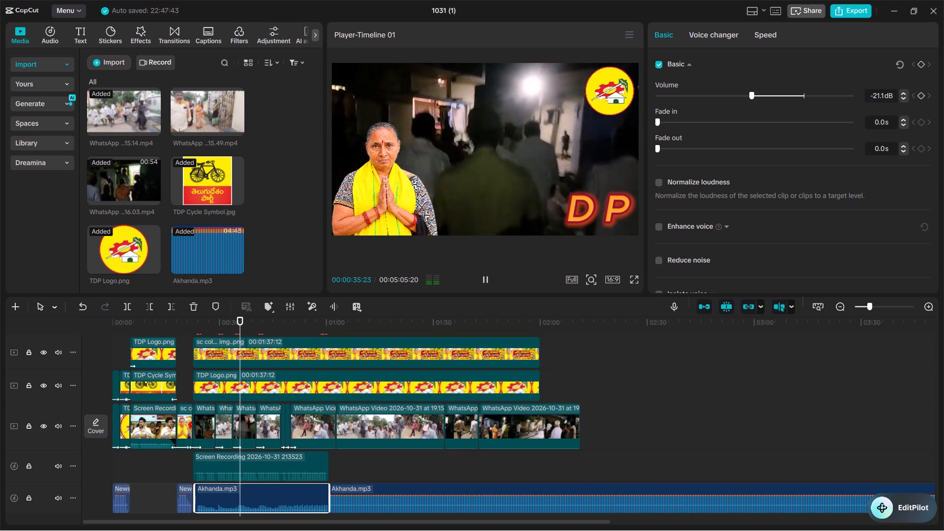
pyautogui.moveTo(749, 94); pyautogui.dragTo(736, 91)
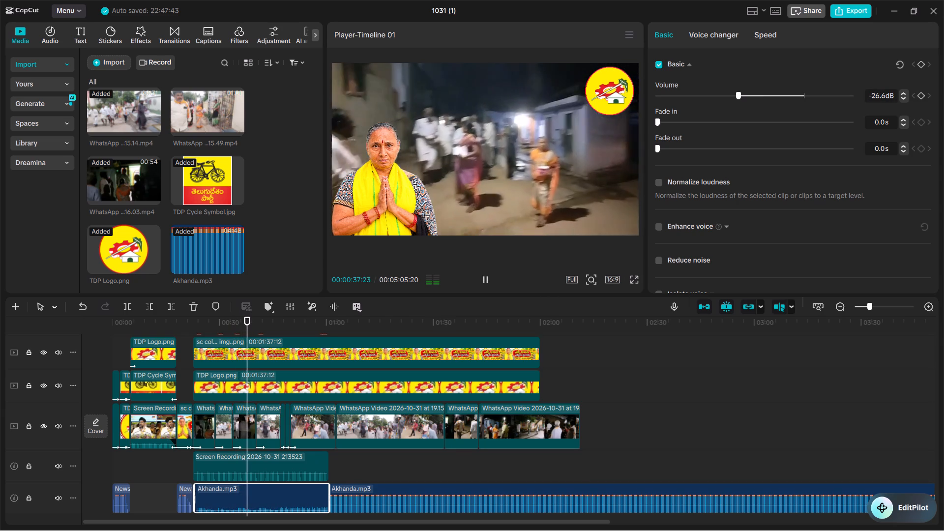
pyautogui.moveTo(736, 91); pyautogui.dragTo(728, 89)
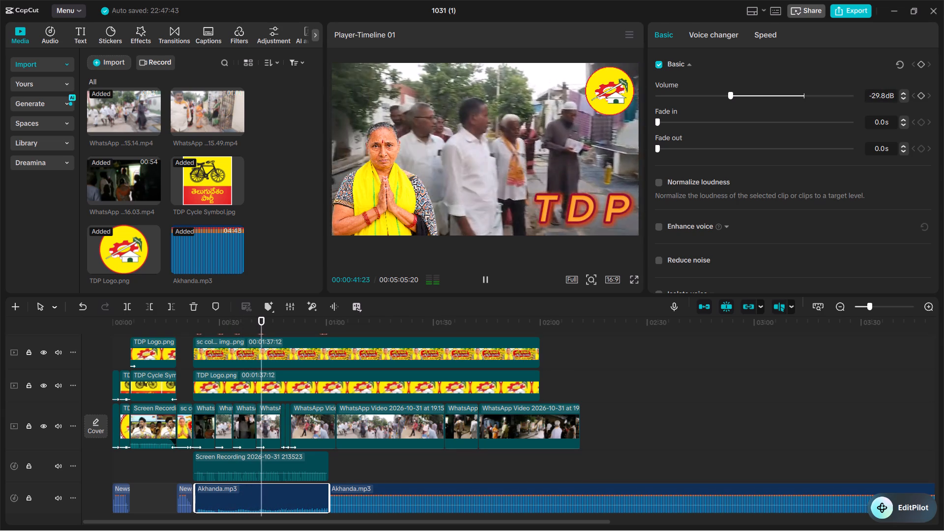
pyautogui.moveTo(728, 89); pyautogui.dragTo(740, 89)
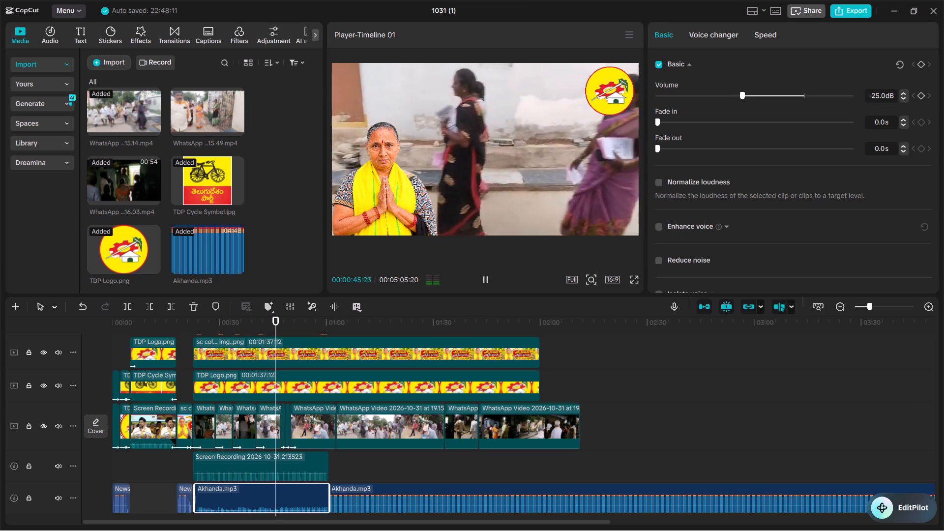
# Play the lowered Akhanda section under the speech audio from about 00:00:36 into the second Akhanda section.
pyautogui.click(680, 347)
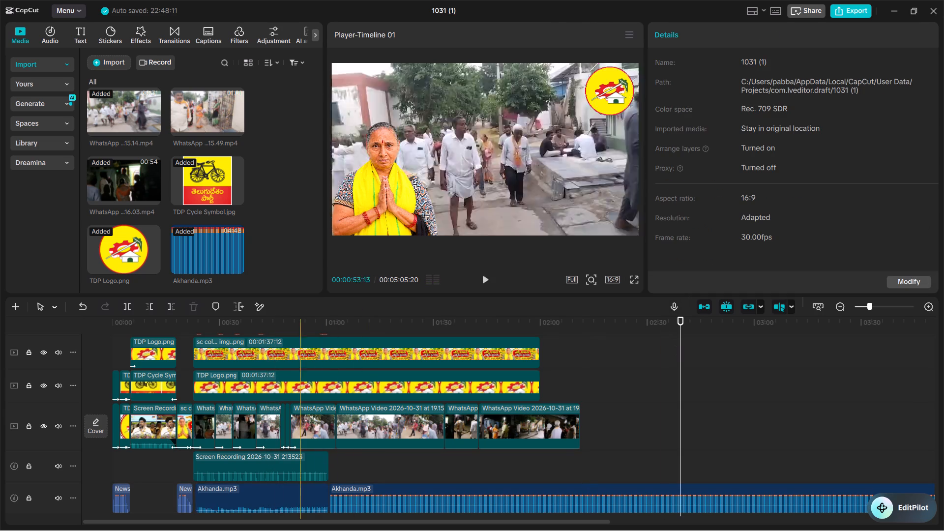
pyautogui.click(243, 329)
pyautogui.click(482, 280)
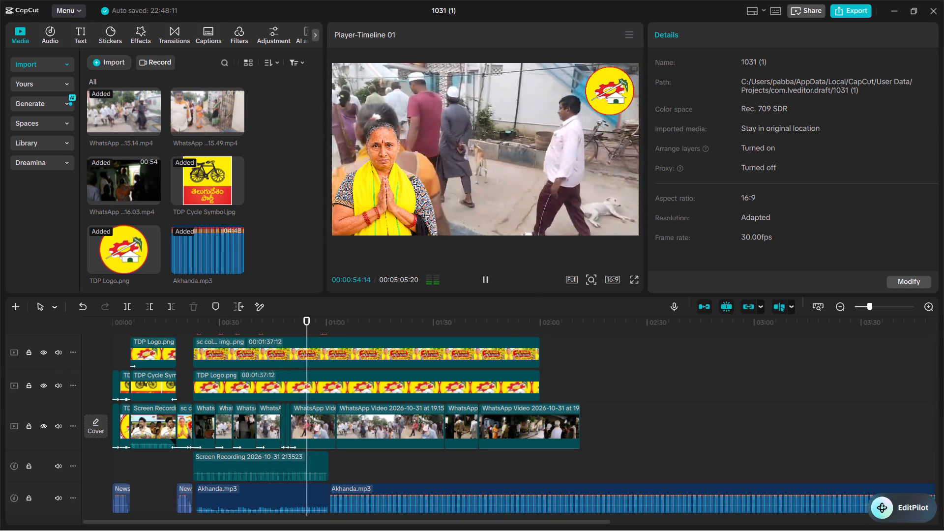
# Add a 2.9 s fade-in to the start of the second Akhanda.mp3 section.
pyautogui.click(332, 496)
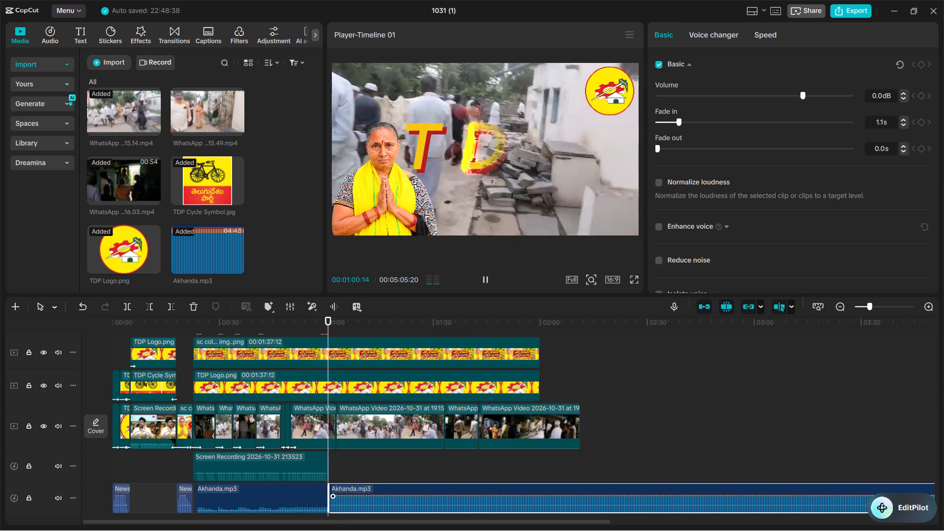
pyautogui.click(485, 274)
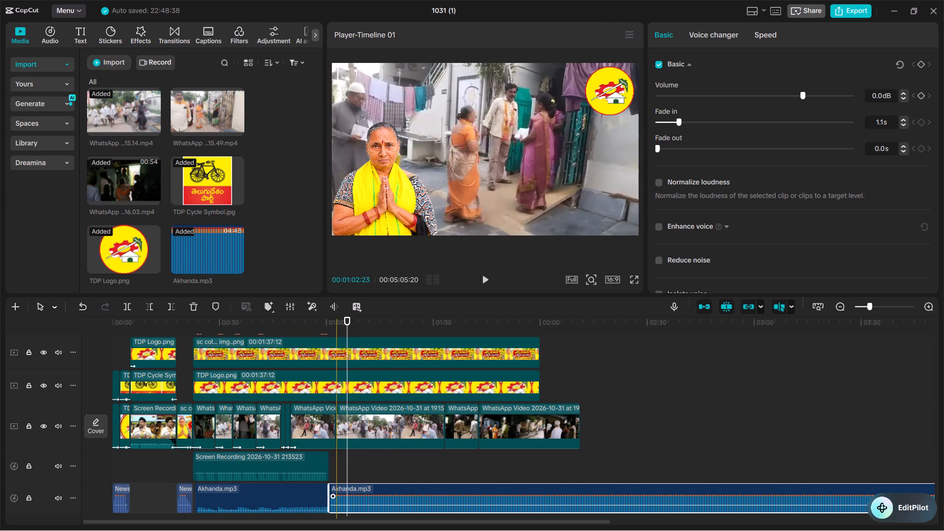
pyautogui.moveTo(336, 497); pyautogui.dragTo(342, 499)
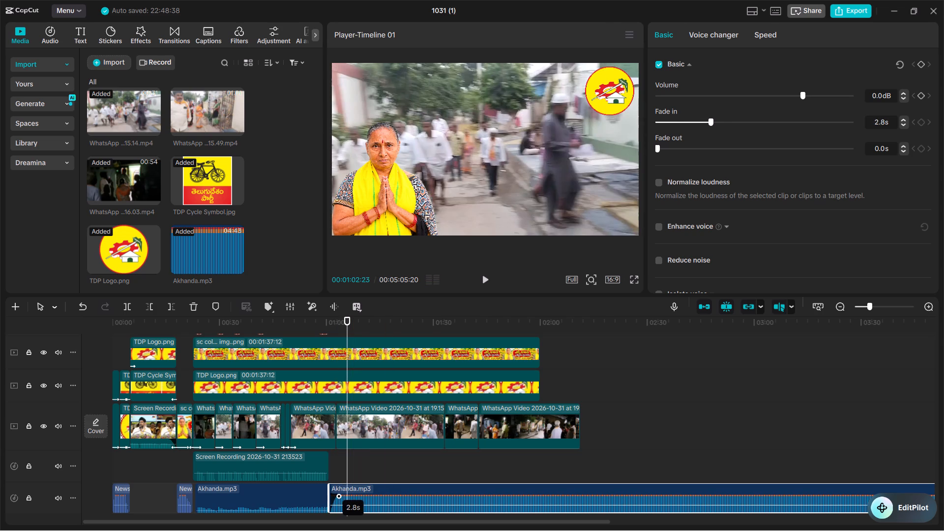
pyautogui.moveTo(342, 499); pyautogui.dragTo(340, 498)
pyautogui.moveTo(340, 498); pyautogui.dragTo(342, 498)
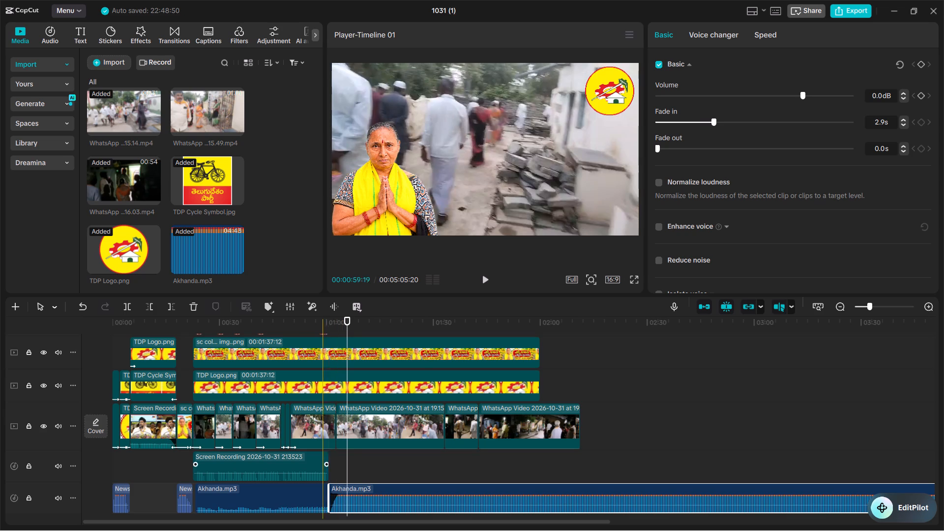
# Play the transition into the second Akhanda section twice, starting from about 00:00:54.
pyautogui.click(309, 320)
pyautogui.click(485, 279)
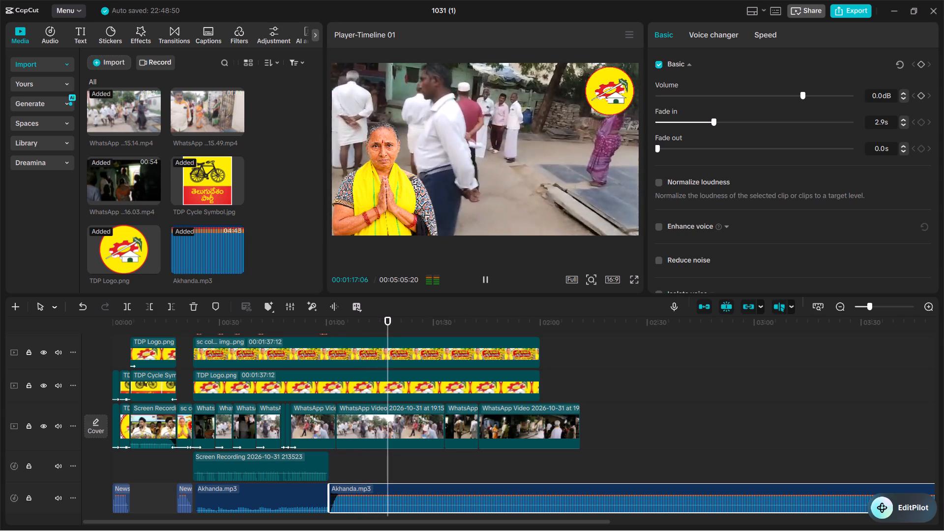
pyautogui.click(485, 274)
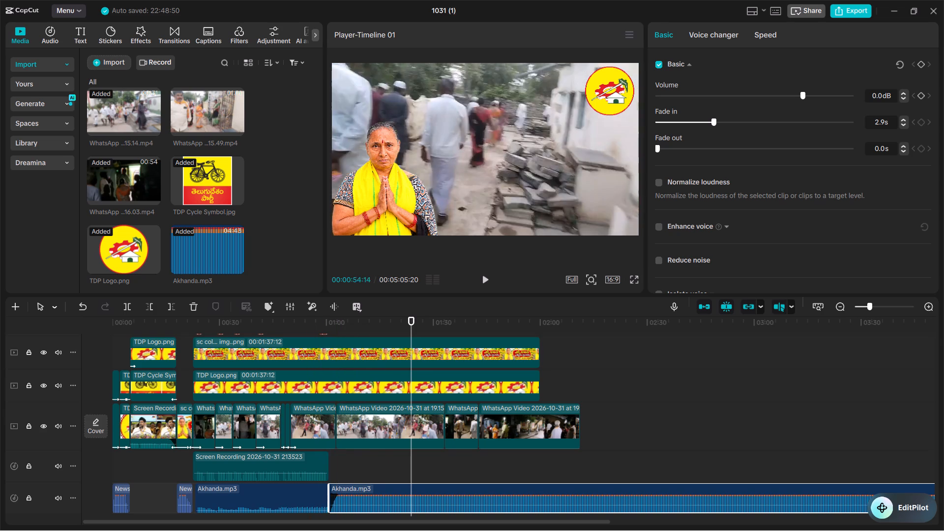
pyautogui.click(308, 324)
pyautogui.click(488, 277)
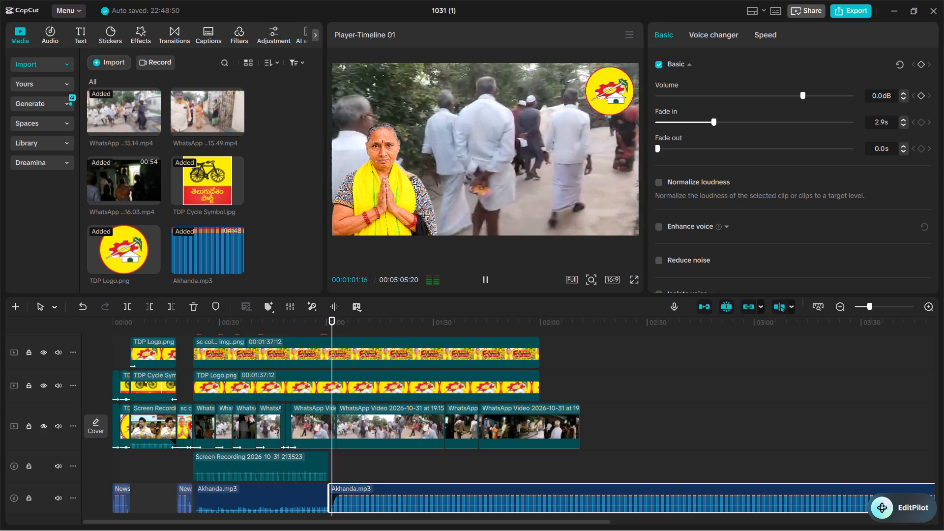
pyautogui.click(488, 277)
# Trim the end of the WhatsApp street clip to align with the start of the second Akhanda.mp3 section.
pyautogui.moveTo(336, 421); pyautogui.dragTo(335, 420)
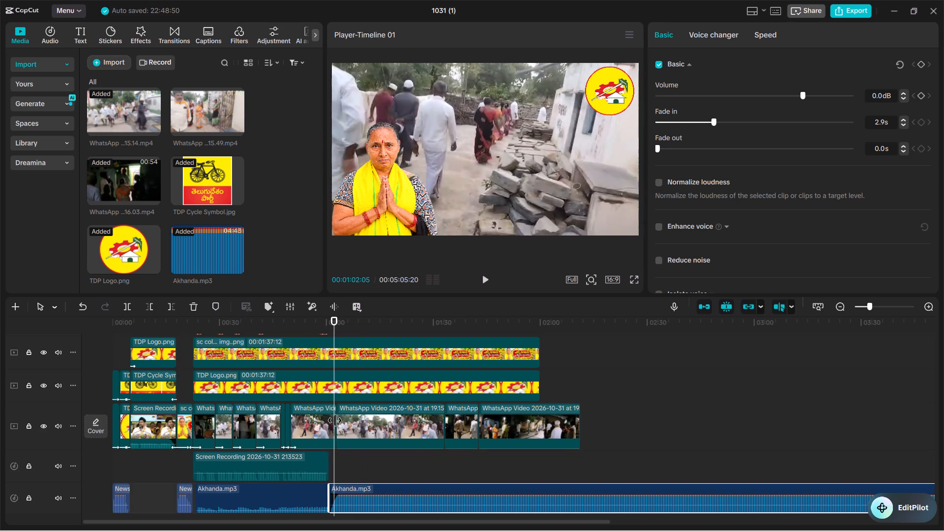
pyautogui.moveTo(335, 420); pyautogui.dragTo(328, 419)
pyautogui.click(590, 368)
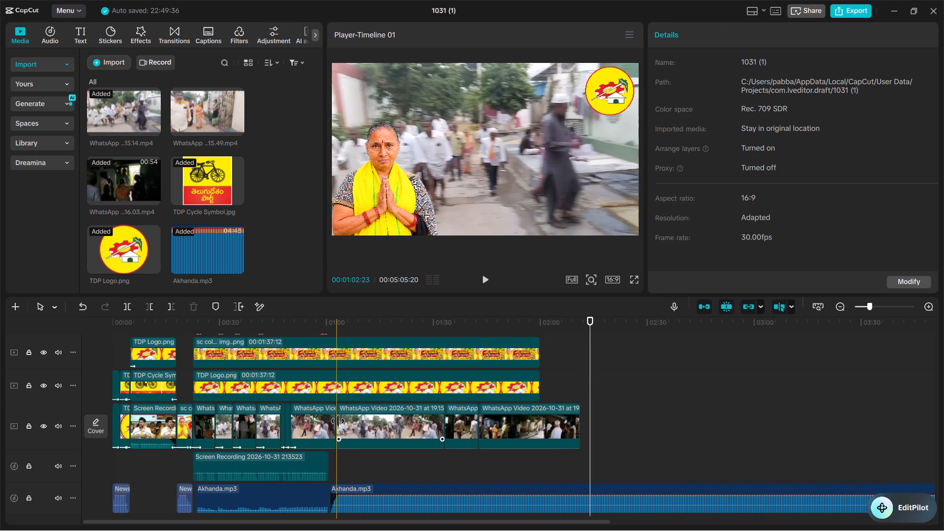
pyautogui.click(336, 419)
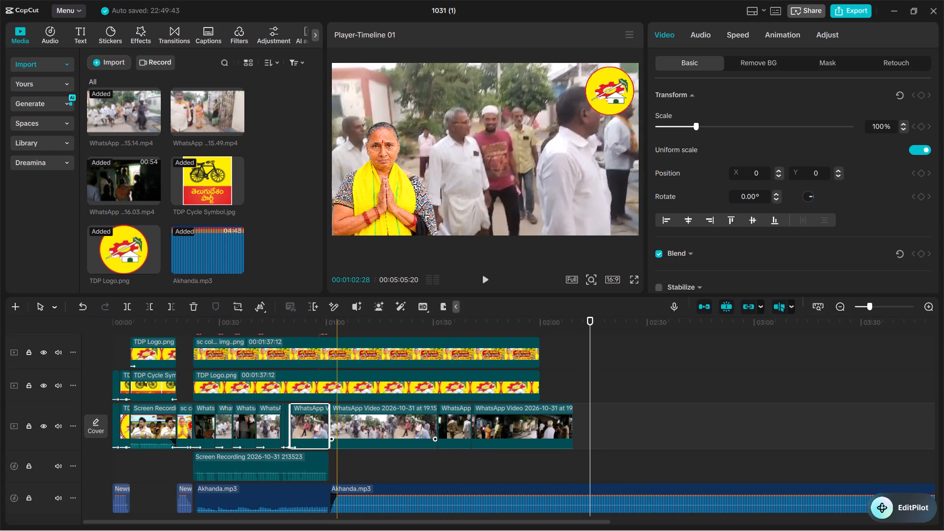
# Move the short dark WhatsApp night clip to directly after the trimmed street clip on the main track.
pyautogui.moveTo(449, 424); pyautogui.dragTo(341, 421)
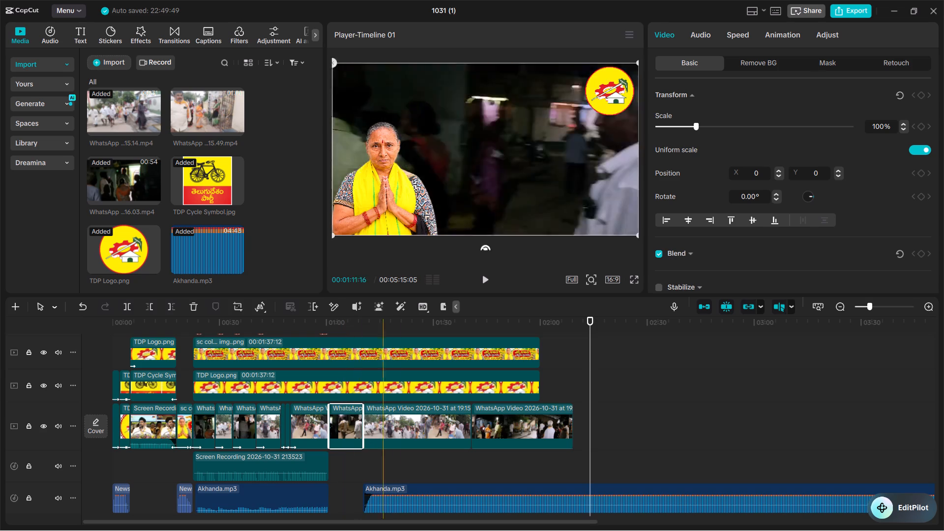
# Move the second Akhanda.mp3 section back to directly after the first one, aligned with the moved night clip's start.
pyautogui.moveTo(425, 488); pyautogui.dragTo(401, 487)
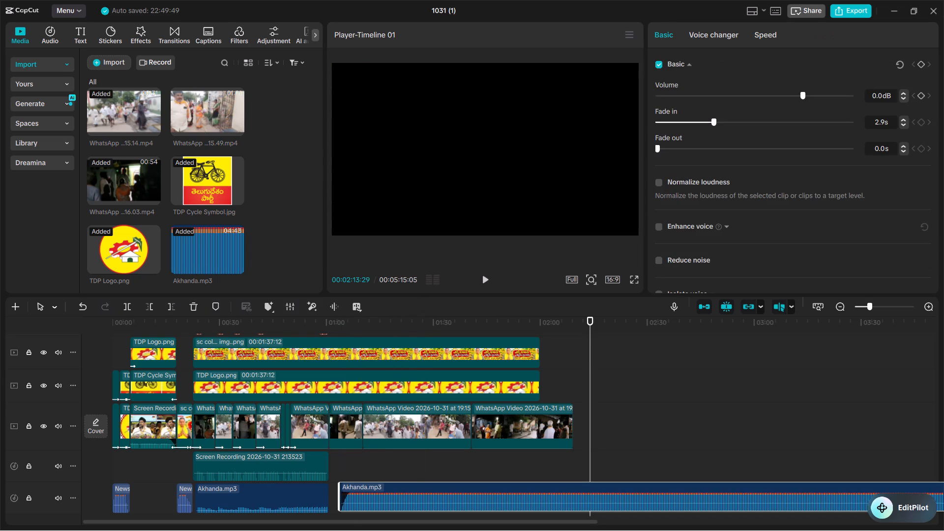
pyautogui.moveTo(401, 487); pyautogui.dragTo(394, 487)
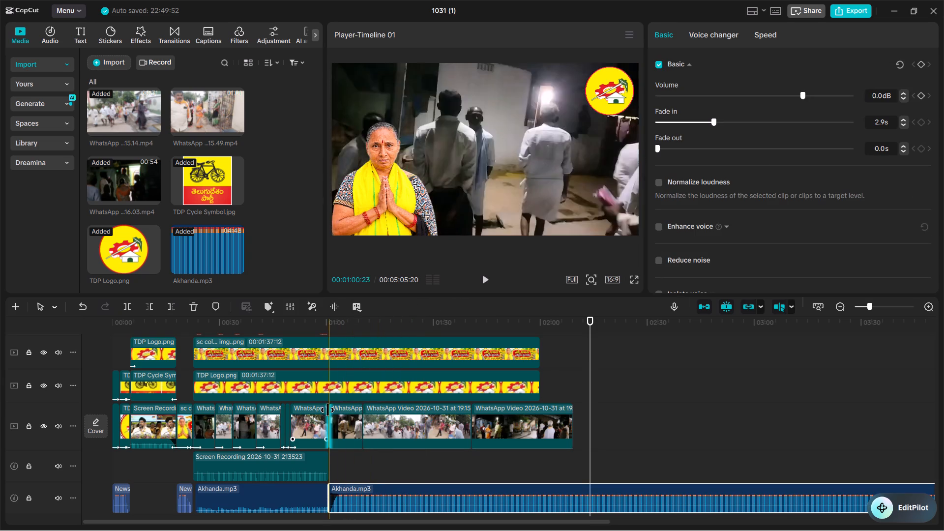
# Apply the Fade In animation to the moved WhatsApp night clip with a duration of 2.1 s.
pyautogui.click(341, 420)
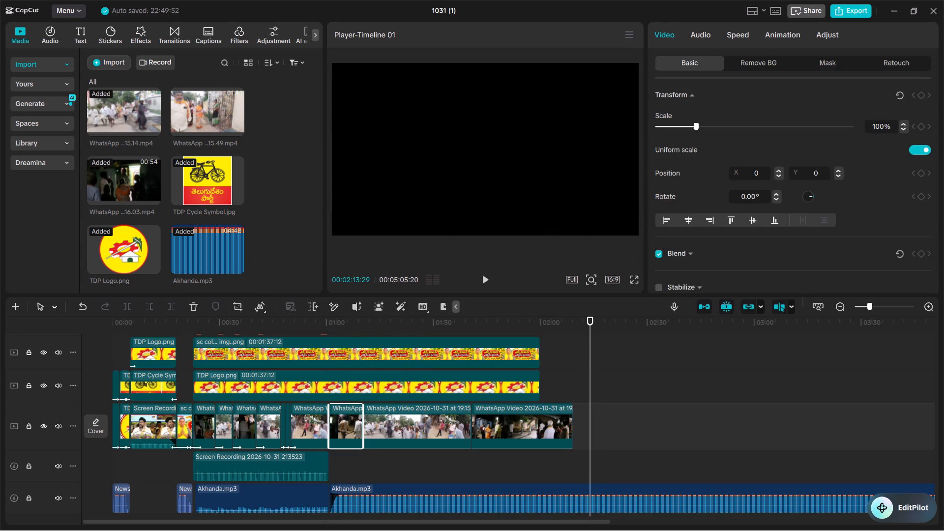
pyautogui.click(762, 30)
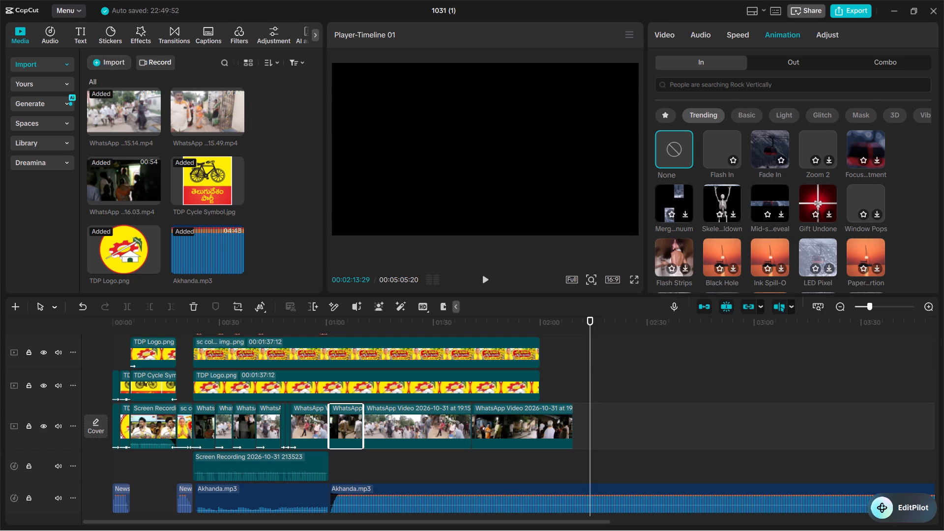
pyautogui.click(766, 140)
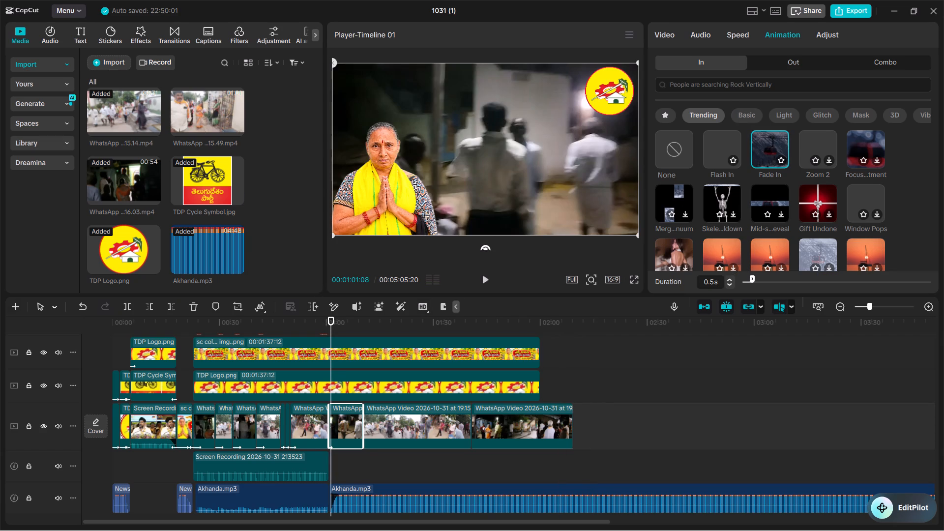
pyautogui.moveTo(754, 280); pyautogui.dragTo(776, 281)
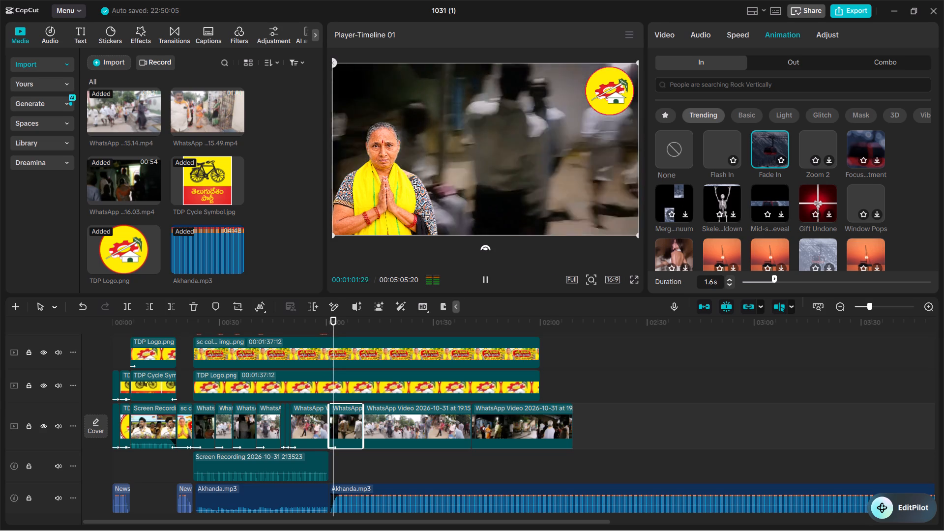
pyautogui.moveTo(775, 276); pyautogui.dragTo(784, 277)
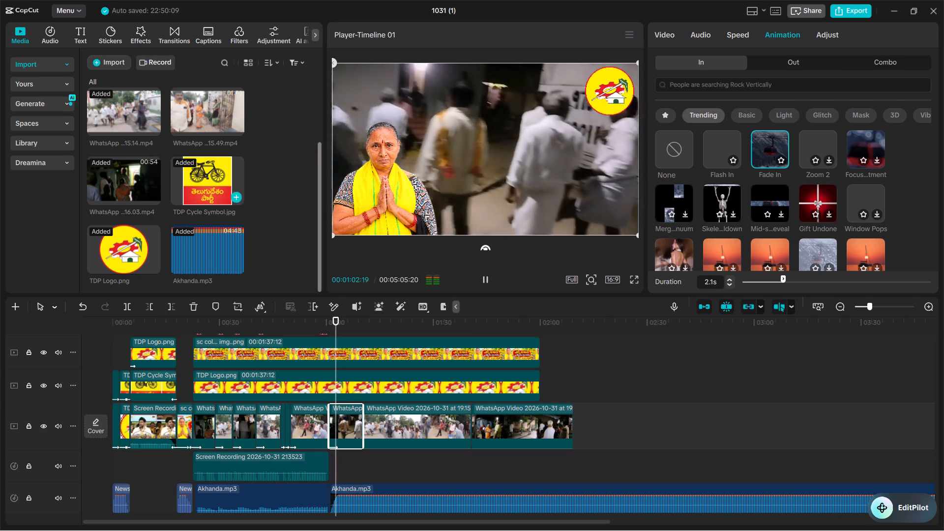
# Play the timeline from about 00:00:52 to 00:01:17 to review the fade into the night clip and louder music.
pyautogui.click(298, 321)
pyautogui.click(477, 278)
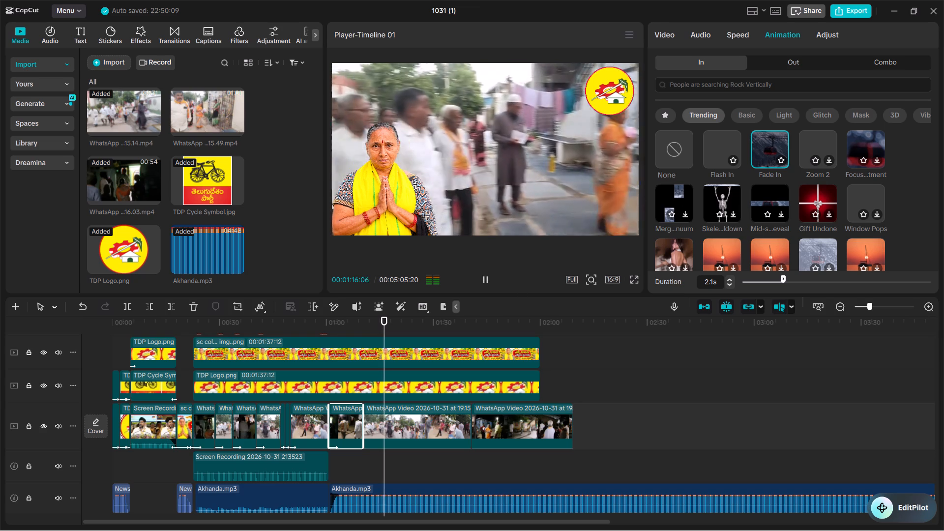
pyautogui.click(482, 277)
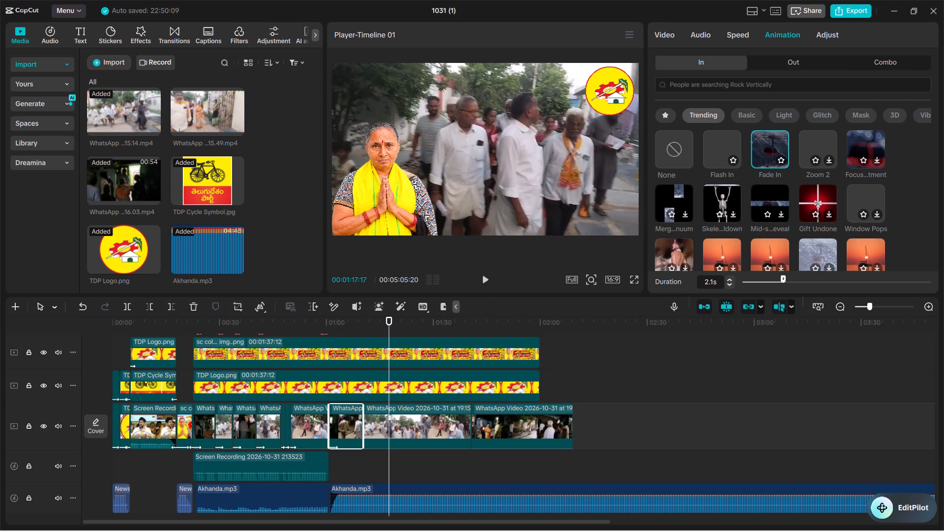
# Play the start of the night clip from about 00:01:01 to 00:01:04 to check the fade-in against the music.
pyautogui.doubleClick(929, 306)
pyautogui.click(183, 325)
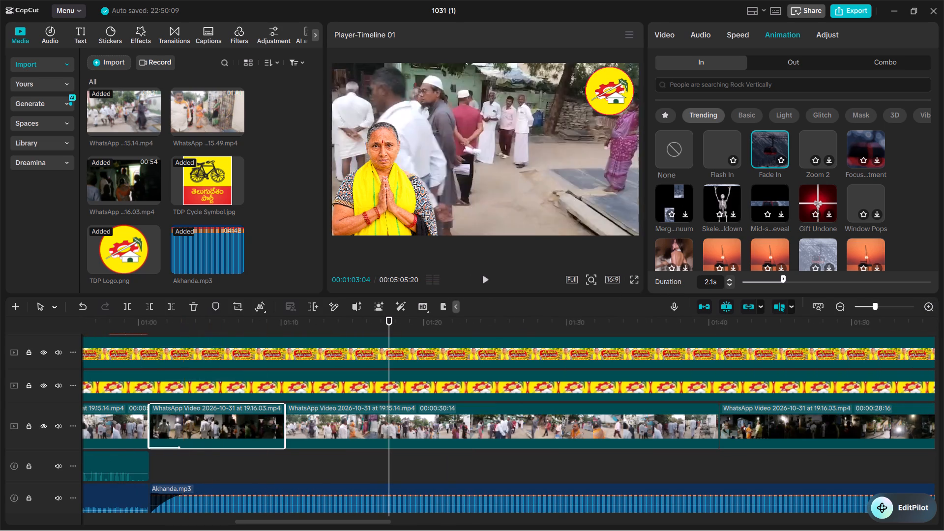
pyautogui.click(486, 281)
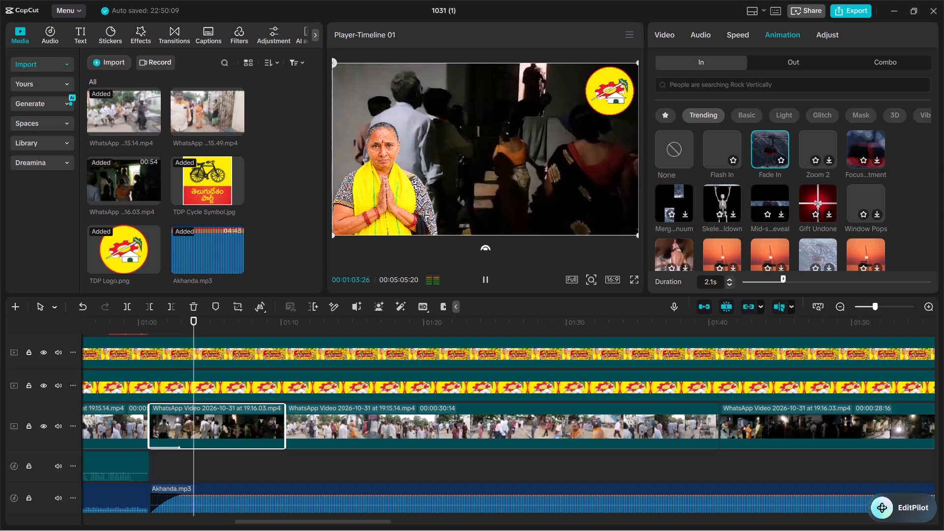
pyautogui.click(483, 279)
pyautogui.click(927, 305)
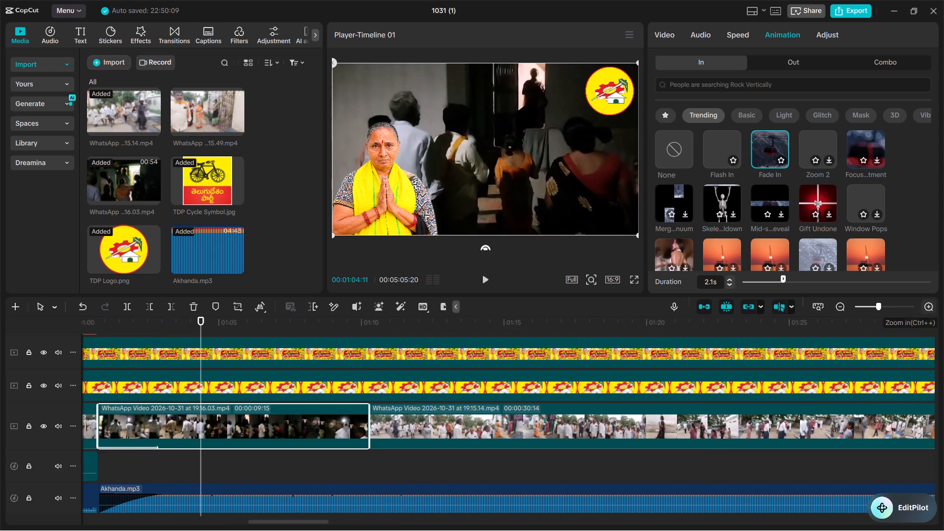
pyautogui.click(106, 326)
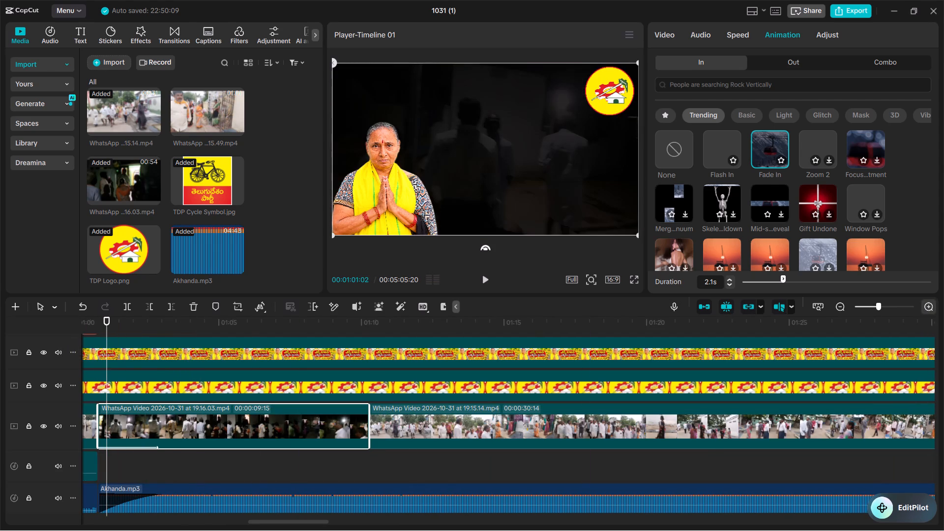
pyautogui.tripleClick(926, 304)
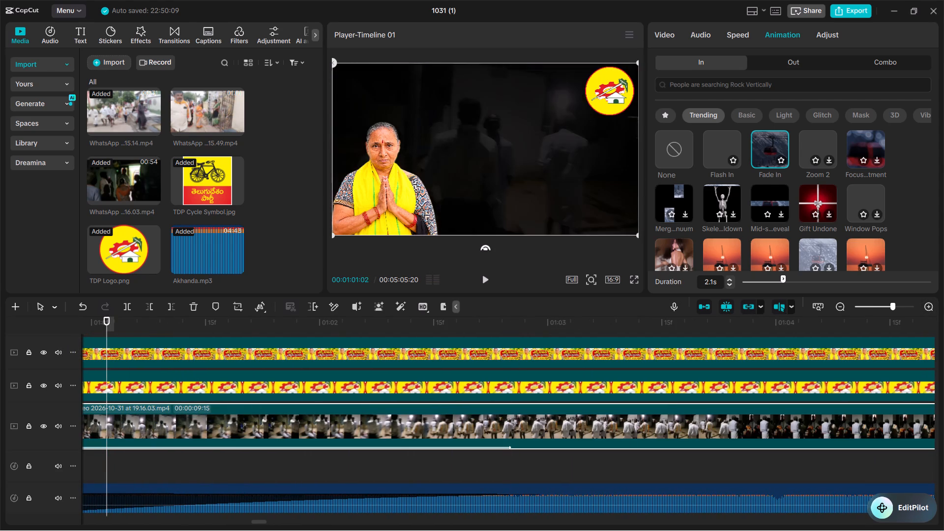
pyautogui.click(487, 283)
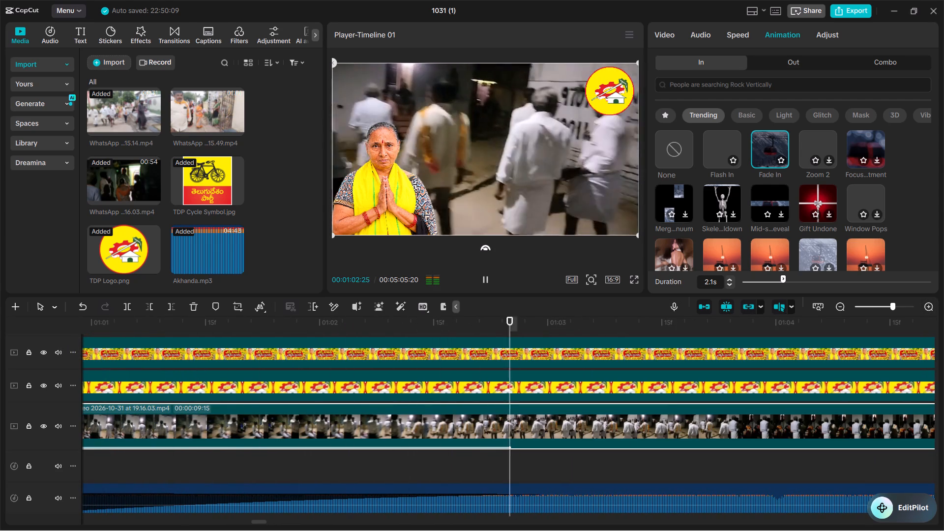
pyautogui.click(487, 279)
pyautogui.click(487, 279)
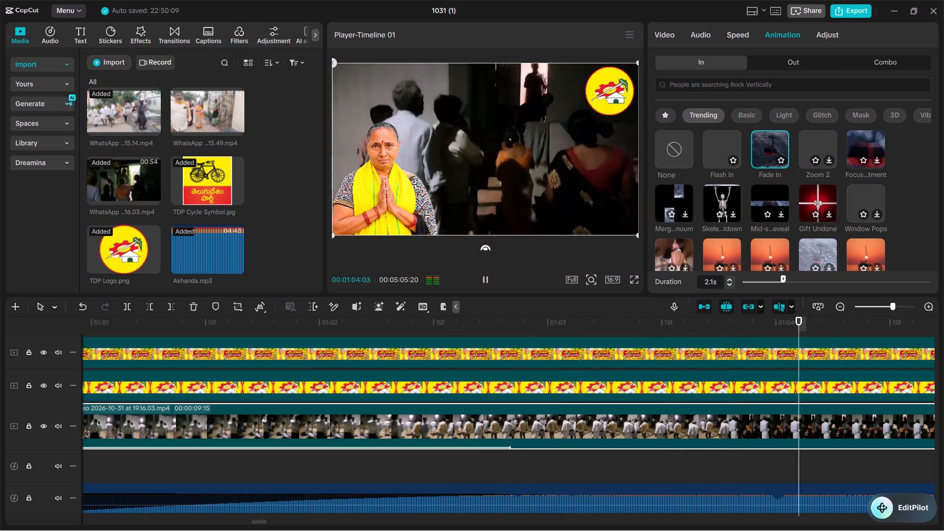
pyautogui.click(487, 279)
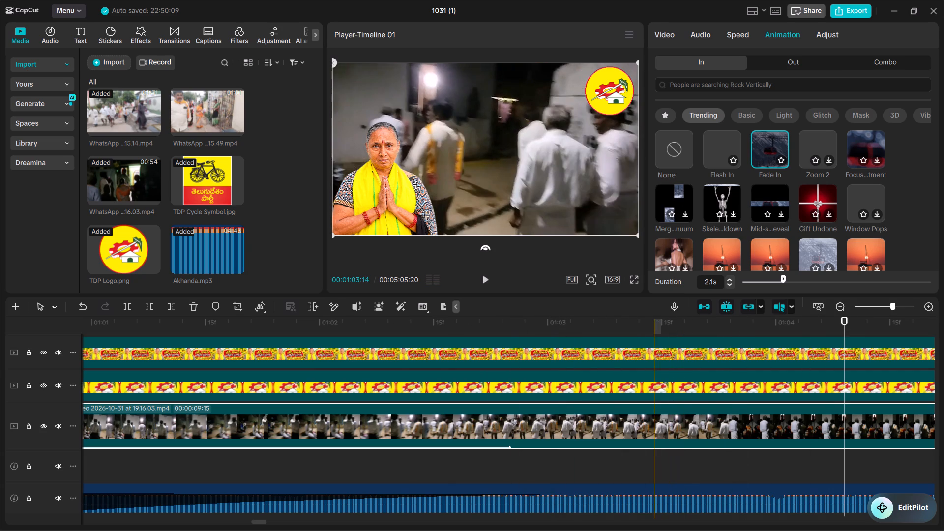
# Replay short stretches around 00:01:03 in the night clip to find the cut point matching the Akhanda music.
pyautogui.click(655, 328)
pyautogui.click(487, 273)
pyautogui.click(487, 273)
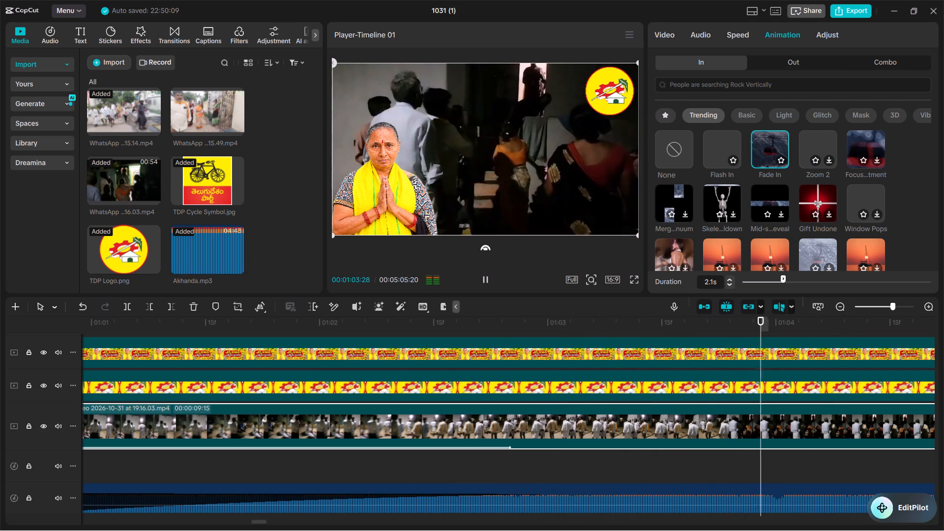
pyautogui.click(512, 316)
pyautogui.click(487, 278)
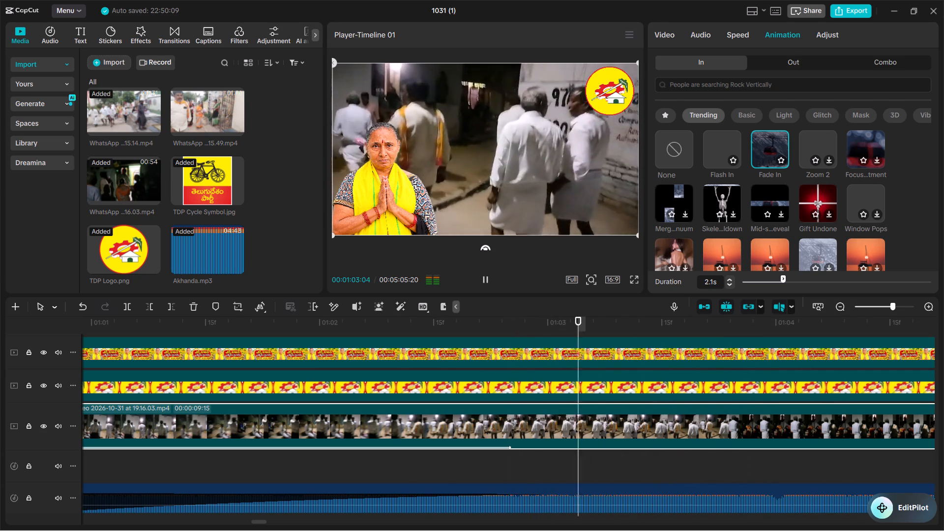
pyautogui.click(487, 278)
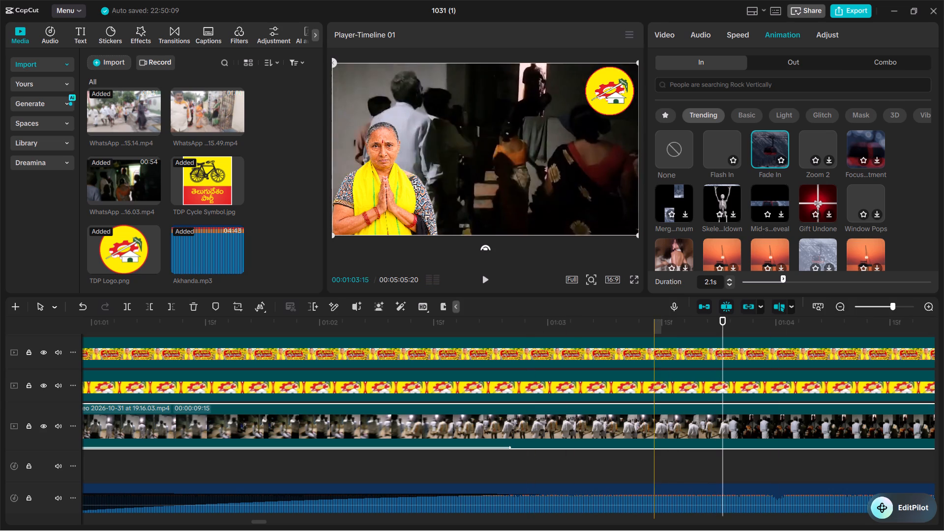
pyautogui.click(636, 319)
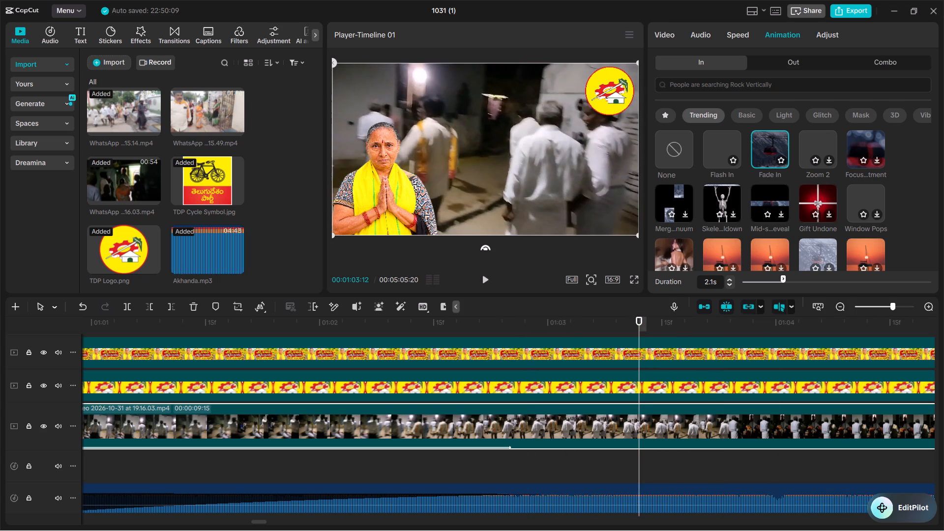
pyautogui.click(485, 278)
pyautogui.click(485, 278)
pyautogui.click(596, 322)
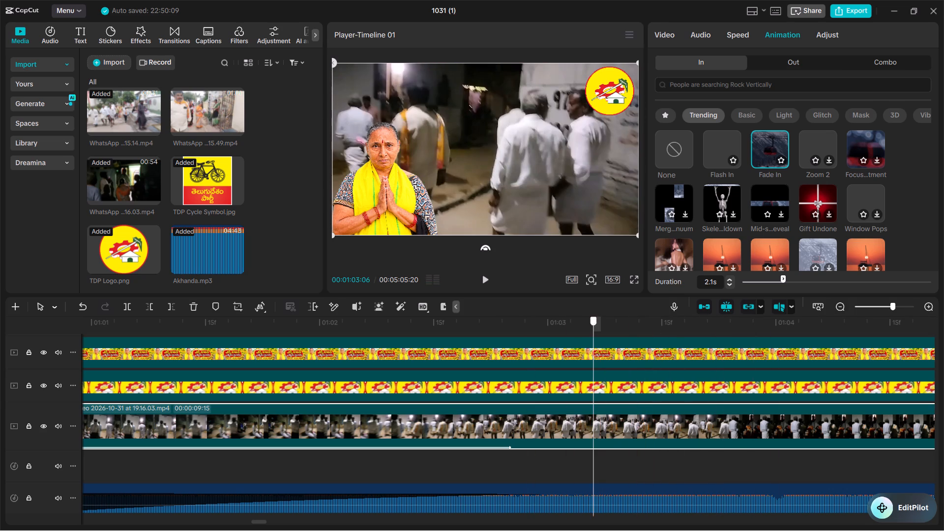
pyautogui.click(488, 277)
pyautogui.click(488, 277)
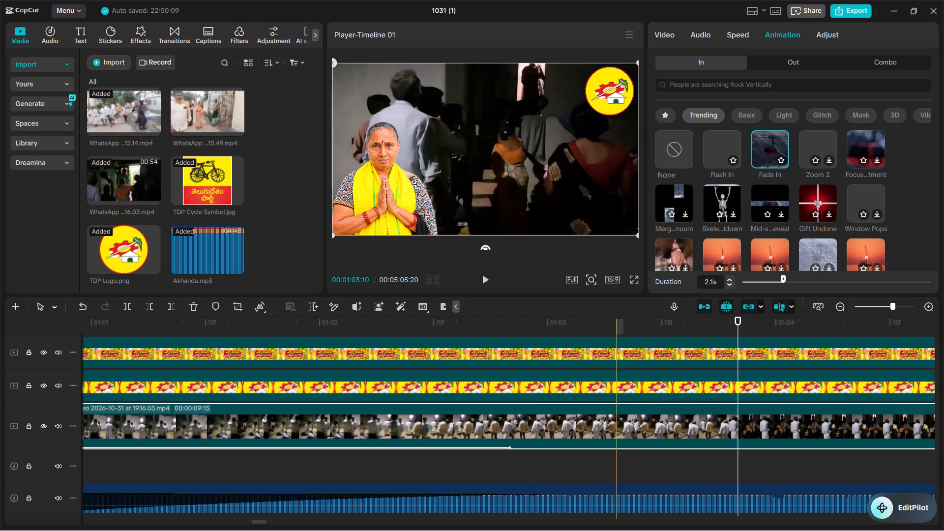
pyautogui.click(617, 330)
pyautogui.click(482, 276)
pyautogui.click(482, 276)
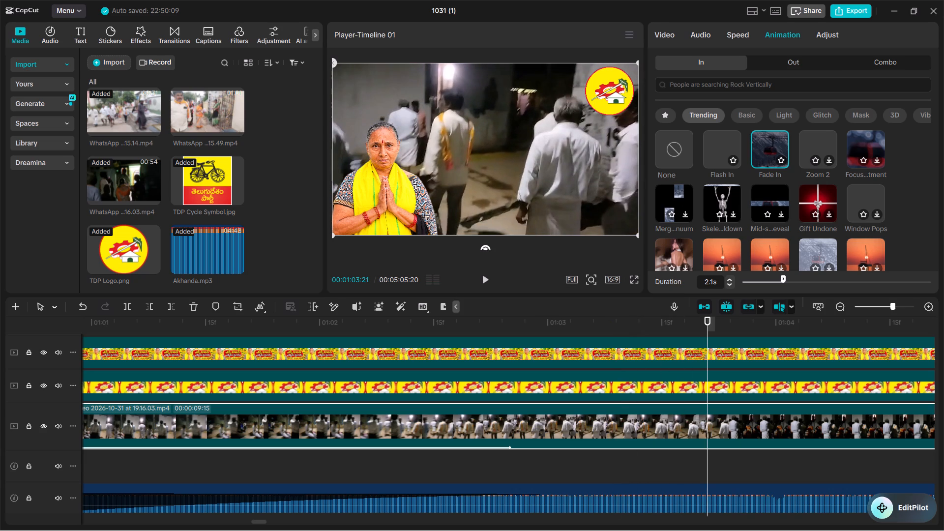
# Split the WhatsApp night clip on the main track at about 00:01:03:09.
pyautogui.click(619, 324)
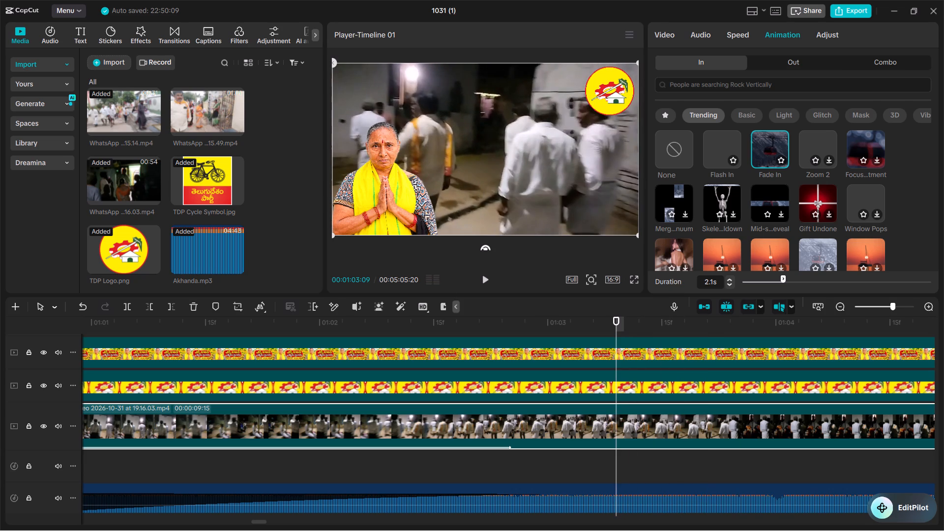
pyautogui.click(489, 278)
pyautogui.click(489, 278)
pyautogui.click(613, 322)
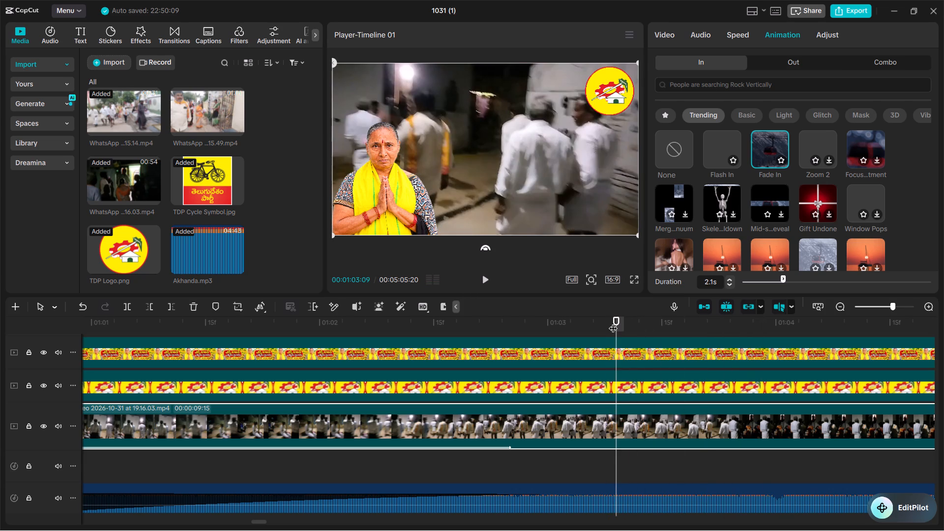
pyautogui.click(610, 430)
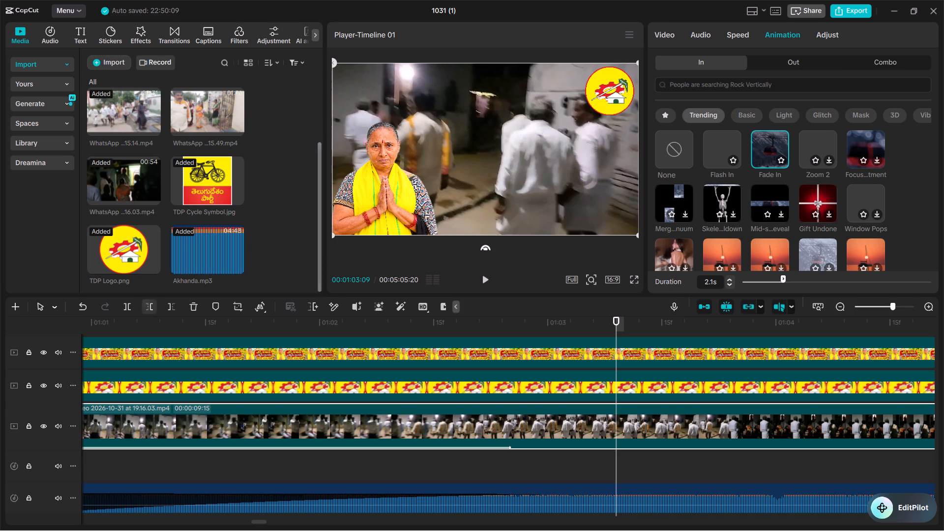
pyautogui.click(124, 304)
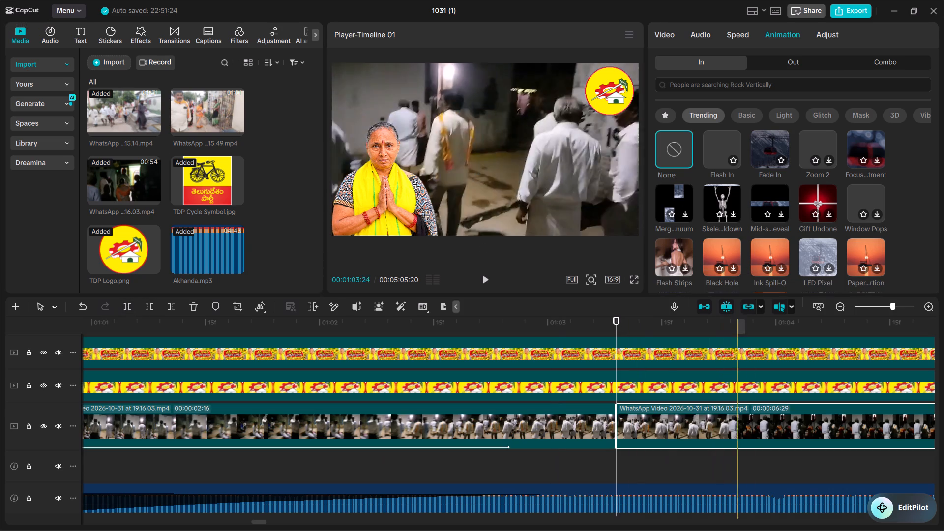
# Split the remaining night clip on the main track at about 00:01:04:01, on the dip in the music waveform.
pyautogui.click(782, 467)
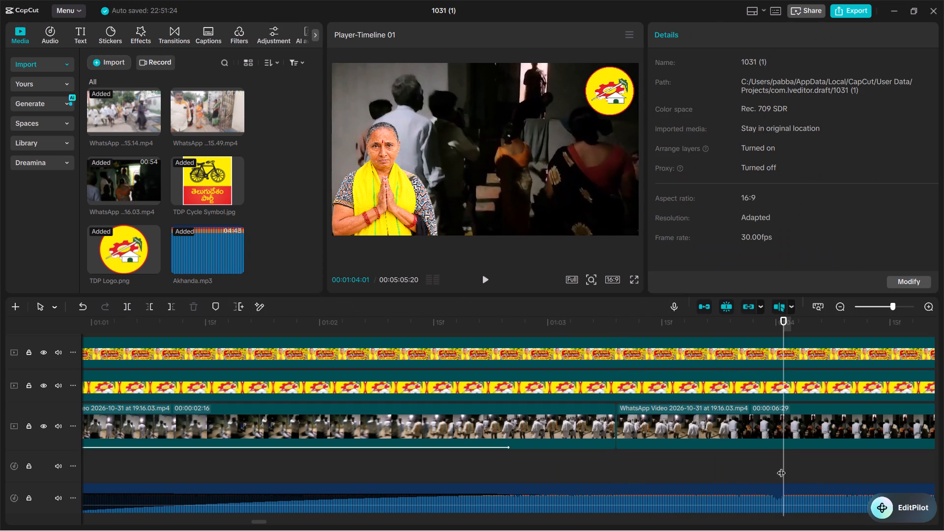
pyautogui.click(122, 303)
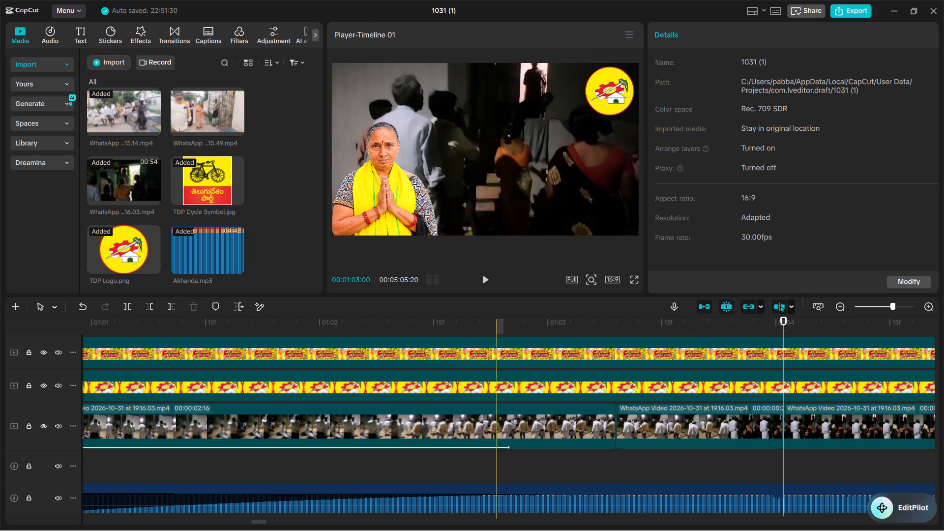
# Split the remaining night clip again at 00:01:04:22, on the following dip in the music waveform.
pyautogui.click(486, 284)
pyautogui.click(485, 279)
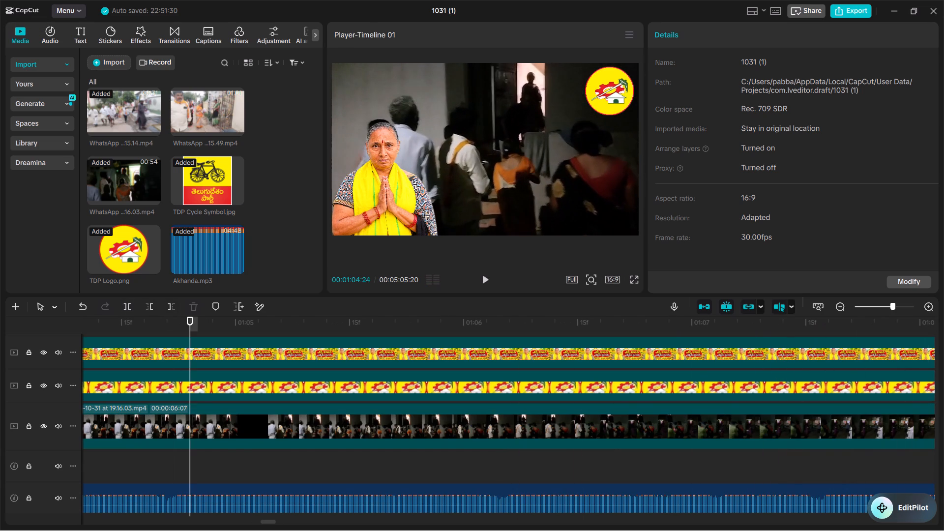
pyautogui.click(174, 397)
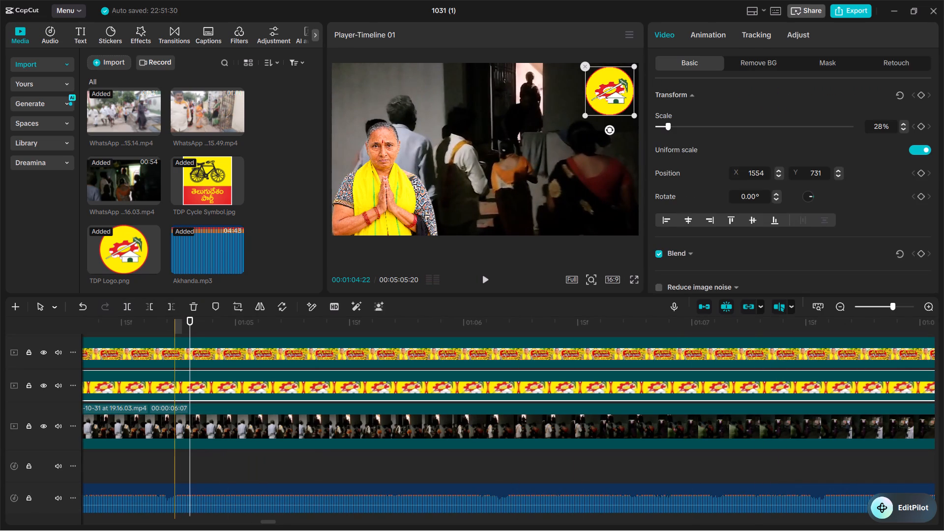
pyautogui.click(175, 462)
pyautogui.click(175, 411)
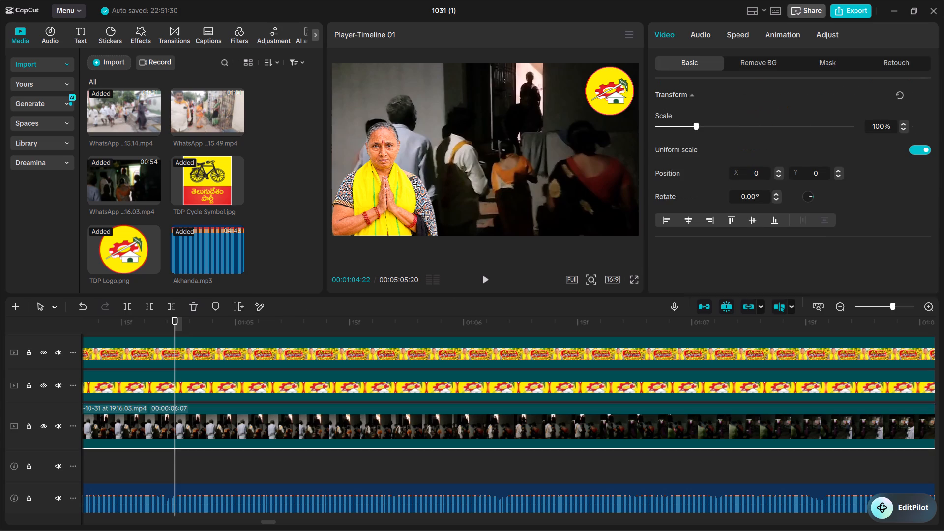
pyautogui.click(125, 307)
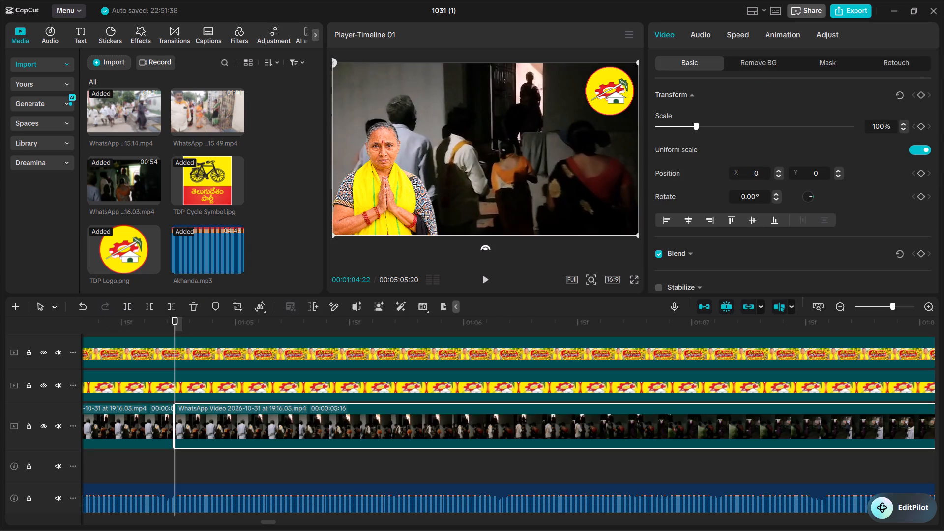
# Play the last night clip piece up to about 00:01:09 to review it with the music.
pyautogui.click(486, 276)
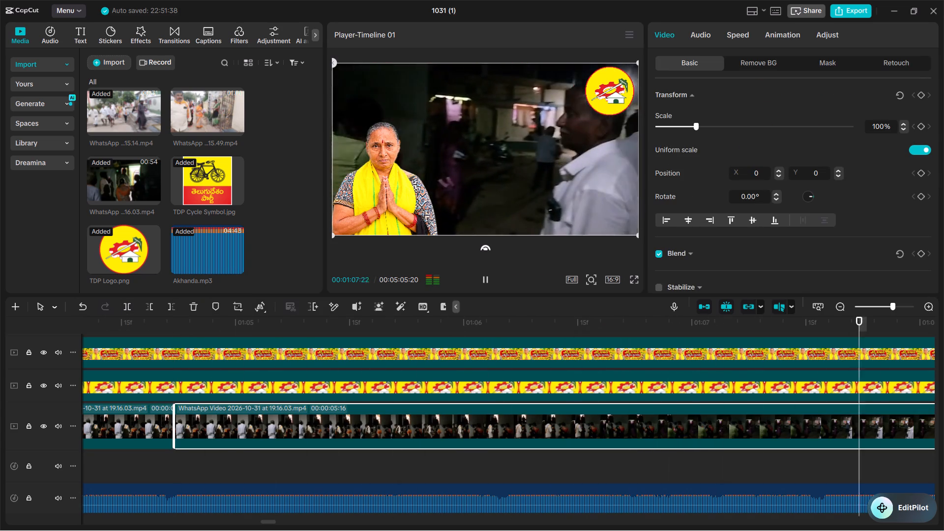
pyautogui.click(486, 276)
pyautogui.click(486, 276)
pyautogui.click(486, 276)
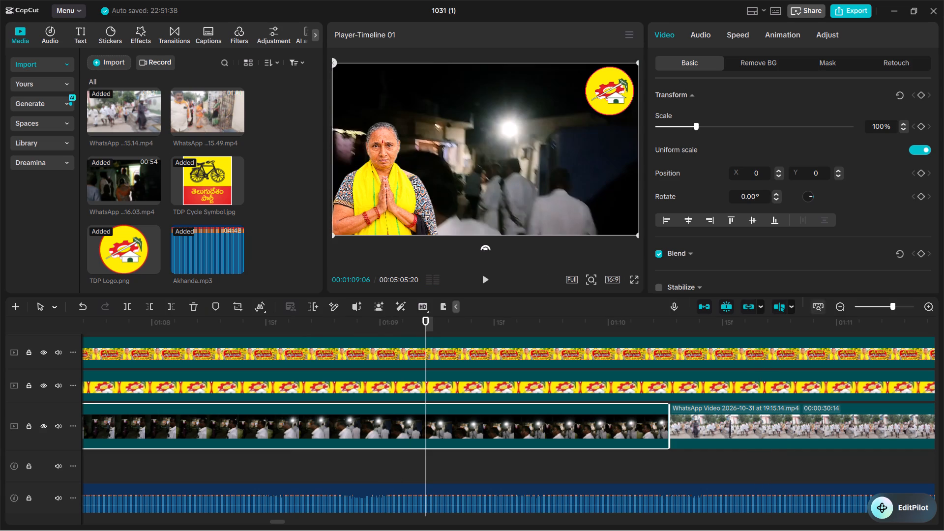
# Select the short second piece of the split night clip and open its In animations.
pyautogui.tripleClick(841, 305)
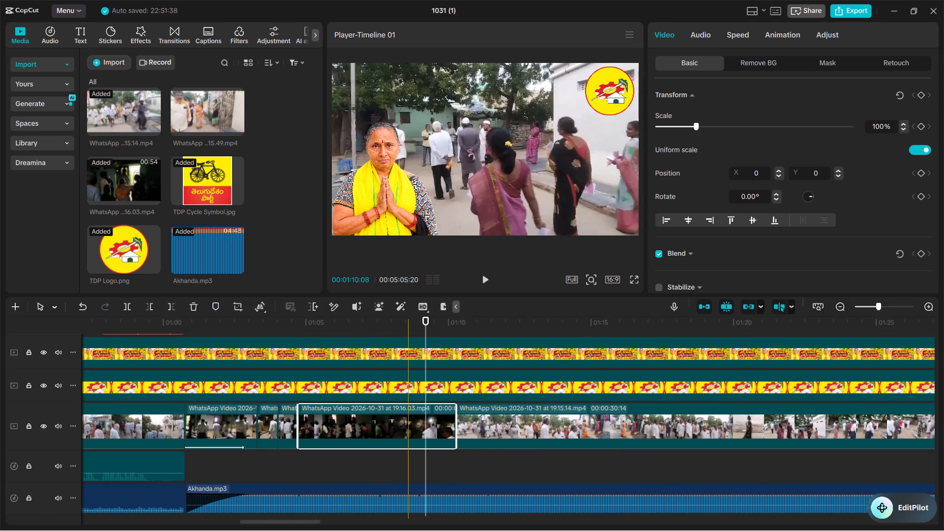
pyautogui.click(268, 417)
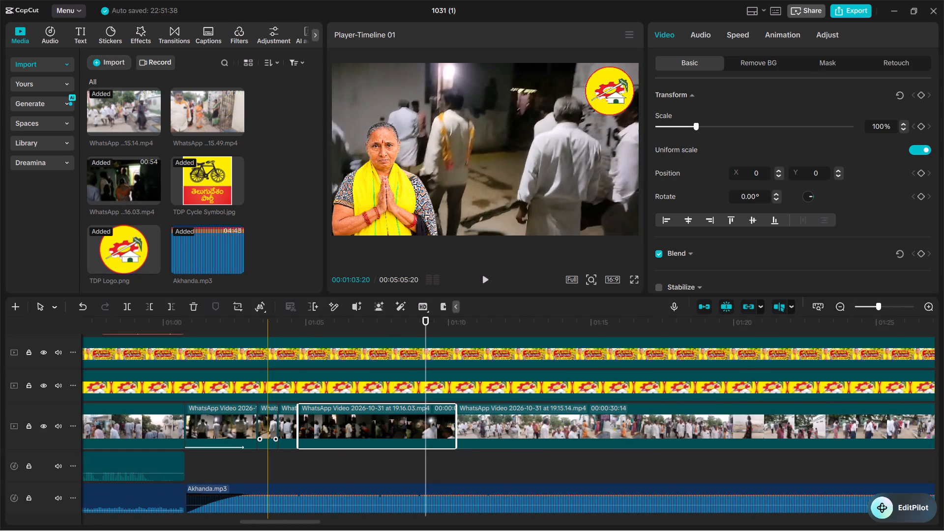
pyautogui.click(782, 32)
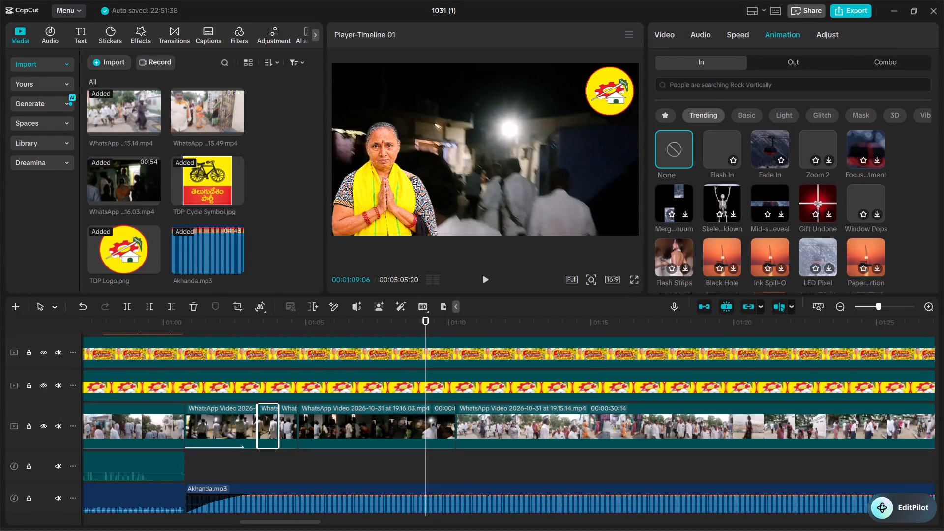
pyautogui.click(838, 302)
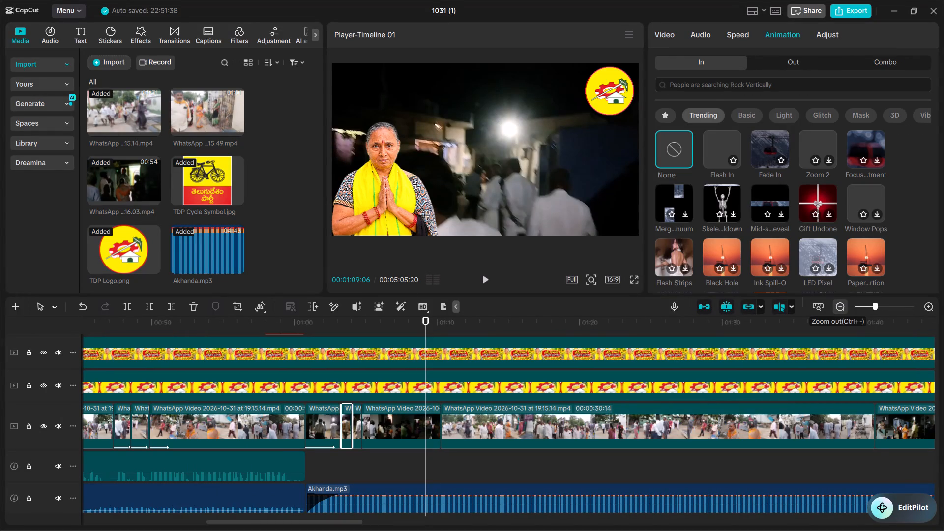
pyautogui.click(926, 306)
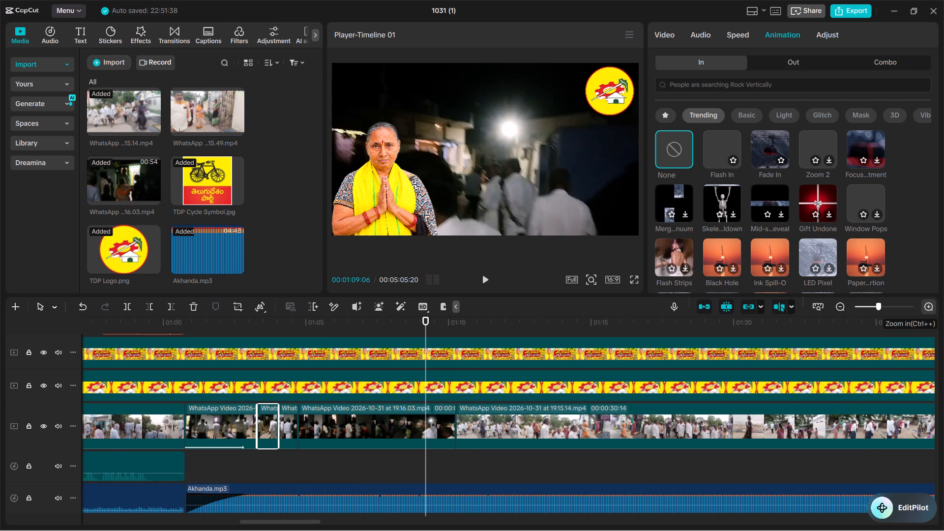
pyautogui.click(926, 306)
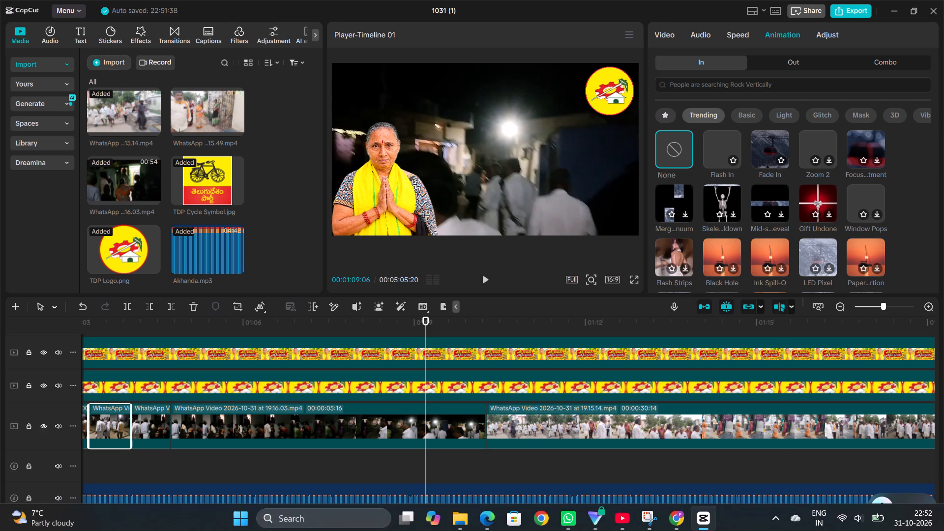
# Open the video effects library.
pyautogui.click(151, 33)
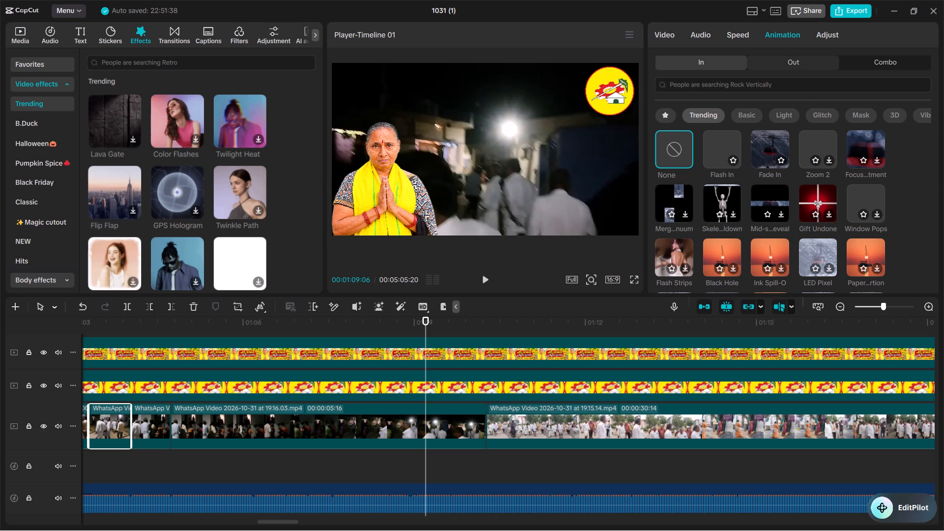
# Apply the Flash In entrance animation to the second night clip piece and the two night pieces following it.
pyautogui.click(723, 148)
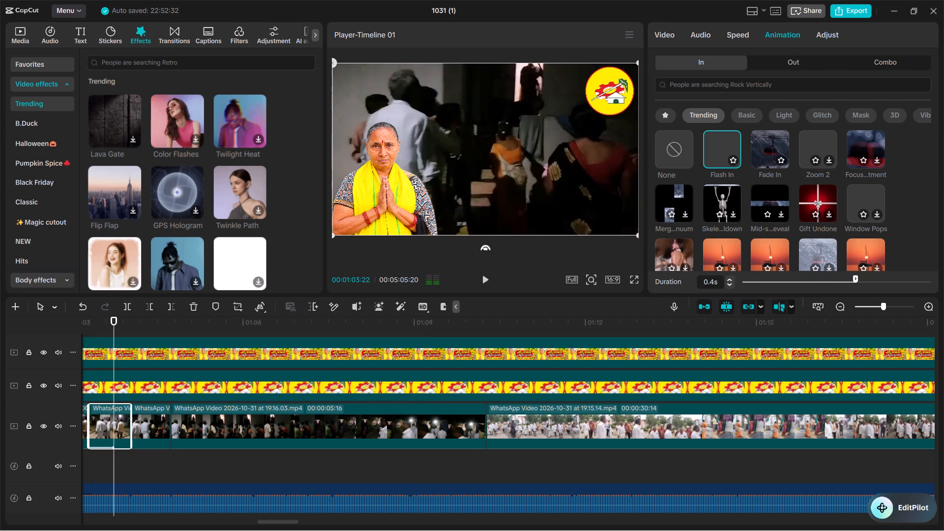
pyautogui.click(153, 417)
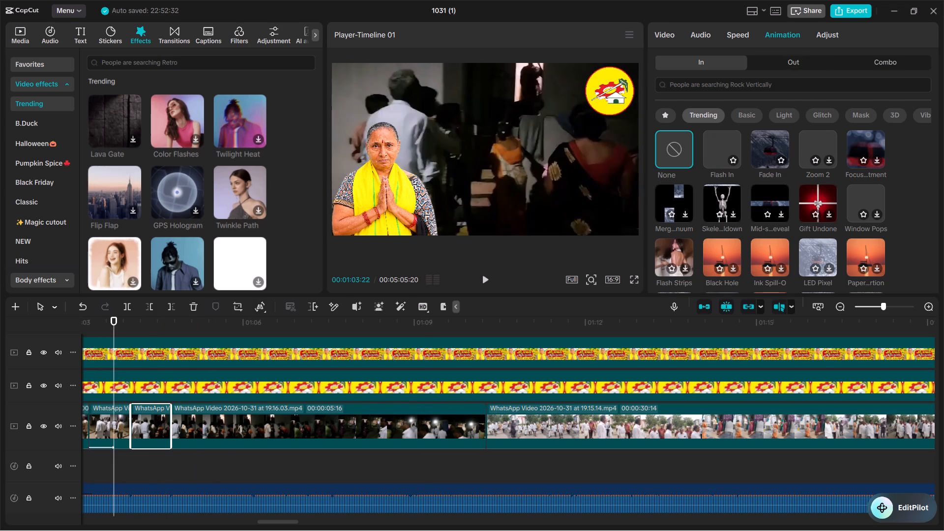
pyautogui.click(710, 143)
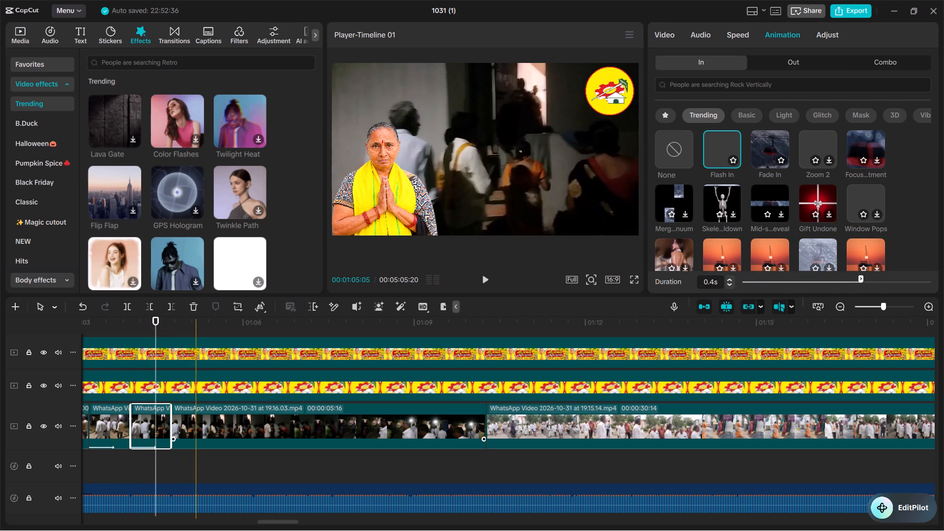
pyautogui.click(195, 424)
pyautogui.click(722, 142)
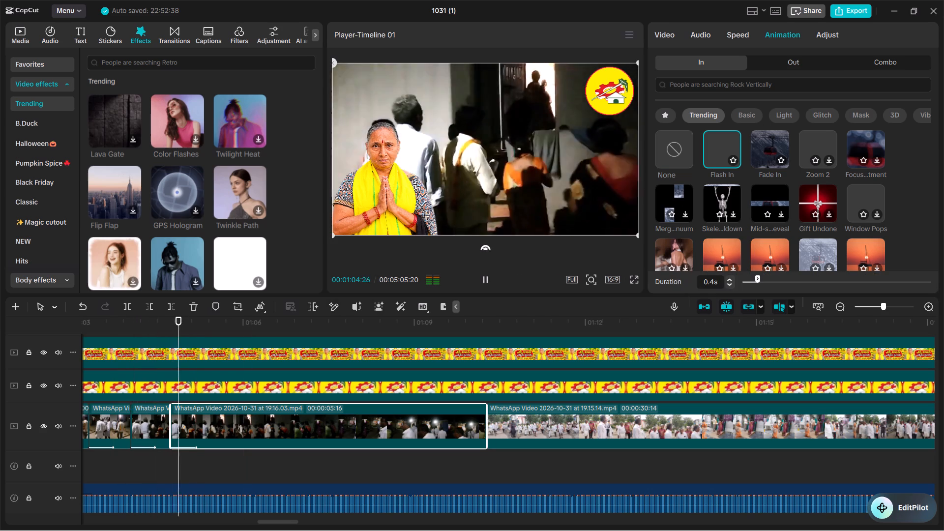
# Play the animated night pieces from about 00:01:03 to nearly 00:01:09 to review the flashes with the music.
pyautogui.click(86, 330)
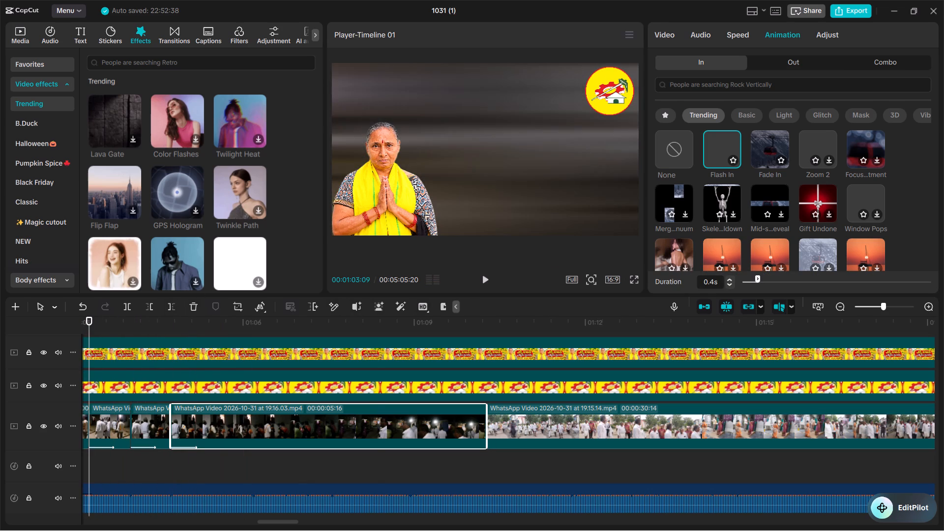
pyautogui.press('Left')
pyautogui.press('Left')
pyautogui.press('Left')
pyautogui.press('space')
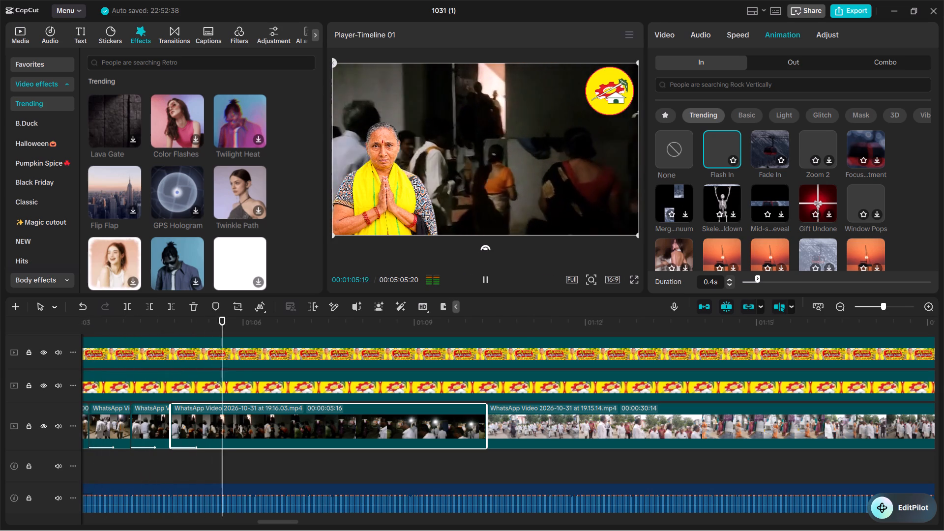
pyautogui.click(491, 275)
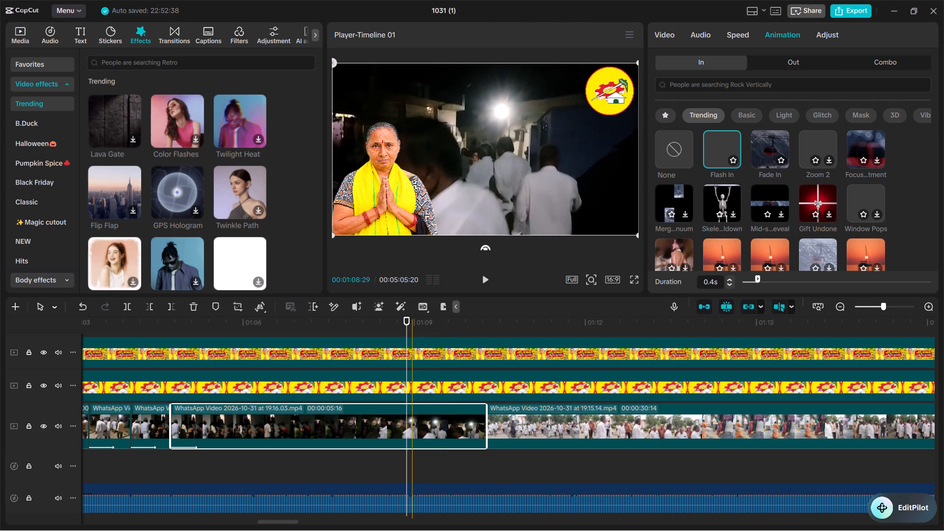
# Trim off the end of the last night clip piece after 00:01:08:29, closing the gap to the street clip.
pyautogui.click(412, 328)
pyautogui.click(423, 429)
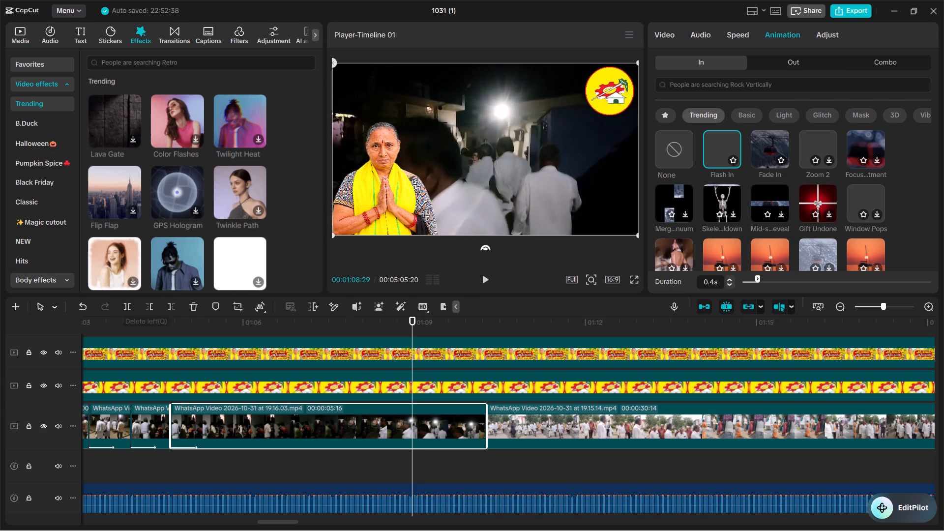
pyautogui.click(167, 306)
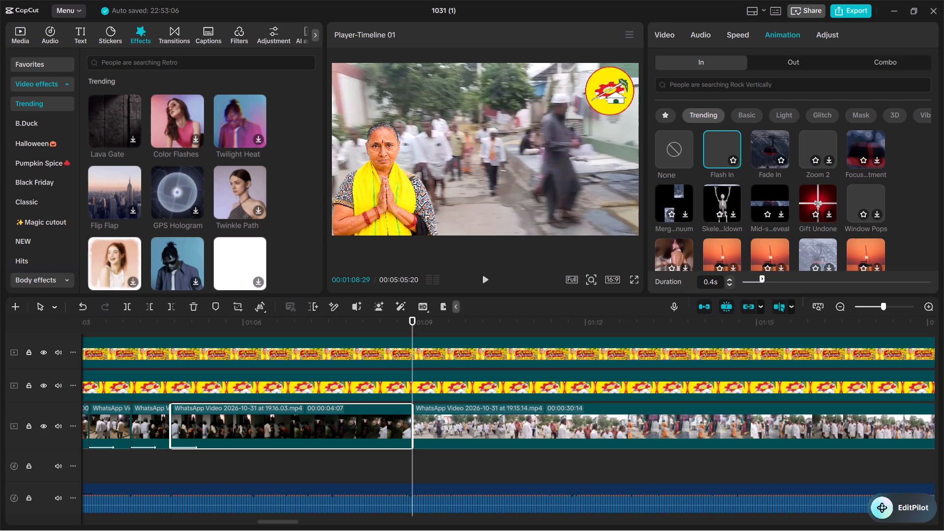
# Select the street clip following the night pieces and browse the Light category of In animations.
pyautogui.click(452, 422)
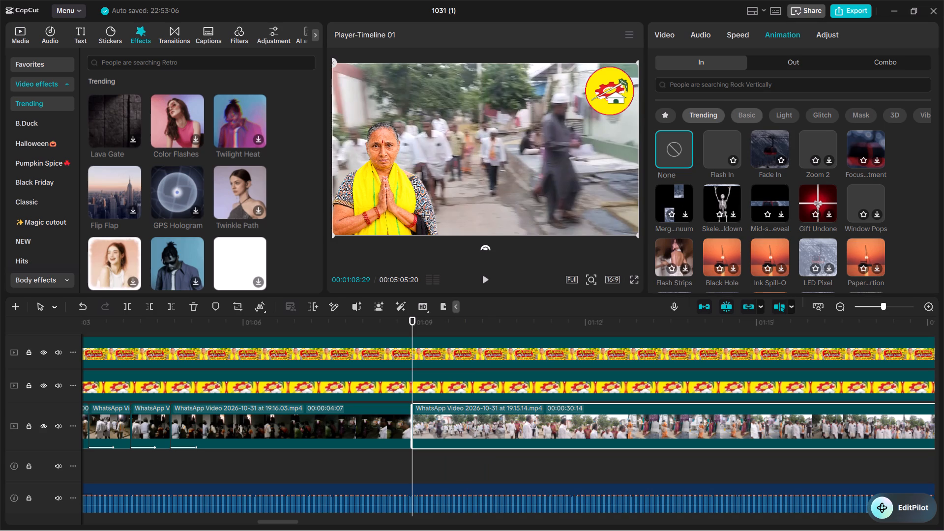
pyautogui.click(781, 114)
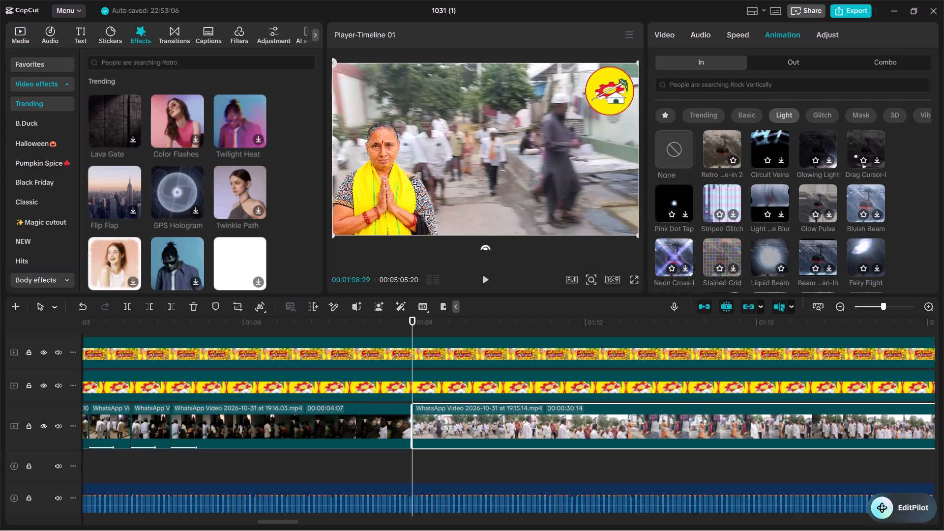
# Search the In animations for FLASH for the 30-second street clip starting at 00:01:08:29.
pyautogui.click(745, 88)
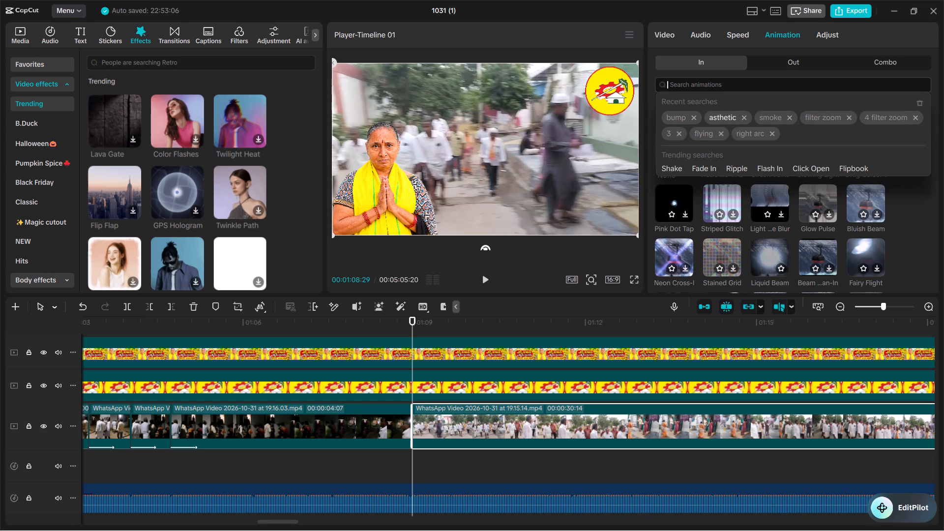
pyautogui.click(660, 87)
pyautogui.click(897, 220)
pyautogui.click(691, 116)
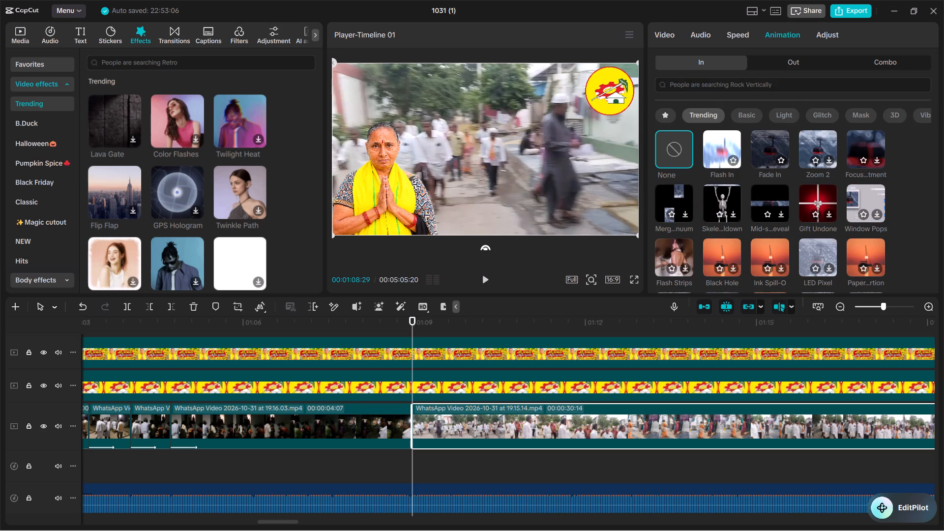
pyautogui.click(746, 88)
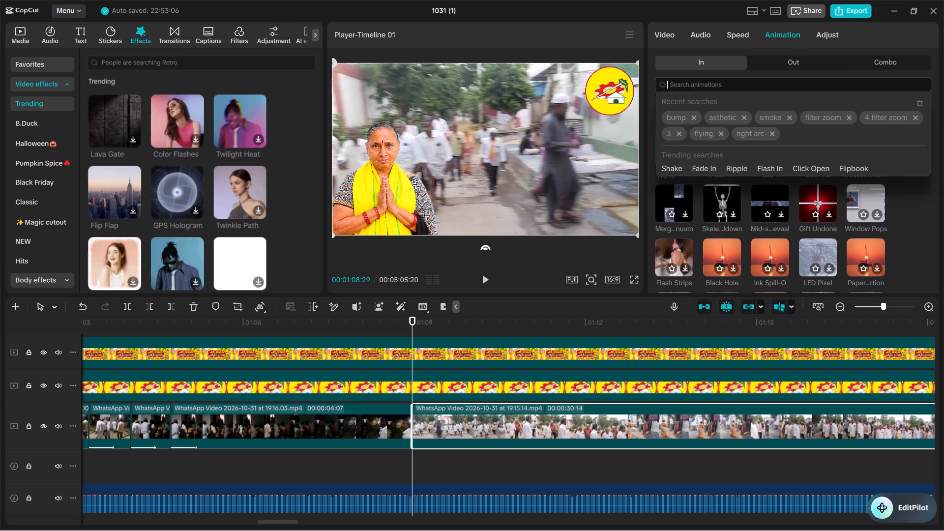
pyautogui.write('FLASH')
pyautogui.press('Return')
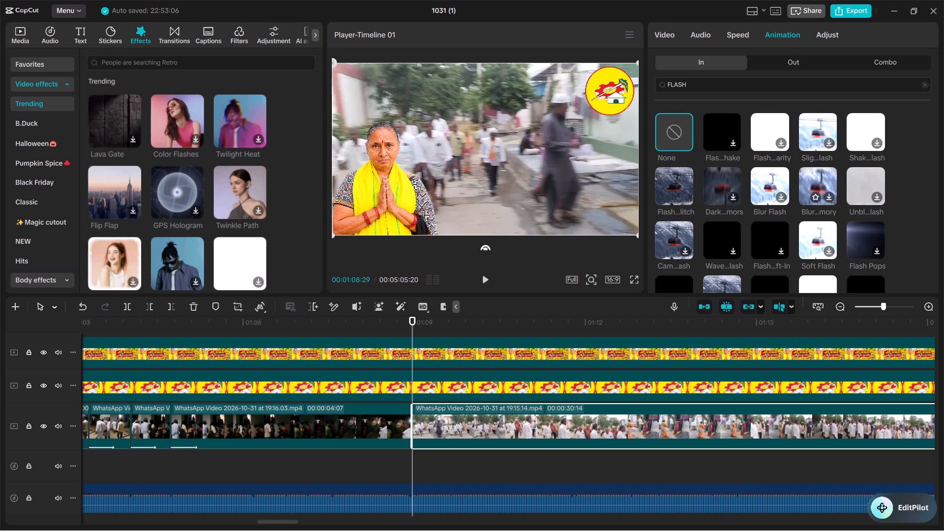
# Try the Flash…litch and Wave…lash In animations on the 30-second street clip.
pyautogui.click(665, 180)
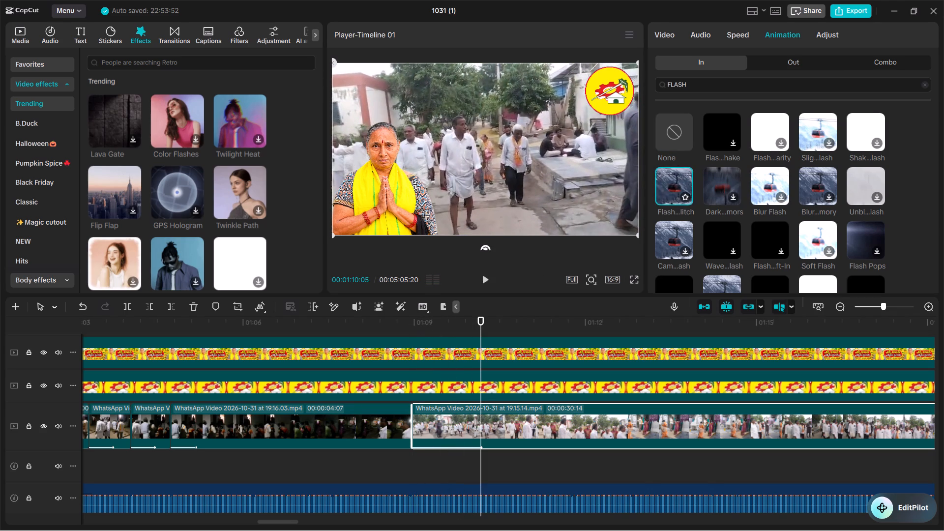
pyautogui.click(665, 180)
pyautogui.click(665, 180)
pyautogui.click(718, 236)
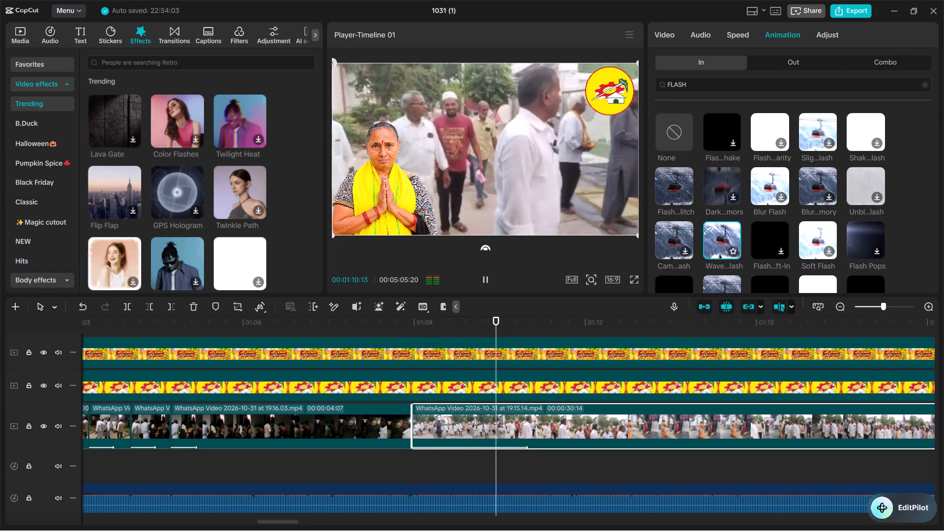
# Apply the Flash…ft-In entrance animation to the 30-second street clip and set its duration to 3.0 s.
pyautogui.click(767, 239)
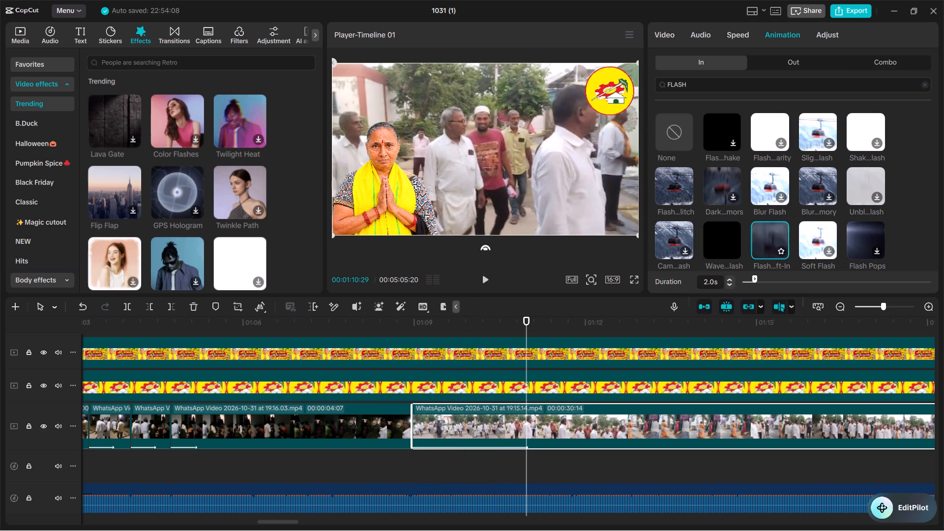
pyautogui.click(773, 232)
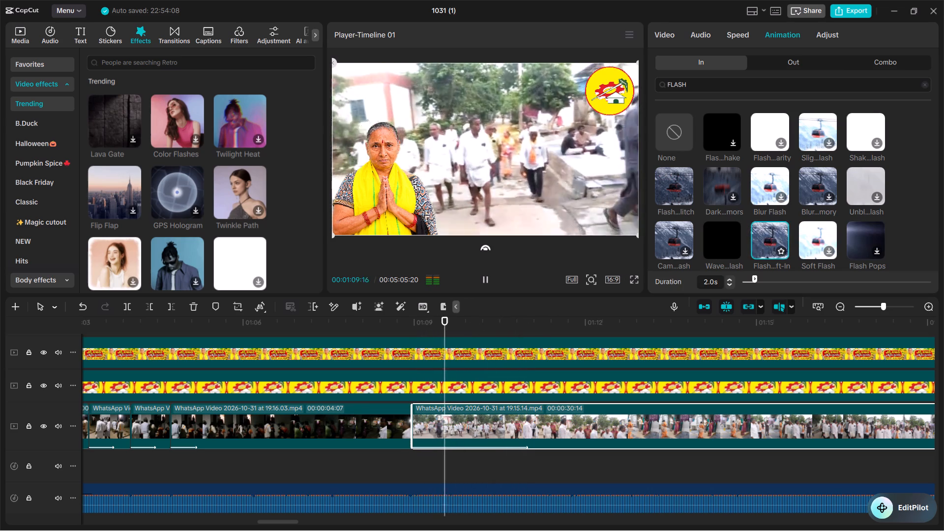
pyautogui.click(486, 272)
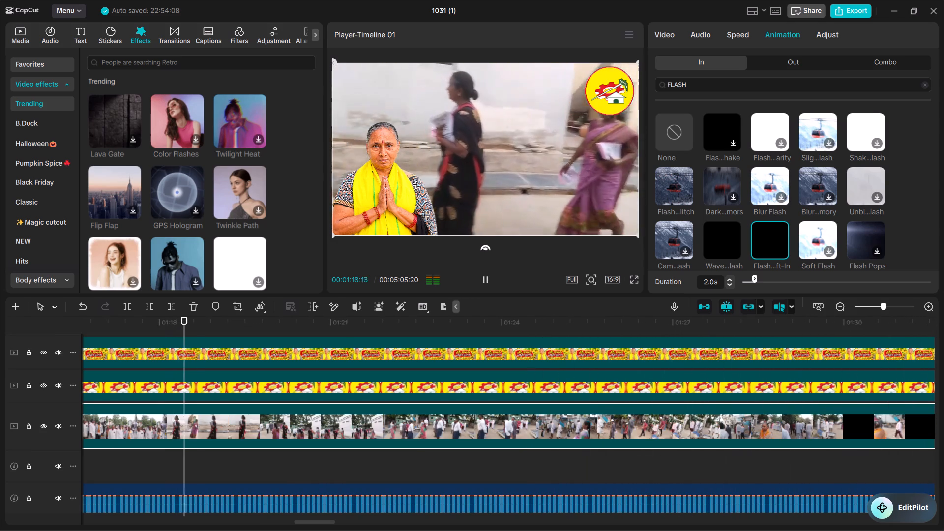
pyautogui.click(486, 272)
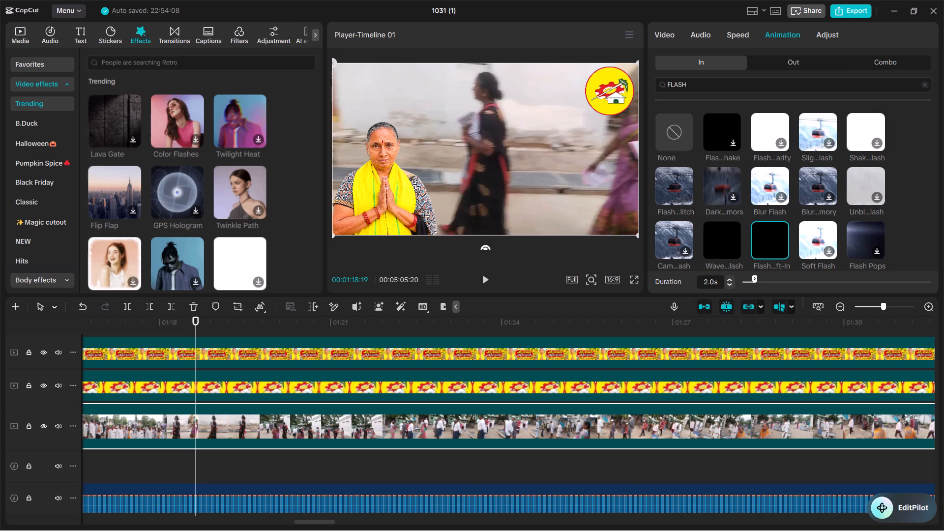
pyautogui.moveTo(752, 279); pyautogui.dragTo(761, 279)
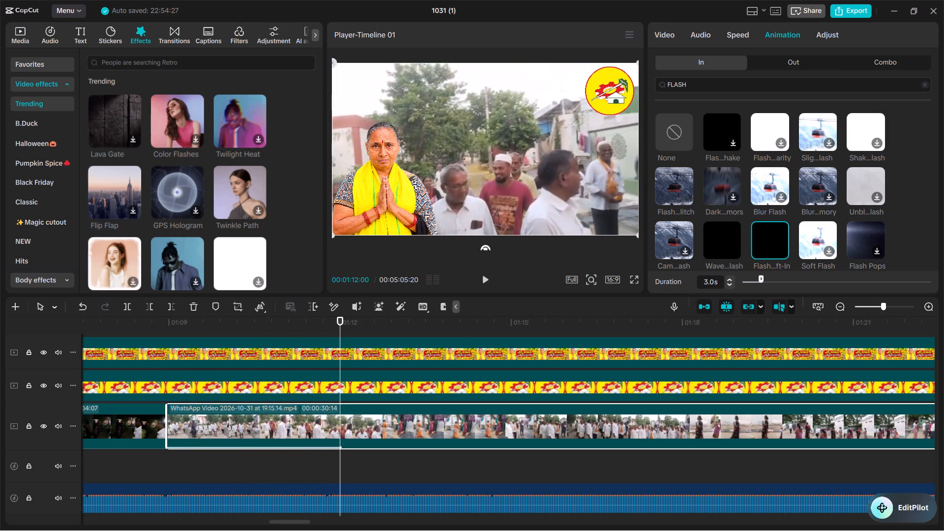
# Split the 30-second street clip at 00:01:17:29, just before the scene changes to the two women walking.
pyautogui.doubleClick(845, 303)
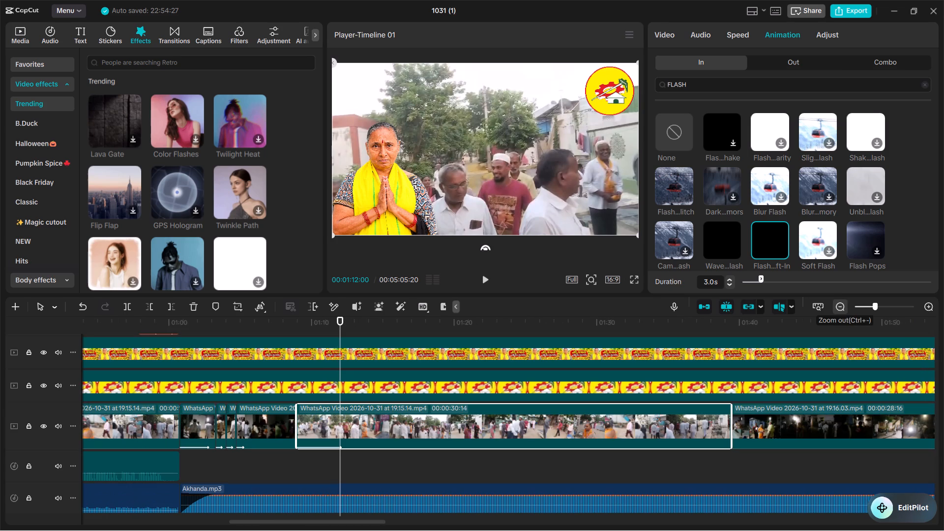
pyautogui.click(845, 303)
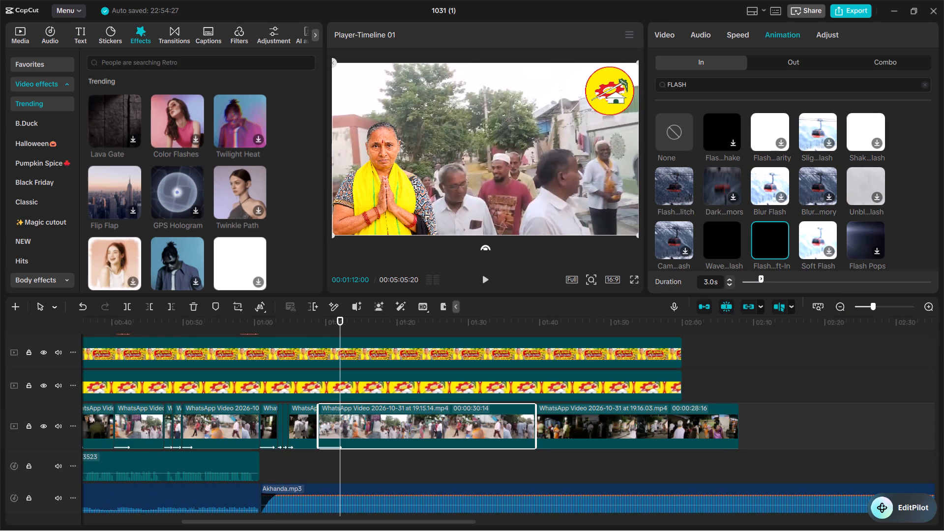
pyautogui.click(483, 283)
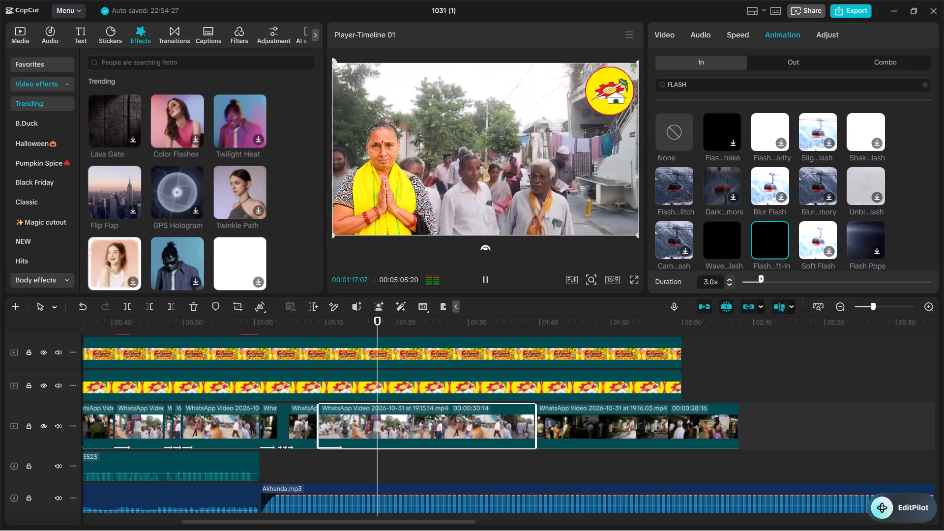
pyautogui.tripleClick(487, 272)
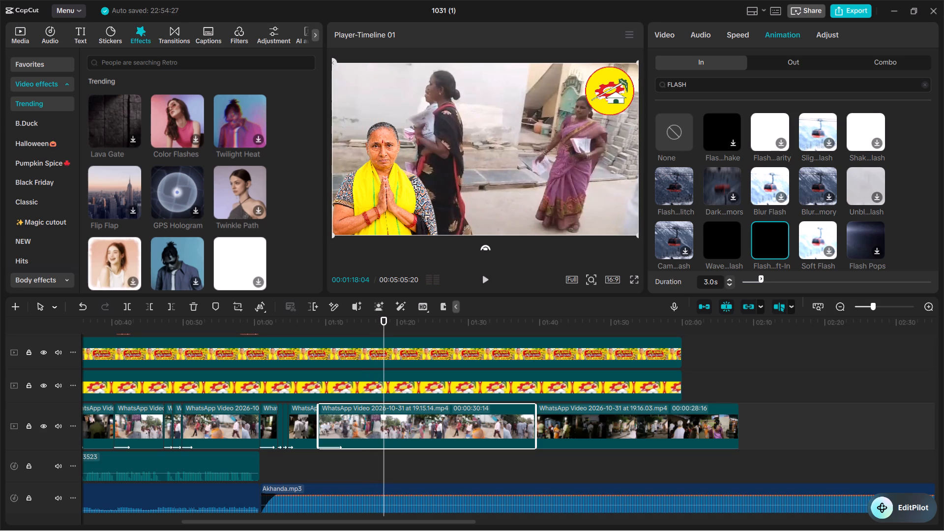
pyautogui.press('Left')
pyautogui.press('Left')
pyautogui.press('Left')
pyautogui.press('Left')
pyautogui.press('Left')
pyautogui.press('Left')
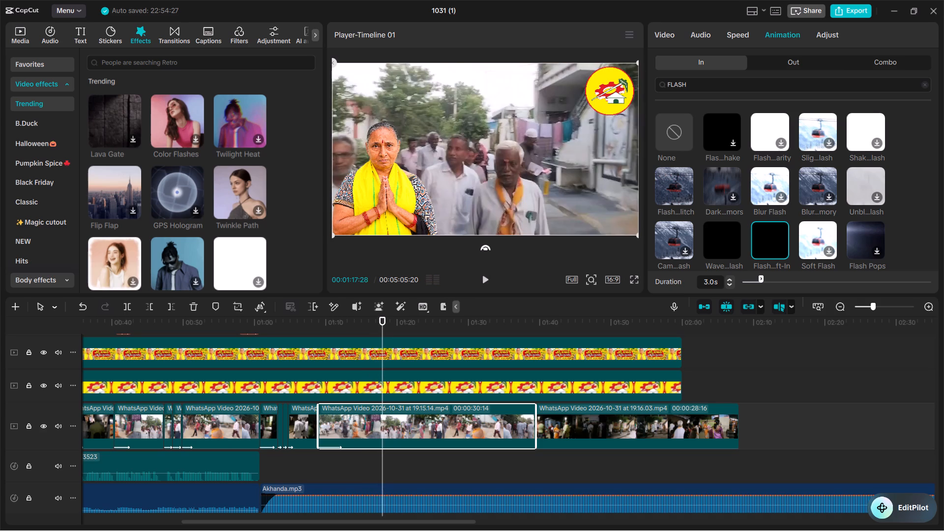
pyautogui.press('Right')
pyautogui.press('Right')
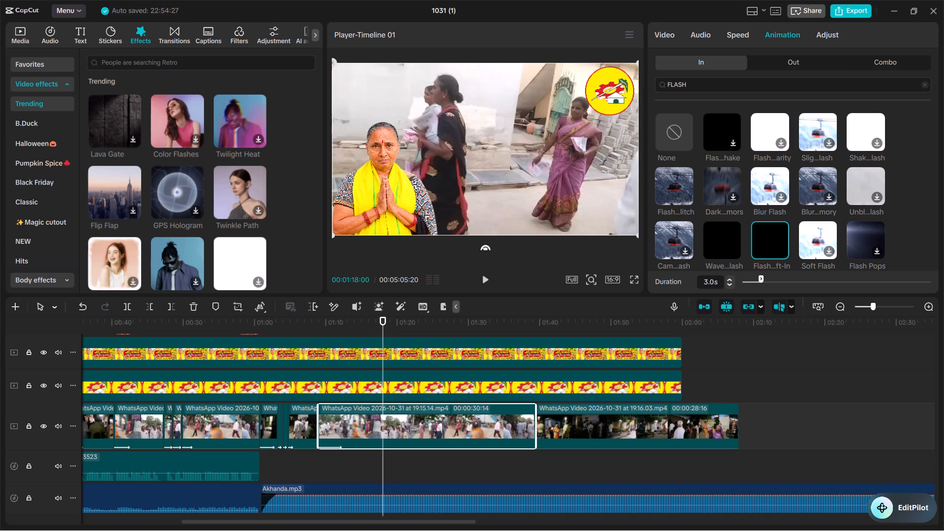
pyautogui.press('Left')
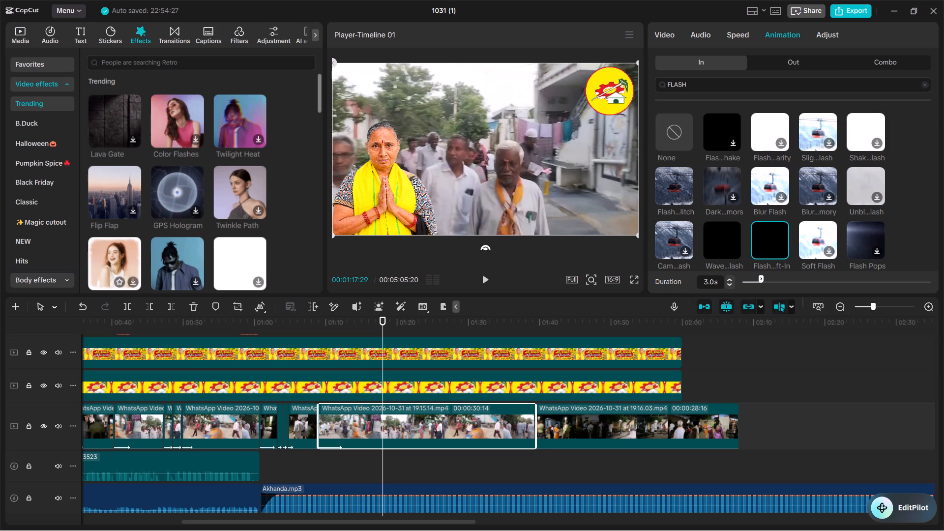
pyautogui.click(128, 300)
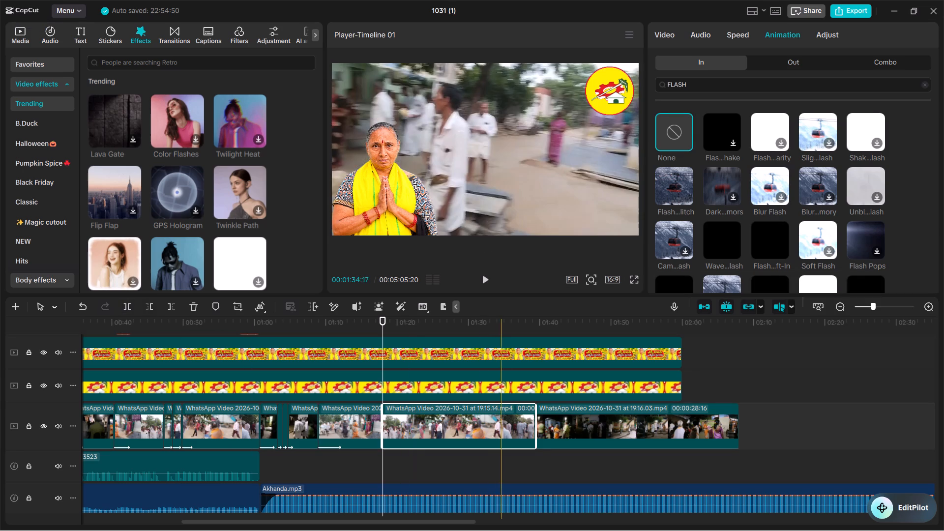
# Split the night clip that follows the street clip at 00:01:45:14, where its scene changes.
pyautogui.click(536, 329)
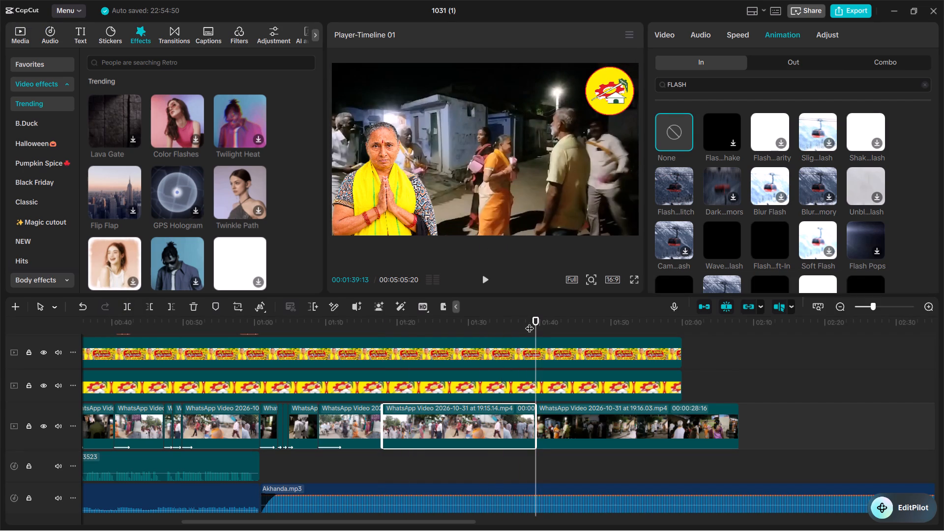
pyautogui.click(484, 282)
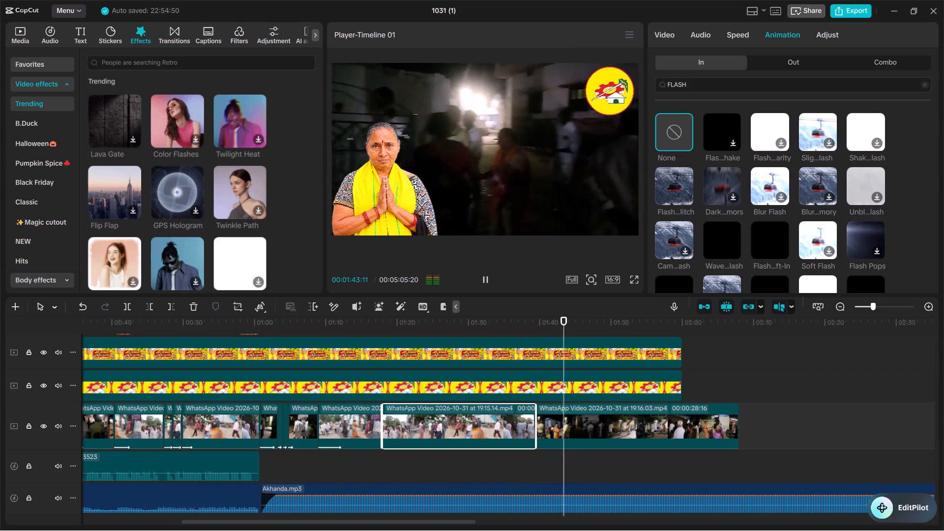
pyautogui.click(484, 282)
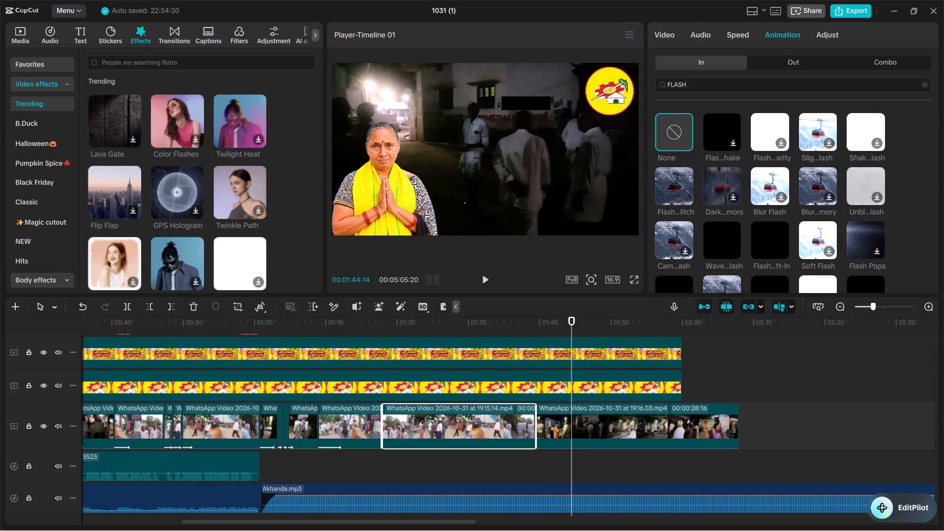
pyautogui.click(484, 282)
pyautogui.click(484, 282)
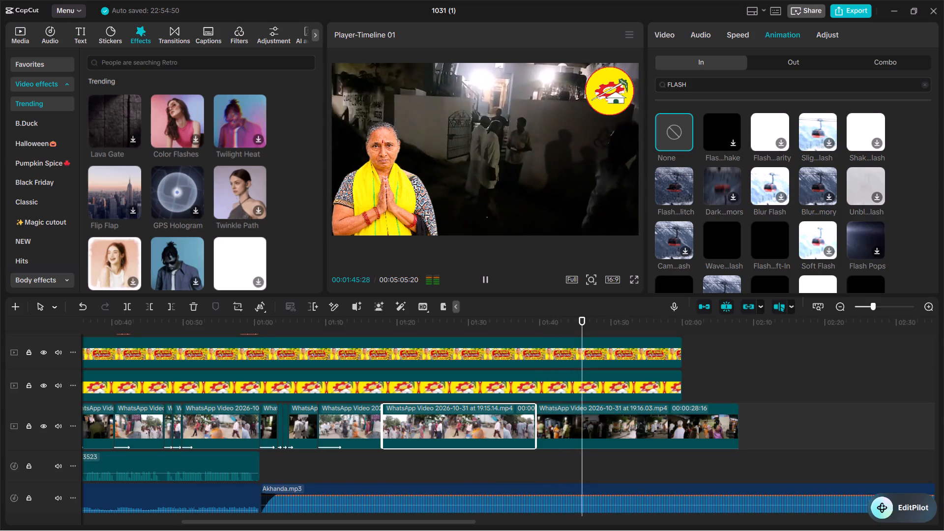
pyautogui.press('Left')
pyautogui.press('Left')
pyautogui.press('Left')
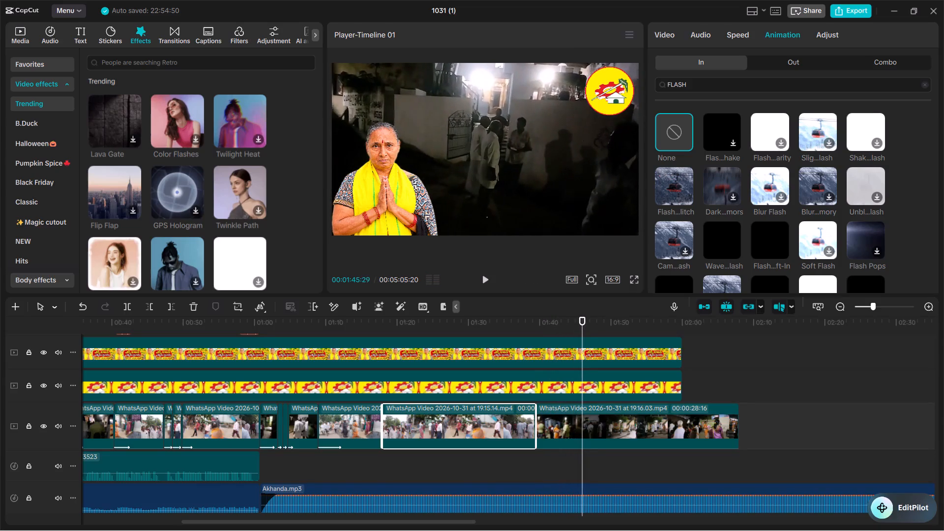
pyautogui.press('Left')
pyautogui.press('Left')
pyautogui.press('Left')
pyautogui.press('Left')
pyautogui.press('Left')
pyautogui.press('Left')
pyautogui.press('Left')
pyautogui.press('Left')
pyautogui.press('Left')
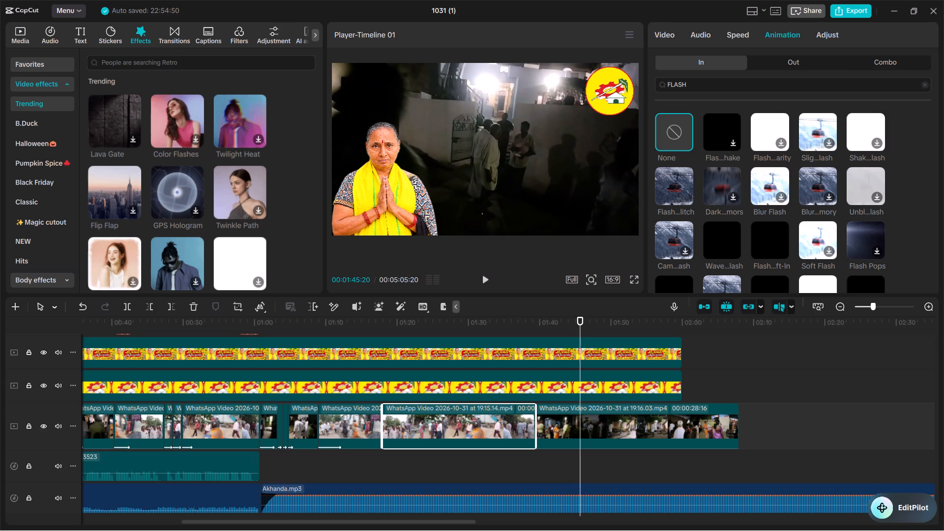
pyautogui.press('Left')
pyautogui.press('Left')
pyautogui.press('Left')
pyautogui.press('Left')
pyautogui.press('Left')
pyautogui.press('Left')
pyautogui.press('Left')
pyautogui.press('Left')
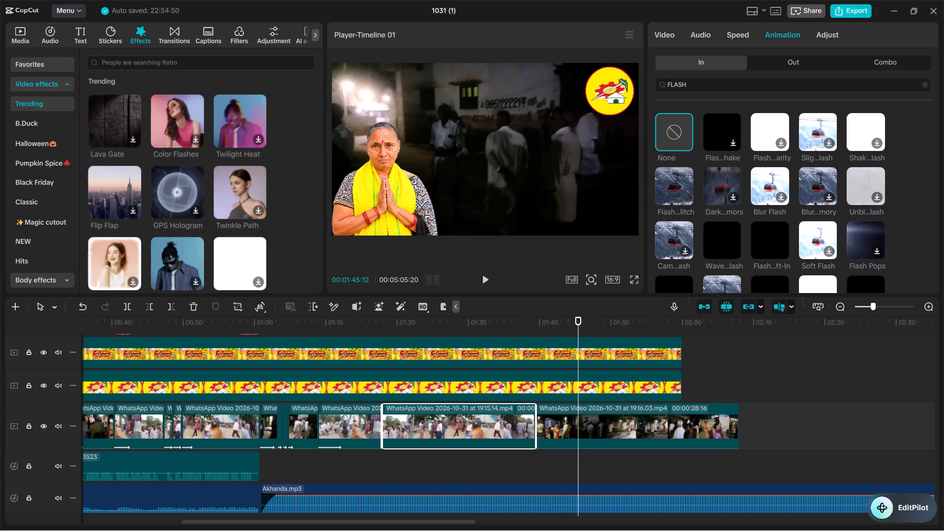
pyautogui.press('Right')
pyautogui.press('Right')
pyautogui.press('Left')
pyautogui.press('Right')
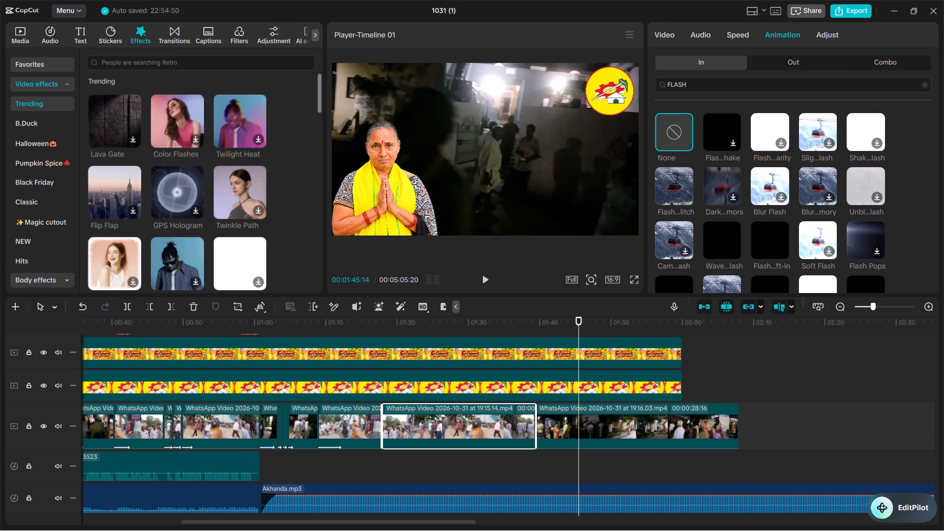
pyautogui.click(128, 307)
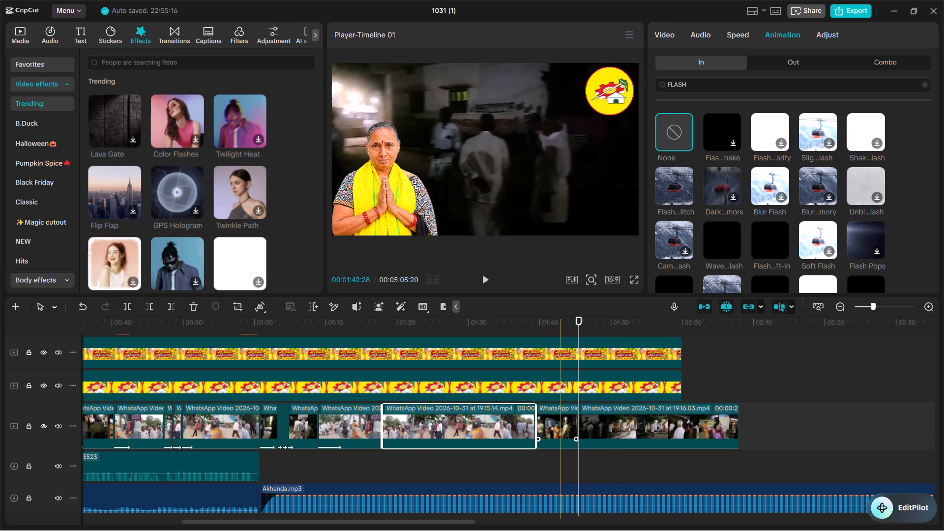
# Move the short first piece of the night clip between the two street clip pieces at 00:01:17:29 and play across the cut.
pyautogui.moveTo(560, 423); pyautogui.dragTo(405, 423)
pyautogui.click(348, 332)
pyautogui.click(481, 276)
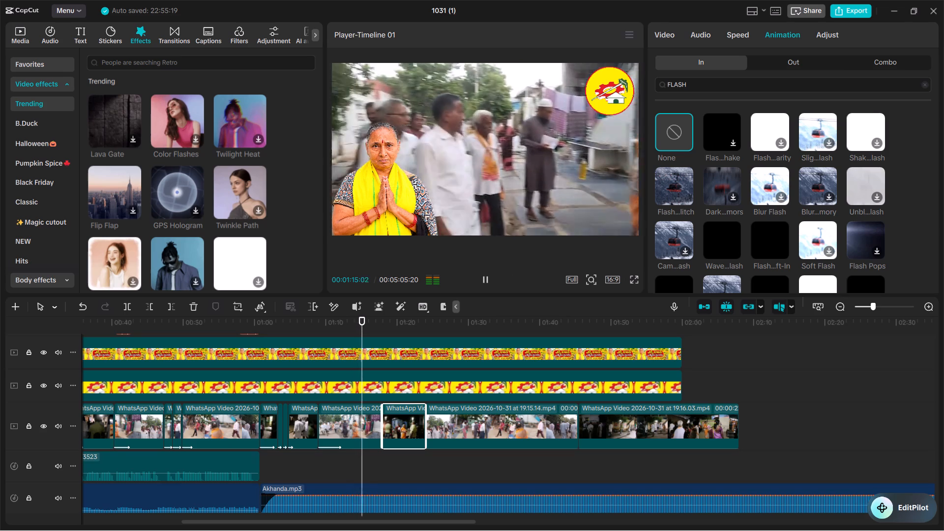
pyautogui.click(484, 281)
pyautogui.click(484, 281)
pyautogui.click(484, 281)
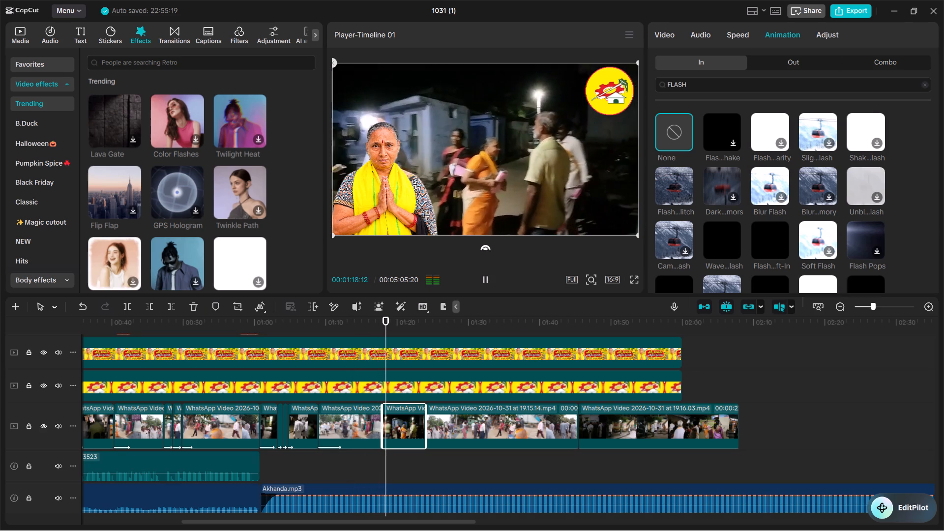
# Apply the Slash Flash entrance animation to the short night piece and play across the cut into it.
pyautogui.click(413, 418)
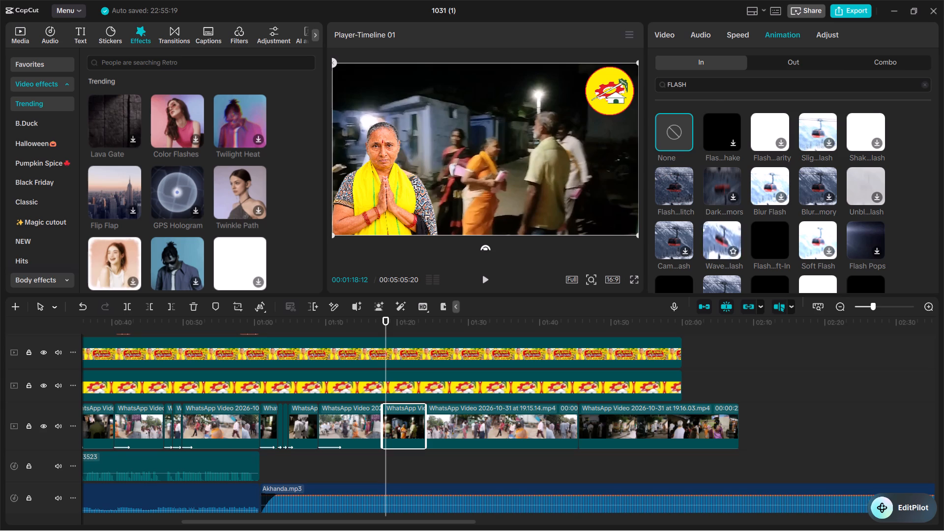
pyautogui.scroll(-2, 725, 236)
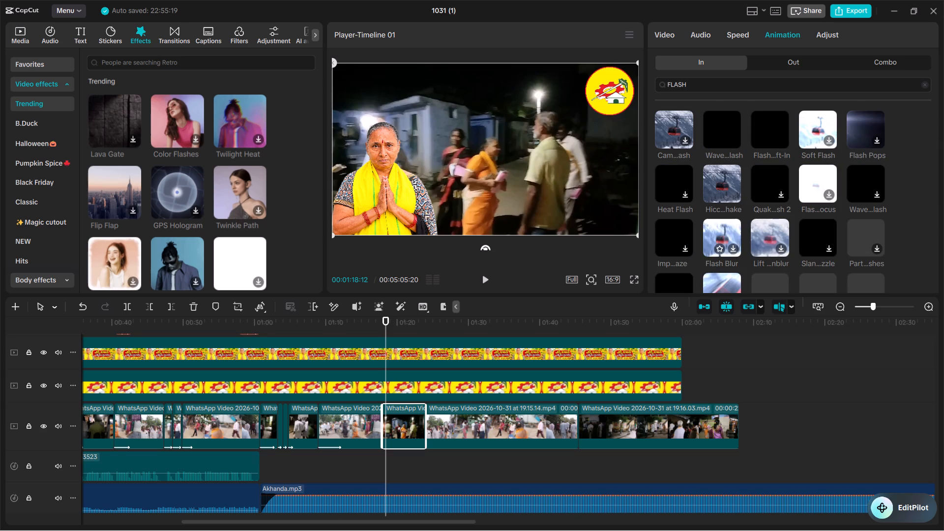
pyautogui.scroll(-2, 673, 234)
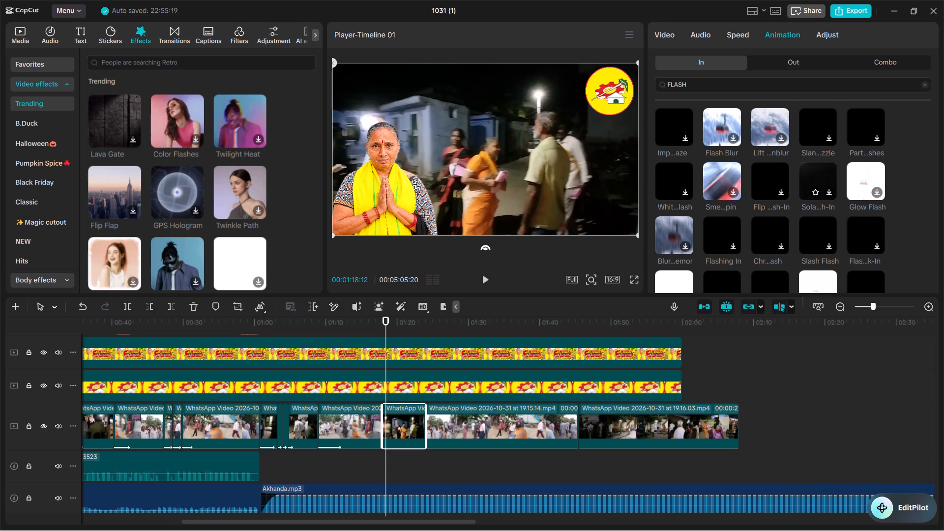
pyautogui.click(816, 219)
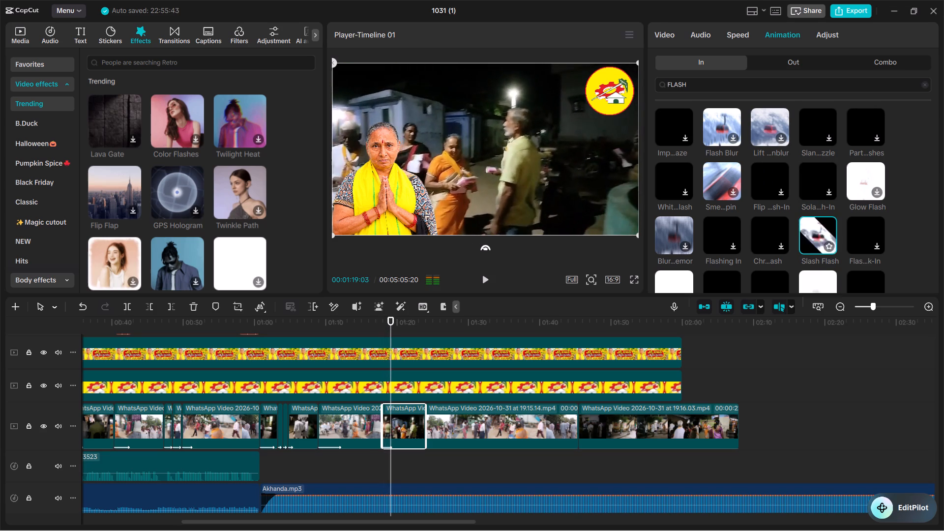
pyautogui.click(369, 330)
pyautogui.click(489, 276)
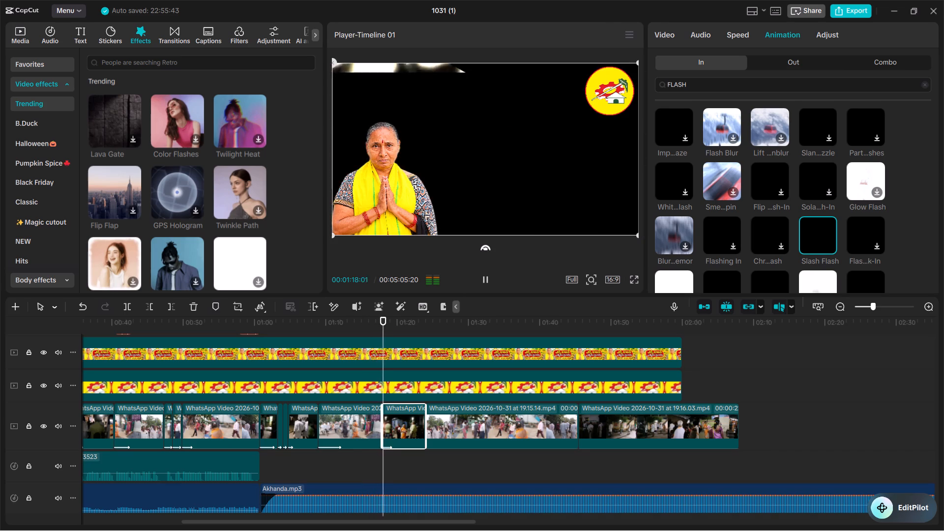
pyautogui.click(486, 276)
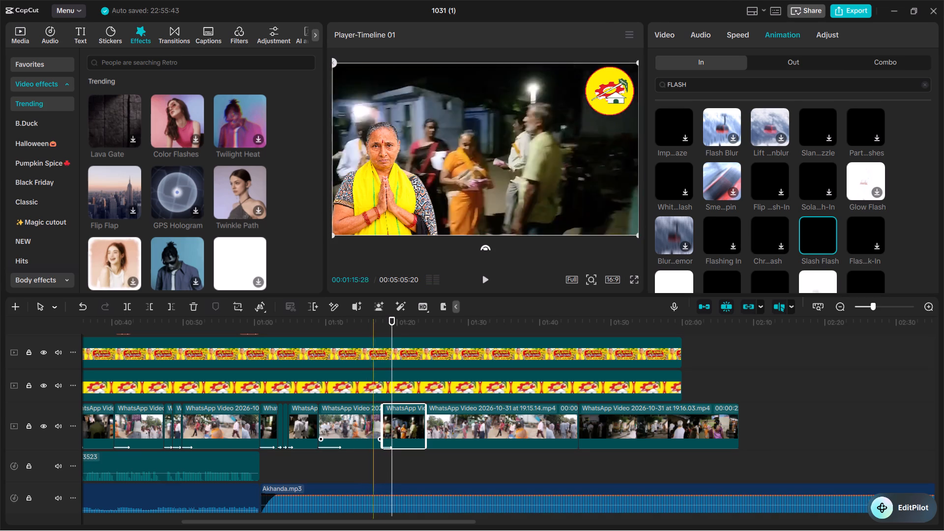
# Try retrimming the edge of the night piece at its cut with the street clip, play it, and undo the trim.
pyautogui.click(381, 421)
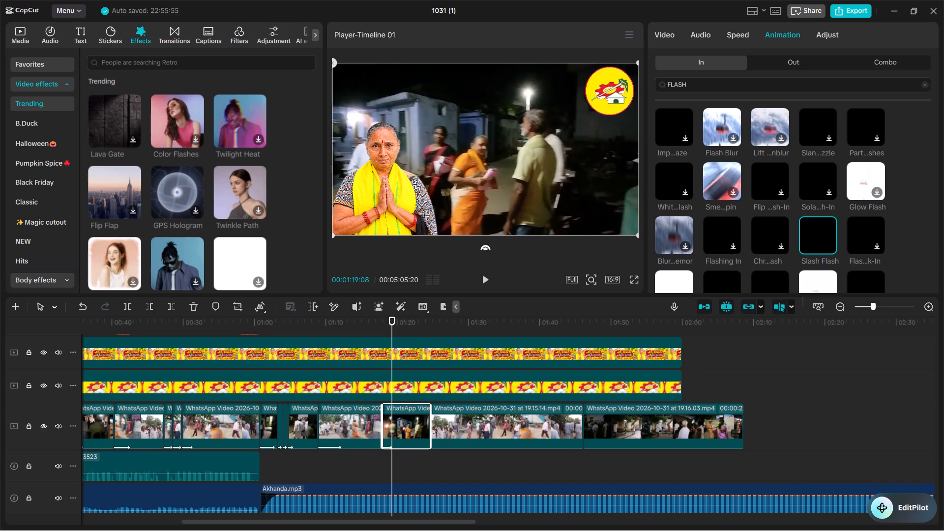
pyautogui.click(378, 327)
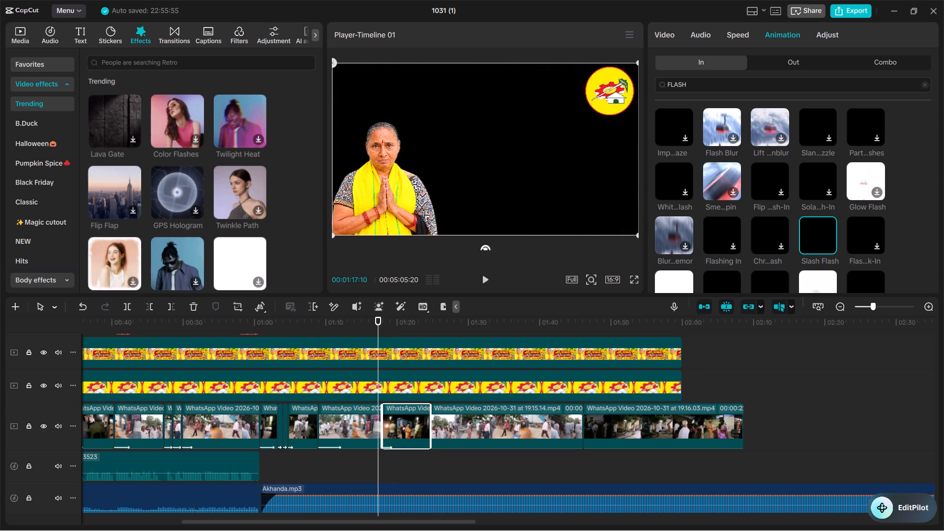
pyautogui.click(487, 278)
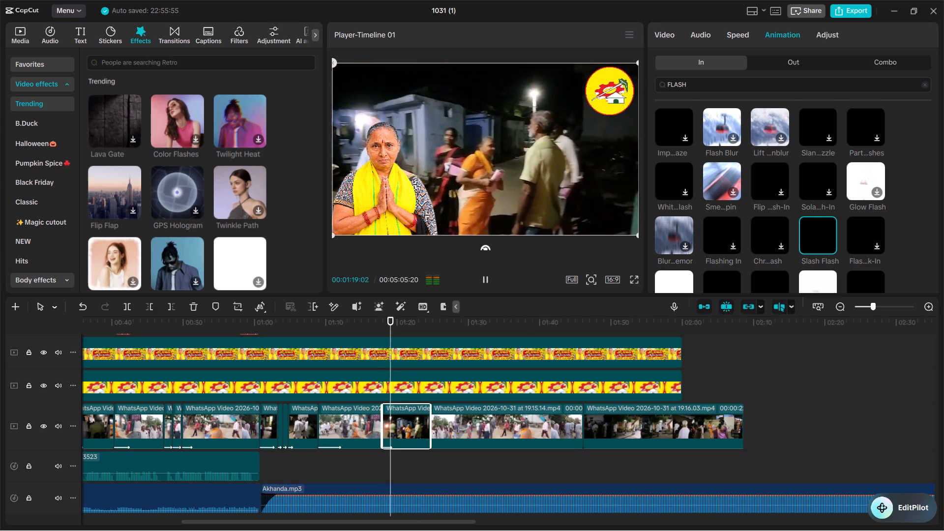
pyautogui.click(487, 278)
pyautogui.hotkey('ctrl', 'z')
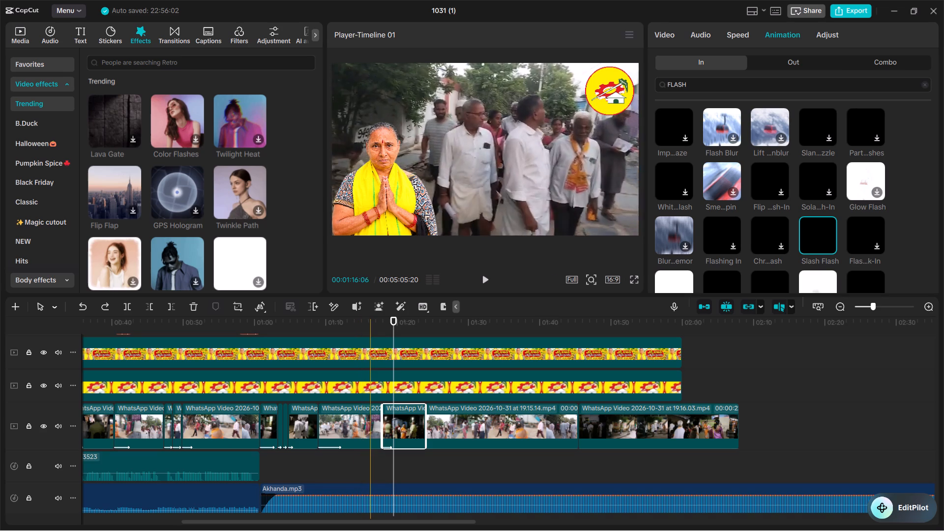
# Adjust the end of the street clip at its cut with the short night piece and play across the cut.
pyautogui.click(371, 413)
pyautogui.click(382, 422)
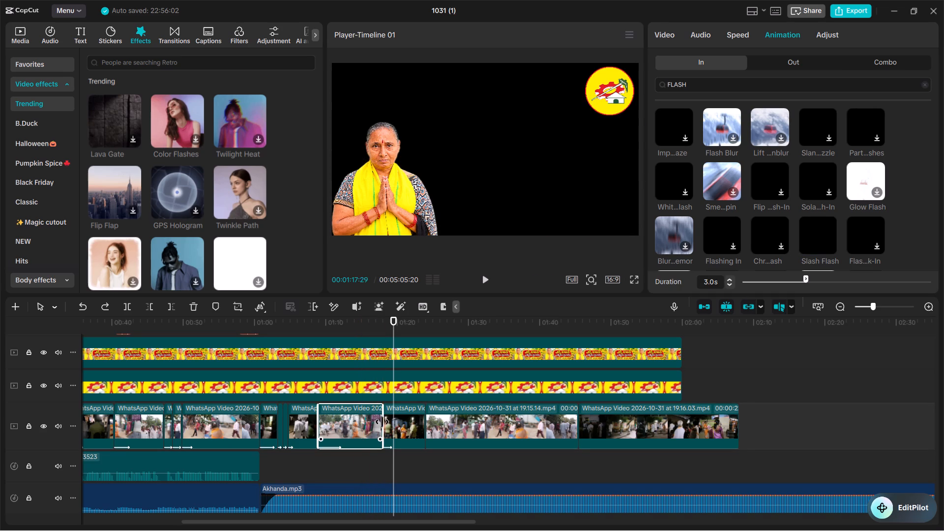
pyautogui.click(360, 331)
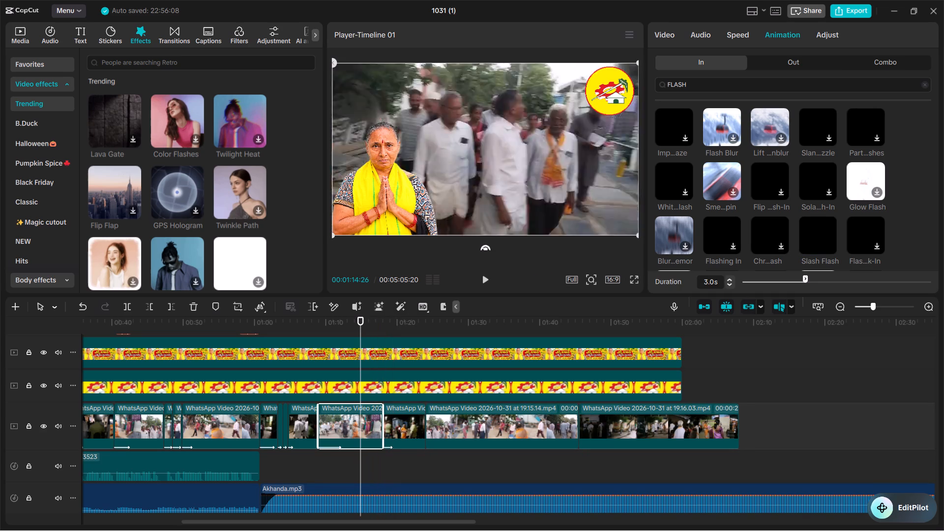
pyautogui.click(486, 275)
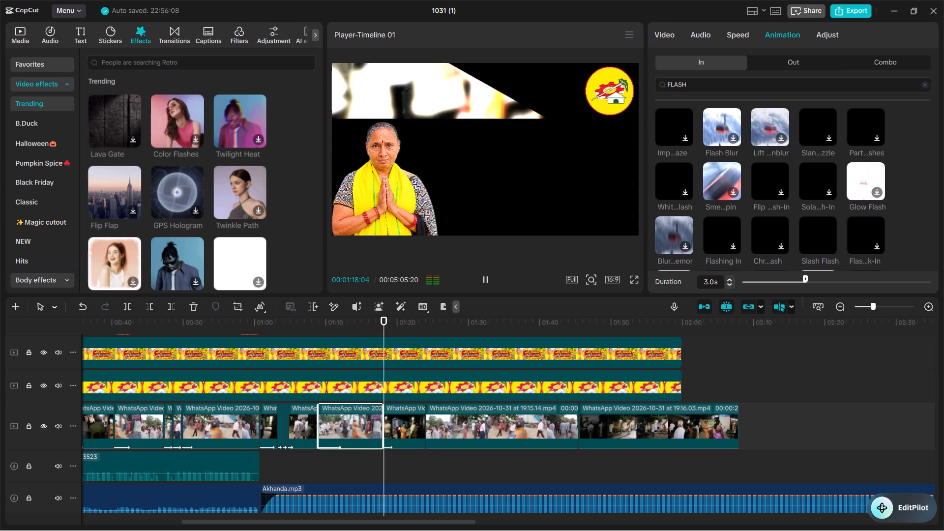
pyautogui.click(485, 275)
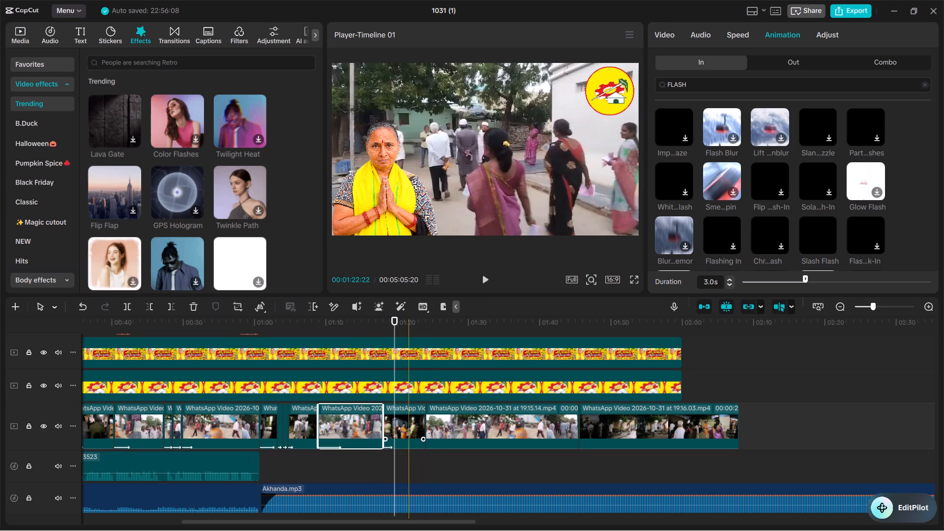
# Replace the short night piece's entrance animation with Dawn…h-In, set its duration to 0.9 s and play across the cut.
pyautogui.click(391, 427)
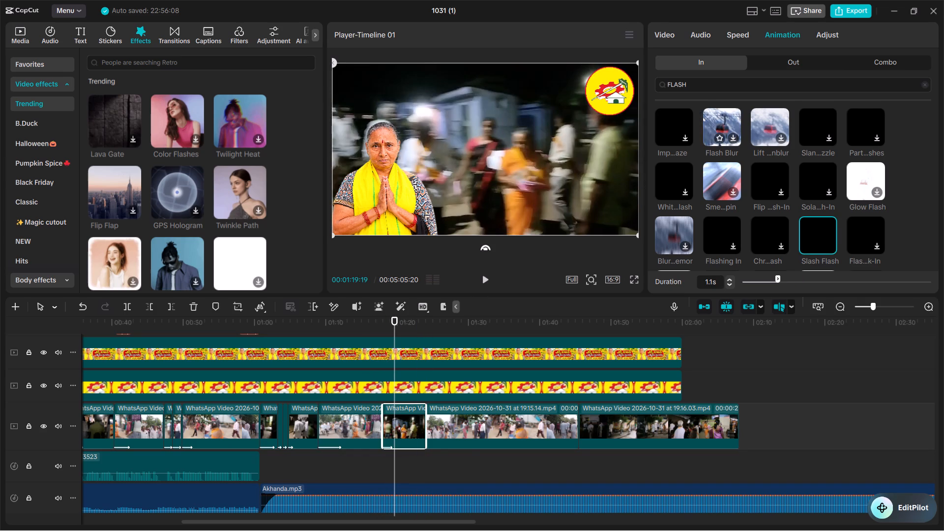
pyautogui.scroll(-2, 729, 150)
pyautogui.scroll(1, 730, 155)
pyautogui.scroll(-2, 730, 157)
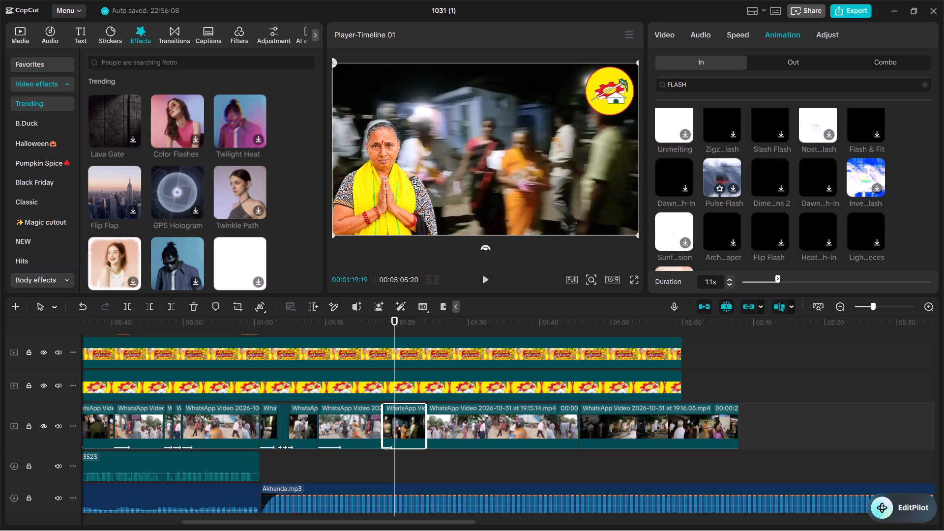
pyautogui.click(761, 168)
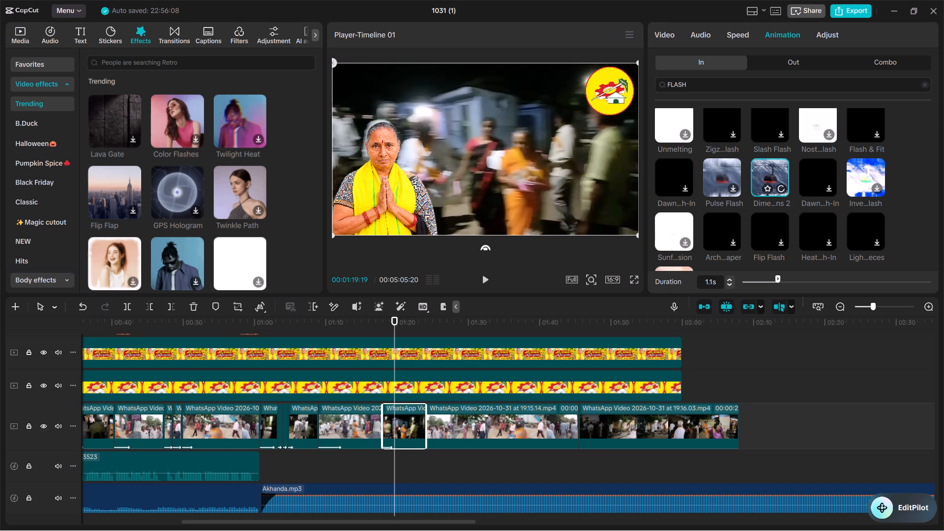
pyautogui.click(811, 168)
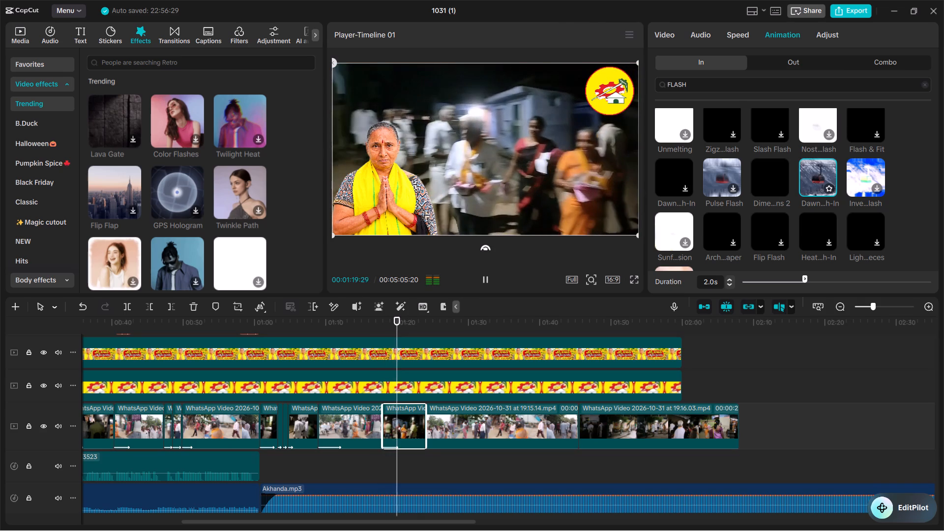
pyautogui.moveTo(803, 278); pyautogui.dragTo(773, 276)
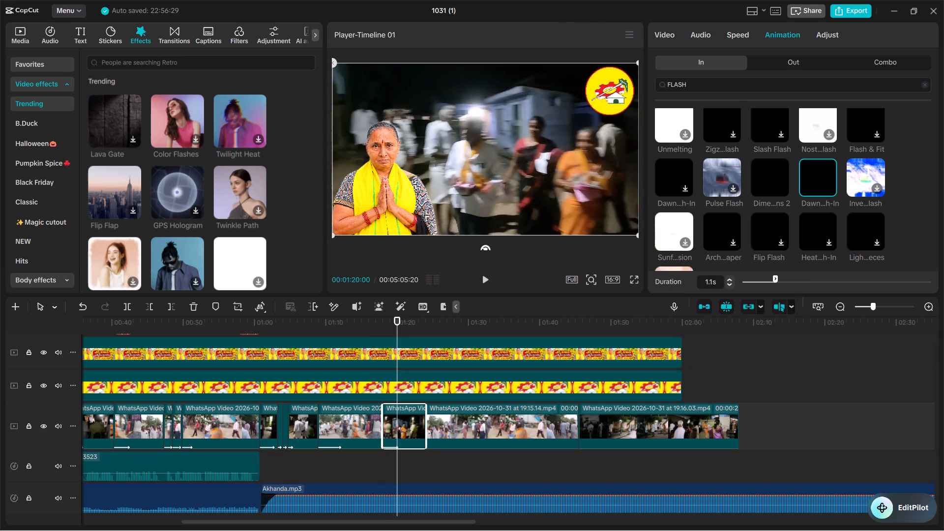
pyautogui.moveTo(773, 276); pyautogui.dragTo(770, 275)
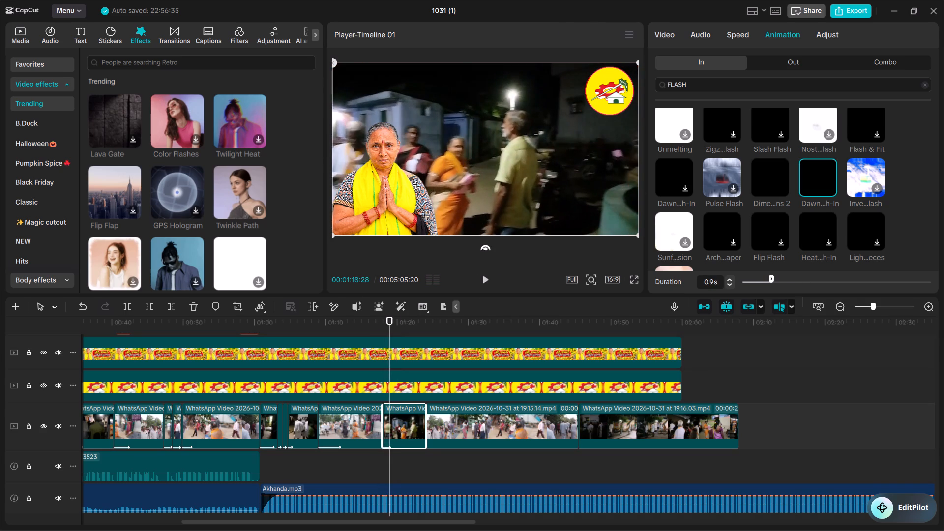
pyautogui.click(366, 327)
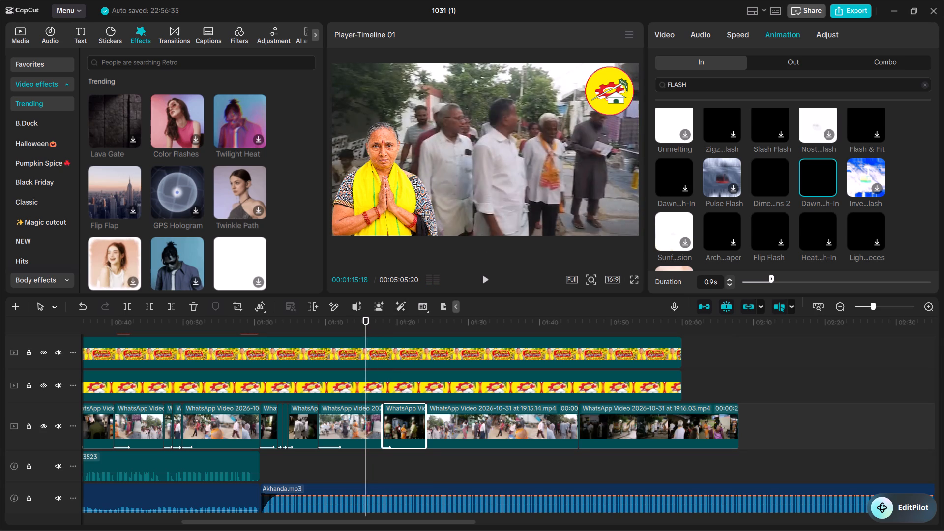
pyautogui.click(483, 271)
pyautogui.click(486, 270)
pyautogui.click(487, 281)
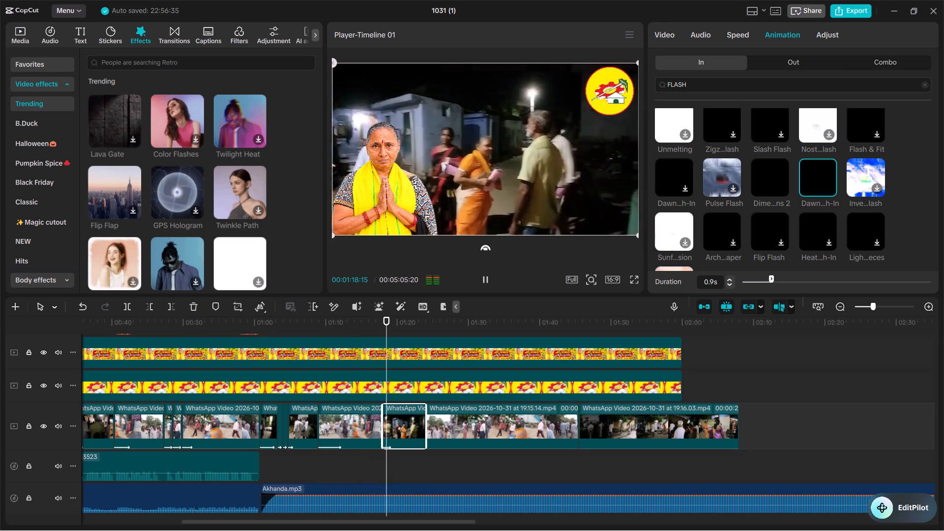
pyautogui.click(484, 281)
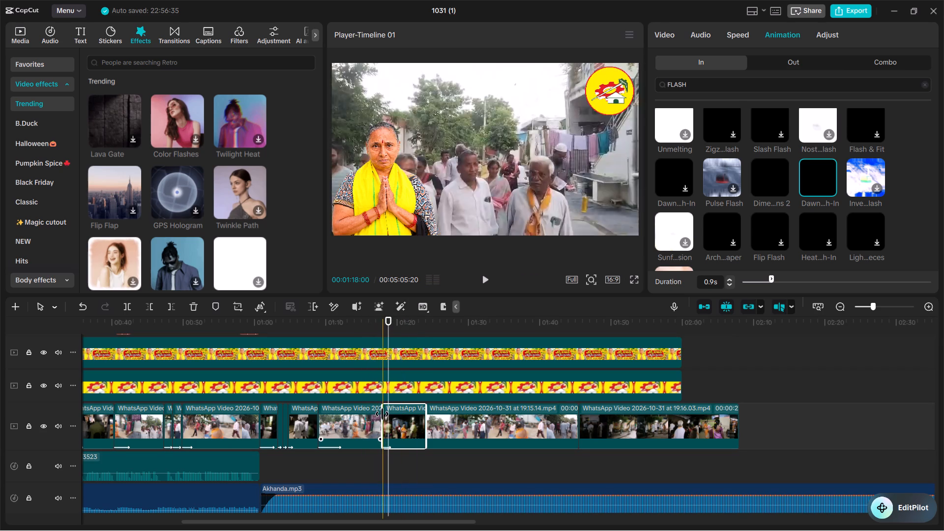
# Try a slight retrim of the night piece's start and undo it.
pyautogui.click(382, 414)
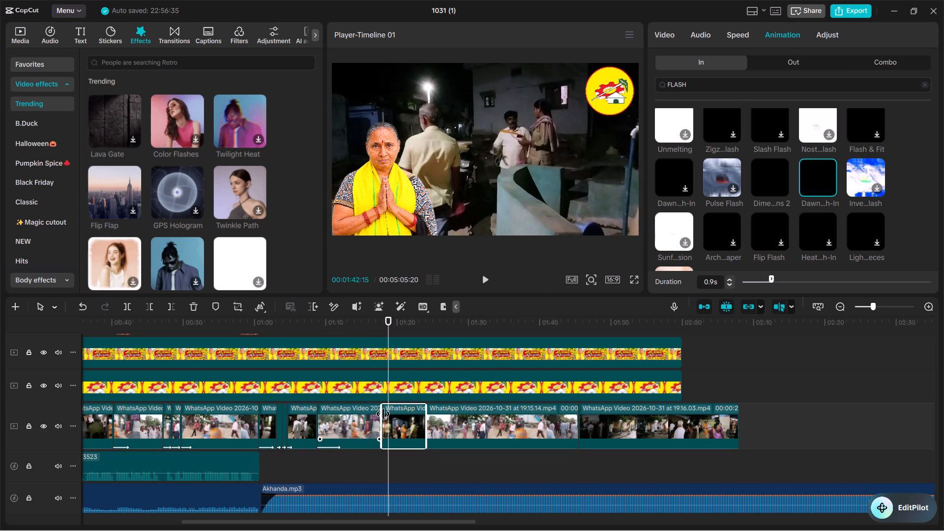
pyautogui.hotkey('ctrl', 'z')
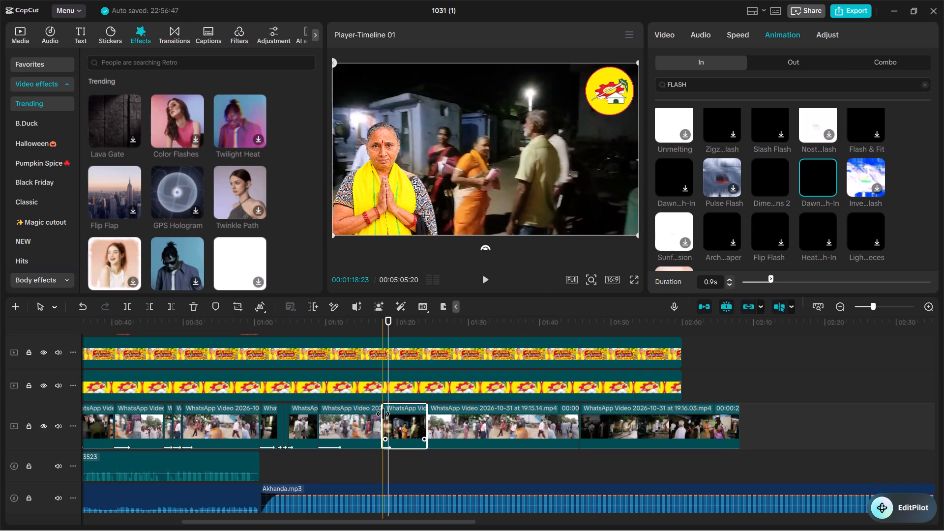
# Trim the end of the street clip slightly shorter at its cut with the short night piece and play across the cut.
pyautogui.click(373, 414)
pyautogui.click(383, 419)
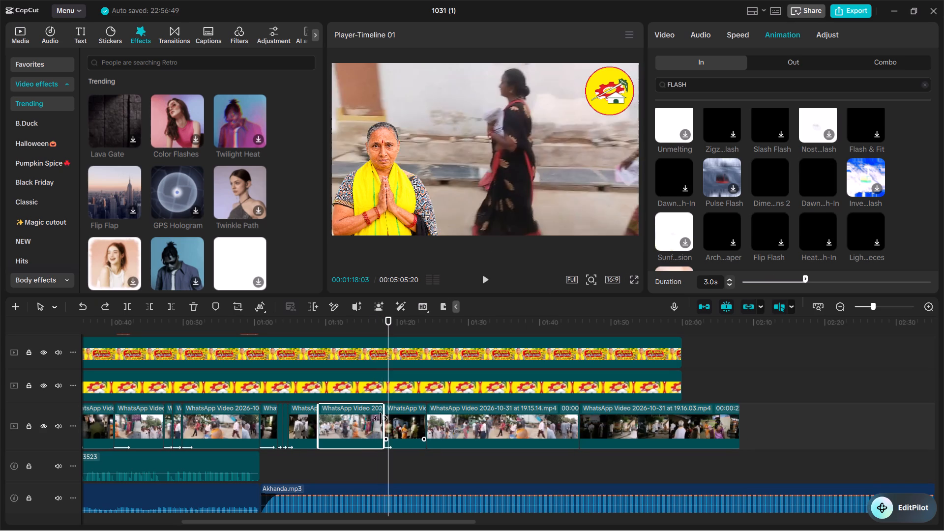
pyautogui.click(364, 321)
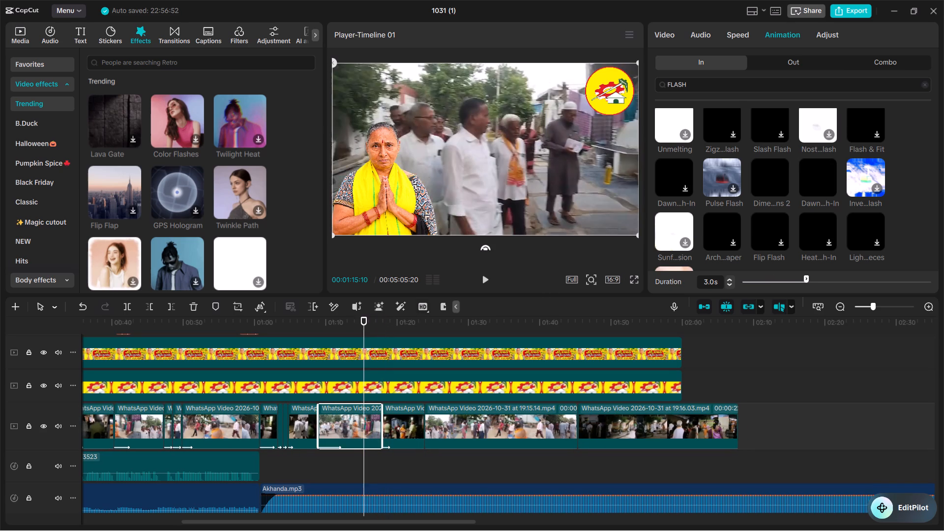
pyautogui.click(484, 281)
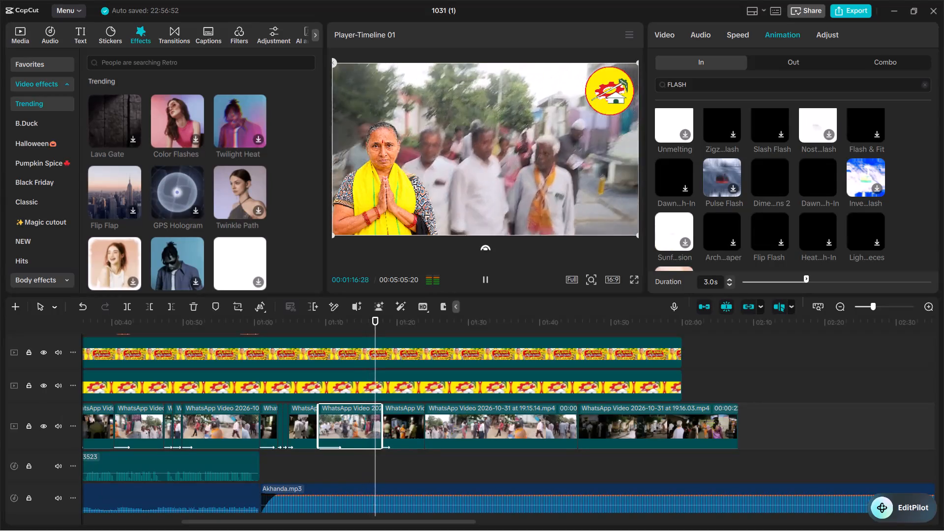
pyautogui.click(483, 280)
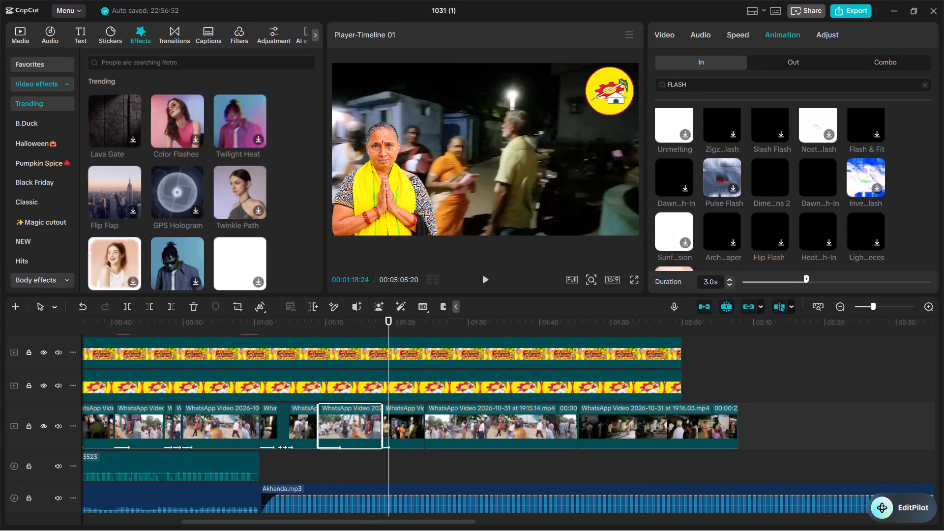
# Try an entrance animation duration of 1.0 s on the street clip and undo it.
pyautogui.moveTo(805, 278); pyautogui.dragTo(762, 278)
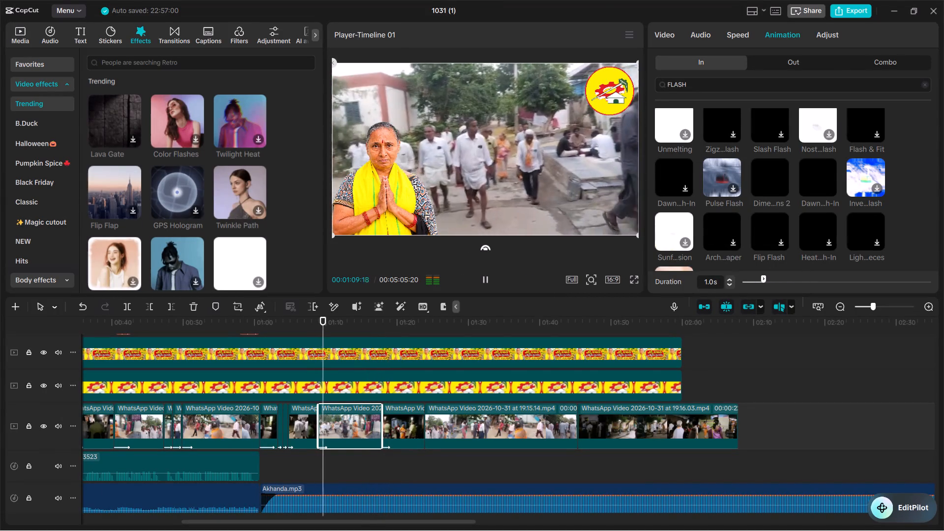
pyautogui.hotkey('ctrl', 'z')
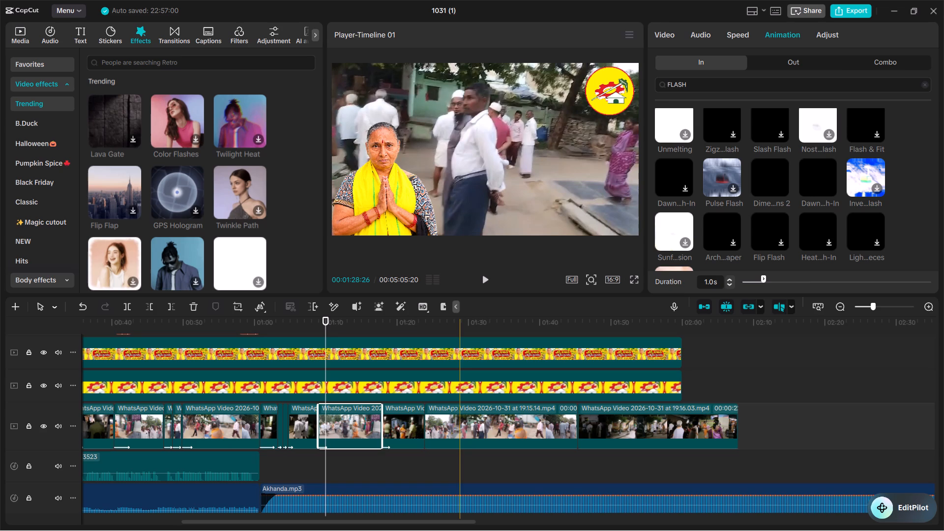
# Apply the Fade Out exit animation to the street clip just before the short night piece.
pyautogui.click(413, 436)
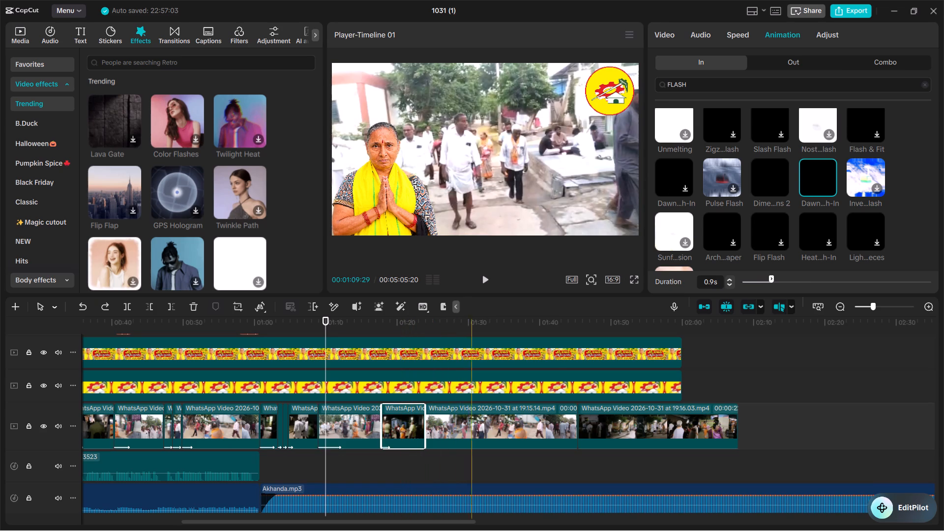
pyautogui.click(349, 420)
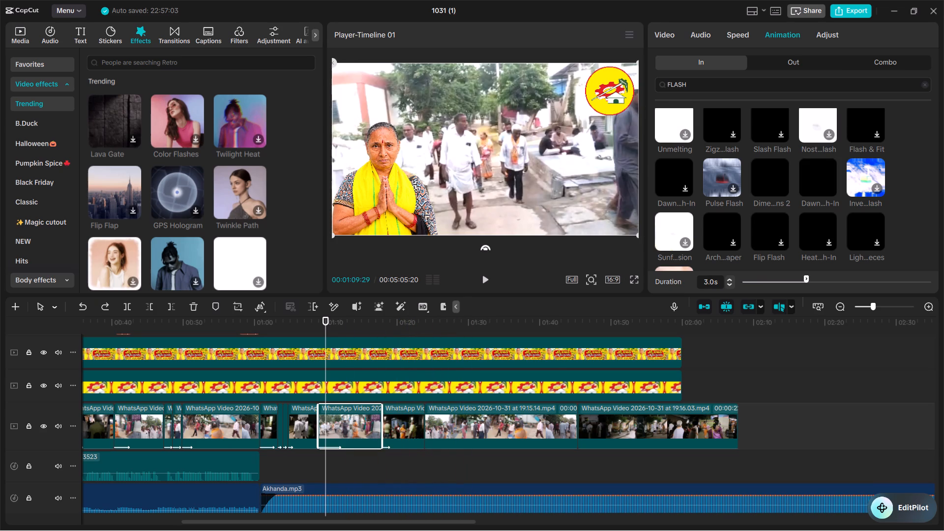
pyautogui.click(772, 58)
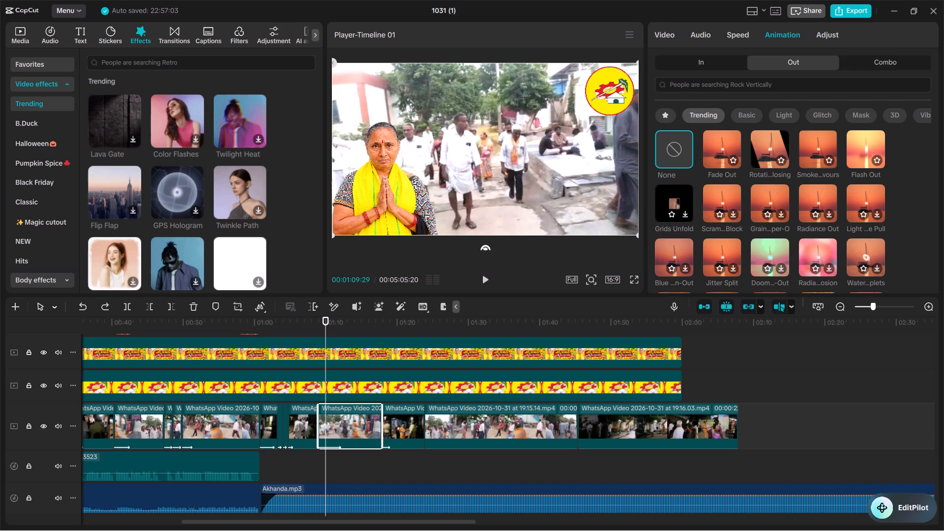
pyautogui.click(717, 151)
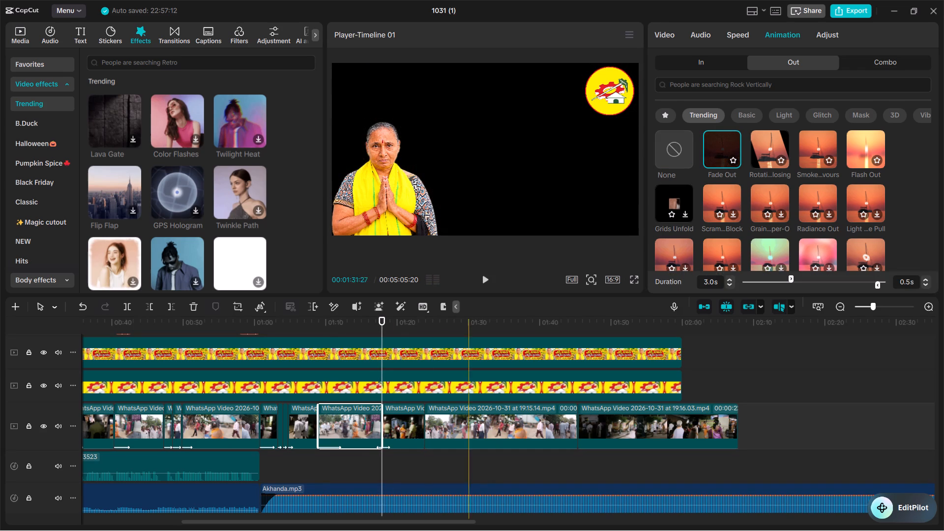
# Play through the night piece into the next street clip, and extend the night piece's end to about 01:25.
pyautogui.click(368, 325)
pyautogui.click(488, 275)
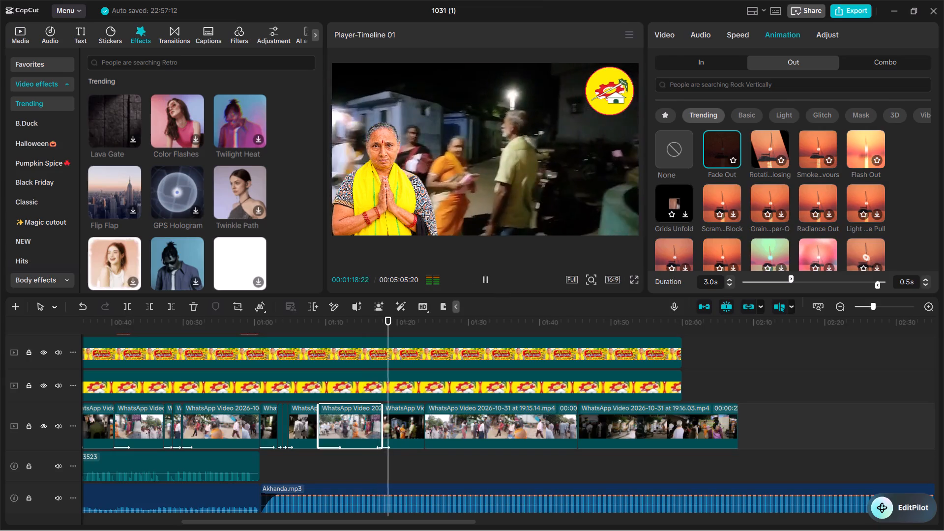
pyautogui.click(482, 275)
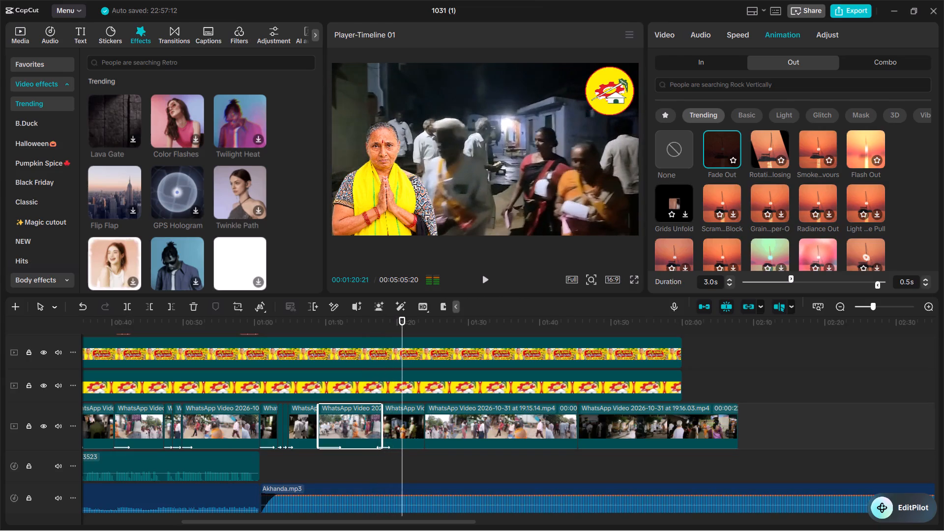
pyautogui.click(482, 275)
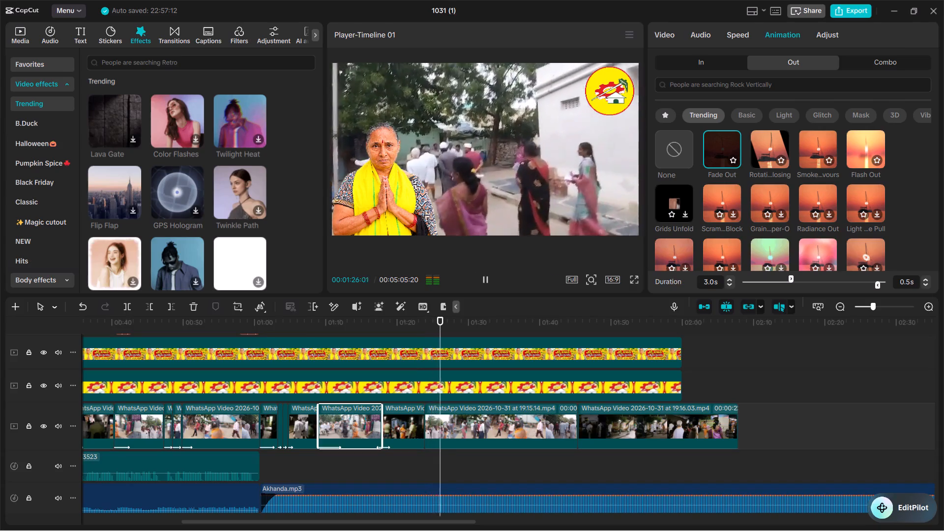
pyautogui.click(486, 285)
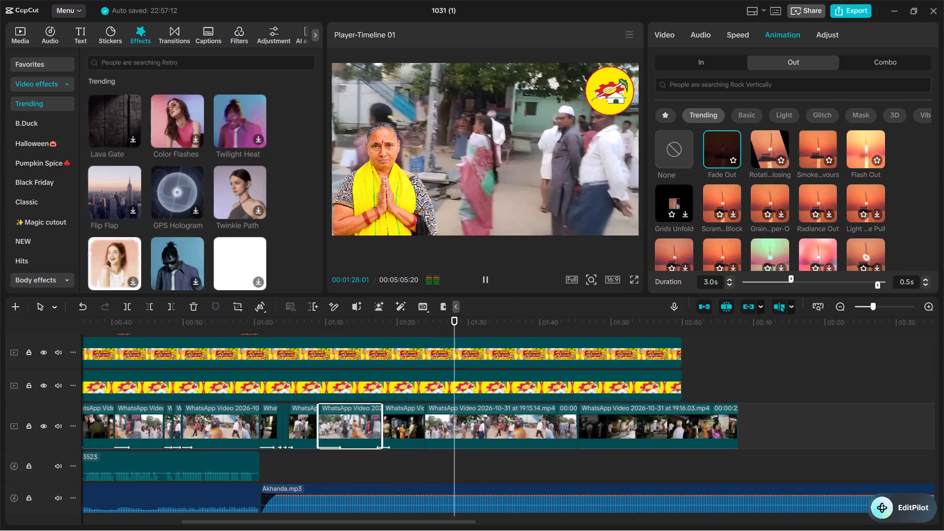
pyautogui.click(439, 316)
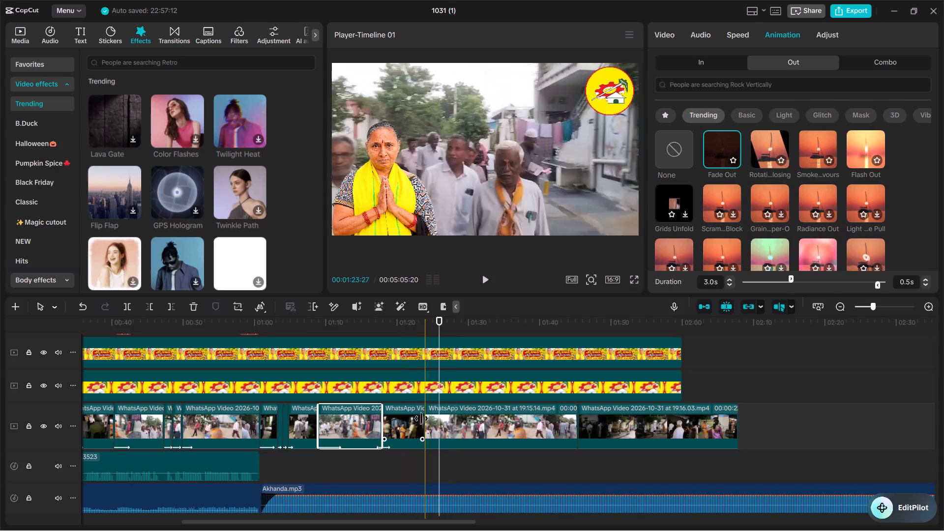
pyautogui.moveTo(421, 418); pyautogui.dragTo(432, 417)
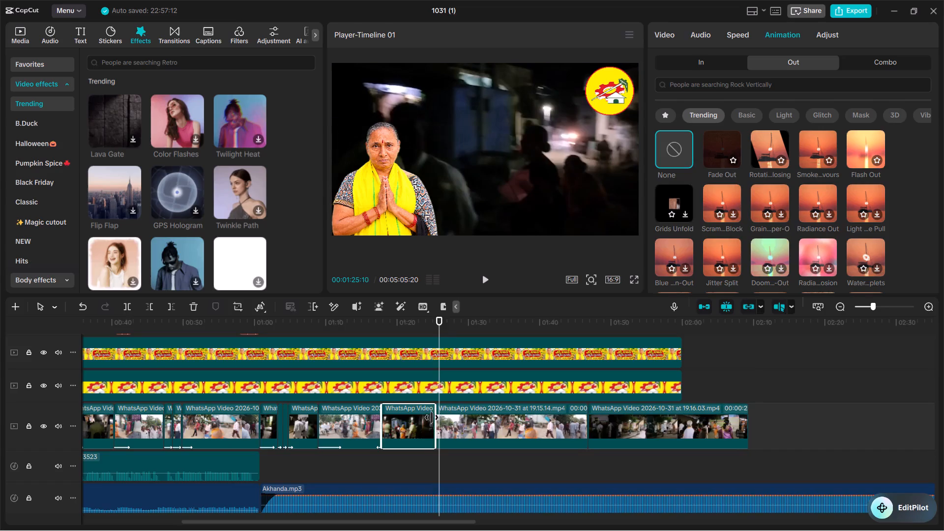
pyautogui.moveTo(432, 417); pyautogui.dragTo(430, 417)
pyautogui.click(419, 330)
pyautogui.click(487, 279)
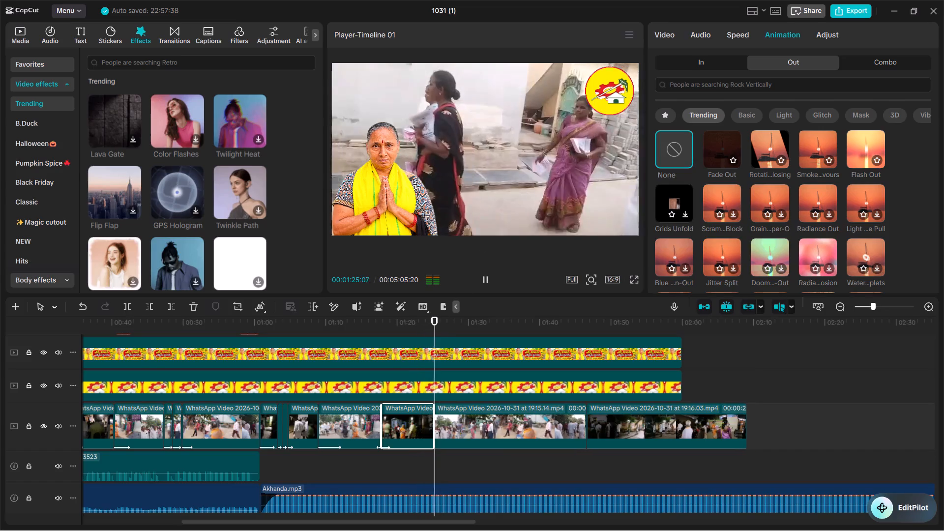
pyautogui.click(487, 279)
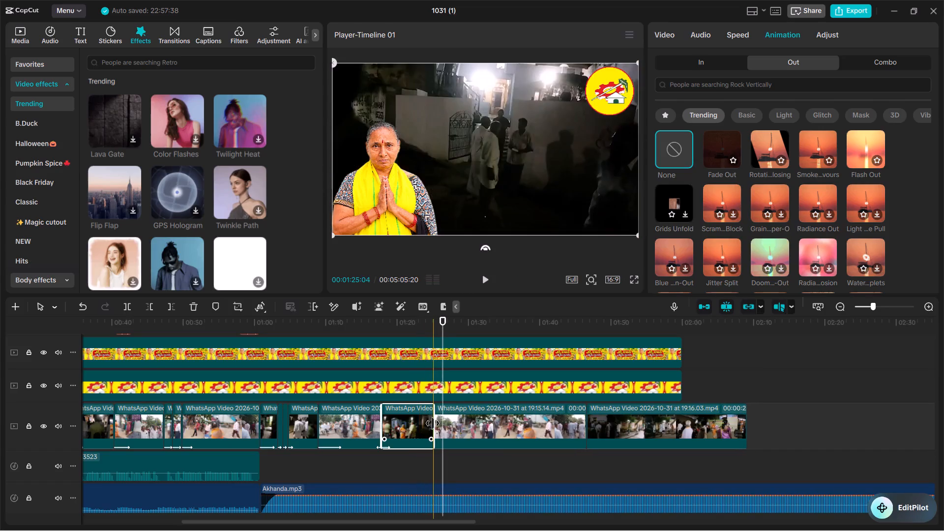
# Extend the night piece's end slightly further, making it about 8 s long, and play across its cut with the next street clip.
pyautogui.click(434, 423)
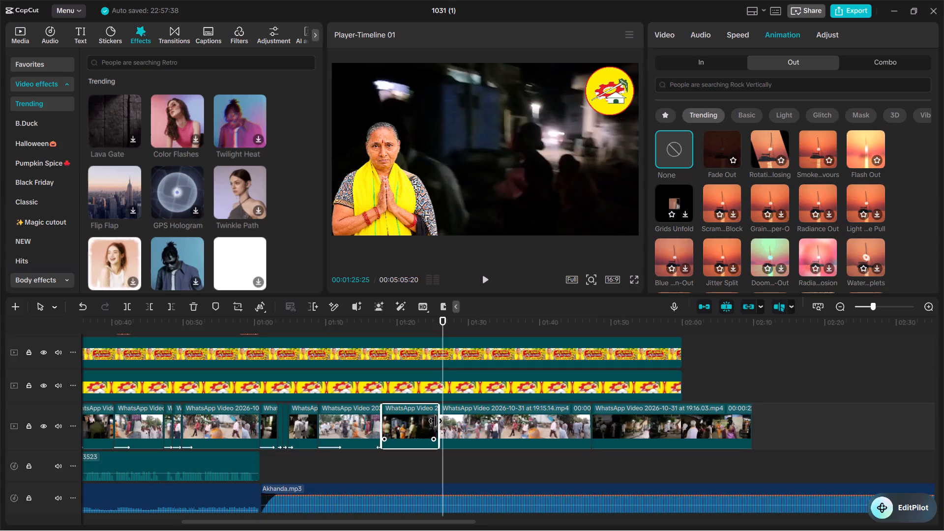
pyautogui.click(418, 330)
pyautogui.click(489, 279)
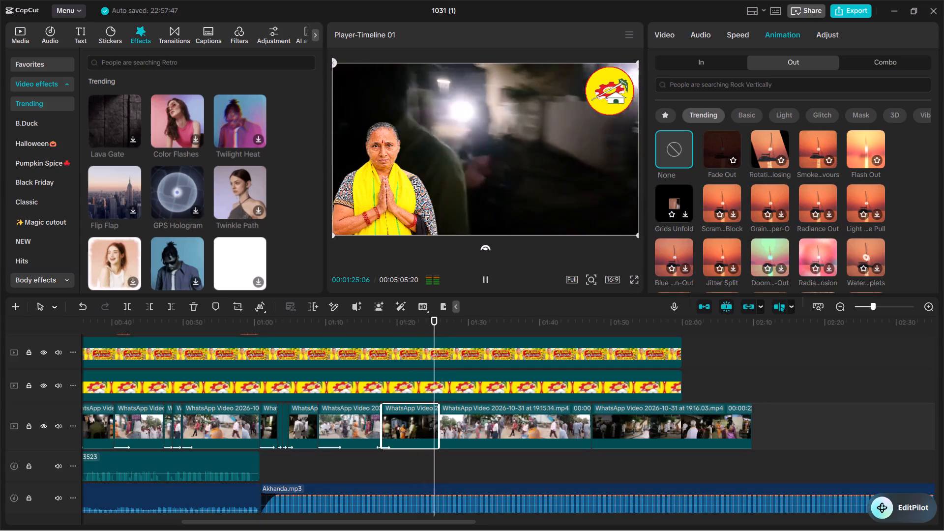
pyautogui.click(479, 277)
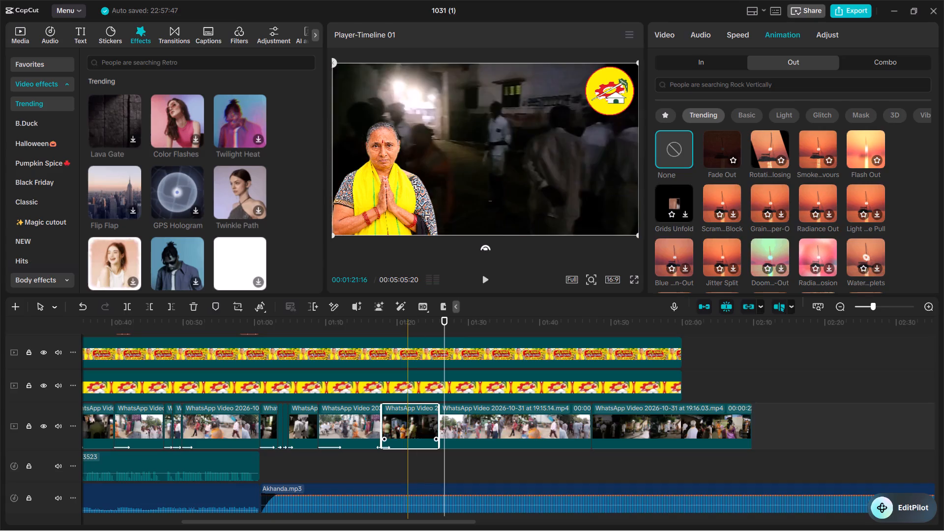
pyautogui.click(408, 425)
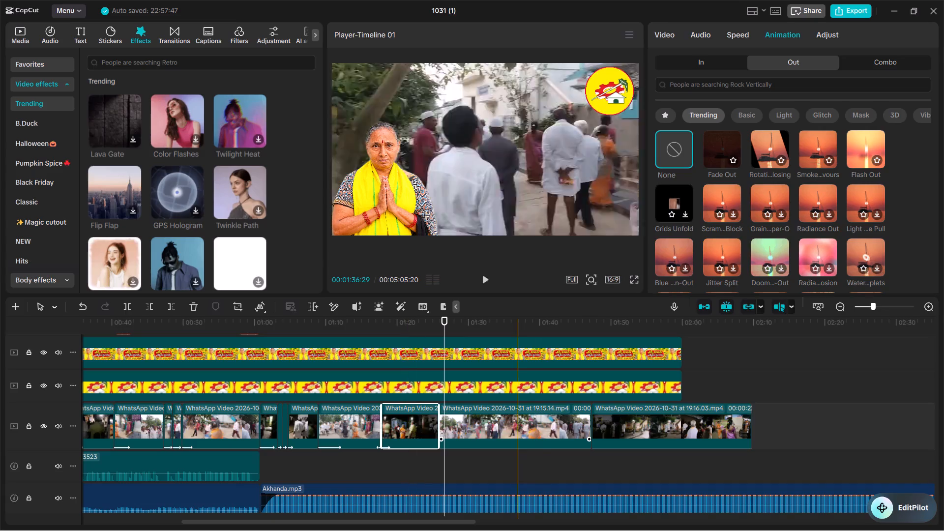
# Try the Ink Spill and Marigold In entrance animations on the street clip after the night piece, setting the duration to 2.0 s.
pyautogui.click(518, 405)
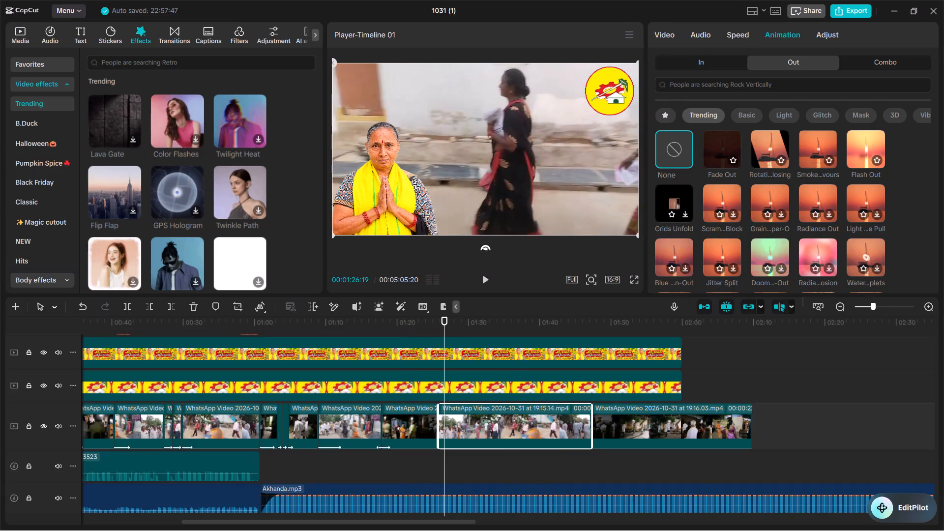
pyautogui.click(707, 58)
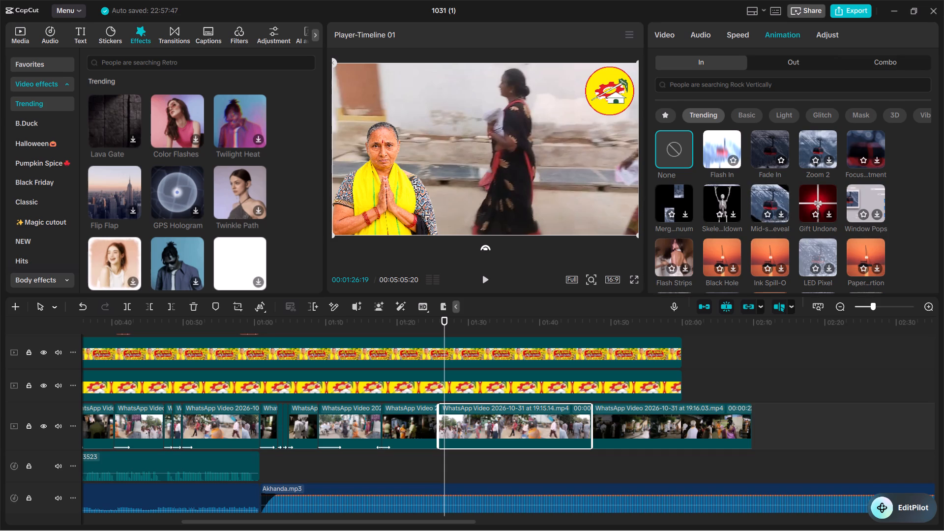
pyautogui.click(761, 253)
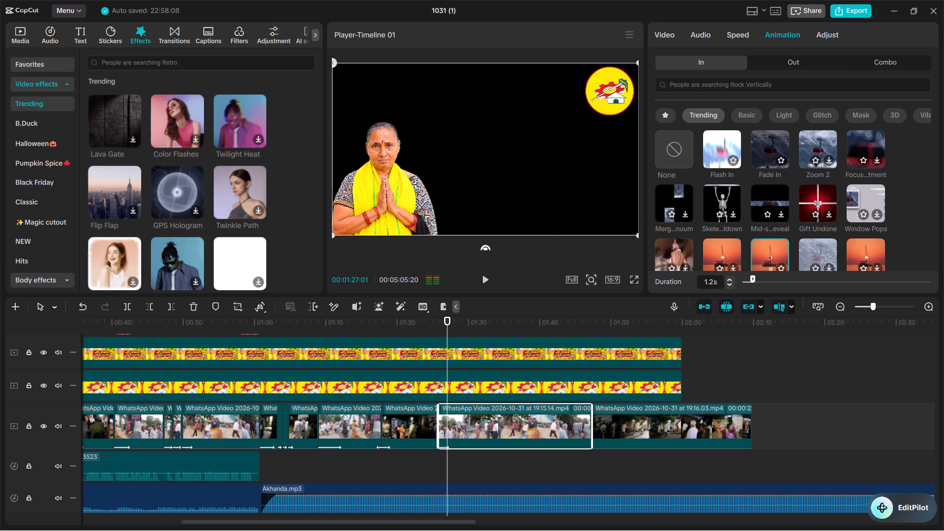
pyautogui.scroll(-3, 751, 208)
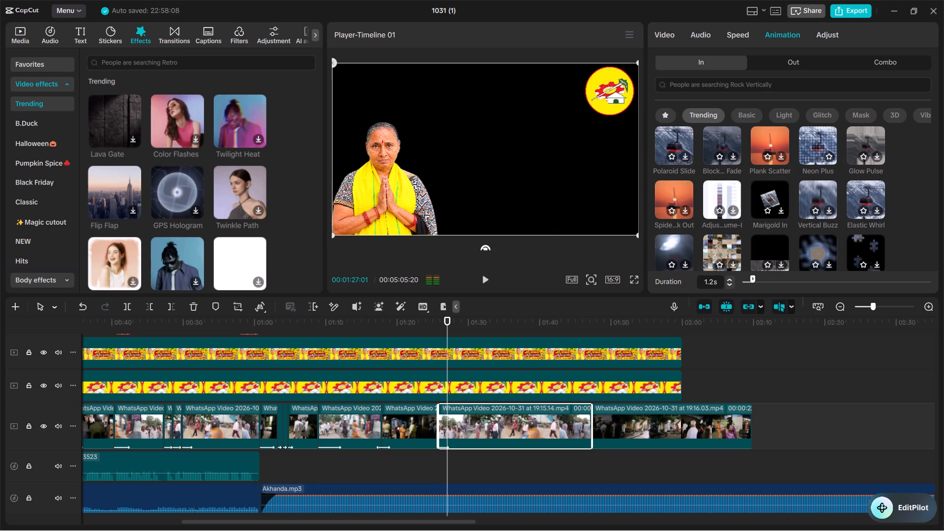
pyautogui.click(769, 197)
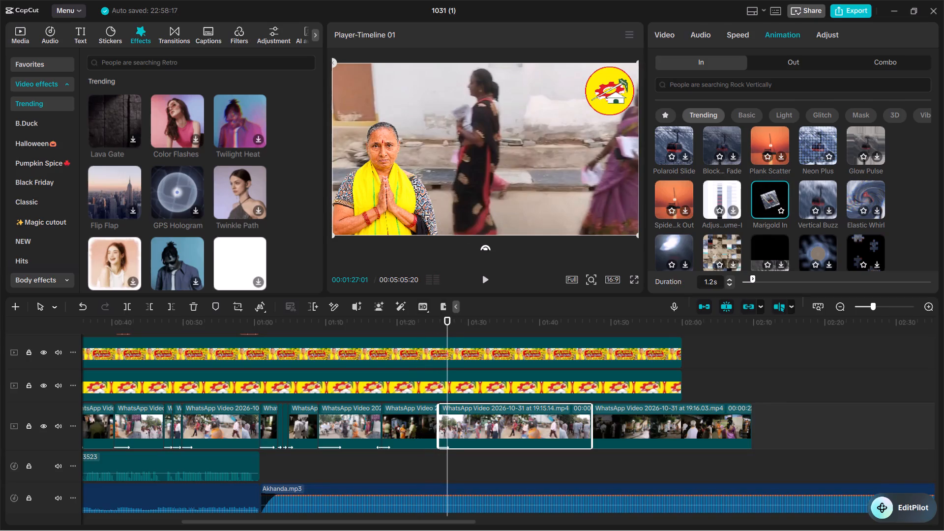
pyautogui.moveTo(751, 278); pyautogui.dragTo(758, 278)
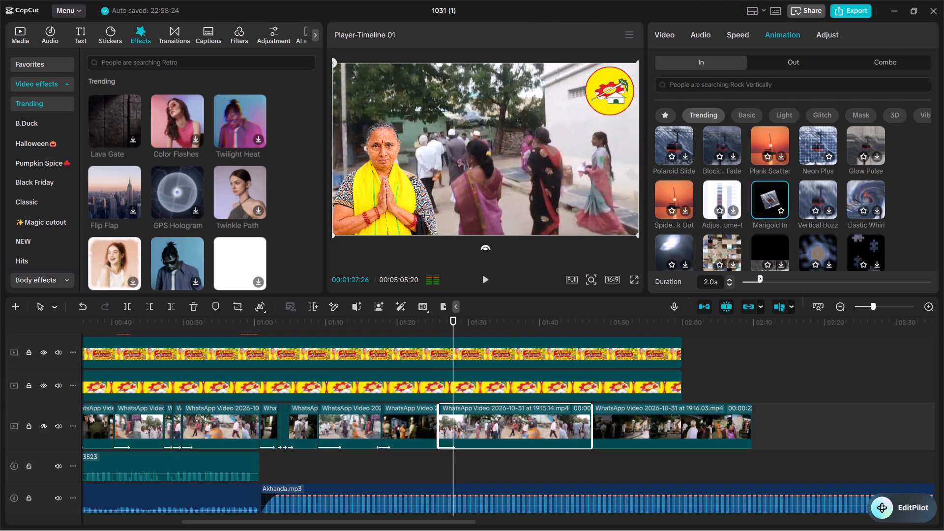
# Try the Adjust and Beam entrance presets, apply the Glowing Light entrance animation to the street clip instead, and play through the clip.
pyautogui.click(732, 189)
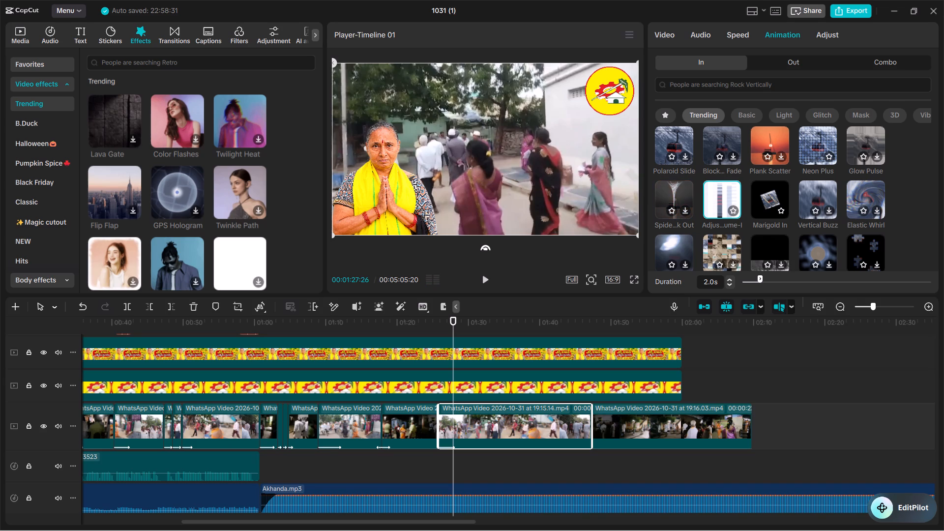
pyautogui.scroll(-2, 660, 198)
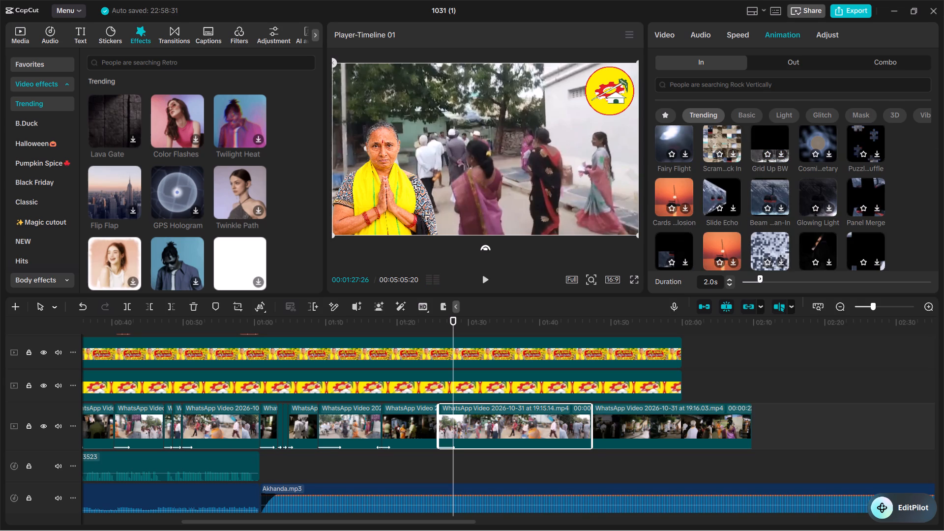
pyautogui.click(758, 191)
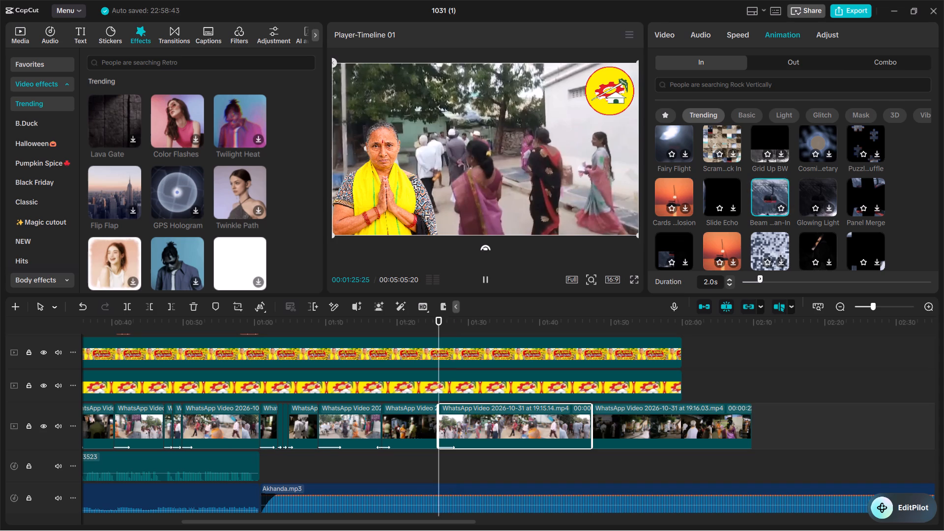
pyautogui.click(809, 194)
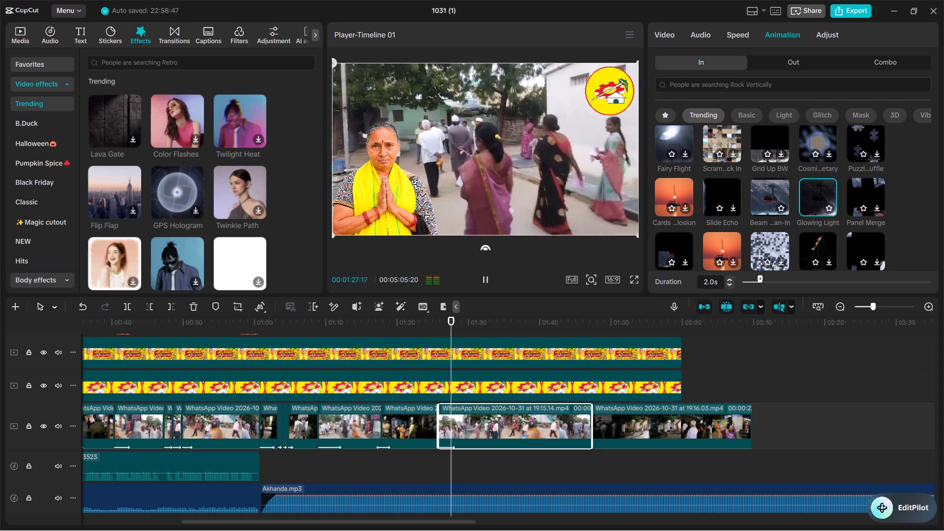
pyautogui.click(487, 278)
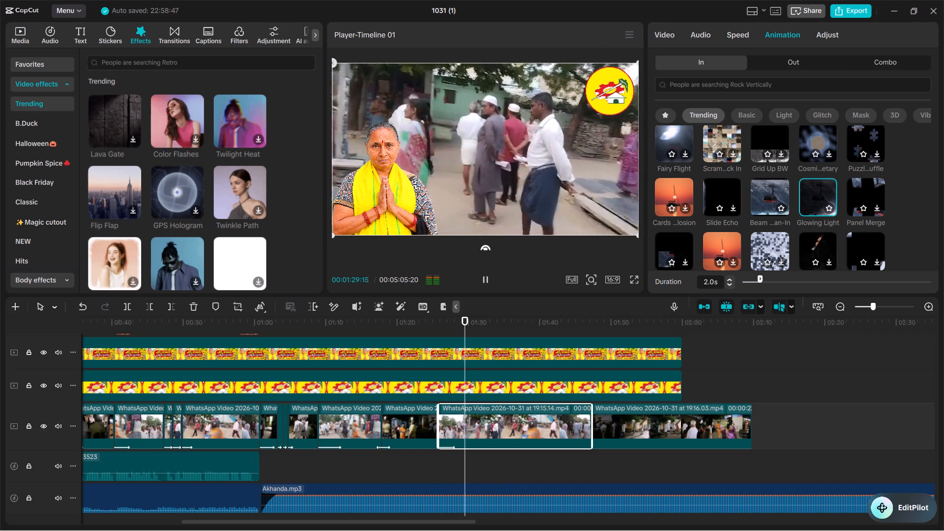
pyautogui.click(484, 280)
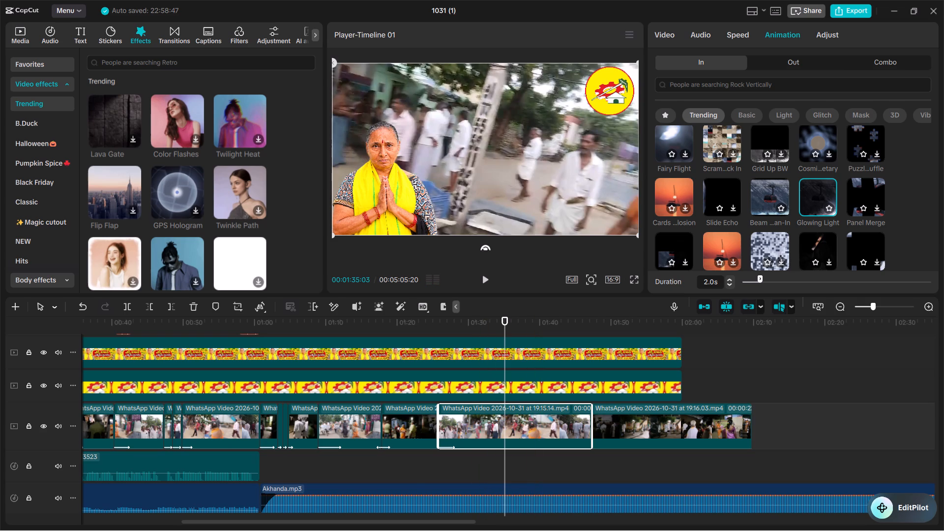
# Step back frame by frame and replay short stretches of the street clip around 01:34 to examine the movement against the music.
pyautogui.press('Left')
pyautogui.press('Left')
pyautogui.press('Left')
pyautogui.press('Left')
pyautogui.press('Left')
pyautogui.press('Left')
pyautogui.press('Left')
pyautogui.press('Left')
pyautogui.press('Left')
pyautogui.press('Left')
pyautogui.press('Left')
pyautogui.press('Left')
pyautogui.press('Left')
pyautogui.press('Left')
pyautogui.press('Left')
pyautogui.press('Left')
pyautogui.press('Left')
pyautogui.press('Left')
pyautogui.press('Left')
pyautogui.press('Left')
pyautogui.press('space')
pyautogui.press('space')
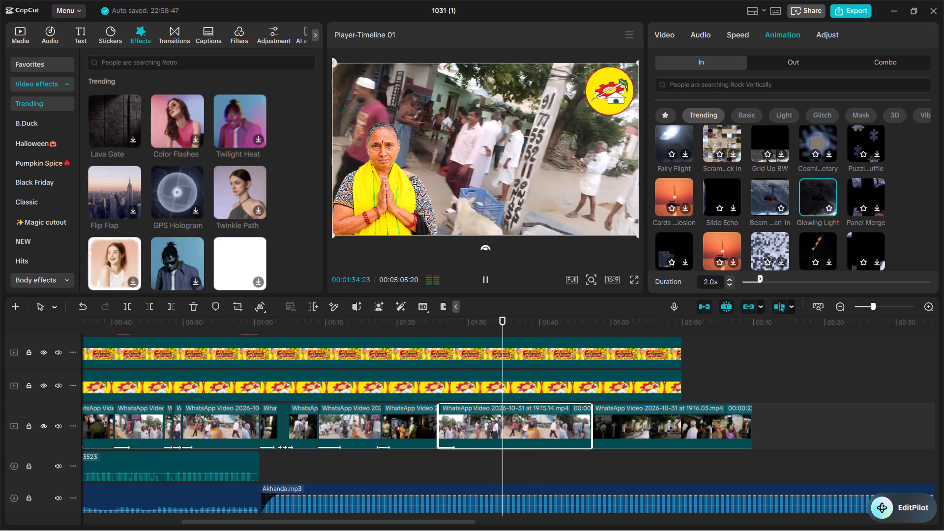
pyautogui.press('Left')
pyautogui.press('Left')
pyautogui.press('Left')
pyautogui.press('Left')
pyautogui.press('Left')
pyautogui.press('Left')
pyautogui.press('Left')
pyautogui.press('Left')
pyautogui.press('Left')
pyautogui.press('Left')
pyautogui.press('Left')
pyautogui.press('Left')
pyautogui.press('Left')
pyautogui.press('Left')
pyautogui.press('Left')
pyautogui.press('Left')
pyautogui.press('Left')
pyautogui.press('Left')
pyautogui.press('Left')
pyautogui.press('Left')
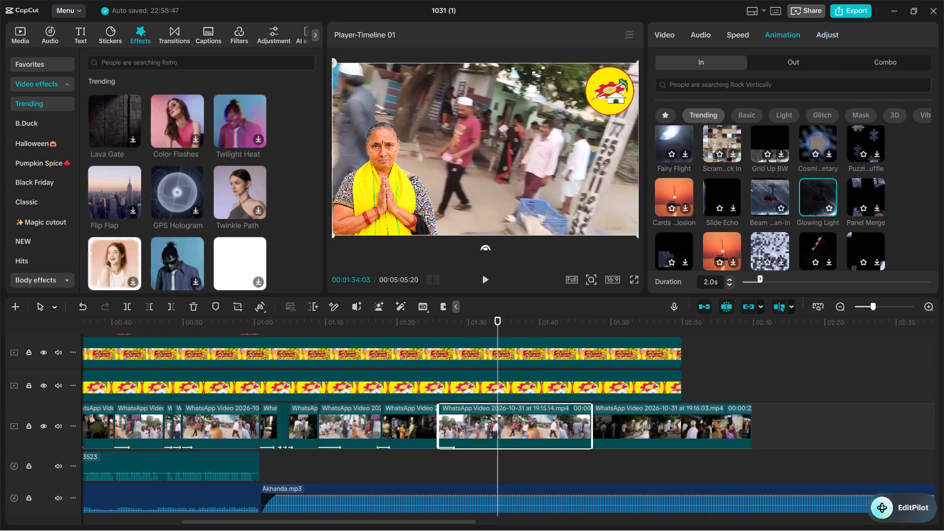
pyautogui.press('space')
pyautogui.press('space')
pyautogui.press('Left')
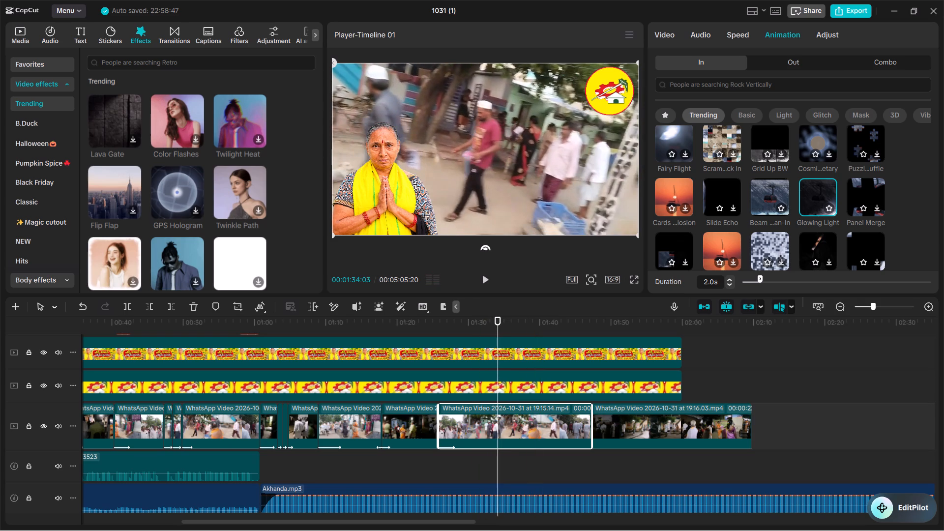
pyautogui.press('Left')
pyautogui.press('Left')
pyautogui.press('Left')
pyautogui.press('Left')
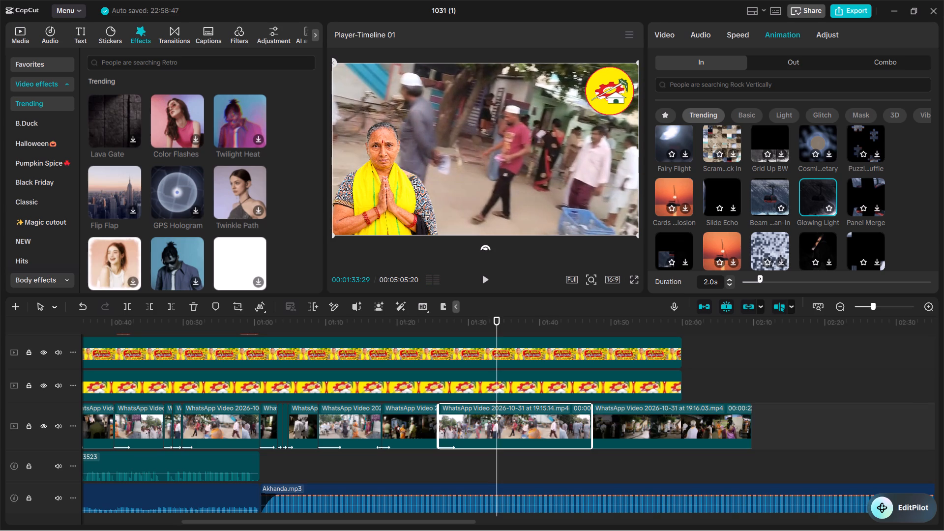
# Check the paused street frame in the full-screen preview and return to the editor.
pyautogui.doubleClick(634, 281)
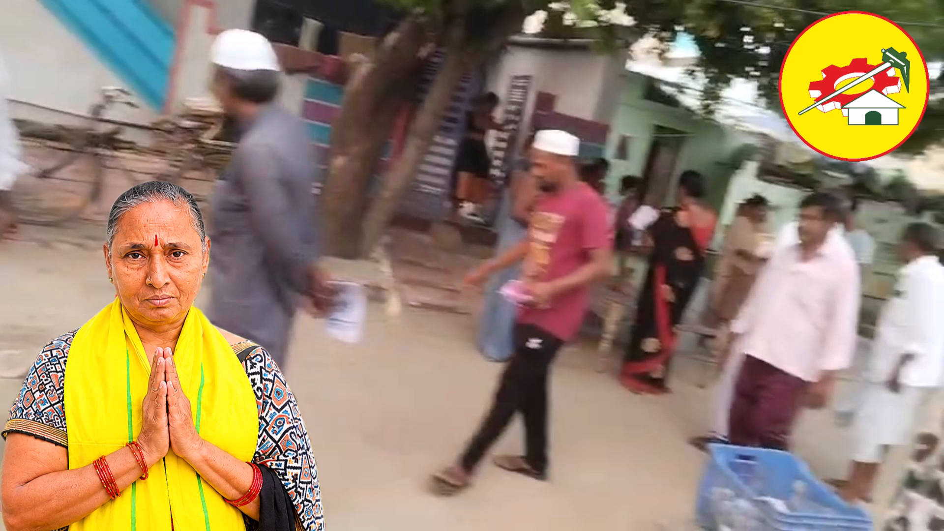
pyautogui.click(591, 373)
pyautogui.click(633, 476)
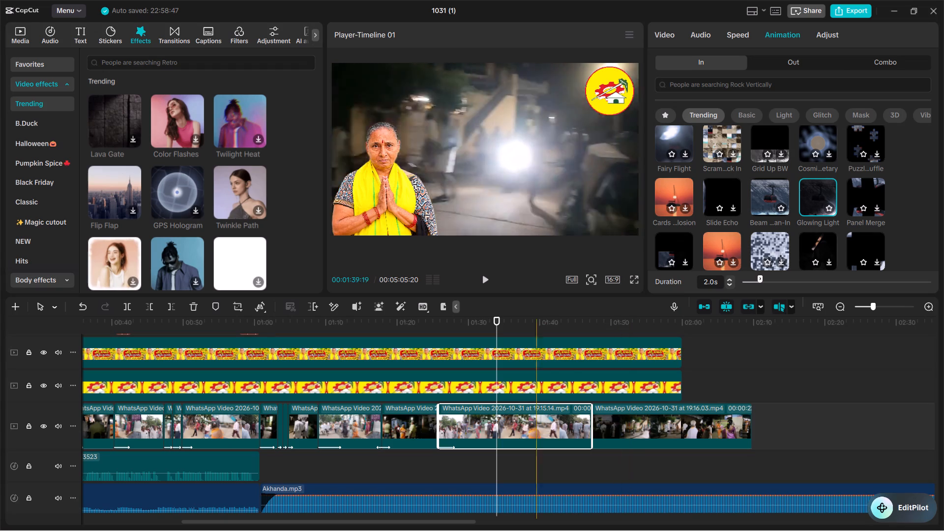
pyautogui.click(632, 277)
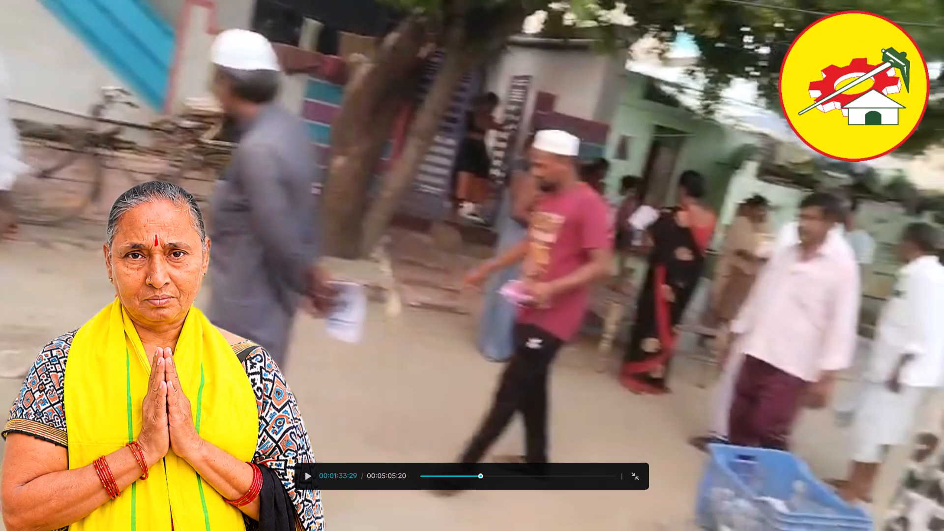
pyautogui.click(632, 471)
# Replay the street clip around 01:34 to find the cut point and split it at 01:33:25.
pyautogui.click(927, 299)
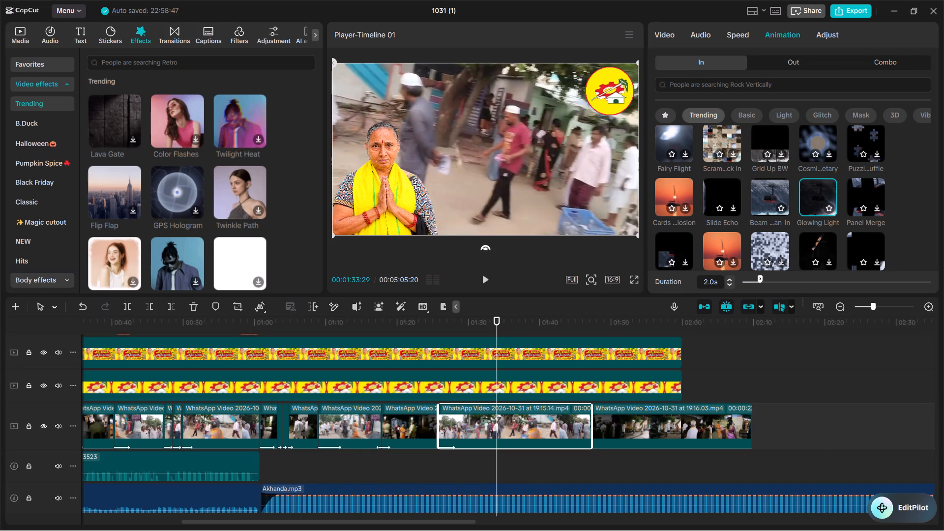
pyautogui.click(927, 299)
pyautogui.click(929, 305)
pyautogui.click(929, 305)
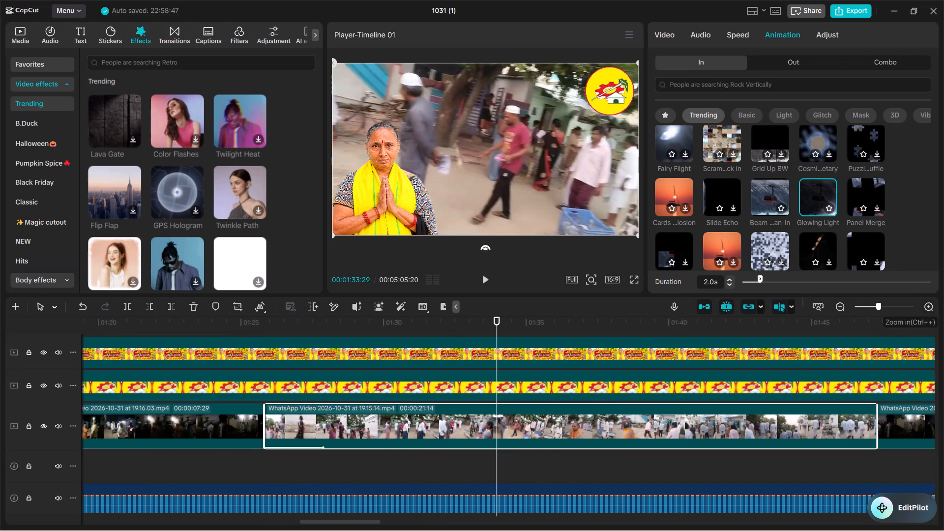
pyautogui.click(482, 278)
pyautogui.click(482, 278)
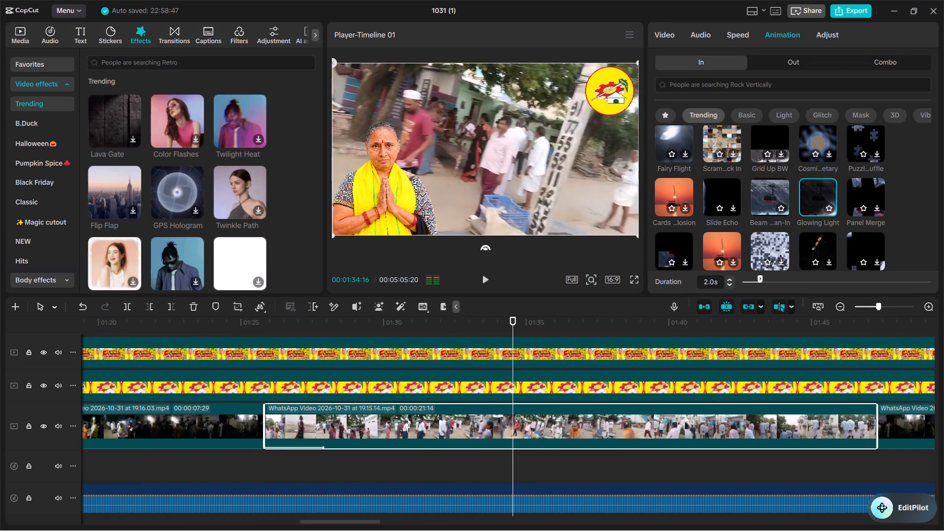
pyautogui.click(469, 323)
pyautogui.click(485, 274)
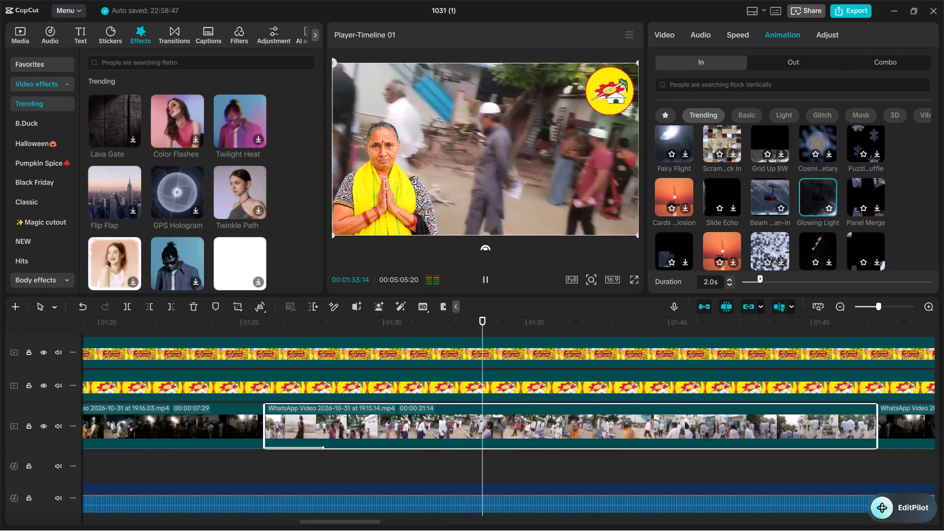
pyautogui.click(485, 273)
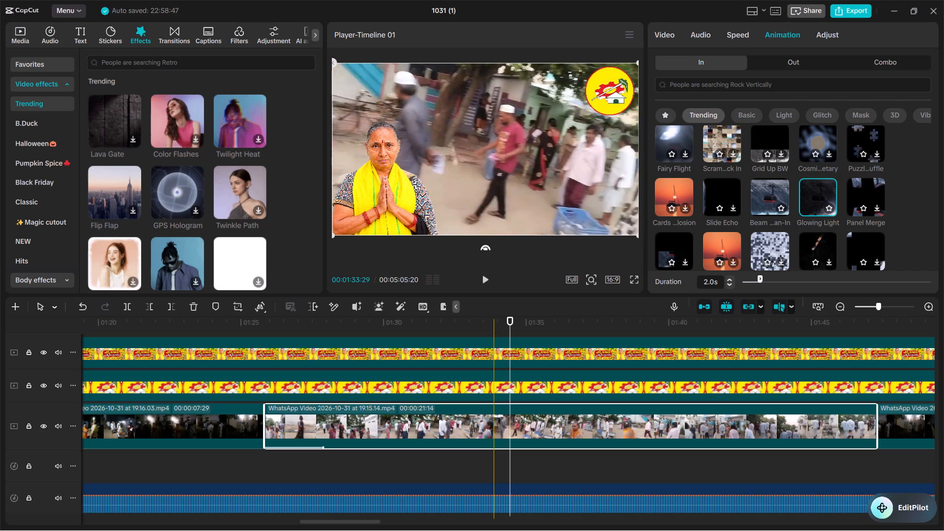
pyautogui.click(494, 340)
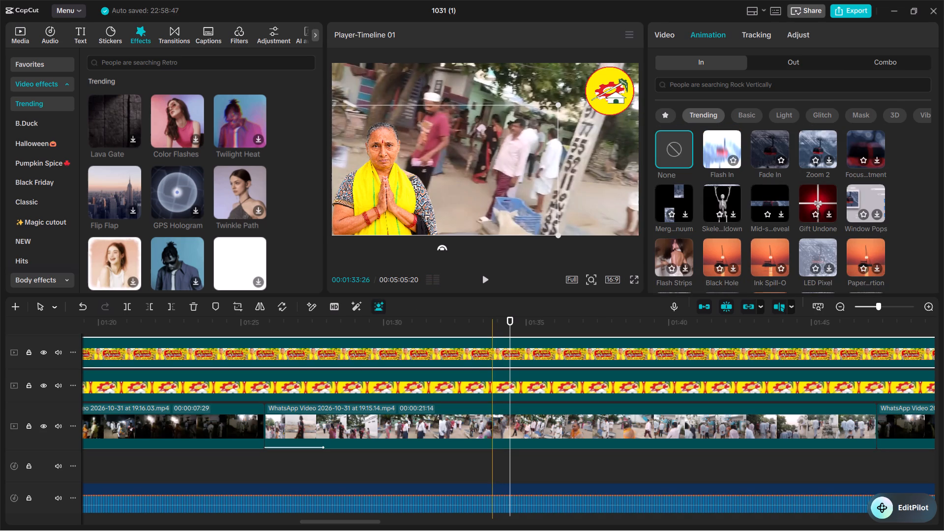
pyautogui.click(493, 330)
pyautogui.click(484, 274)
pyautogui.click(484, 274)
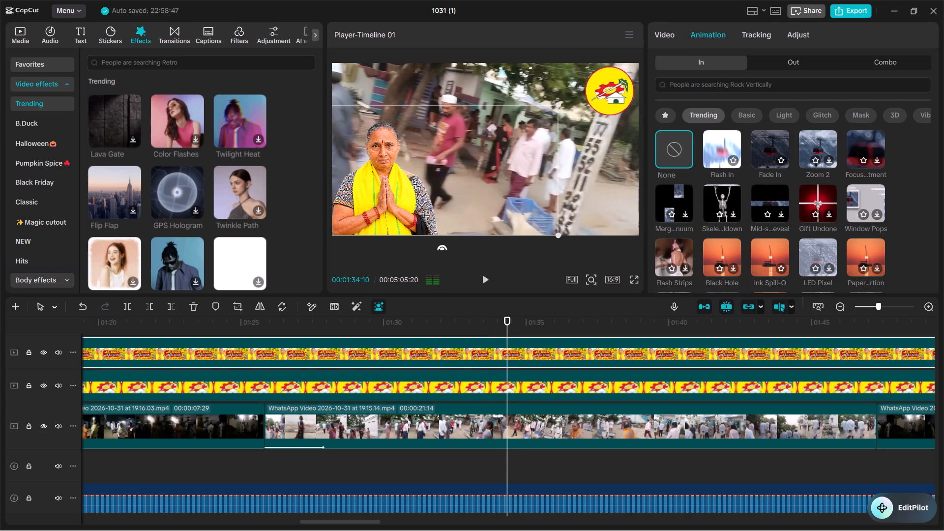
pyautogui.click(493, 324)
pyautogui.click(583, 187)
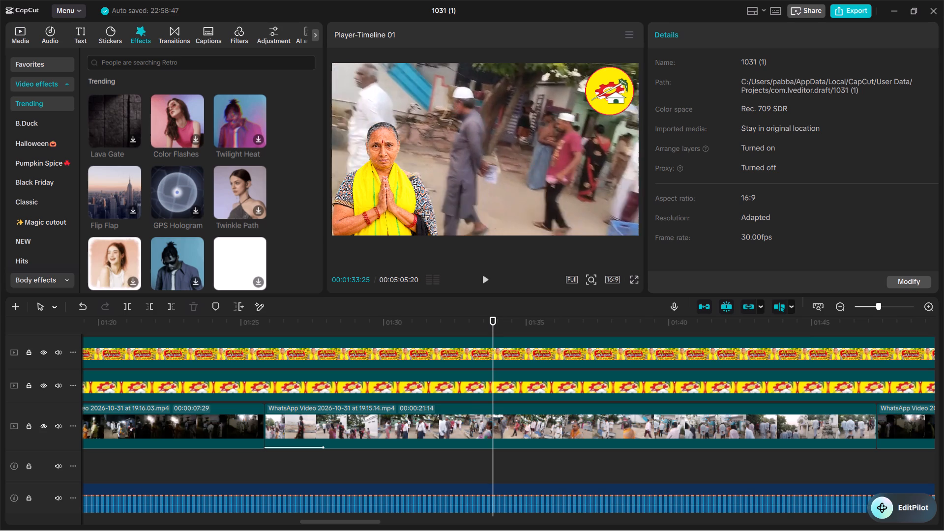
pyautogui.click(129, 305)
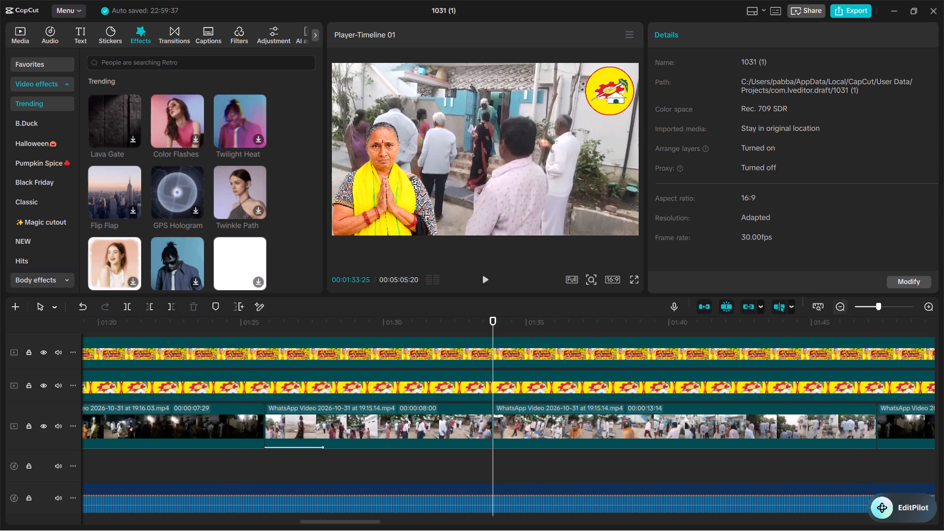
# Play the night clip after the street footage to find a cut point and split it at 01:55:26.
pyautogui.click(838, 304)
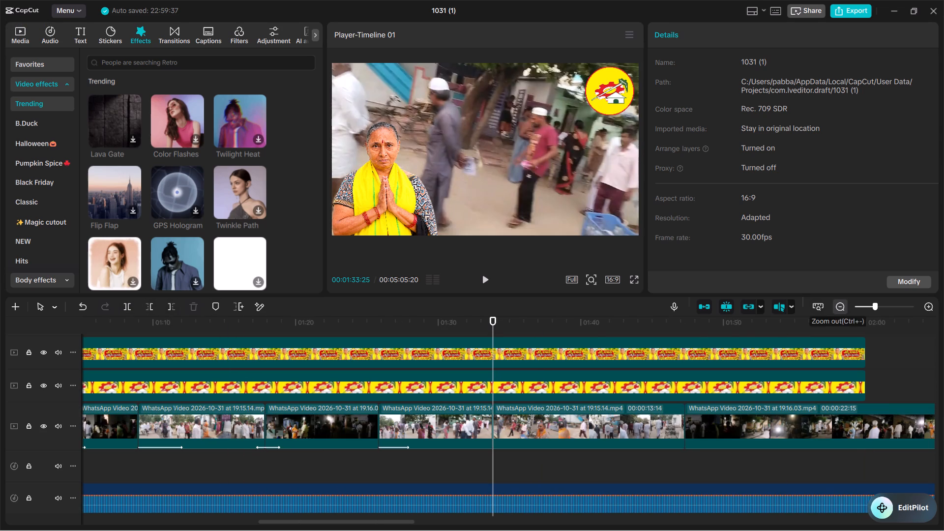
pyautogui.click(681, 329)
pyautogui.click(486, 278)
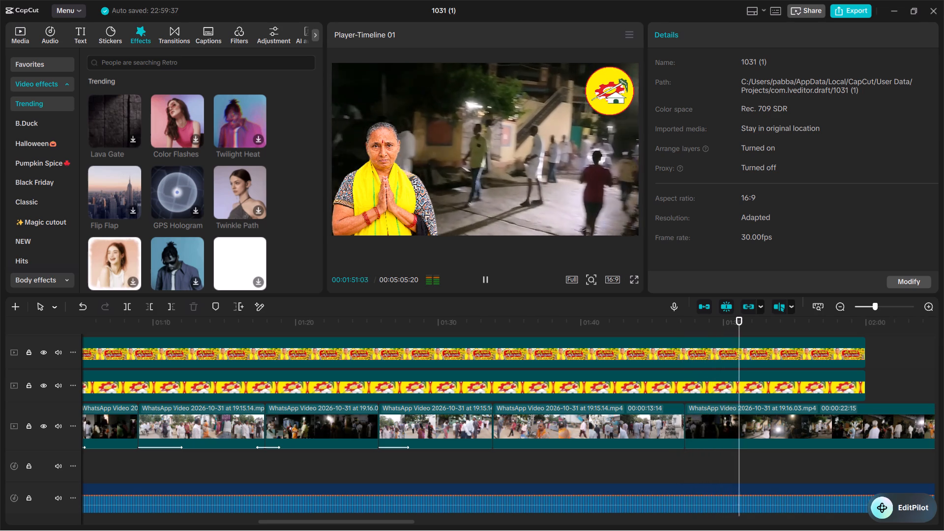
pyautogui.click(486, 277)
pyautogui.click(685, 325)
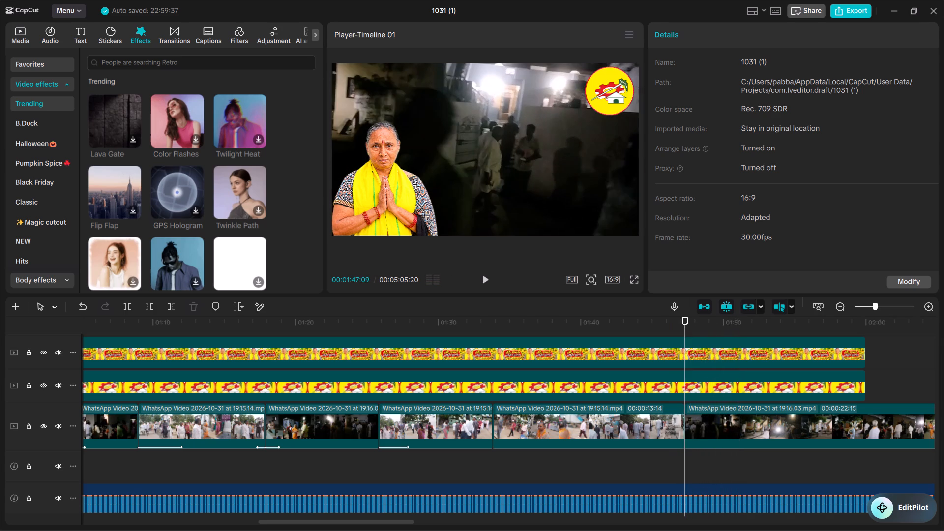
pyautogui.click(489, 278)
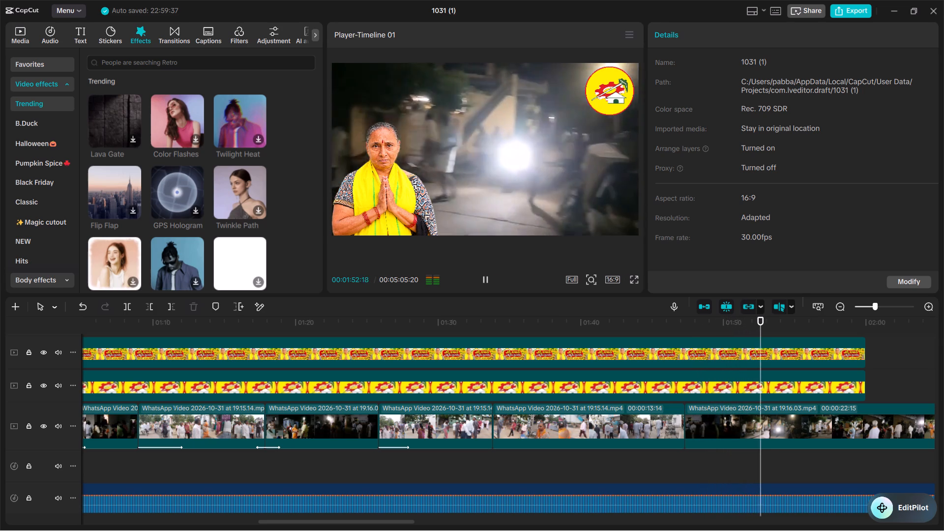
pyautogui.click(489, 278)
pyautogui.click(489, 278)
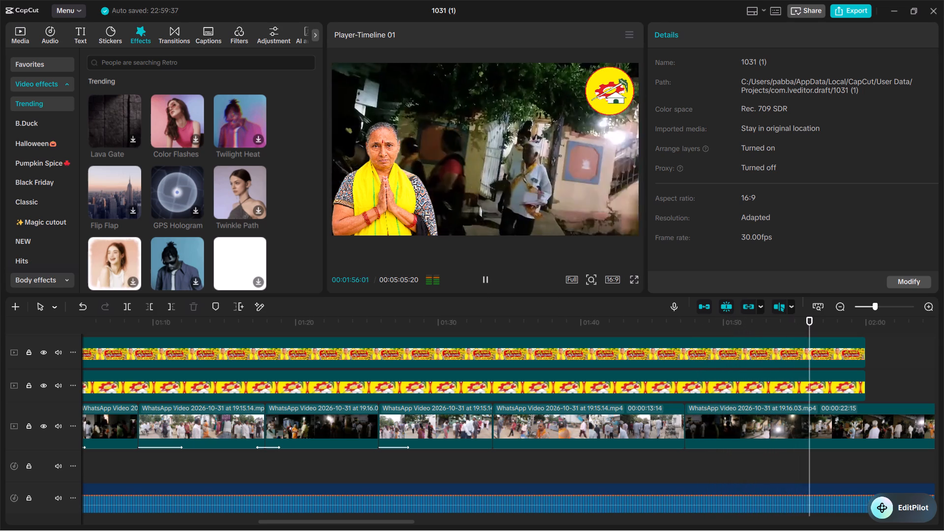
pyautogui.click(489, 278)
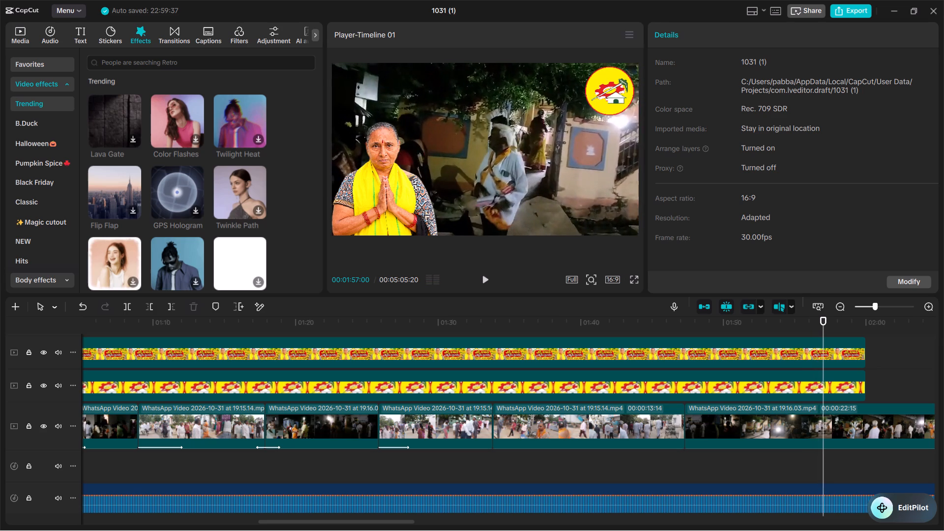
pyautogui.press('Left')
pyautogui.press('Left')
pyautogui.press('Left')
pyautogui.press('Left')
pyautogui.press('Left')
pyautogui.press('Left')
pyautogui.press('Left')
pyautogui.press('Left')
pyautogui.press('Left')
pyautogui.press('Left')
pyautogui.press('Left')
pyautogui.press('Left')
pyautogui.press('Left')
pyautogui.press('Left')
pyautogui.press('Left')
pyautogui.press('Left')
pyautogui.press('Left')
pyautogui.press('Left')
pyautogui.press('Left')
pyautogui.press('Left')
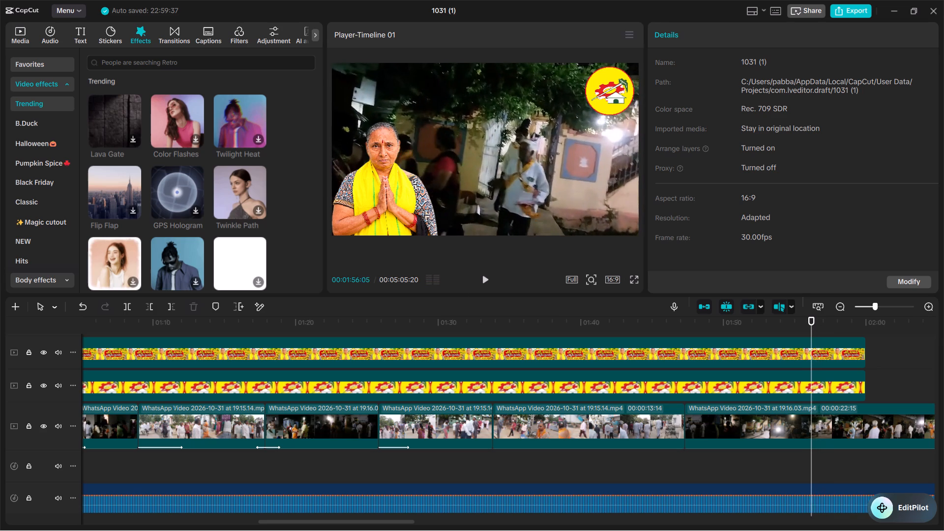
pyautogui.press('Left')
pyautogui.press('Left')
pyautogui.press('Left')
pyautogui.press('Left')
pyautogui.press('Left')
pyautogui.press('Left')
pyautogui.press('Left')
pyautogui.press('Left')
pyautogui.press('Left')
pyautogui.press('Left')
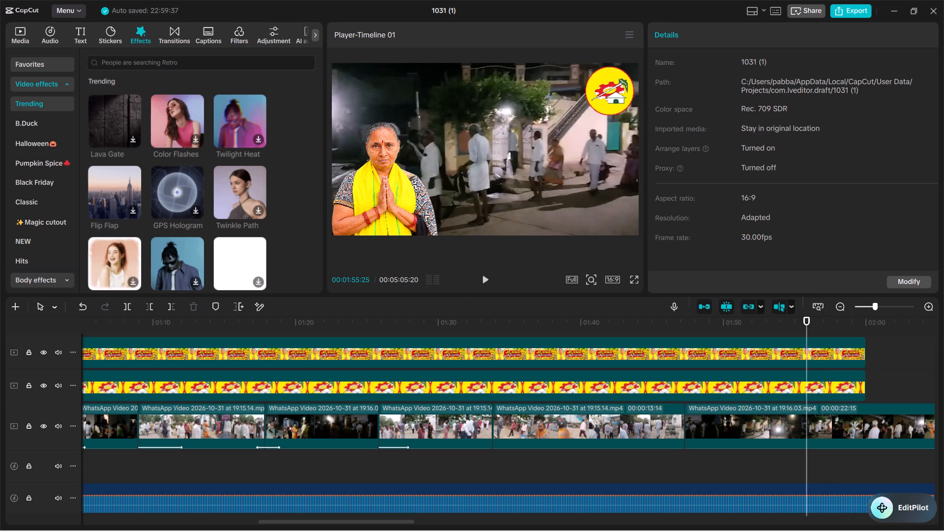
pyautogui.press('Right')
pyautogui.press('Right')
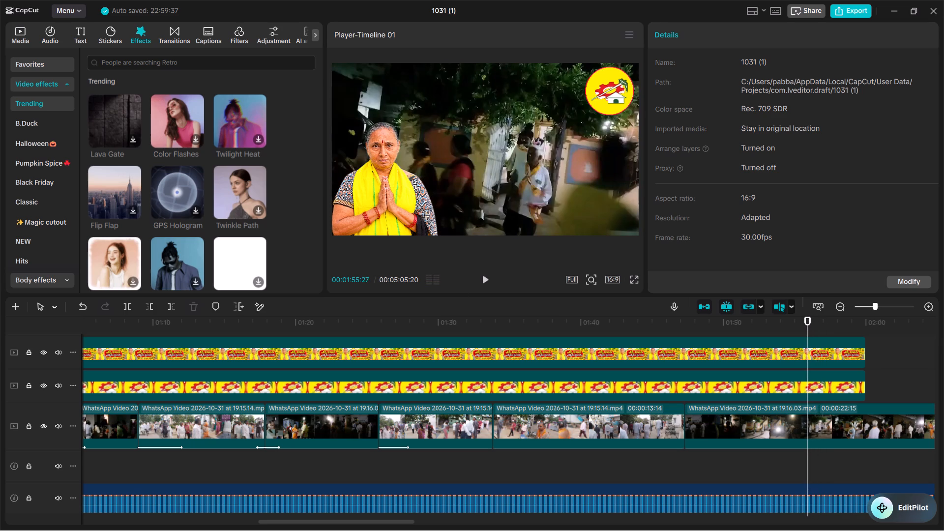
pyautogui.press('Left')
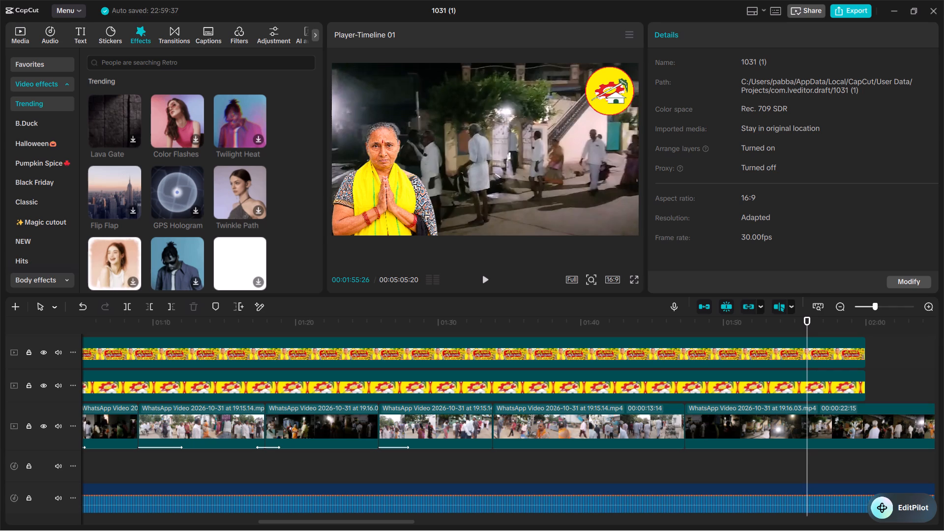
pyautogui.click(742, 408)
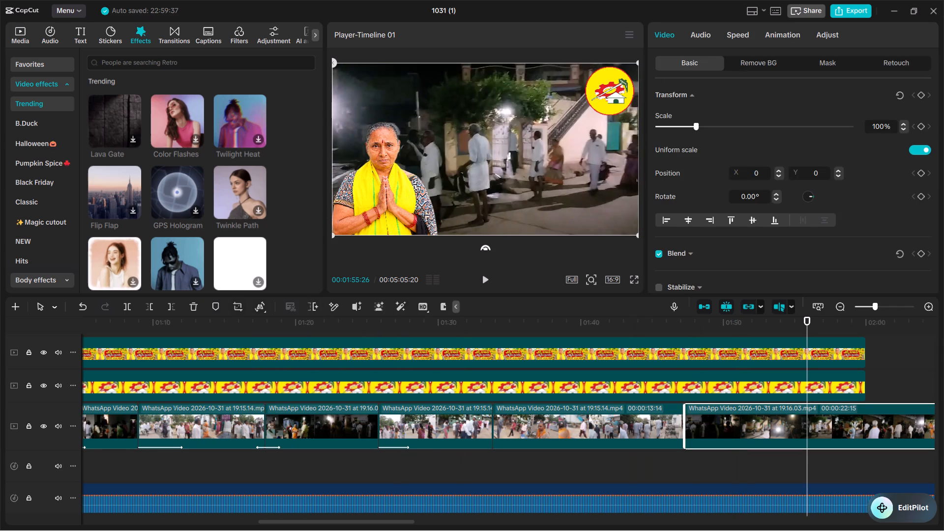
pyautogui.click(133, 301)
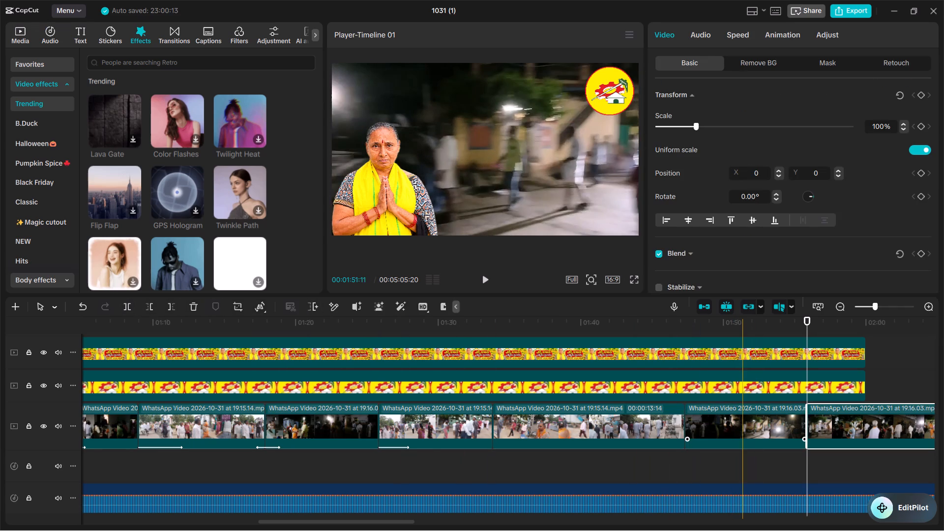
# Move the first piece of the split night clip between the two street pieces at 01:33:25 and play across the join.
pyautogui.moveTo(743, 422); pyautogui.dragTo(654, 404)
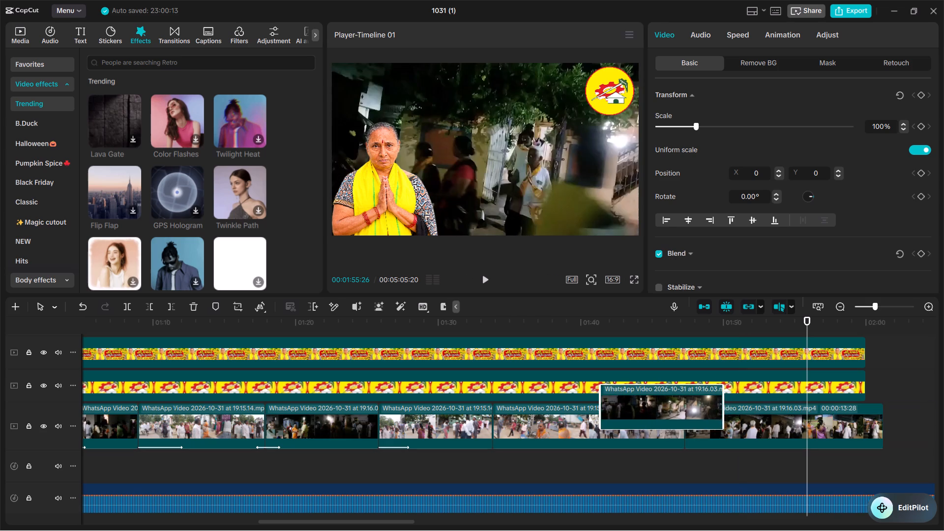
pyautogui.moveTo(654, 404); pyautogui.dragTo(553, 413)
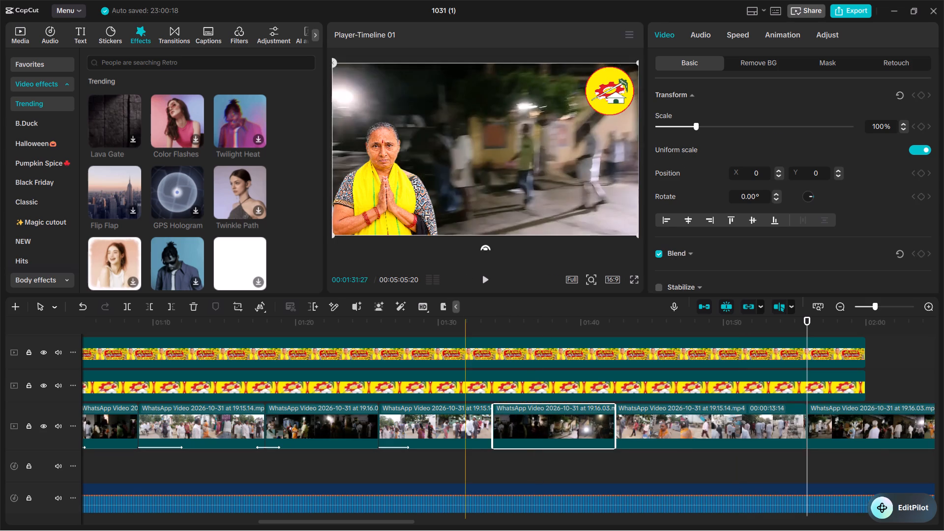
pyautogui.click(465, 335)
pyautogui.click(486, 275)
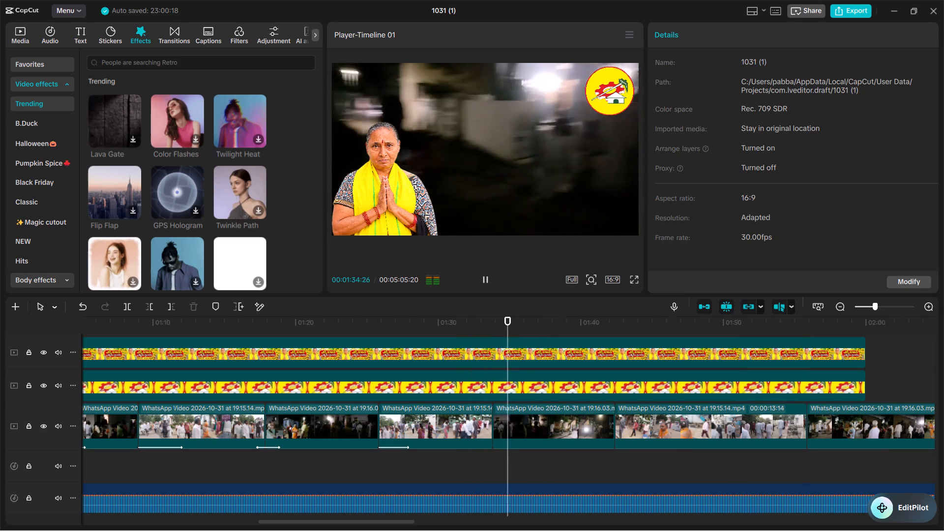
pyautogui.click(482, 274)
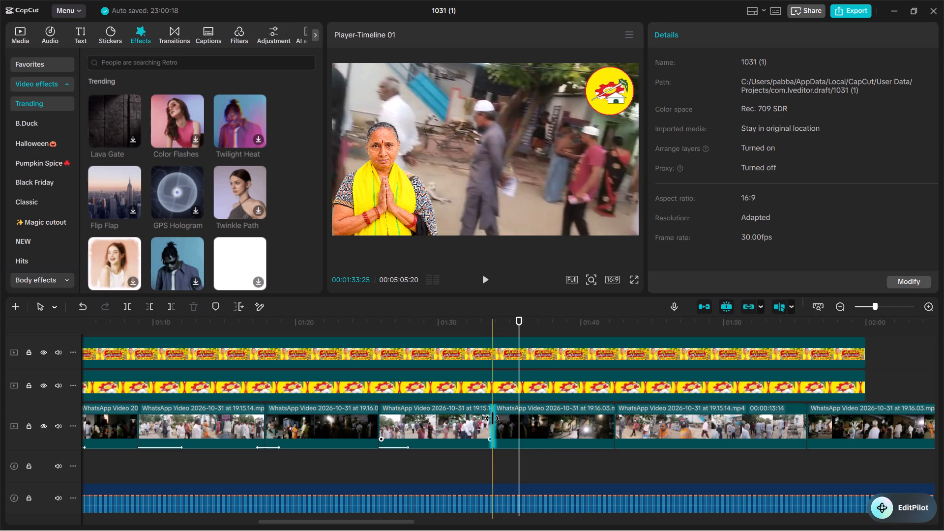
# Preview the Vibration Amped transition and add it at the join between the street and night clips at 01:33:25.
pyautogui.click(492, 418)
pyautogui.click(167, 33)
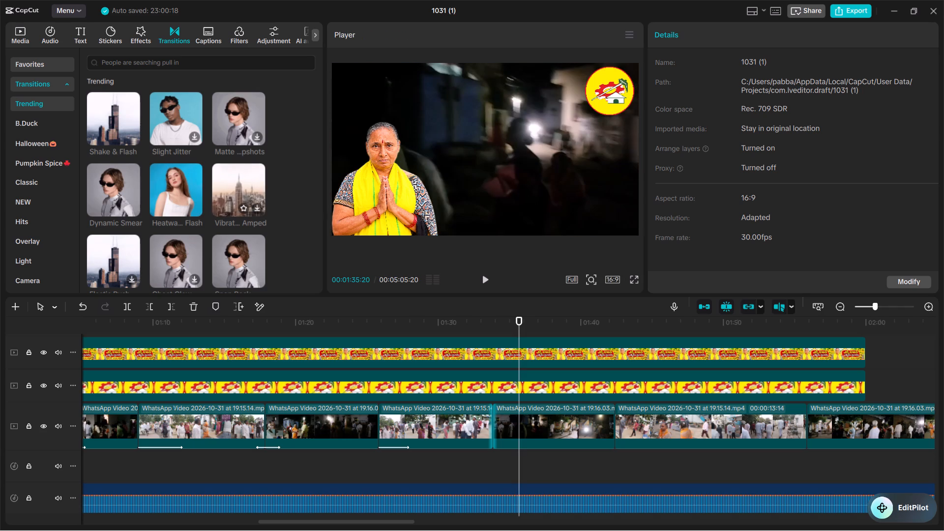
pyautogui.click(223, 186)
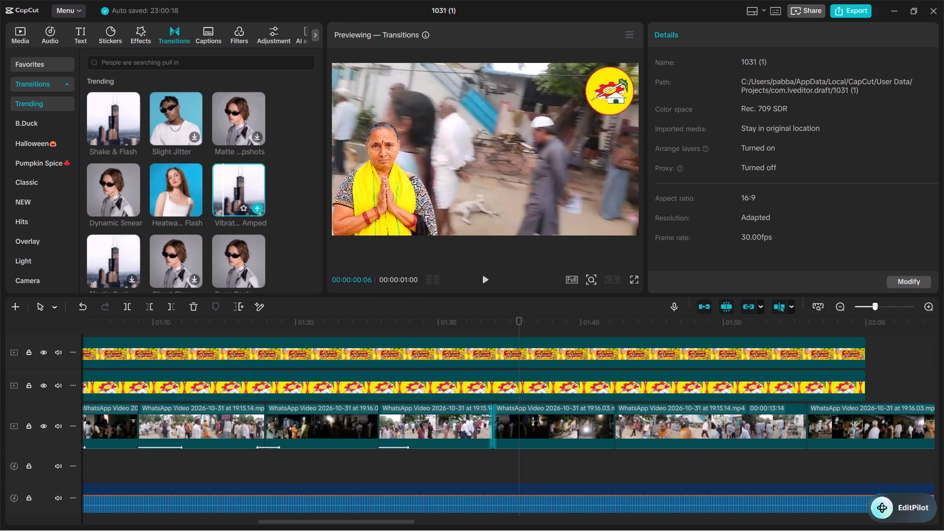
pyautogui.click(223, 186)
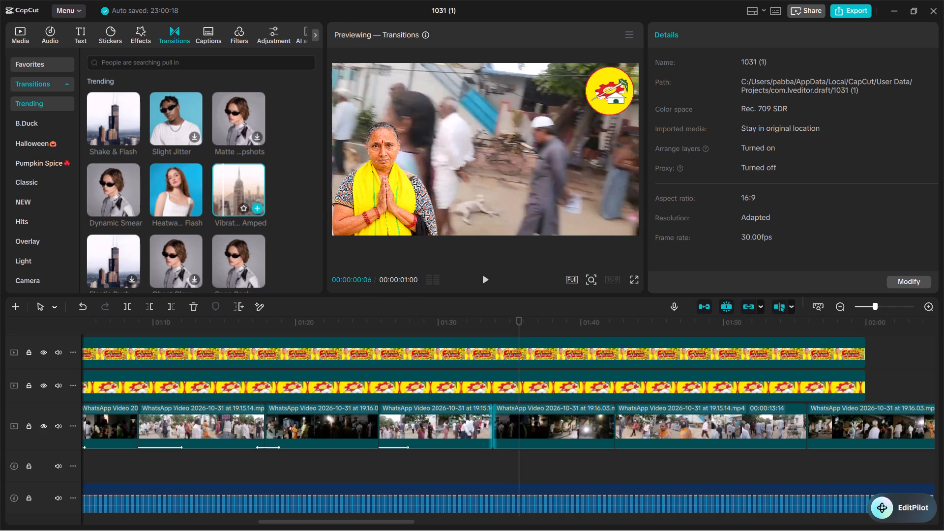
pyautogui.click(223, 186)
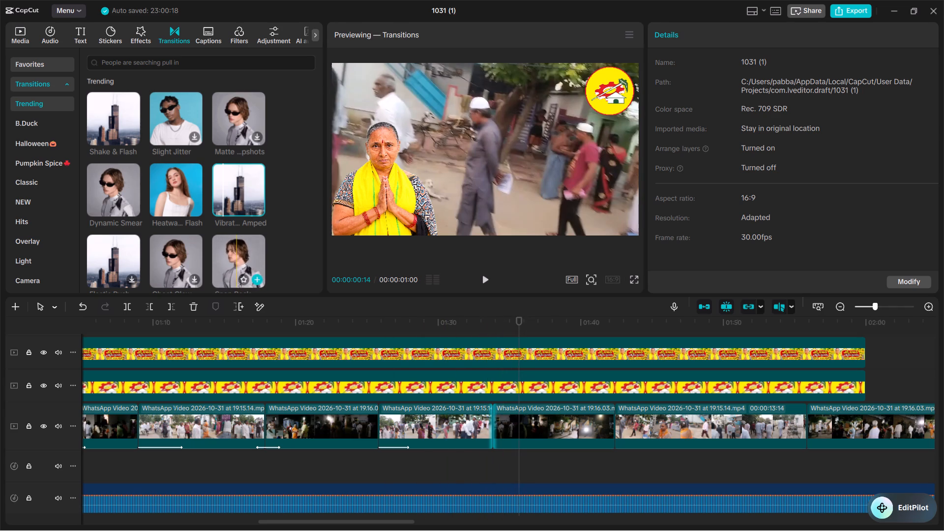
pyautogui.click(224, 189)
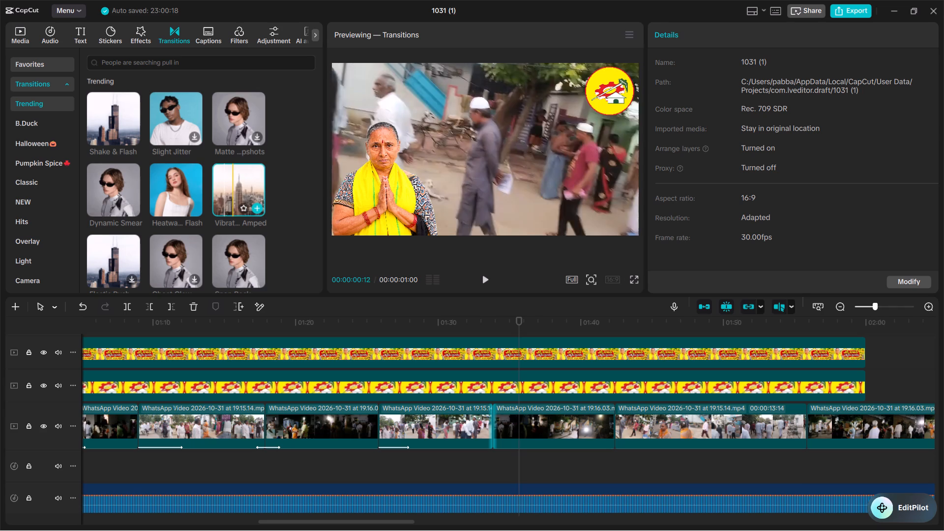
pyautogui.click(233, 178)
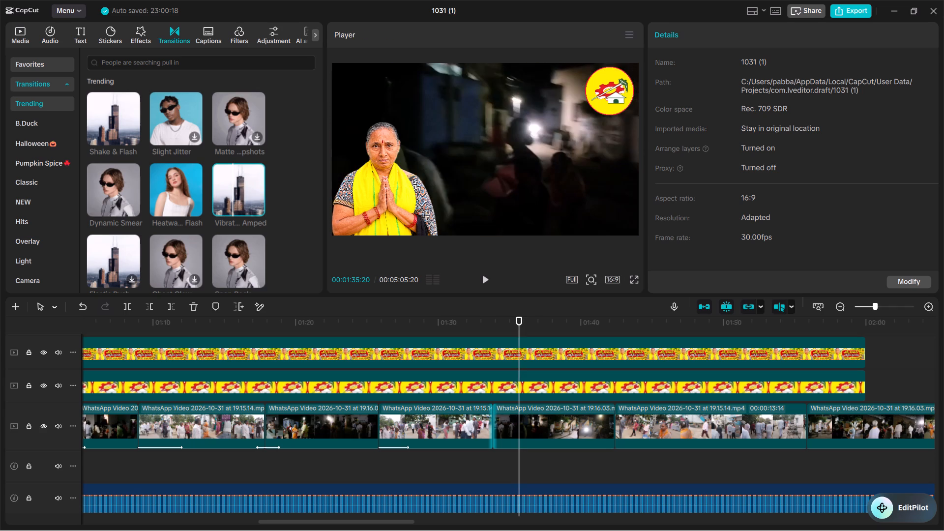
pyautogui.click(470, 311)
pyautogui.click(465, 321)
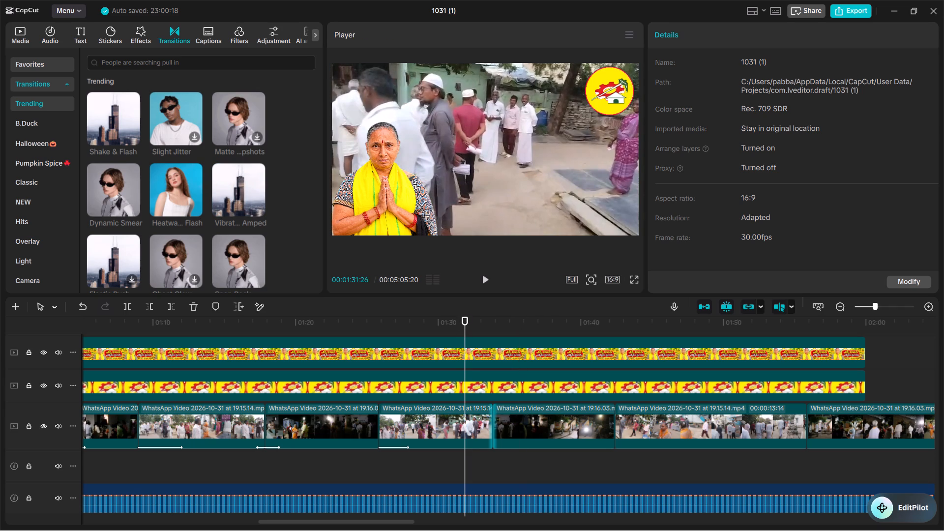
pyautogui.click(485, 283)
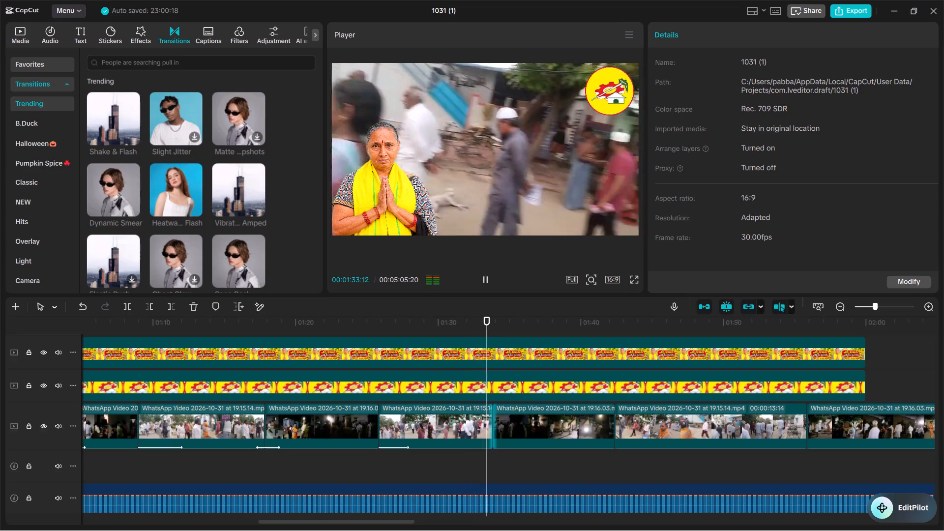
pyautogui.click(484, 280)
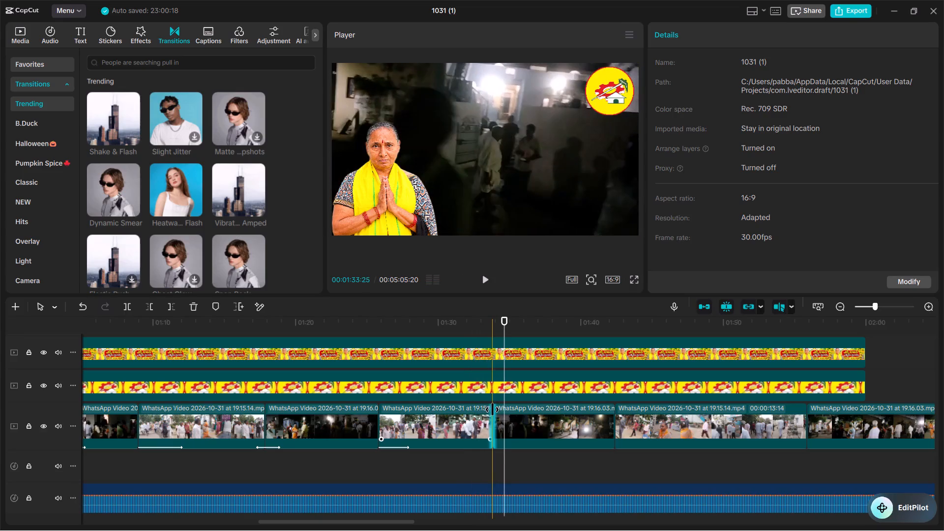
pyautogui.click(492, 410)
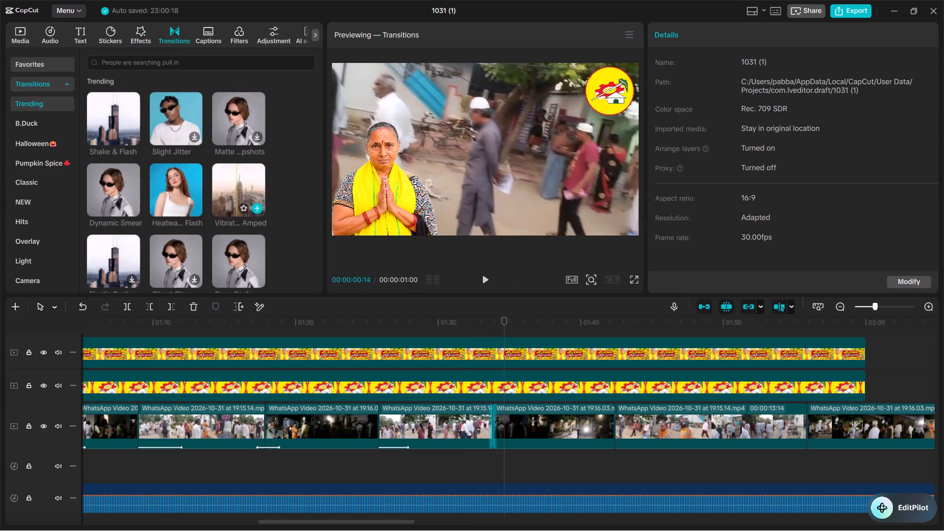
pyautogui.click(254, 207)
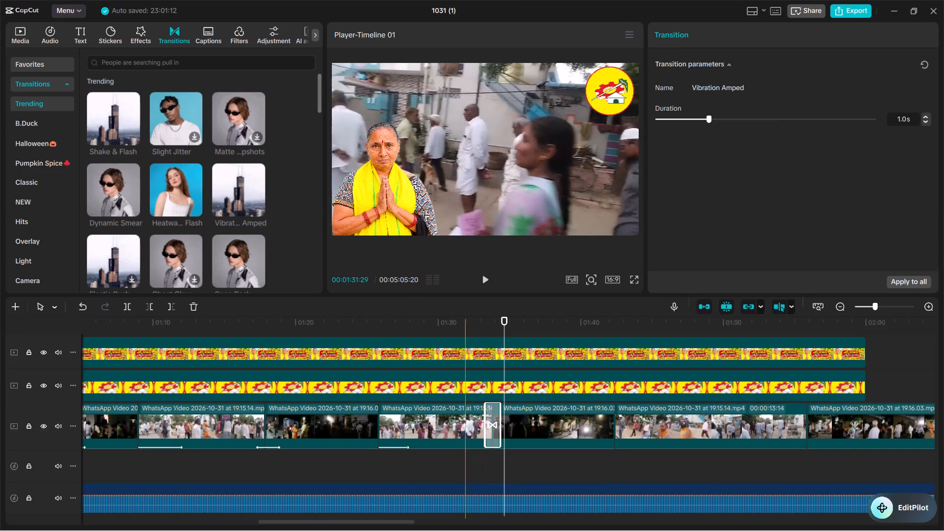
# Play twice across the Vibration Amped transition, starting around 01:31, to check how the street footage changes to night.
pyautogui.click(466, 323)
pyautogui.click(484, 276)
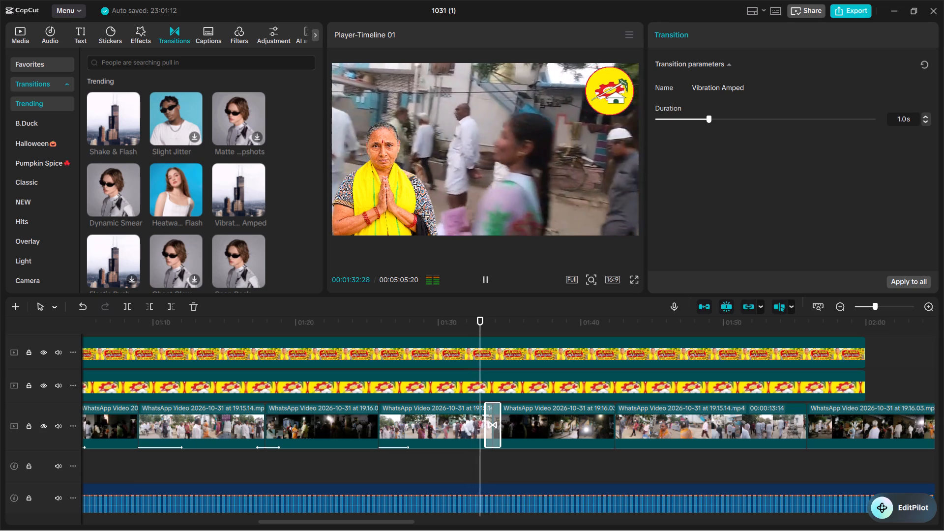
pyautogui.click(484, 276)
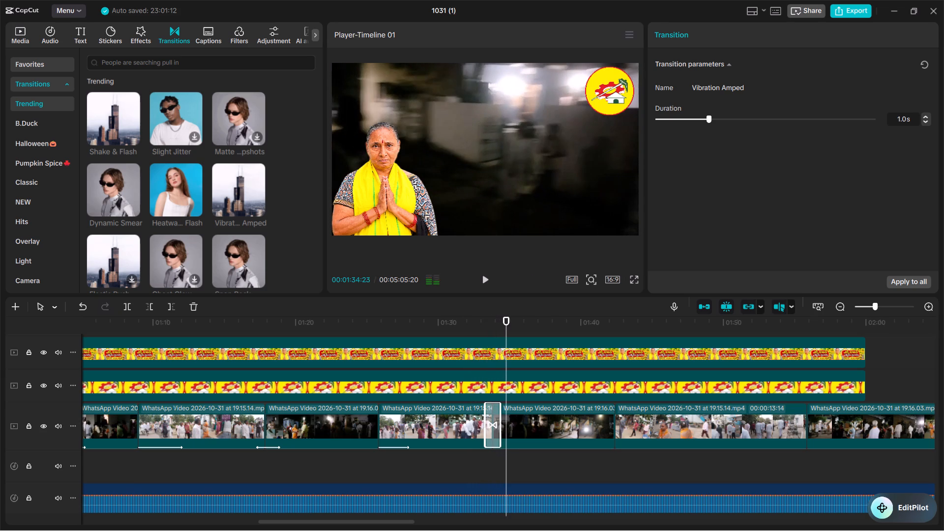
pyautogui.click(494, 404)
pyautogui.click(455, 324)
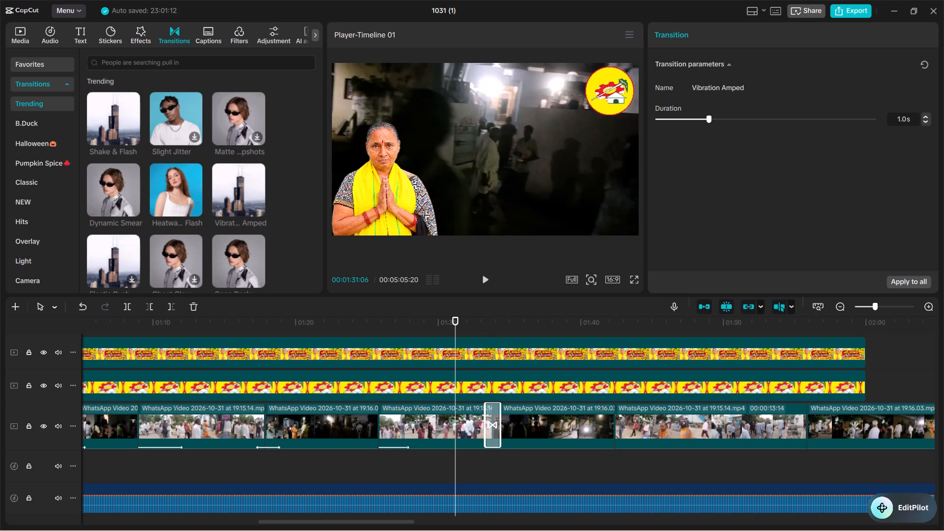
pyautogui.click(484, 277)
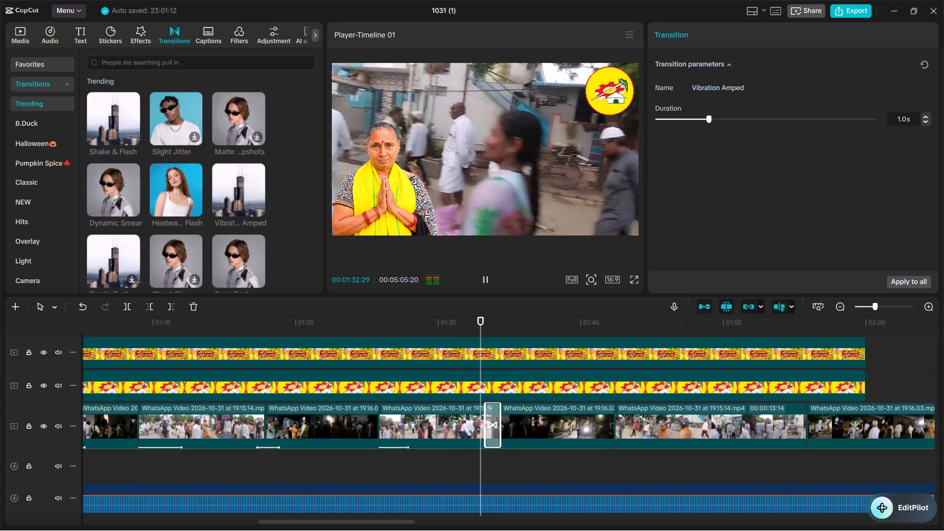
pyautogui.click(484, 277)
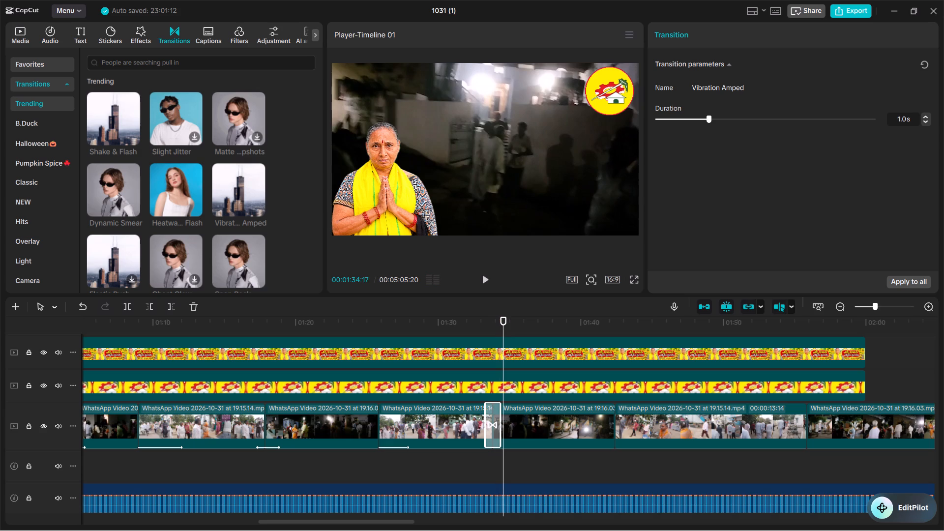
# Lengthen the Vibration Amped transition to 1.7 s and replay the join from 01:31:23.
pyautogui.click(501, 406)
pyautogui.click(460, 332)
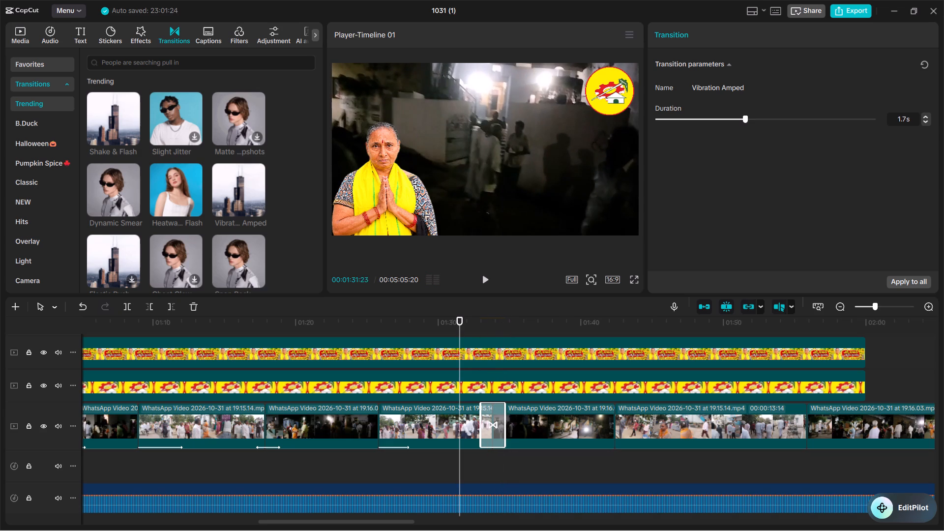
pyautogui.click(481, 271)
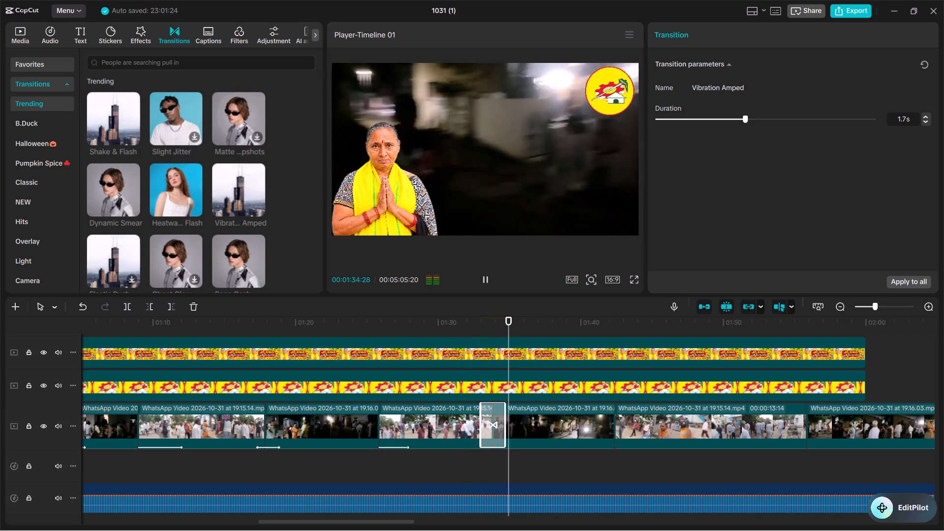
pyautogui.click(486, 275)
# Search the transitions library for SLIDE.
pyautogui.scroll(-2, 221, 225)
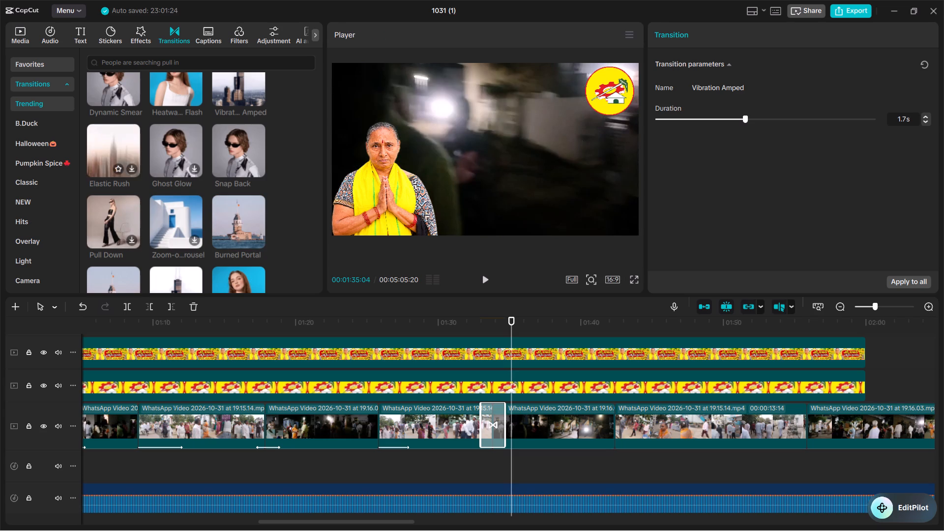
pyautogui.click(186, 65)
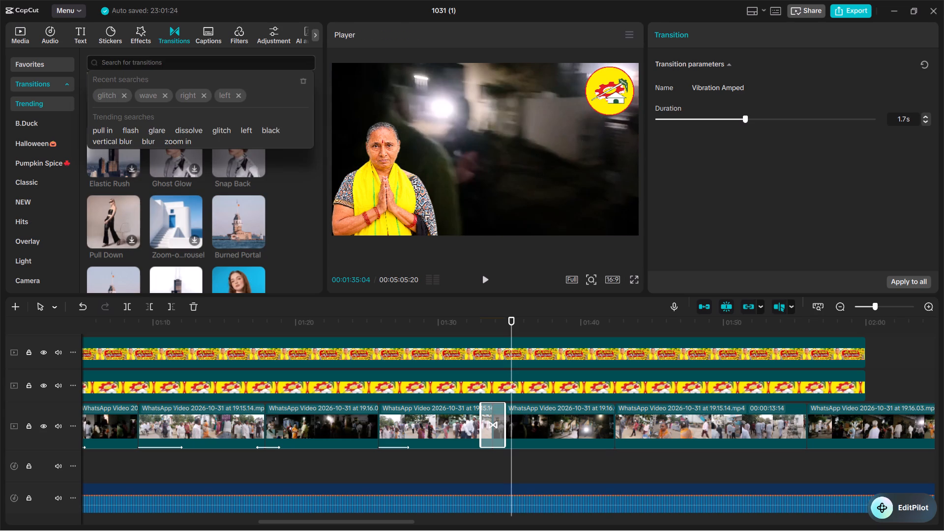
pyautogui.write('SLIDE')
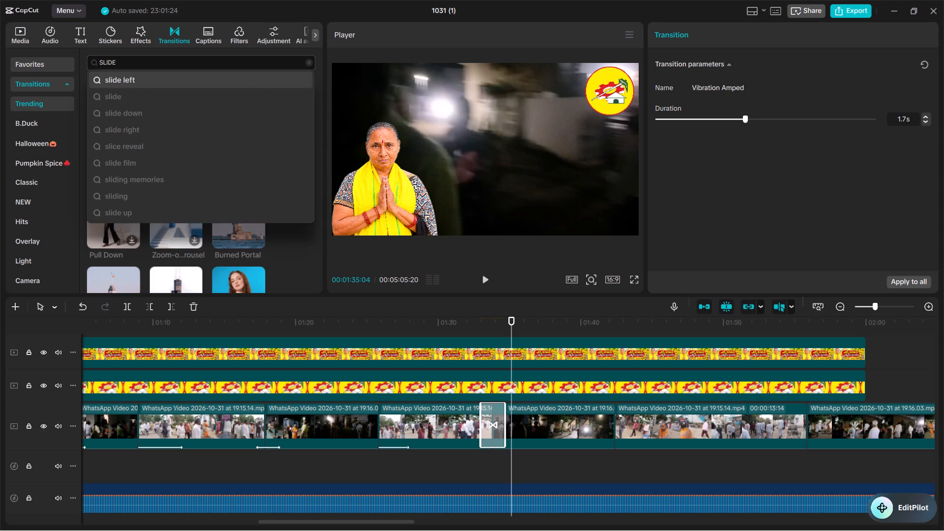
pyautogui.press('Return')
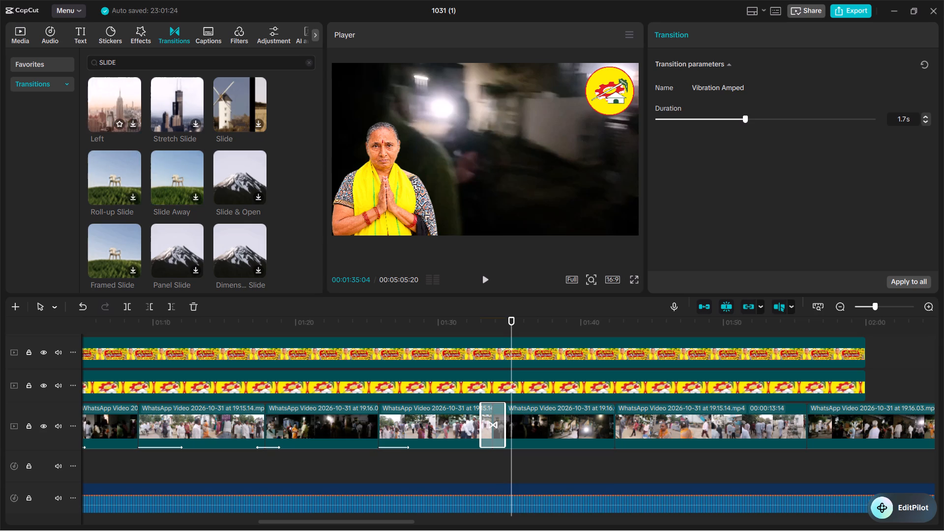
# Preview the Left transition on the street-to-night join and replay the preview.
pyautogui.click(116, 105)
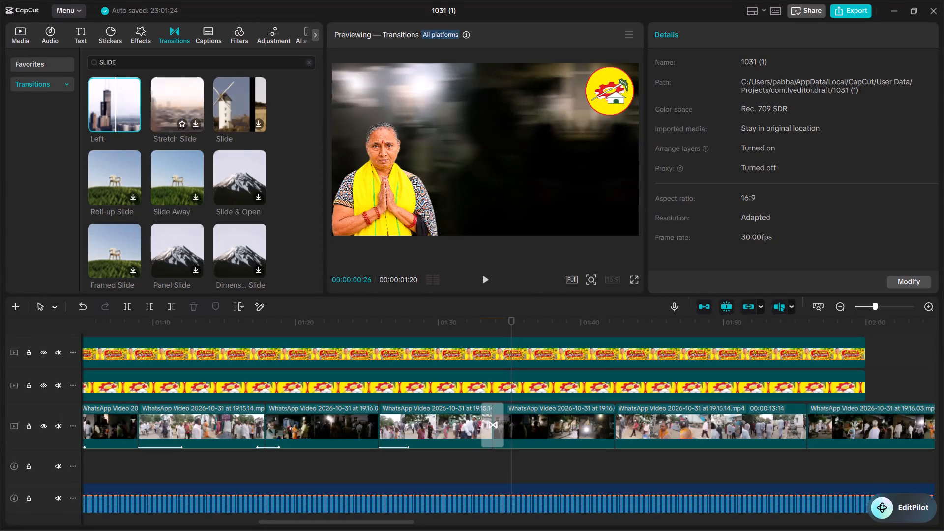
pyautogui.click(468, 320)
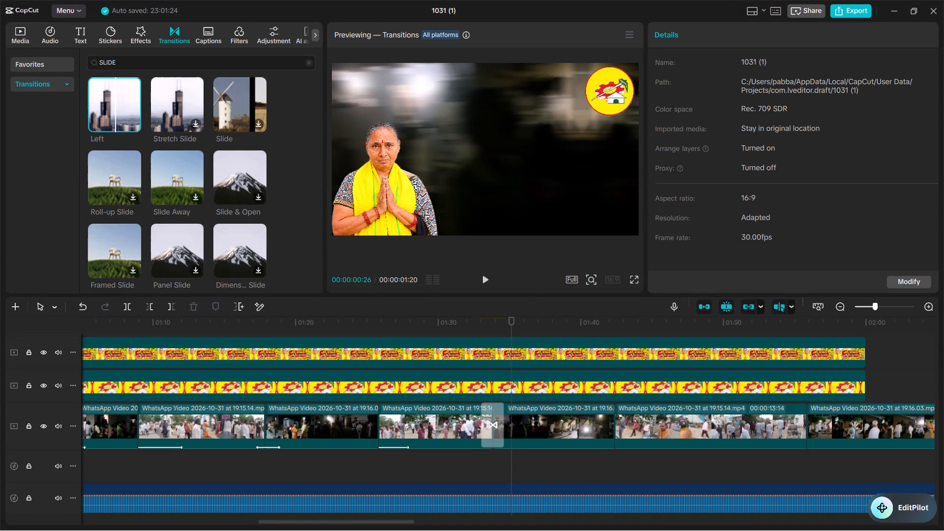
pyautogui.click(453, 326)
pyautogui.click(449, 318)
pyautogui.doubleClick(448, 320)
pyautogui.click(433, 330)
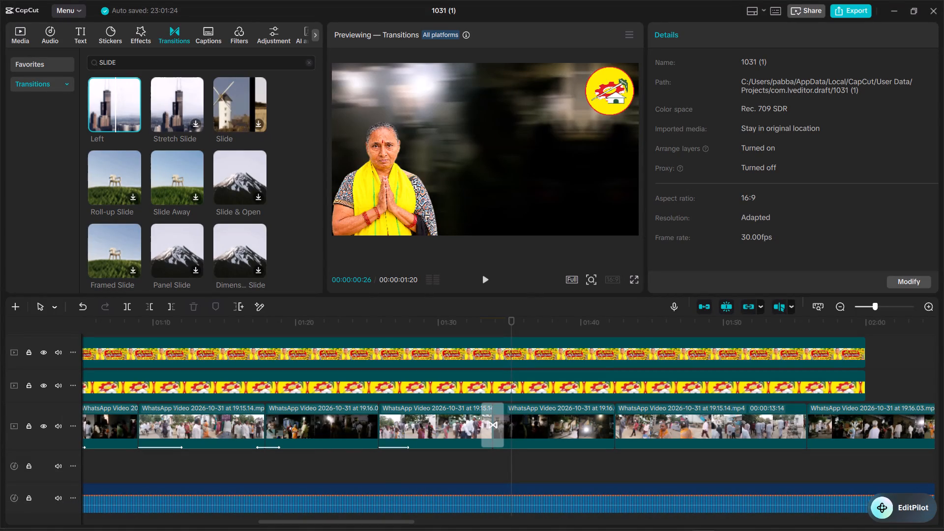
pyautogui.click(463, 325)
pyautogui.click(468, 321)
pyautogui.doubleClick(487, 282)
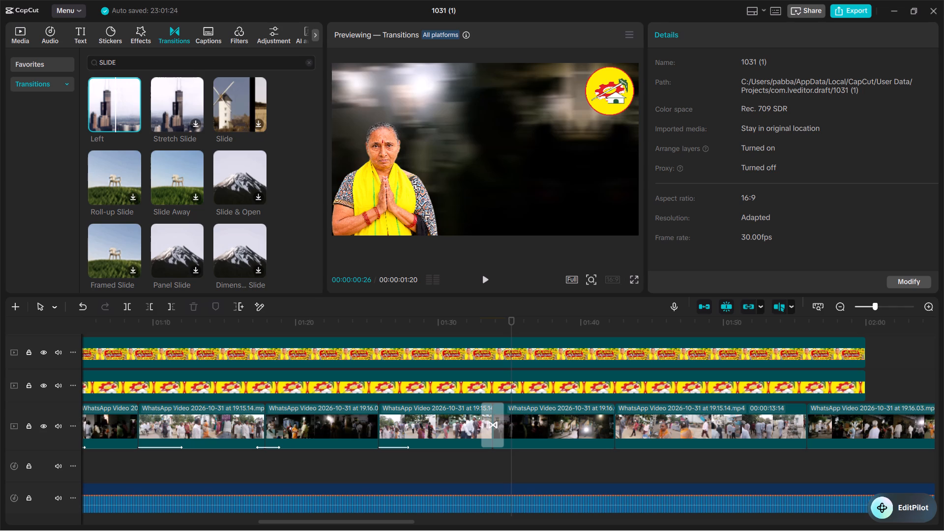
pyautogui.click(476, 323)
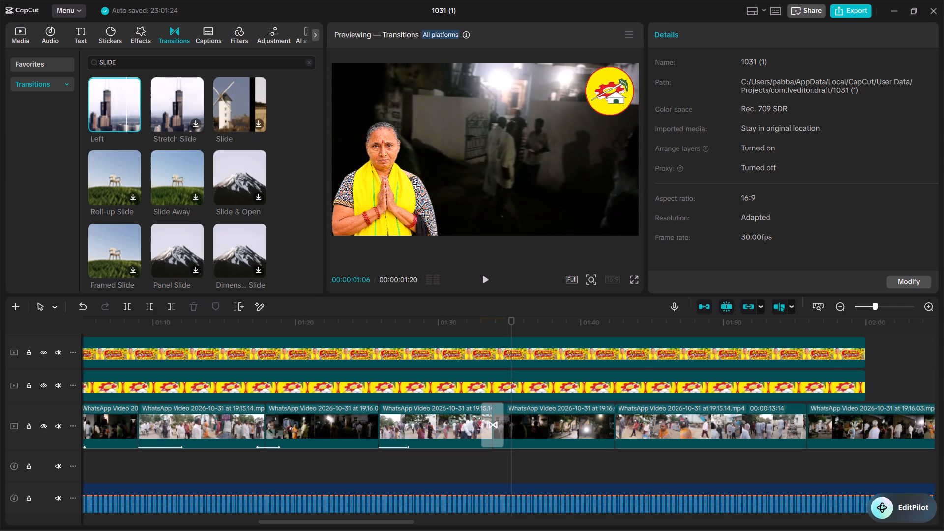
pyautogui.click(481, 282)
pyautogui.click(481, 282)
pyautogui.click(481, 282)
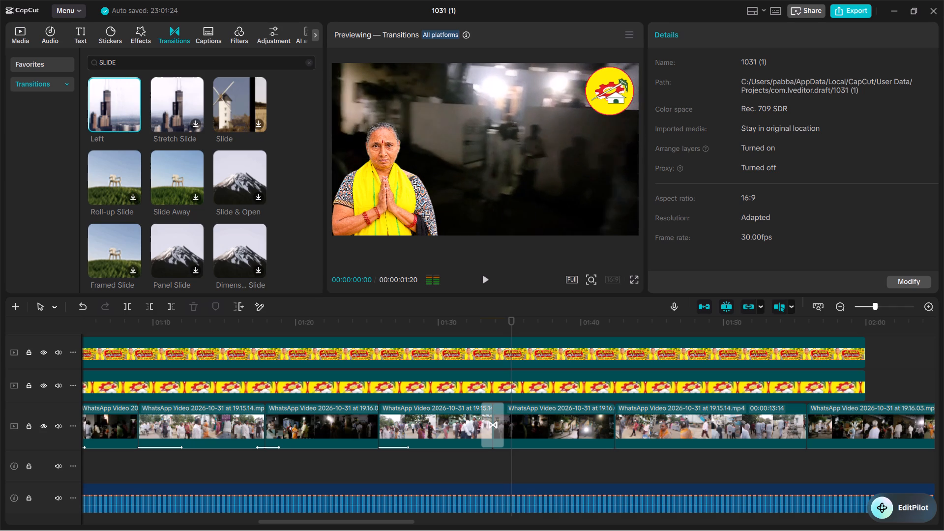
pyautogui.click(483, 275)
pyautogui.click(483, 275)
pyautogui.click(442, 326)
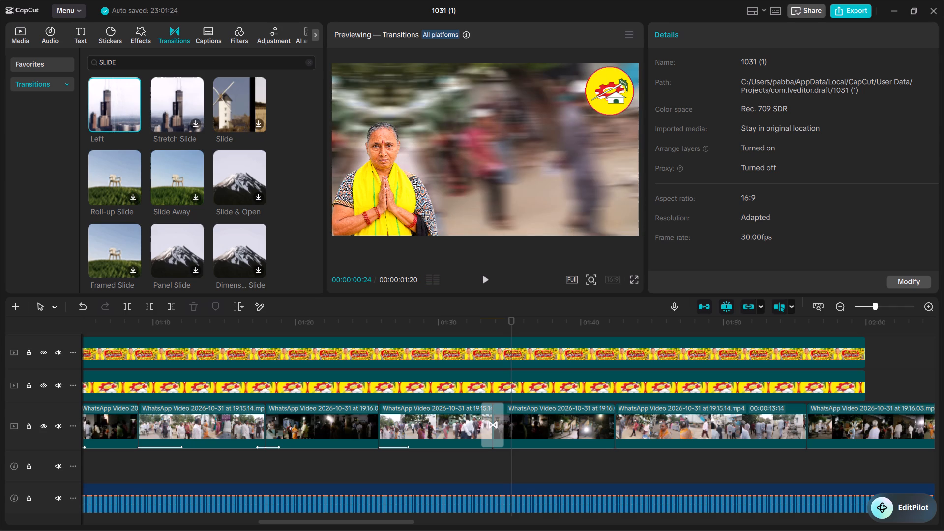
# Play the timeline from about 01:31:20 across the street-to-night join.
pyautogui.doubleClick(897, 364)
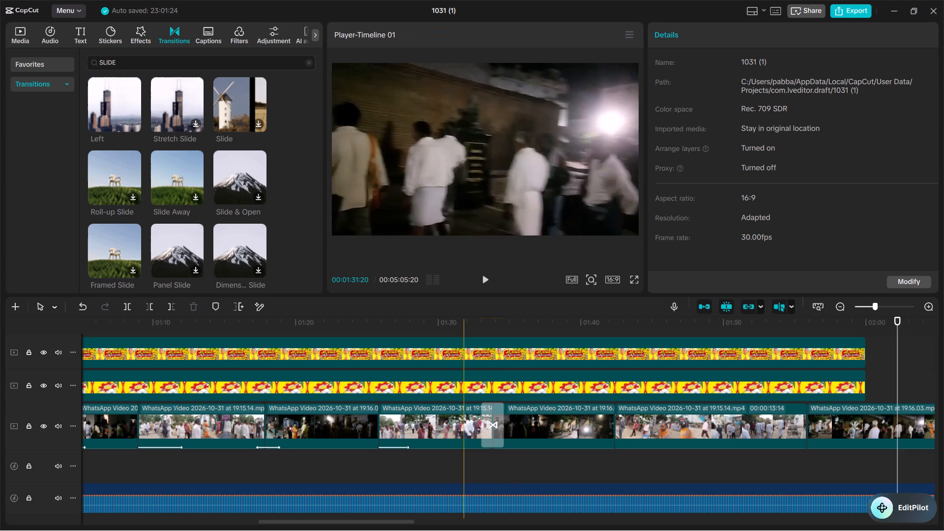
pyautogui.click(464, 326)
pyautogui.click(487, 276)
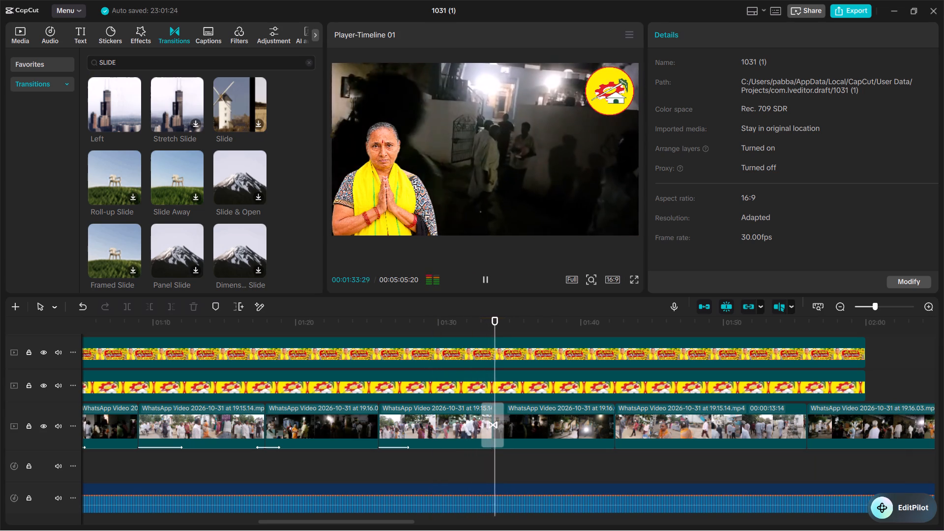
pyautogui.click(487, 277)
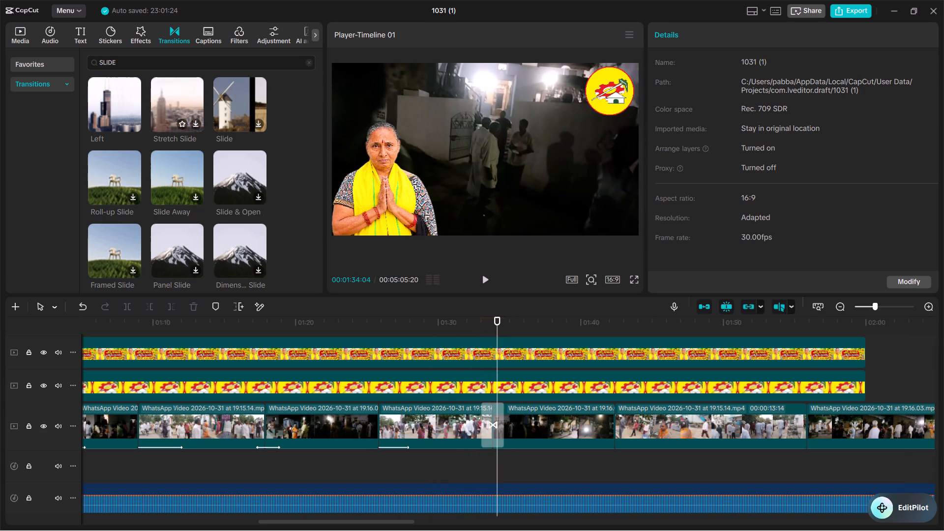
# Preview the Stretch Slide transition and replace Vibration Amped with it at the street-to-night join.
pyautogui.click(186, 107)
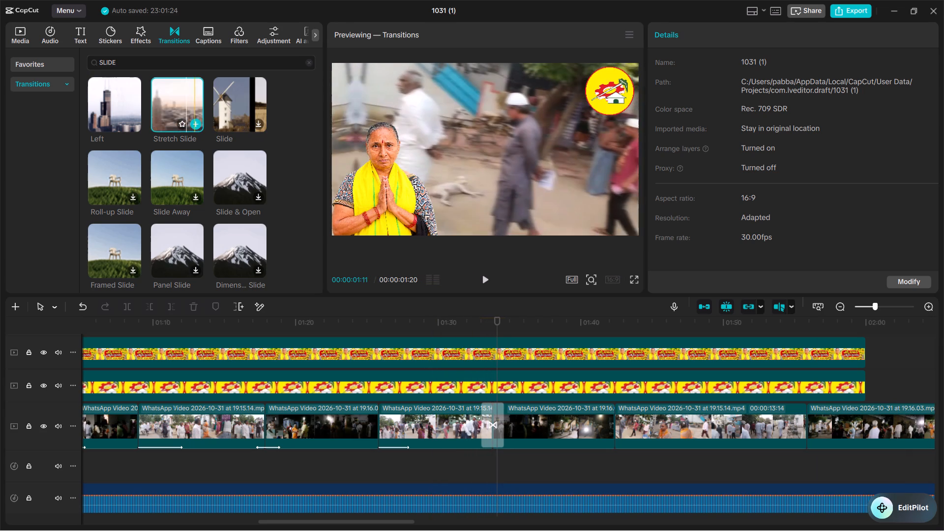
pyautogui.click(195, 123)
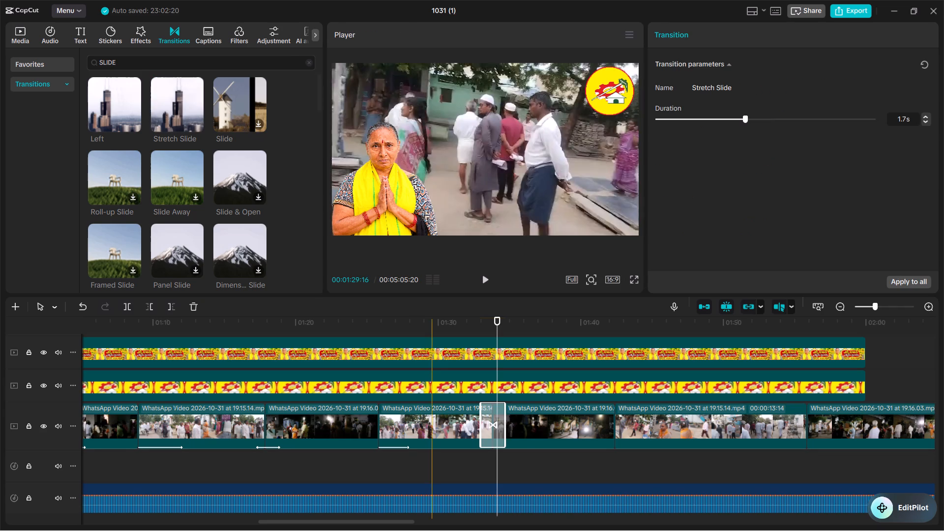
# Play the timeline from about 01:29 through the Stretch Slide transition into the following street clip near 01:44.
pyautogui.click(434, 330)
pyautogui.click(483, 281)
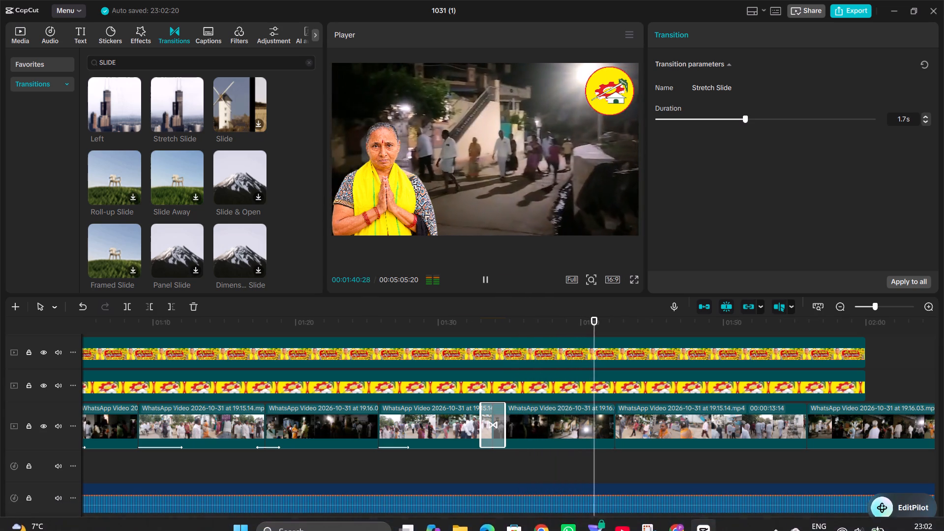
pyautogui.click(484, 277)
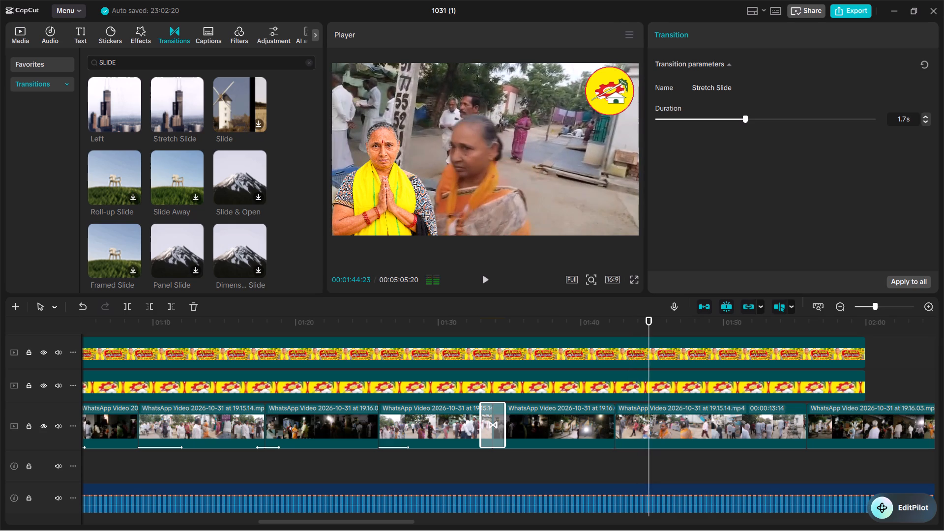
pyautogui.click(484, 277)
pyautogui.click(484, 277)
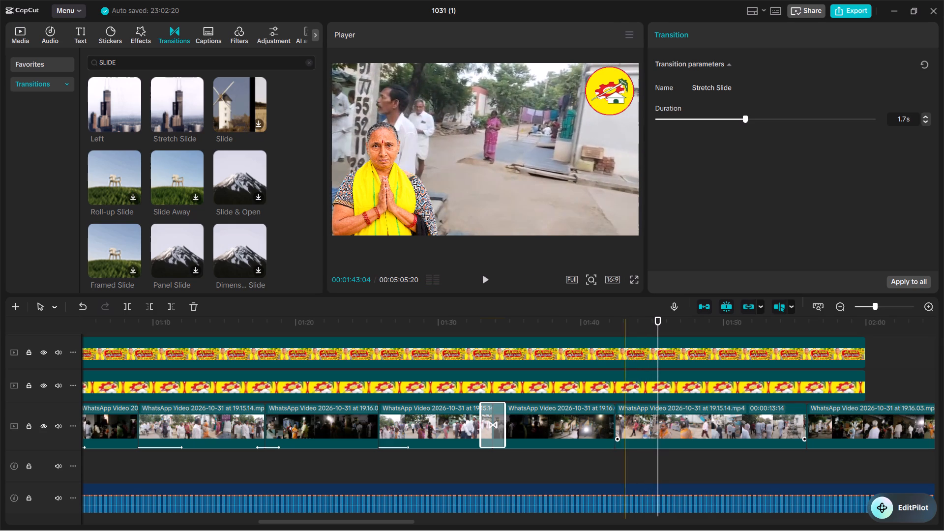
# Move the cut between the night clip and the following street clip to about 01:45.
pyautogui.moveTo(616, 420); pyautogui.dragTo(650, 417)
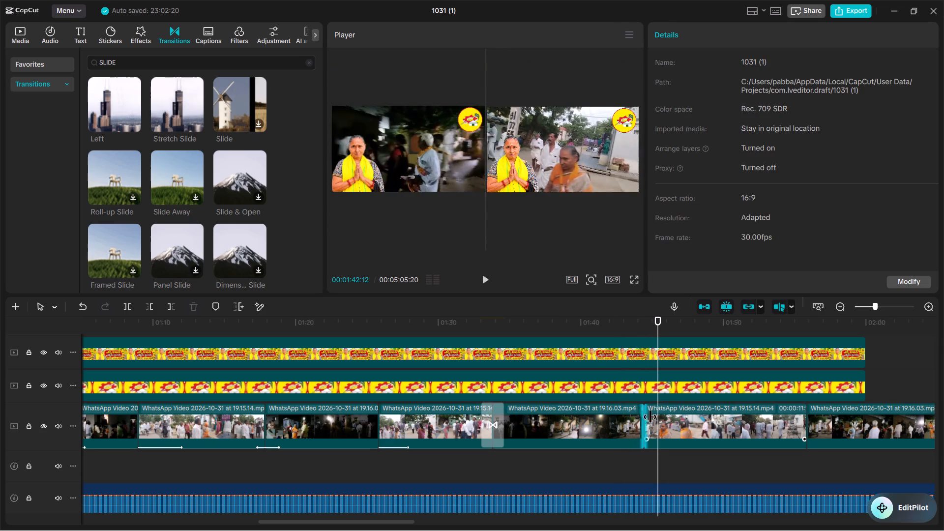
pyautogui.moveTo(650, 417); pyautogui.dragTo(655, 416)
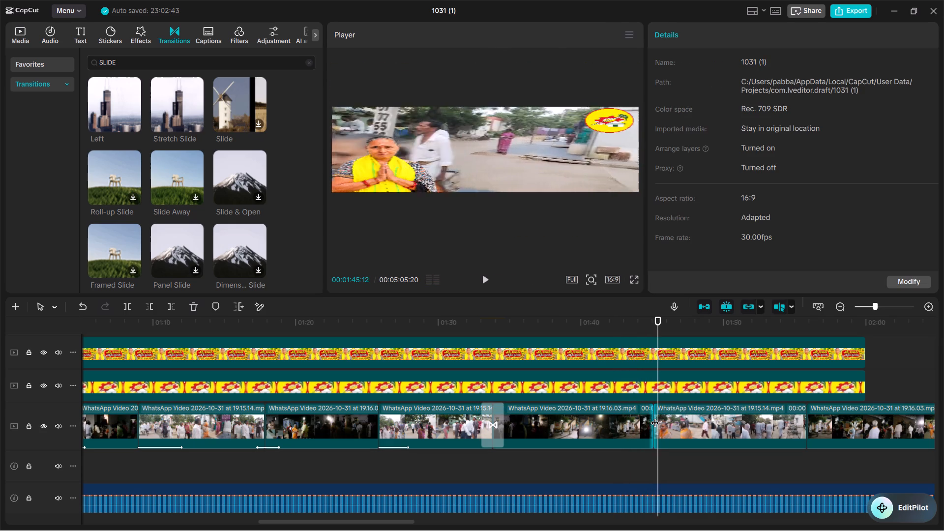
# Browse the slide transitions and add Line Slide-left at the night-to-street join near 01:45.
pyautogui.click(673, 414)
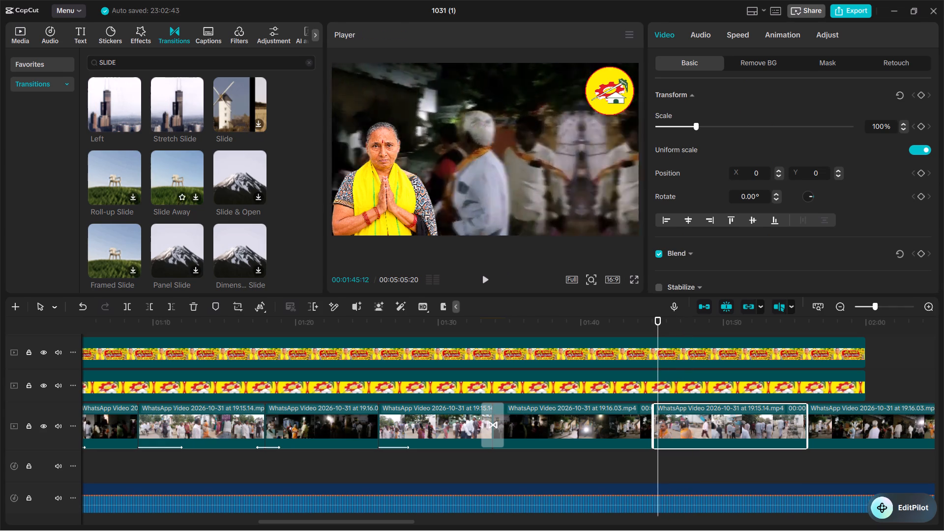
pyautogui.scroll(-3, 184, 177)
pyautogui.scroll(1, 184, 178)
pyautogui.scroll(-1, 184, 178)
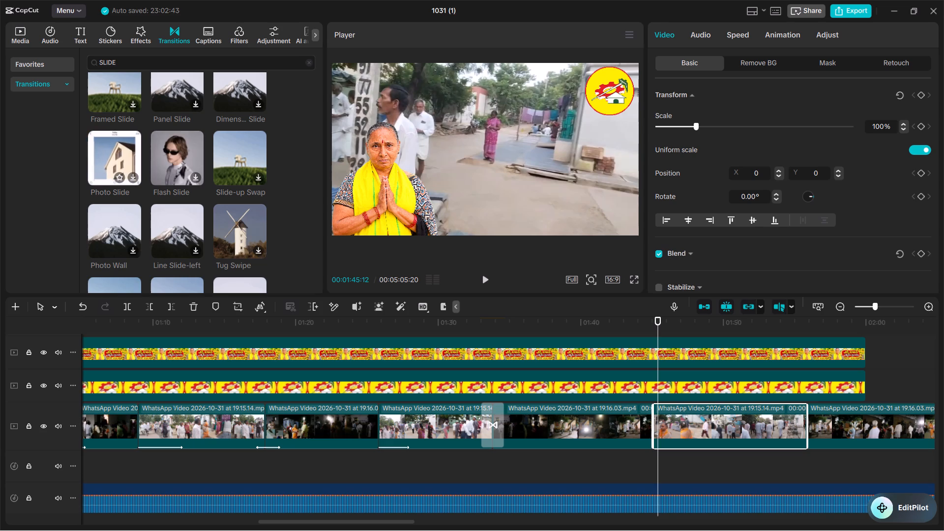
pyautogui.click(188, 234)
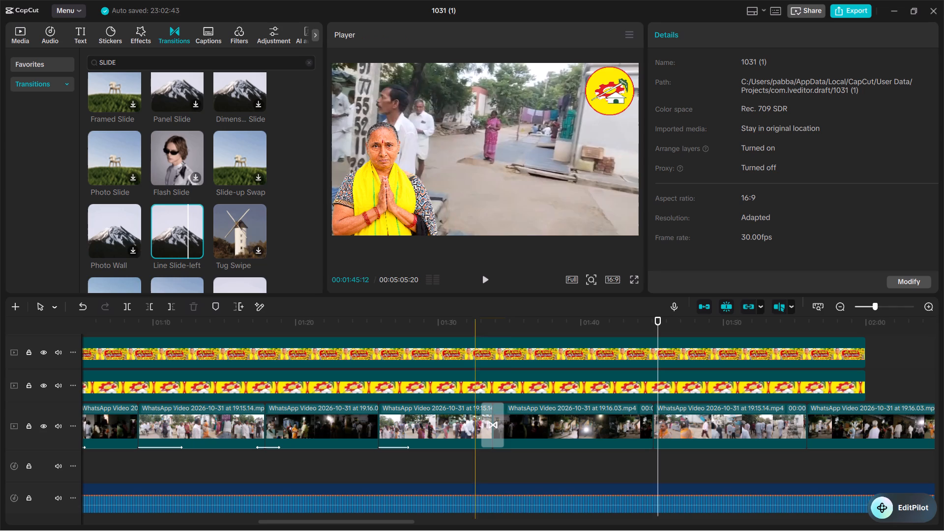
pyautogui.click(651, 422)
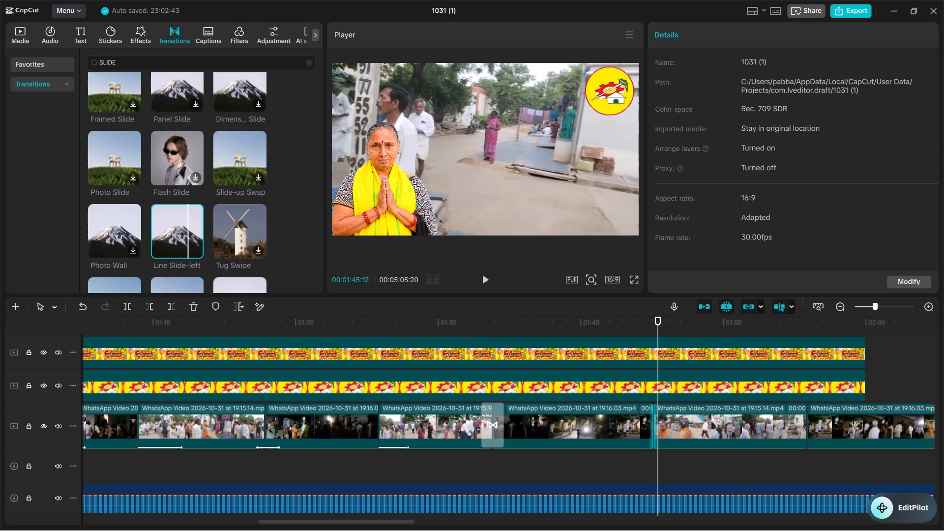
pyautogui.click(197, 247)
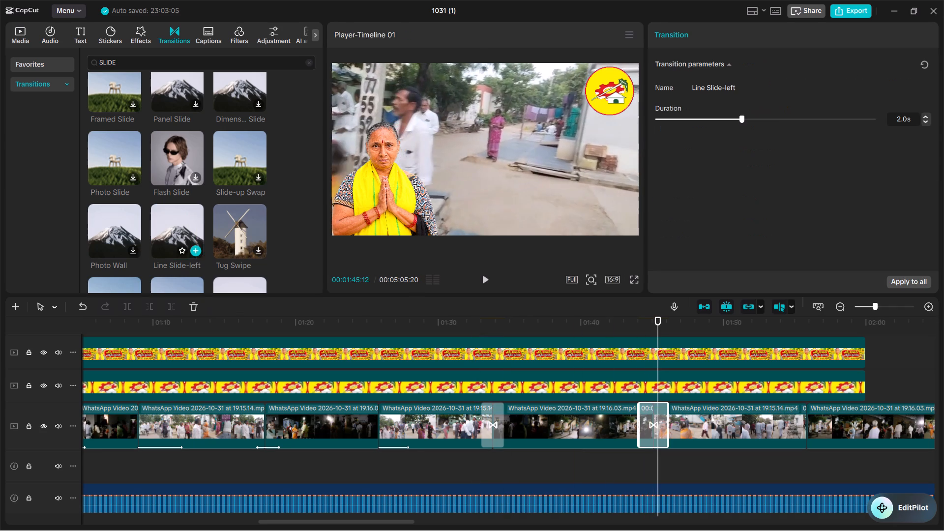
# Play the timeline from about 01:38 across the Line Slide-left join, and replay it from there.
pyautogui.click(551, 326)
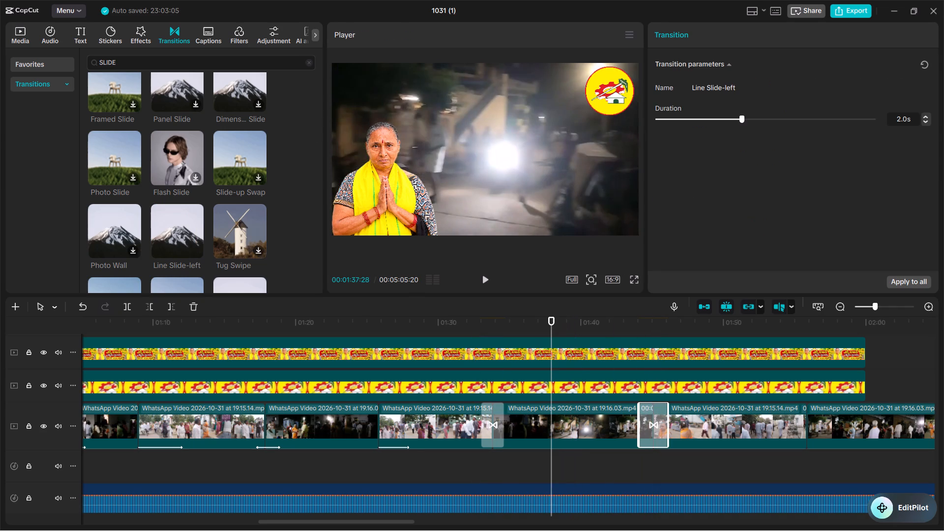
pyautogui.click(479, 276)
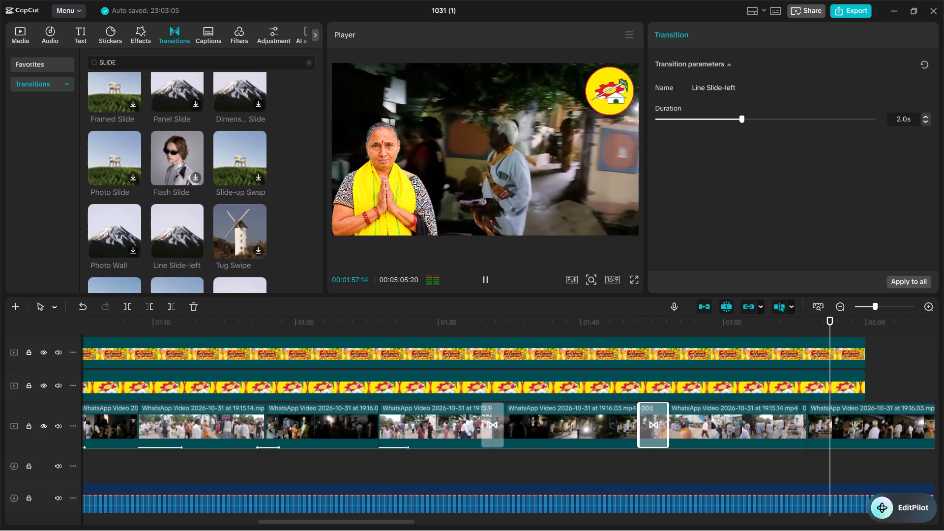
pyautogui.click(484, 274)
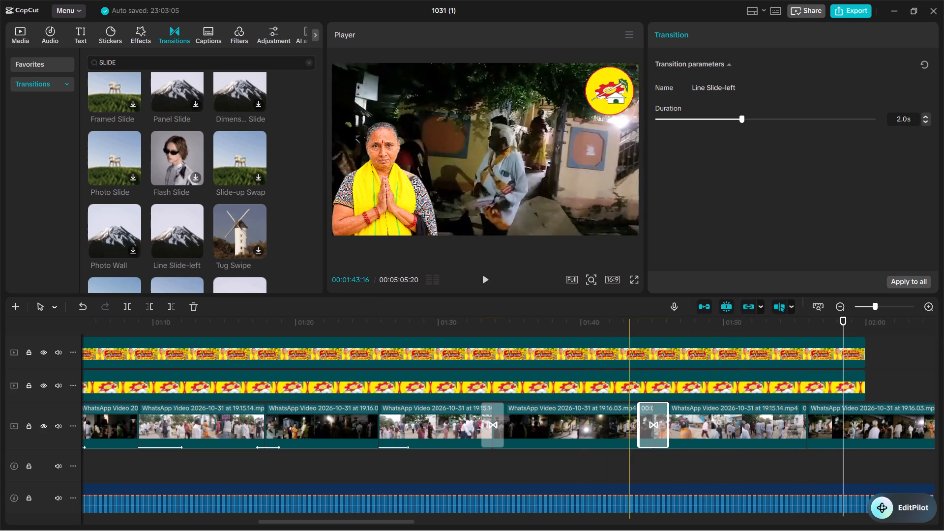
pyautogui.click(603, 345)
pyautogui.click(483, 281)
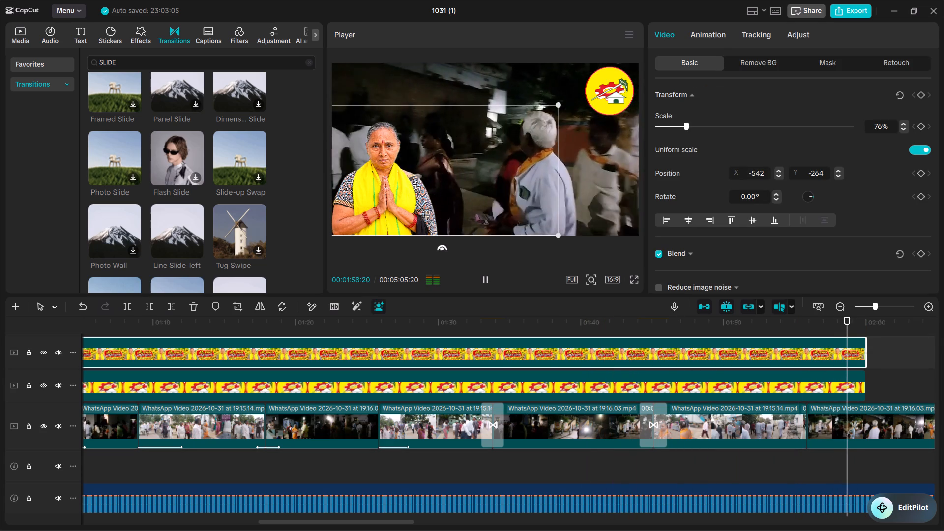
pyautogui.click(483, 278)
pyautogui.click(559, 318)
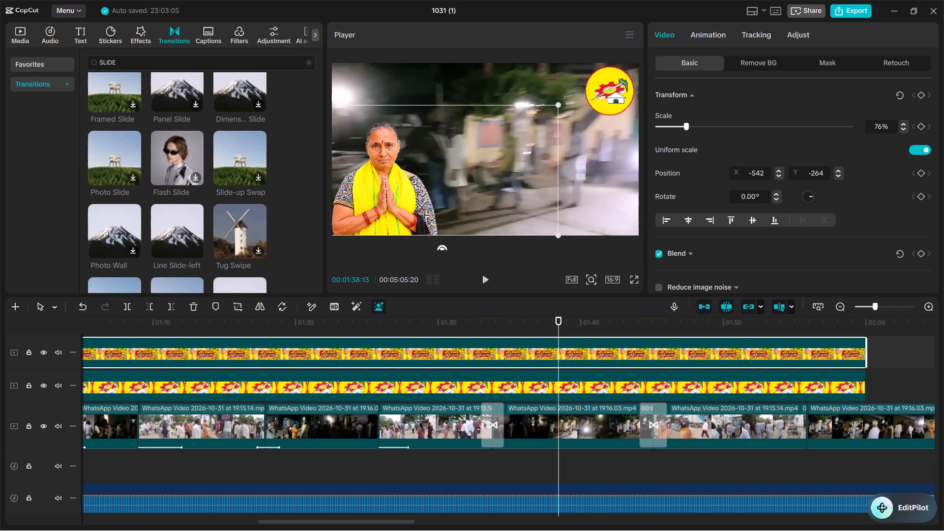
pyautogui.click(484, 278)
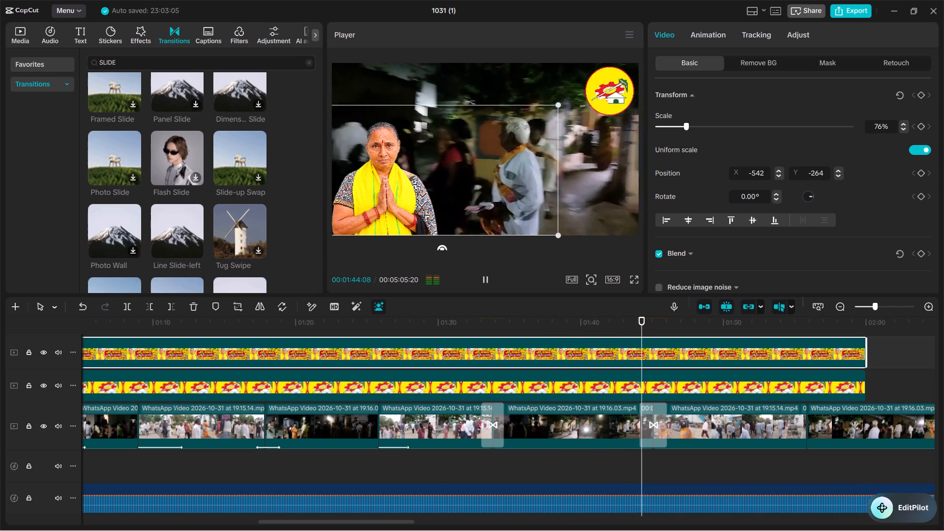
pyautogui.click(484, 277)
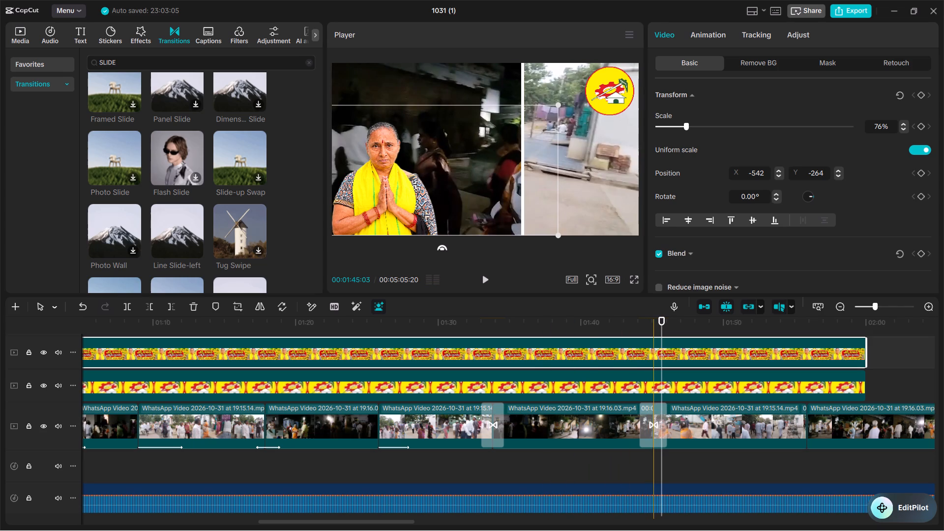
# Extend the street clip slightly at its start under the Line Slide-left transition and play the join from about 01:43.
pyautogui.moveTo(655, 412); pyautogui.dragTo(647, 410)
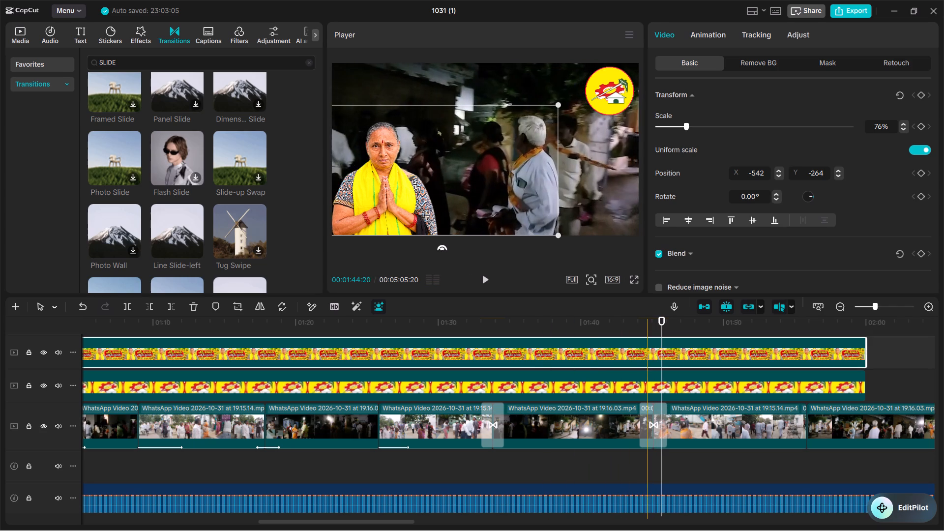
pyautogui.click(637, 322)
pyautogui.click(682, 432)
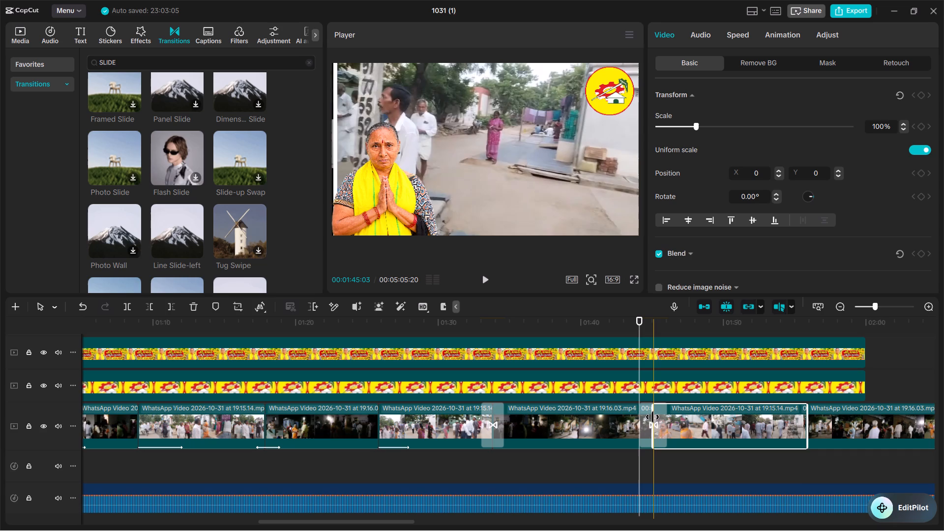
pyautogui.click(652, 417)
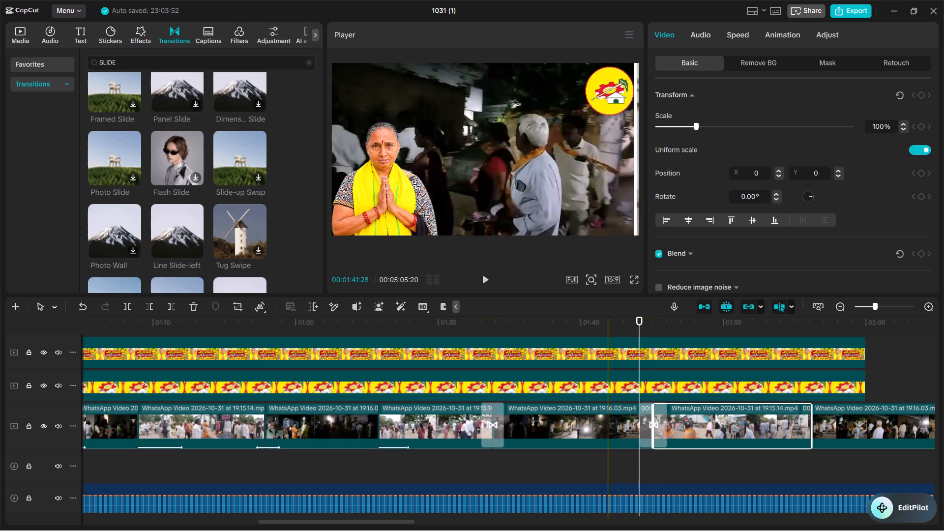
pyautogui.click(629, 336)
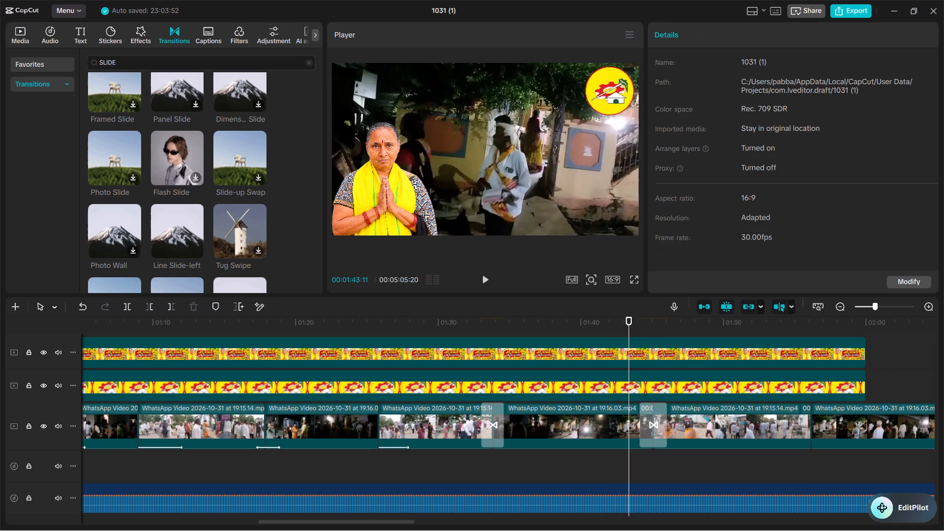
pyautogui.click(482, 277)
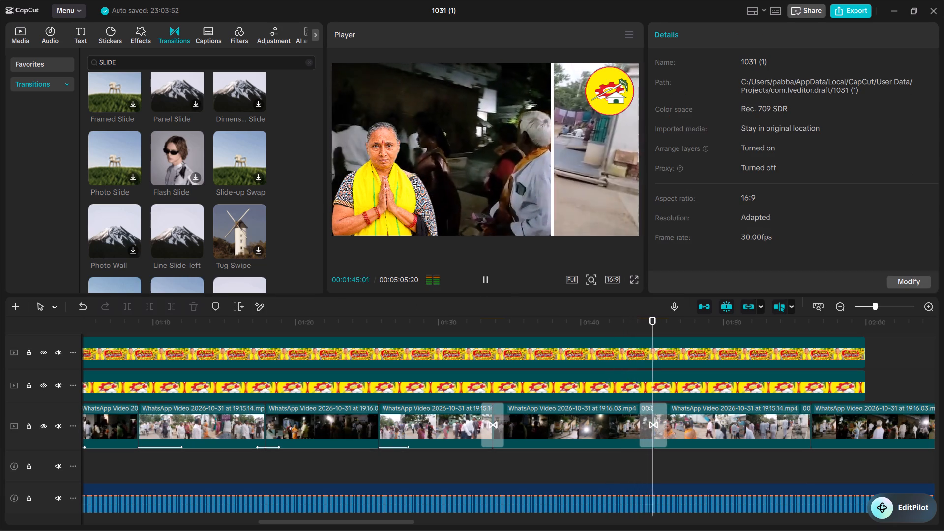
pyautogui.click(487, 277)
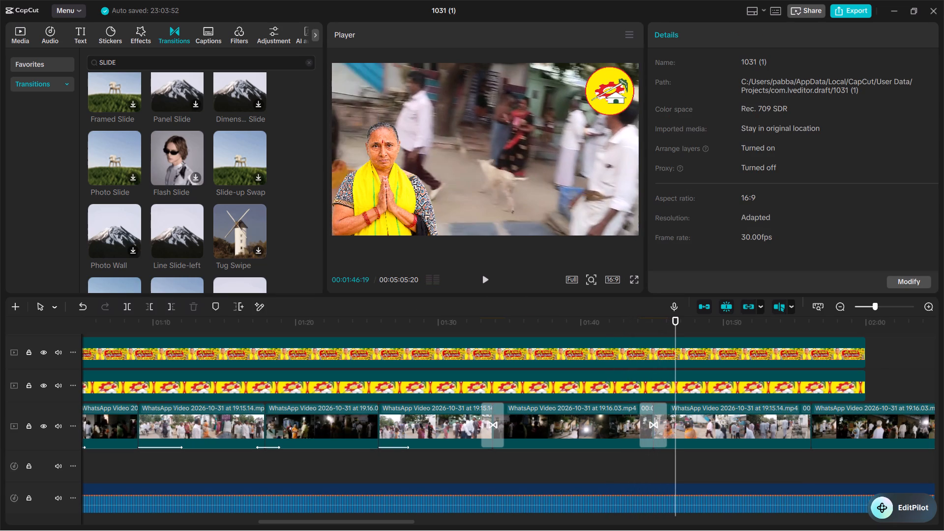
# Set the Line Slide-left transition's duration to 1.0 s and replay the join from about 01:41.
pyautogui.click(645, 421)
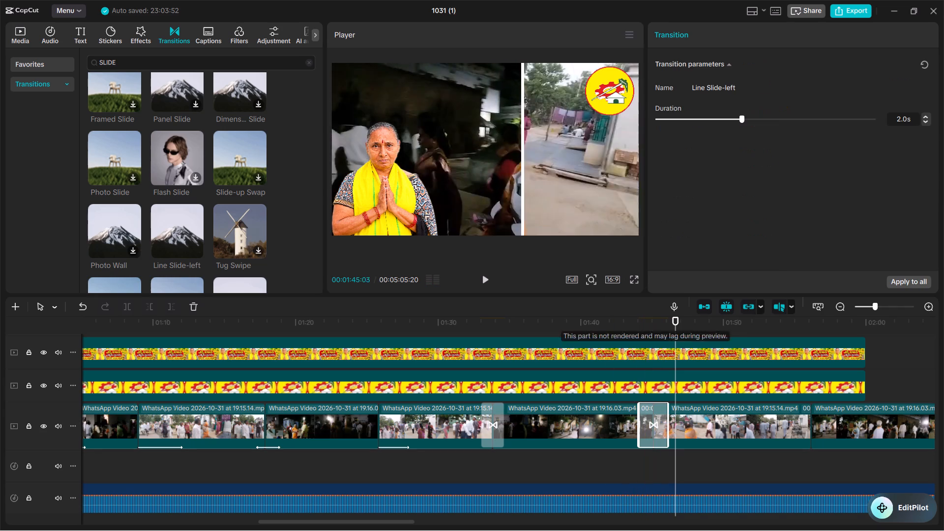
pyautogui.moveTo(740, 118); pyautogui.dragTo(706, 122)
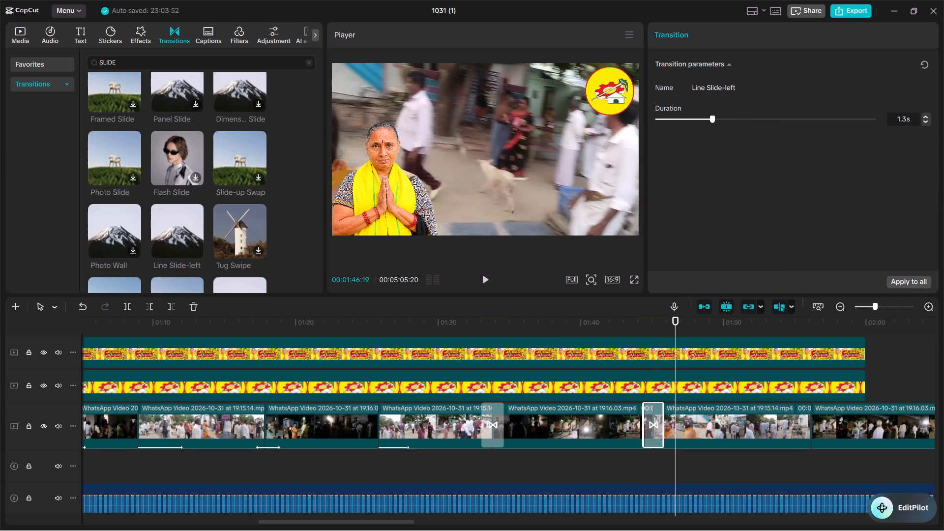
pyautogui.moveTo(706, 122); pyautogui.dragTo(701, 120)
pyautogui.moveTo(702, 120); pyautogui.dragTo(698, 118)
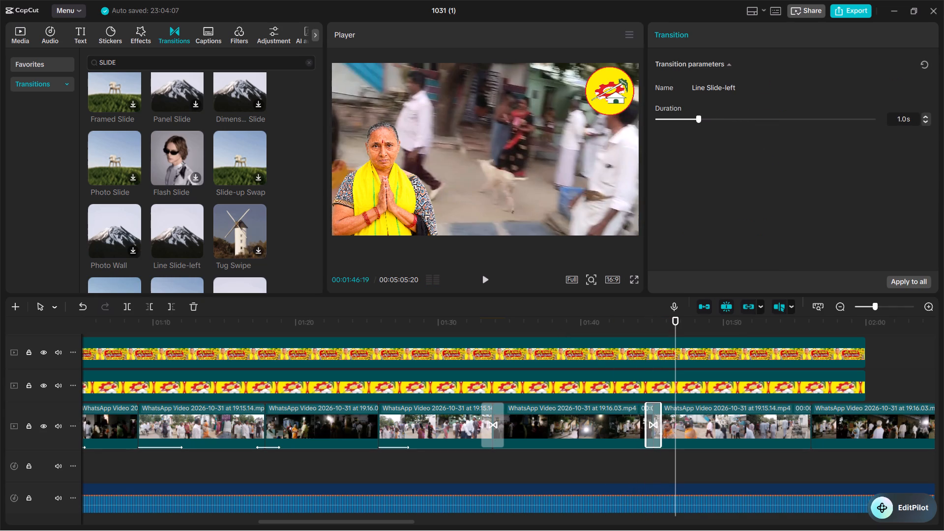
pyautogui.click(597, 327)
pyautogui.click(481, 276)
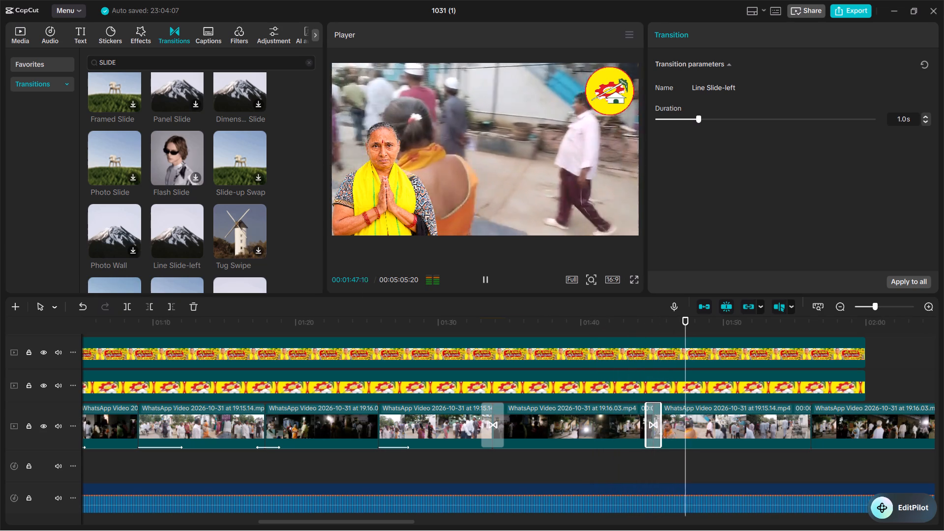
pyautogui.doubleClick(489, 280)
# Trim about 4 seconds off the start of the last night clip, keeping it joined to the street clip.
pyautogui.click(879, 434)
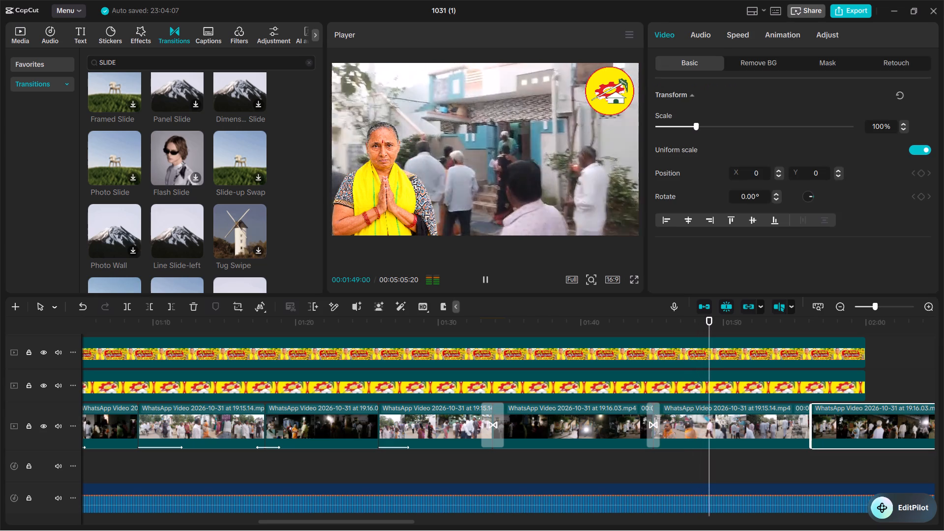
pyautogui.moveTo(811, 419); pyautogui.dragTo(829, 419)
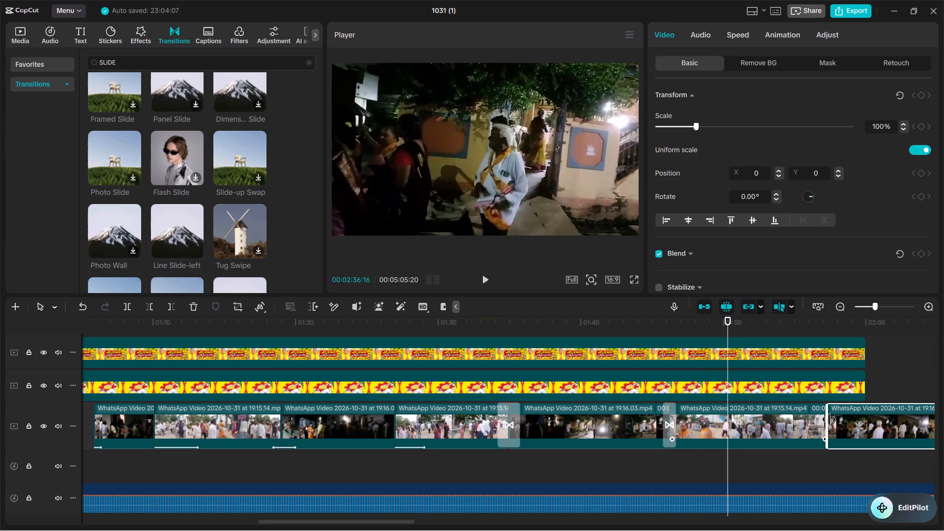
pyautogui.moveTo(829, 419); pyautogui.dragTo(845, 419)
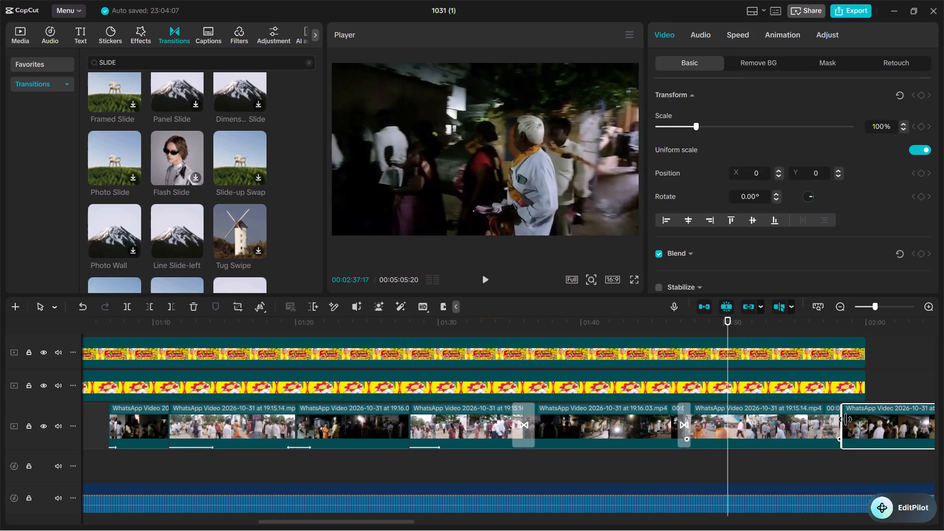
pyautogui.moveTo(845, 419); pyautogui.dragTo(872, 418)
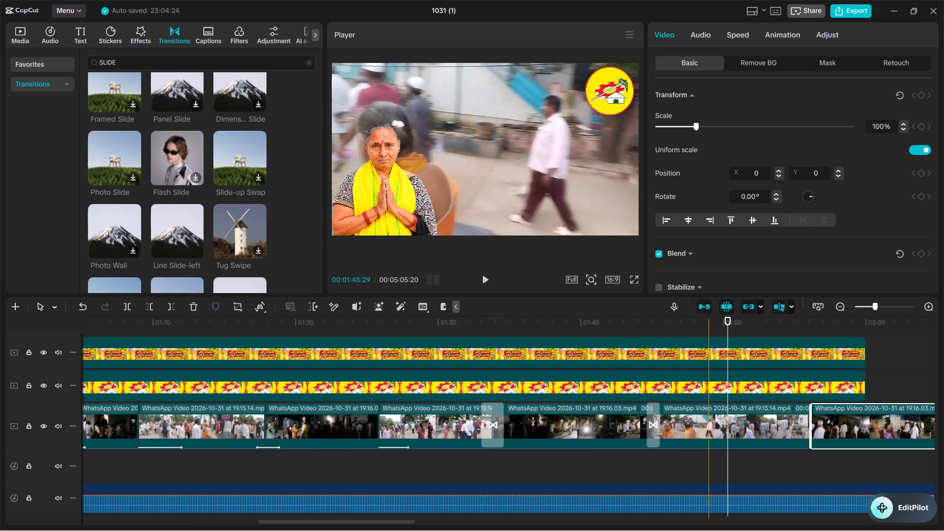
# Play the timeline from about 01:47 across the last join, and resume playback from 02:00 where the overlays end.
pyautogui.click(679, 323)
pyautogui.click(480, 283)
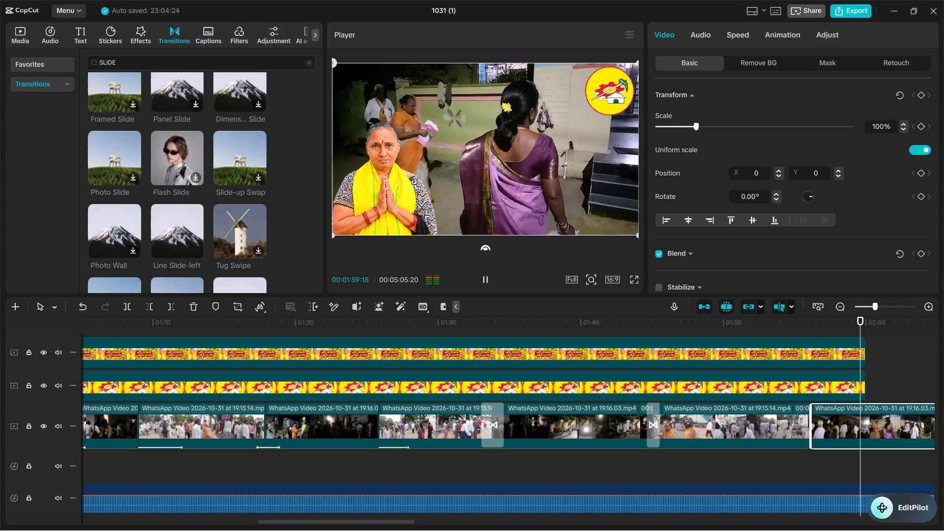
pyautogui.click(489, 277)
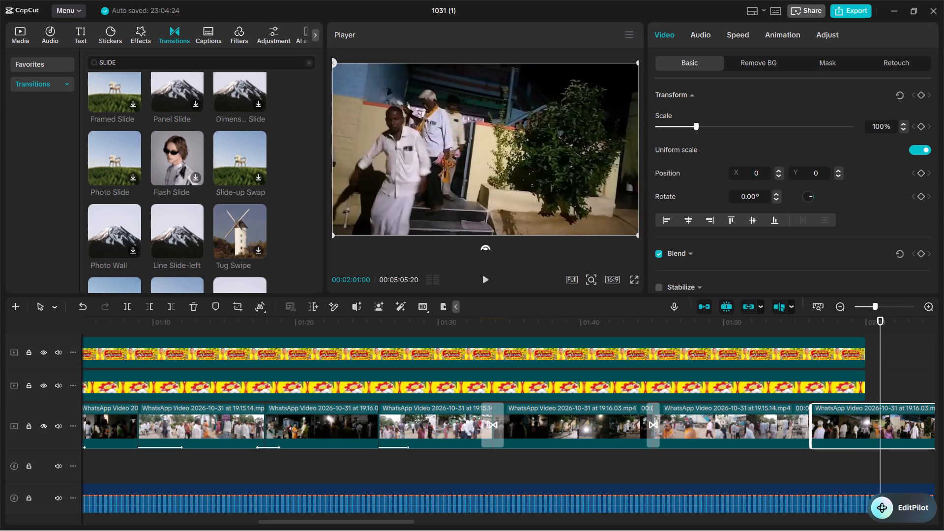
pyautogui.click(868, 329)
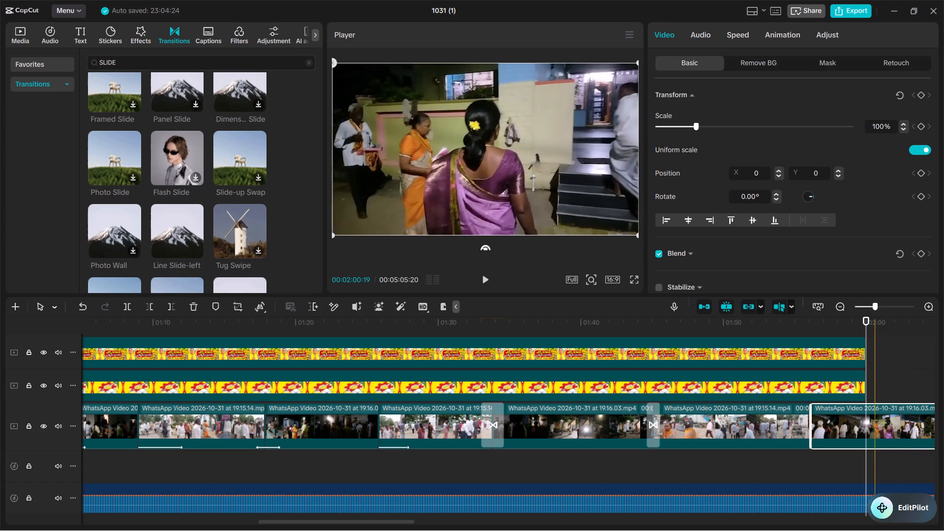
pyautogui.click(487, 278)
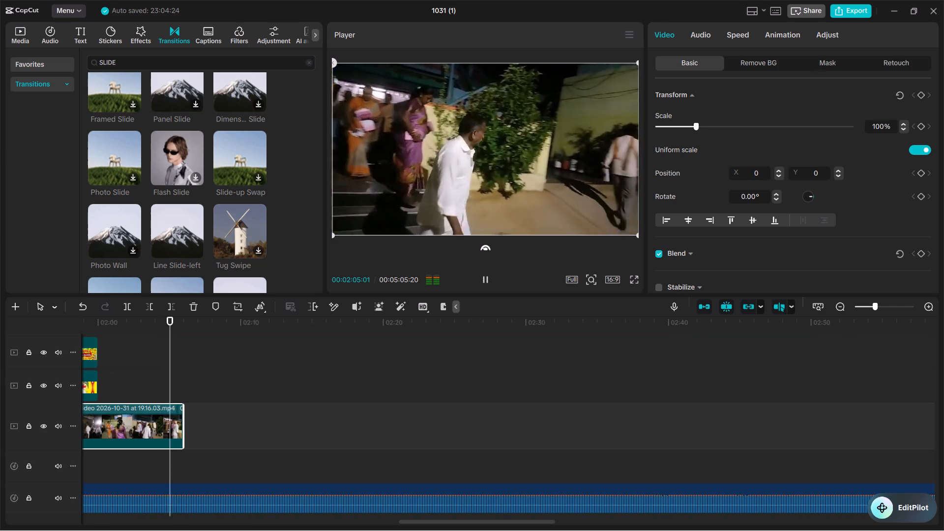
# Stop playback and cut off the last night clip at about 02:00, level with the end of the overlays.
pyautogui.click(487, 278)
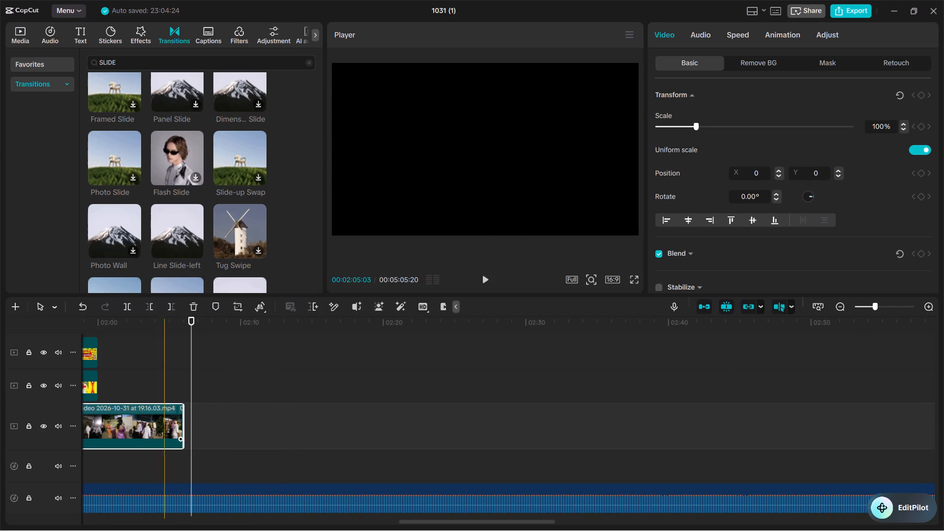
pyautogui.click(148, 379)
pyautogui.moveTo(148, 379); pyautogui.dragTo(83, 371)
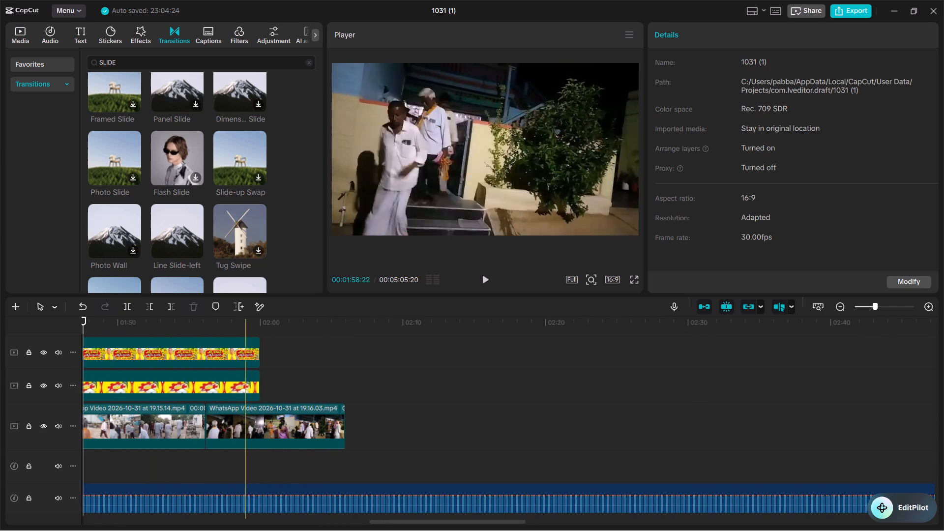
pyautogui.click(259, 385)
pyautogui.click(267, 421)
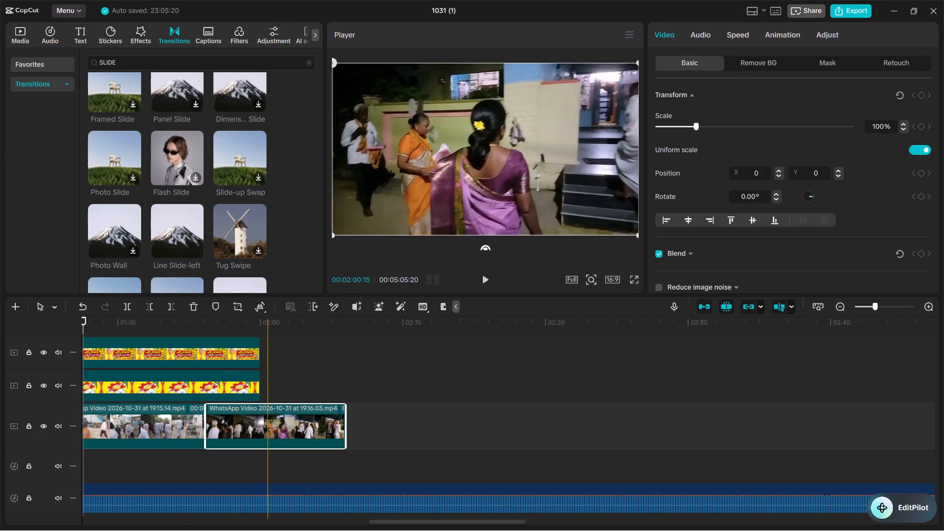
pyautogui.click(263, 385)
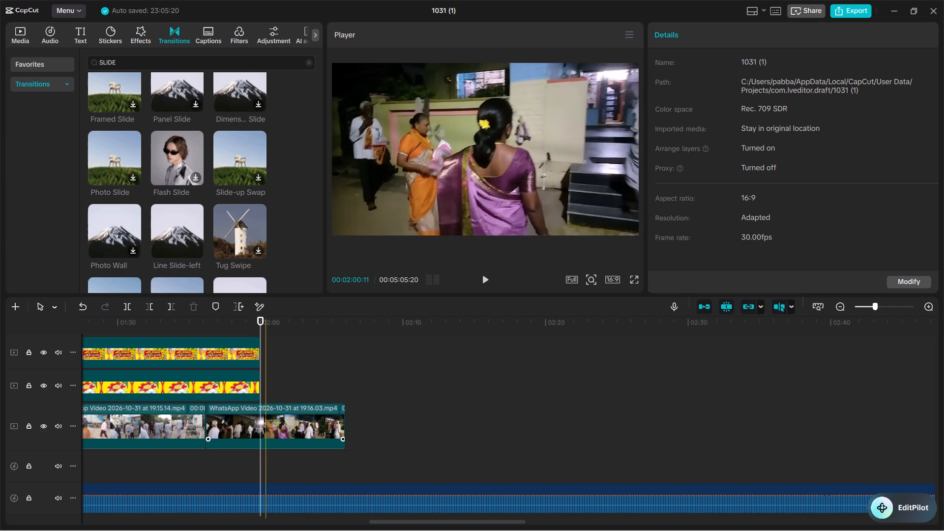
pyautogui.click(265, 422)
pyautogui.click(172, 307)
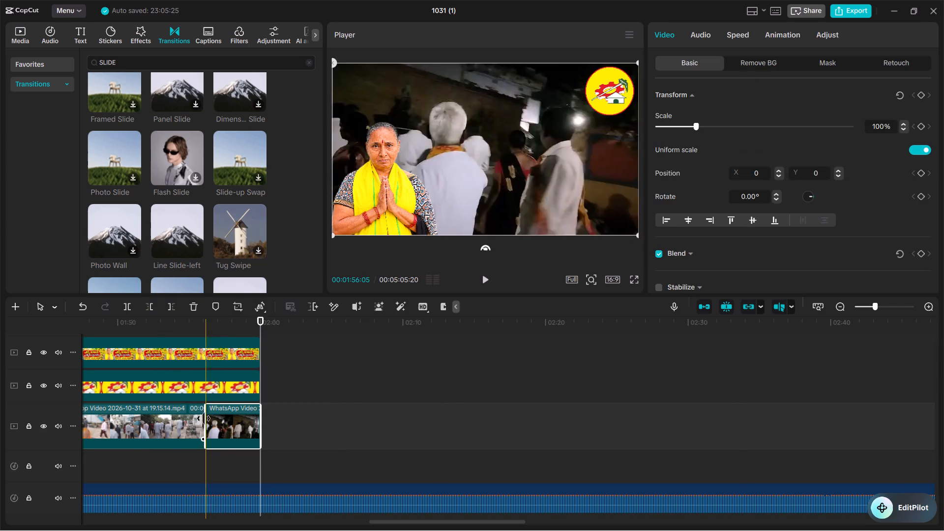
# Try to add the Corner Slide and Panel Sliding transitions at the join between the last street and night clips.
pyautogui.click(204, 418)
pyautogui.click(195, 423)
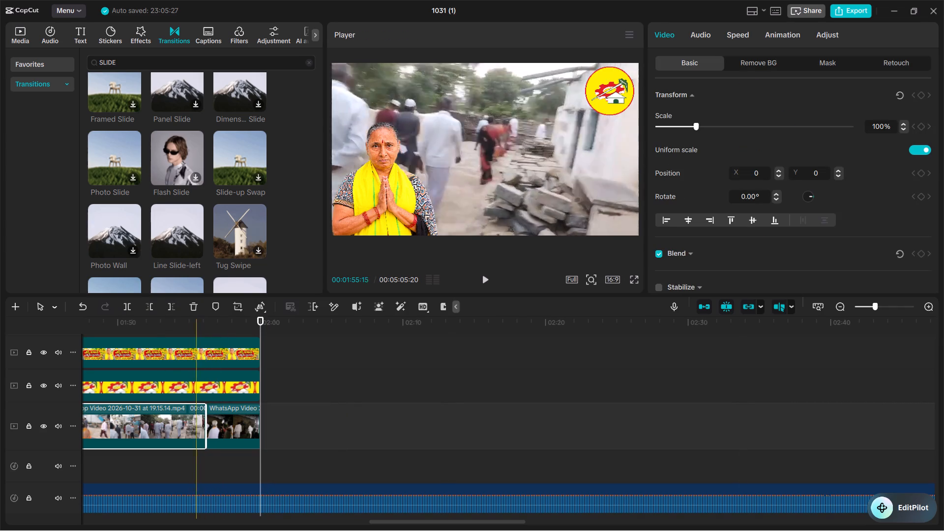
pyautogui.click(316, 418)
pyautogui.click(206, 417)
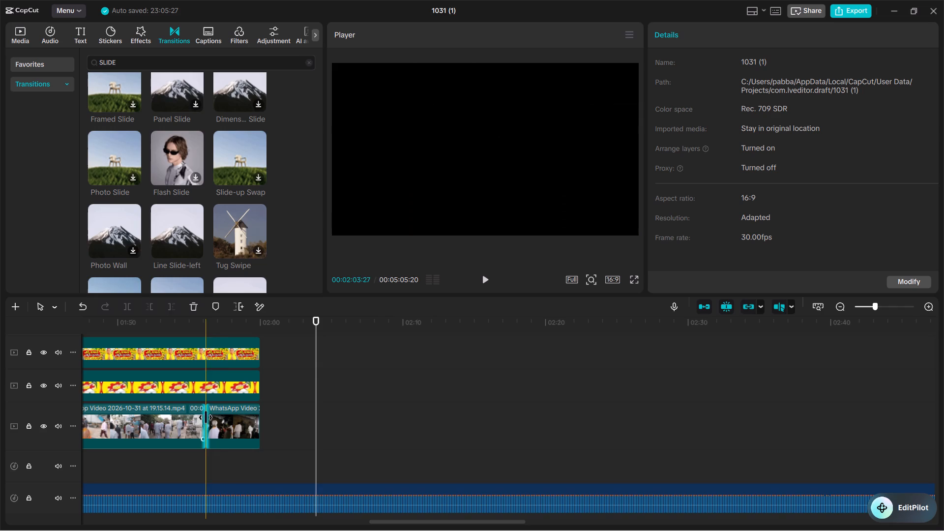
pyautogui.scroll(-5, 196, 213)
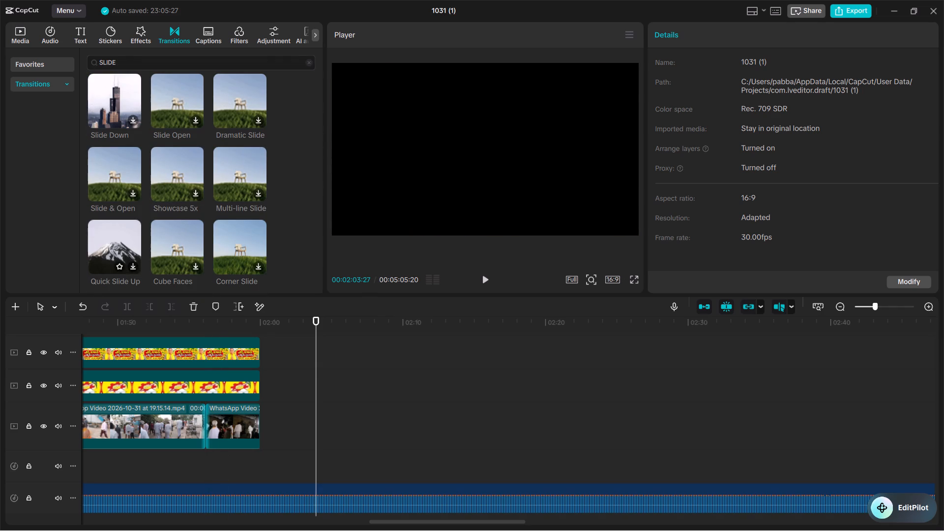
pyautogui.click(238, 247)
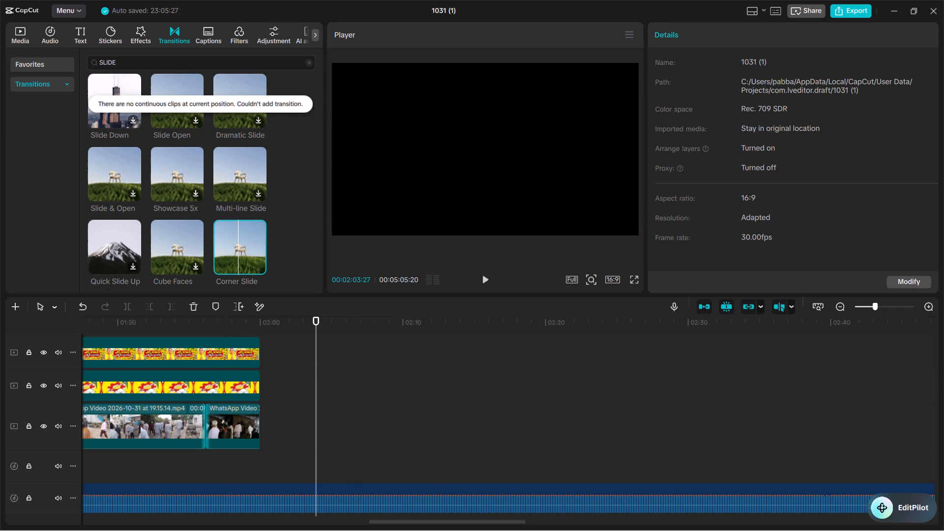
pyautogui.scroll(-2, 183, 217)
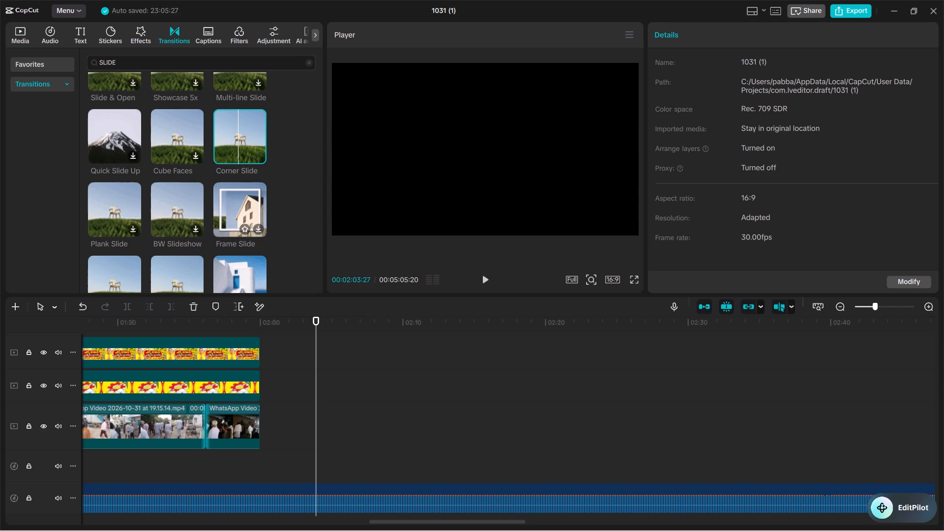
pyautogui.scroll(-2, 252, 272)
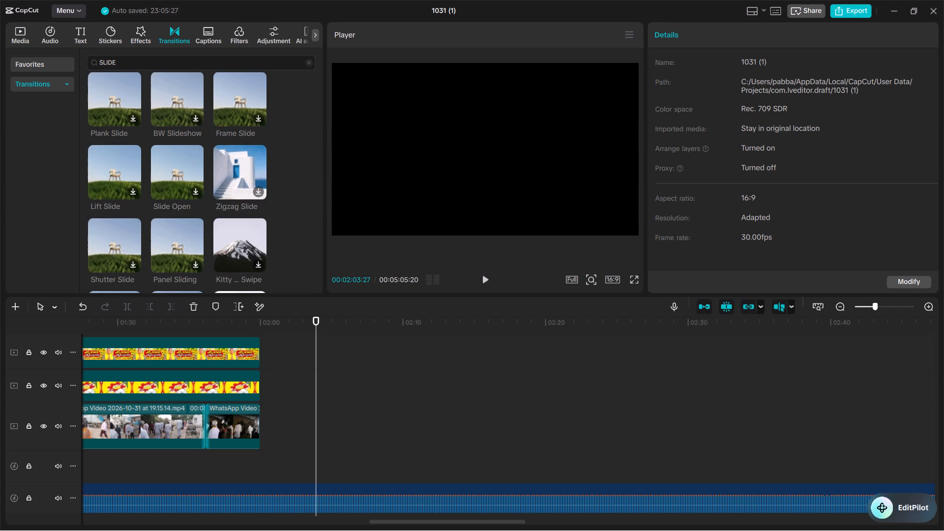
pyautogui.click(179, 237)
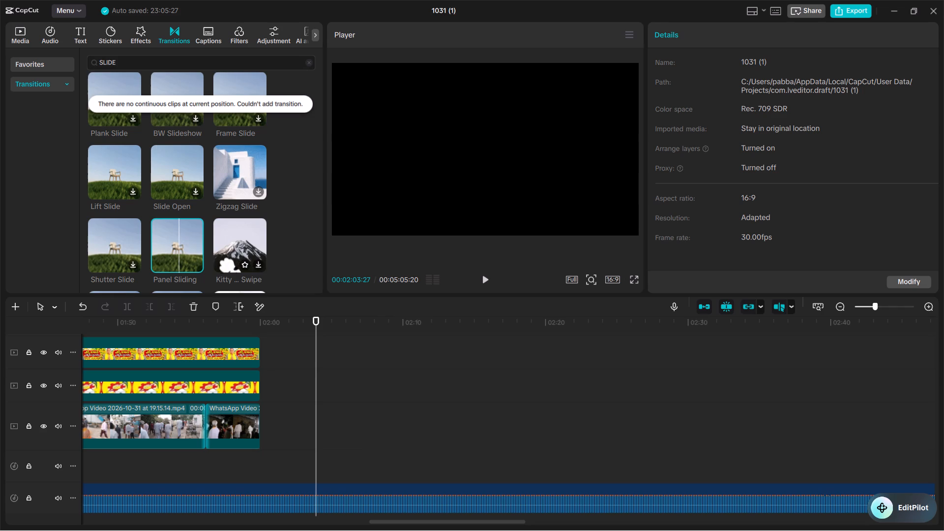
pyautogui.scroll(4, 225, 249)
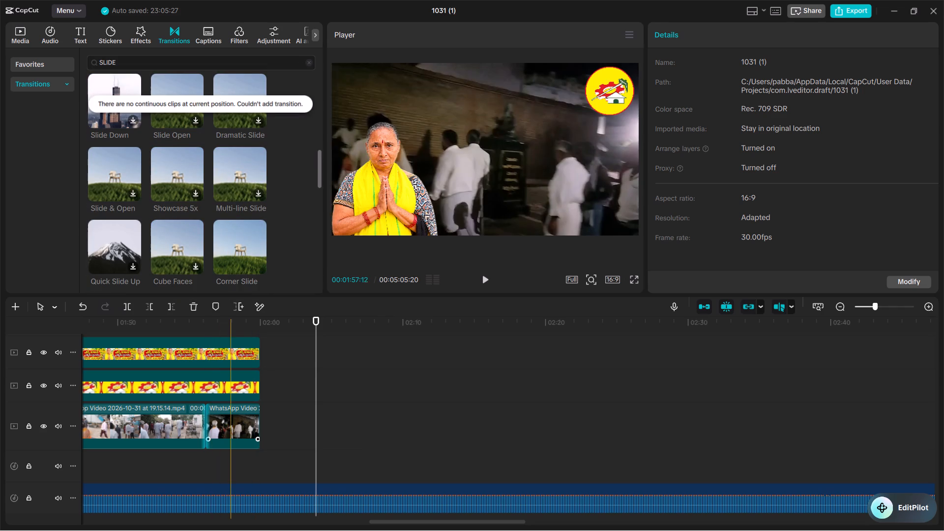
# Search the In animations for INK, apply the "Ink …rses" result to the last night clip and play it.
pyautogui.click(231, 430)
pyautogui.click(767, 28)
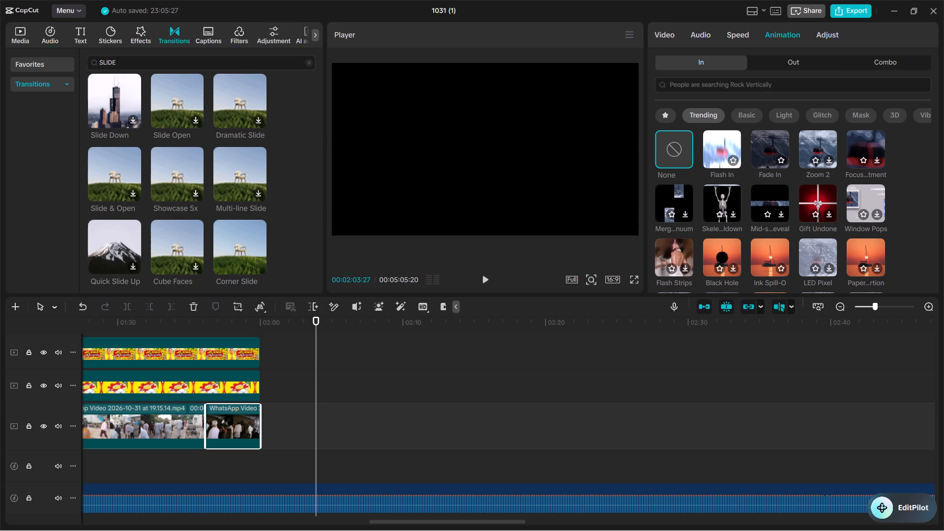
pyautogui.click(793, 81)
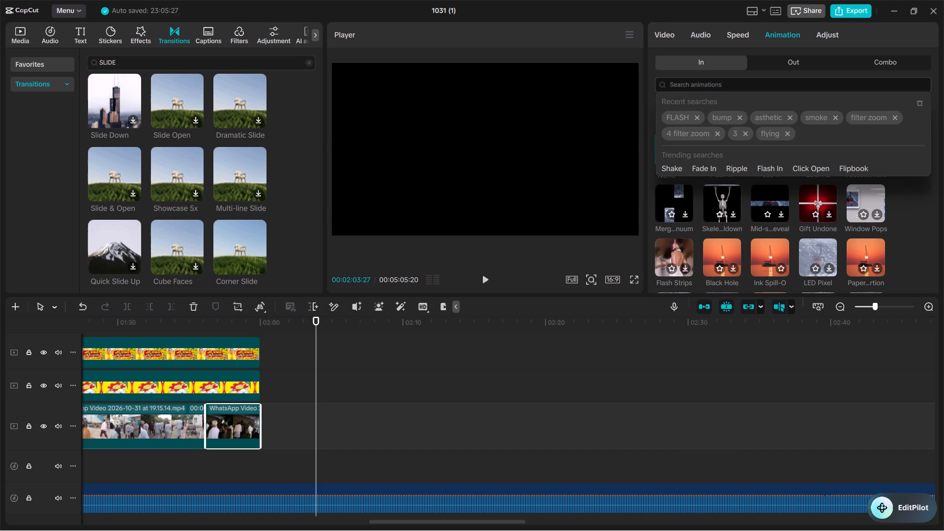
pyautogui.write('INK')
pyautogui.press('Return')
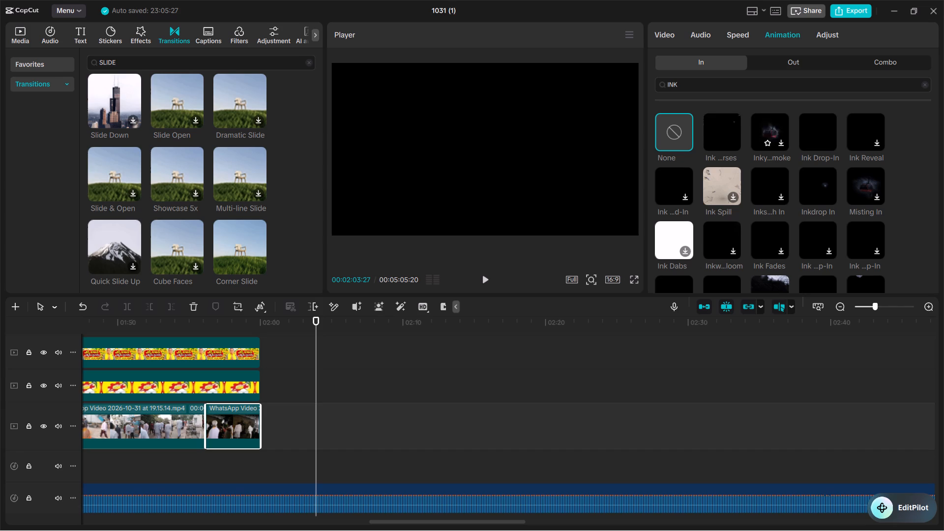
pyautogui.click(717, 128)
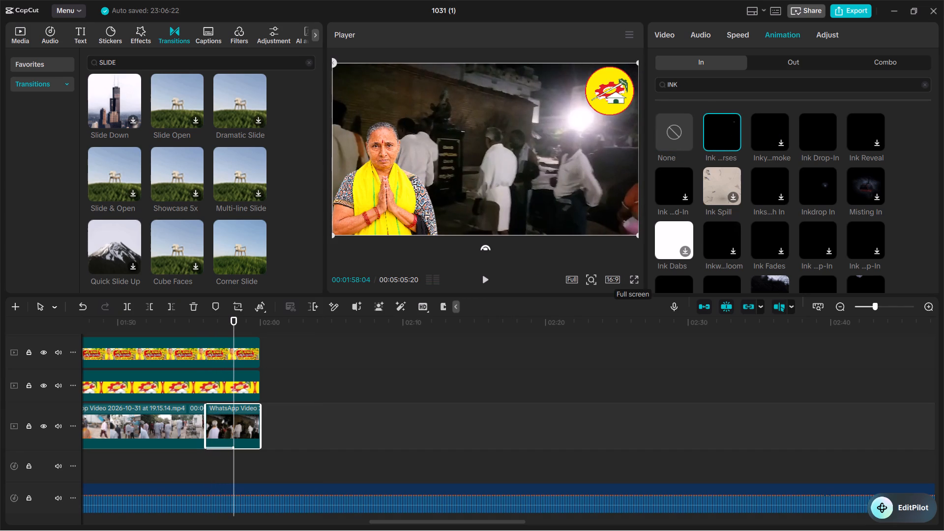
pyautogui.click(488, 275)
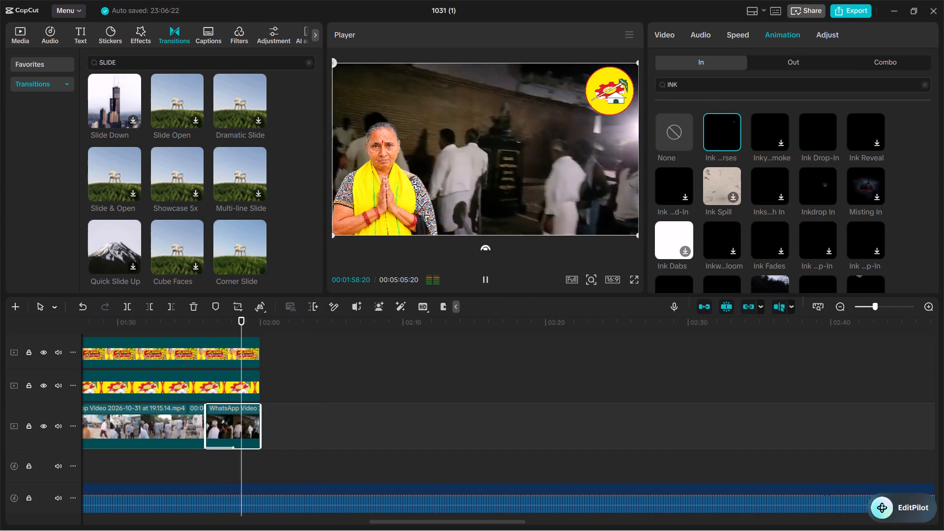
pyautogui.click(487, 276)
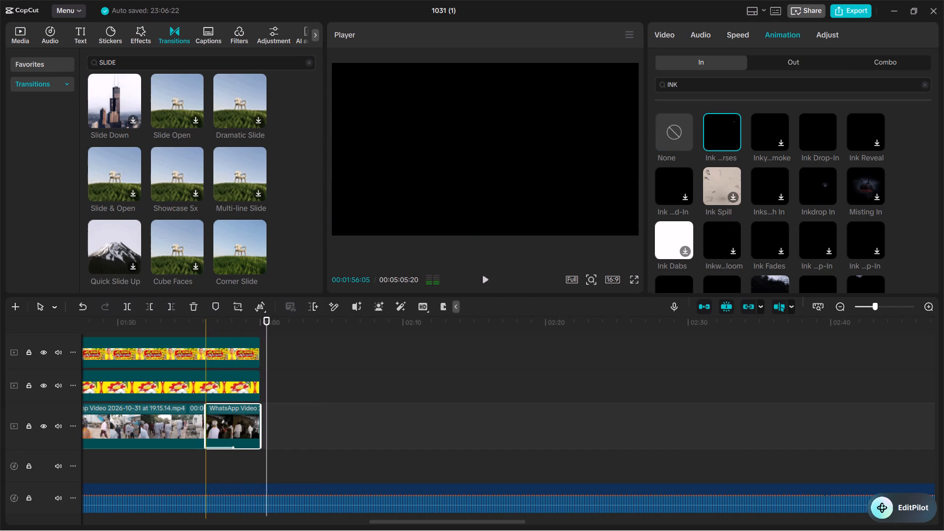
# Compare the Ink Drop-In and Ink Reveal entrance animations on the last night clip and apply "Inky…moke".
pyautogui.click(205, 352)
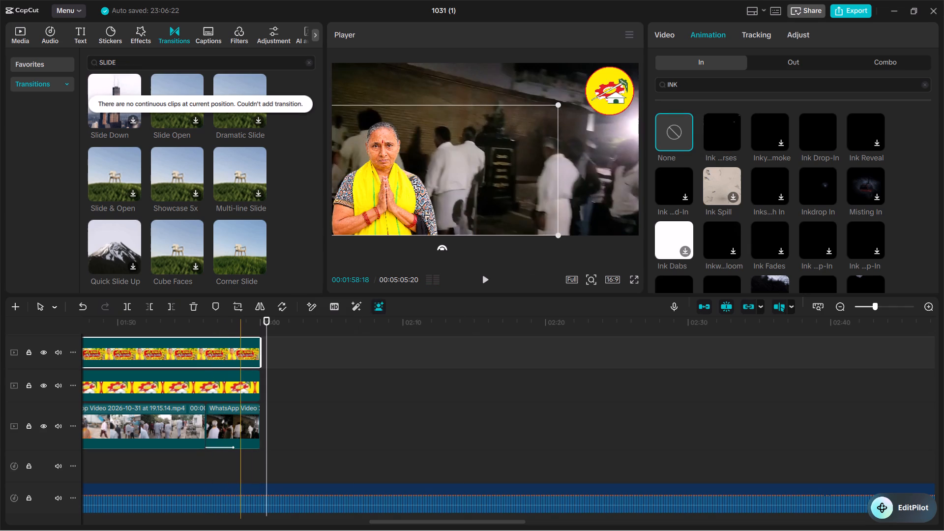
pyautogui.click(412, 384)
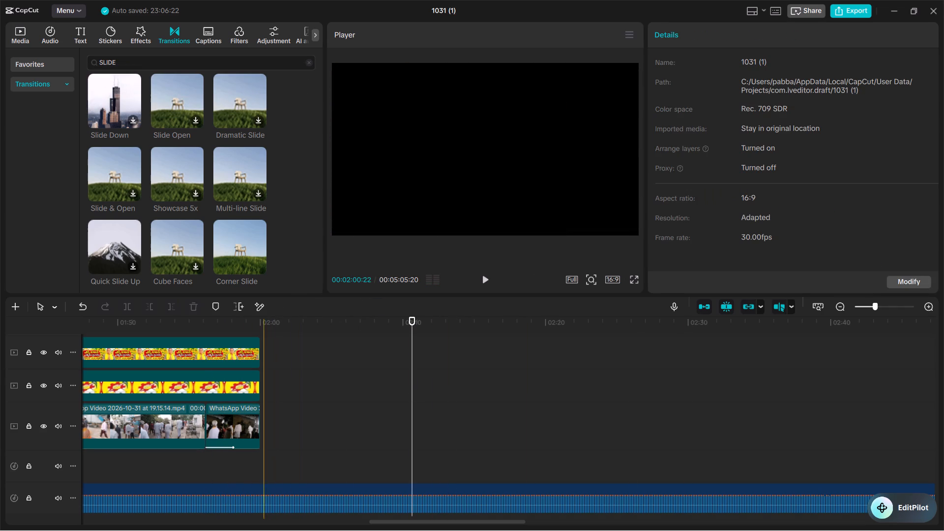
pyautogui.click(262, 358)
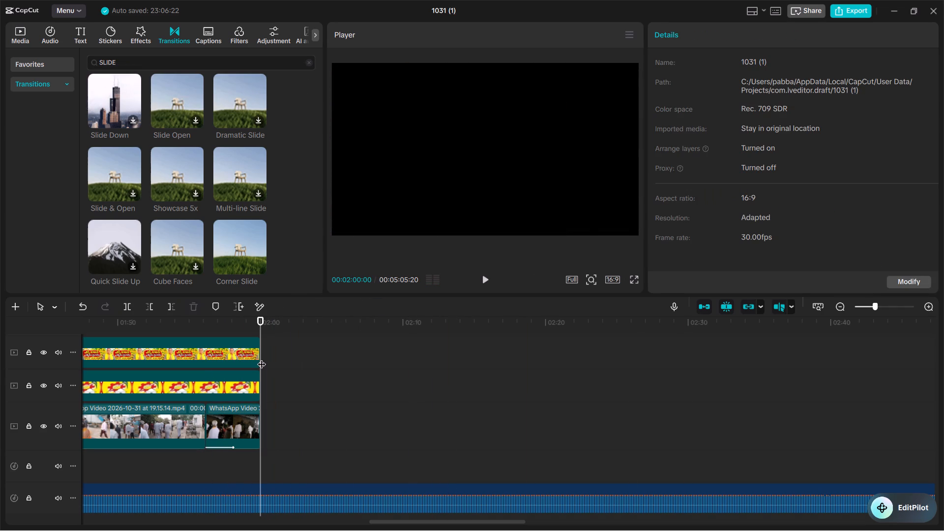
pyautogui.click(231, 429)
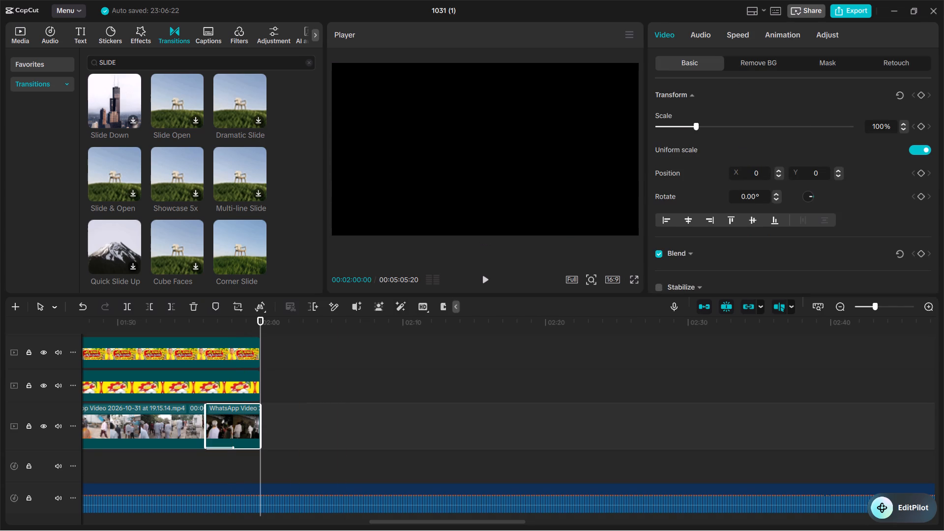
pyautogui.click(219, 428)
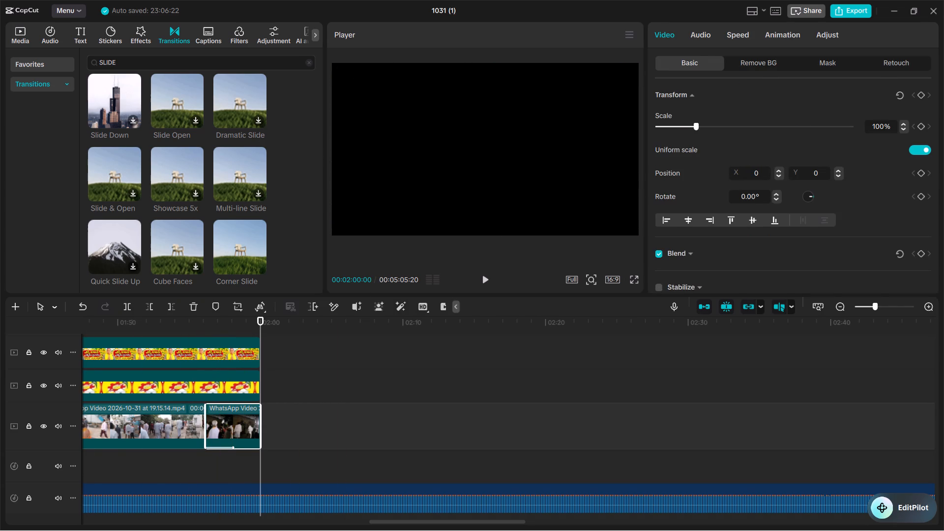
pyautogui.click(776, 31)
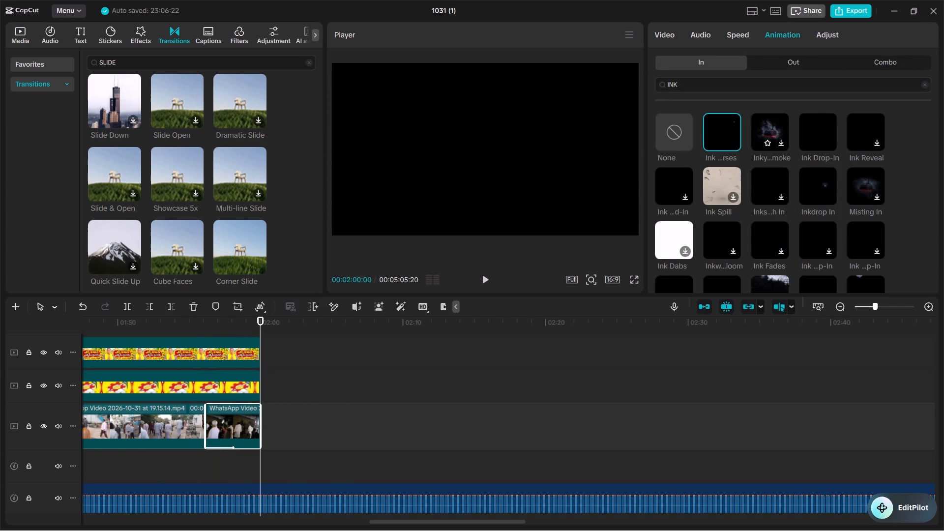
pyautogui.click(771, 129)
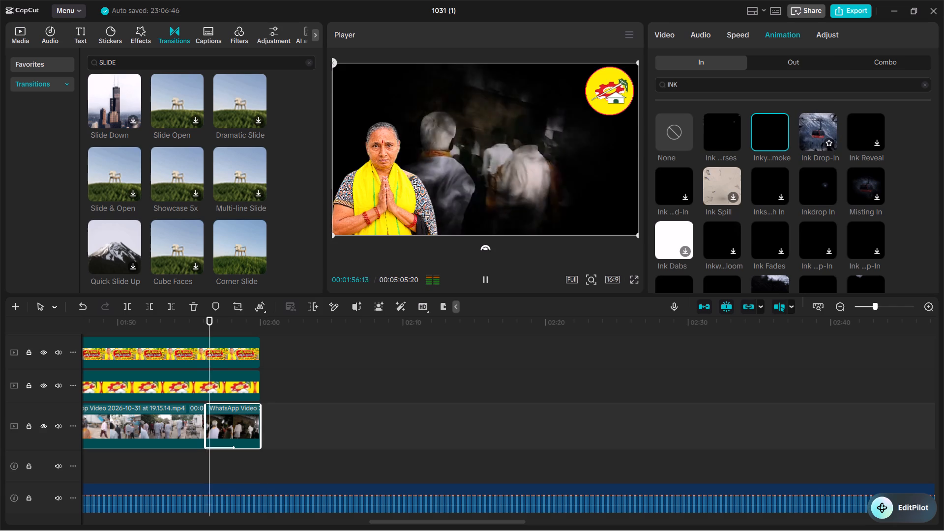
pyautogui.click(814, 132)
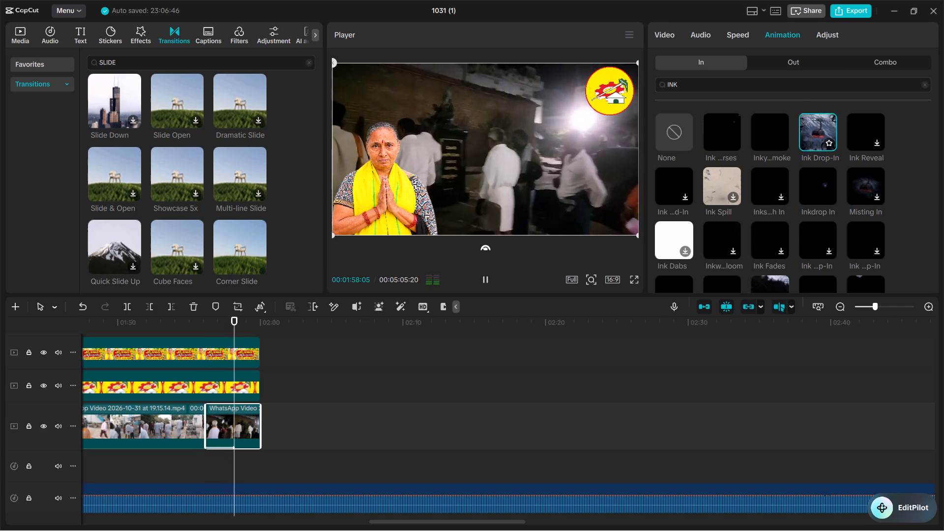
pyautogui.click(858, 129)
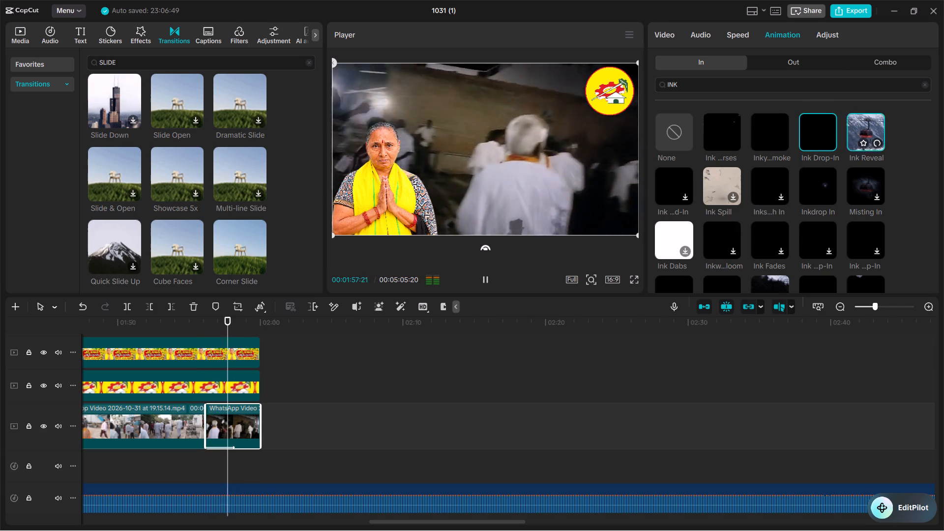
pyautogui.click(820, 126)
pyautogui.click(763, 126)
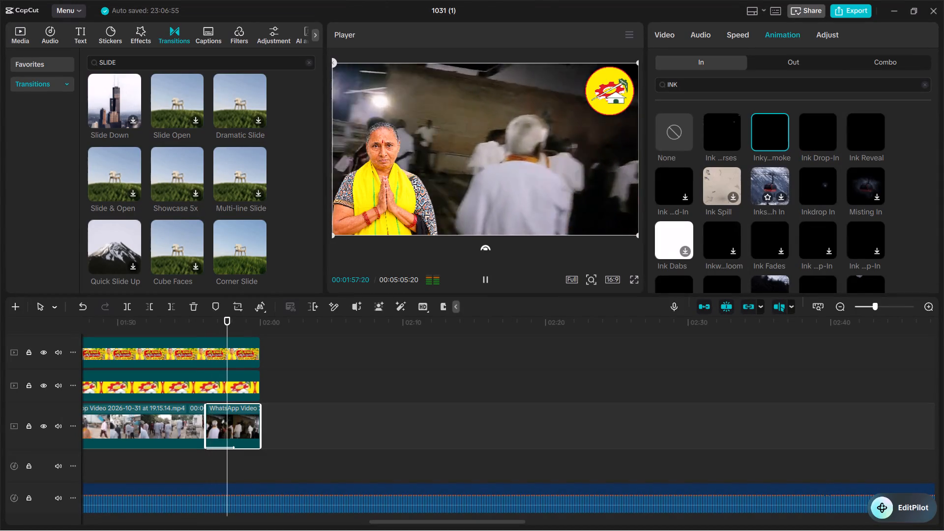
# Search the Out animations for SMOKE and apply the "Ven…oke" result to the last night clip.
pyautogui.click(806, 57)
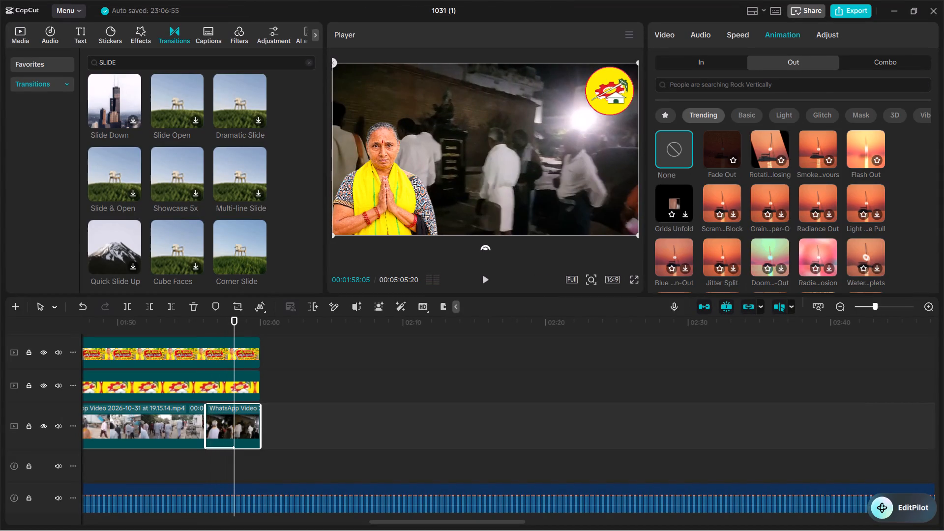
pyautogui.click(784, 87)
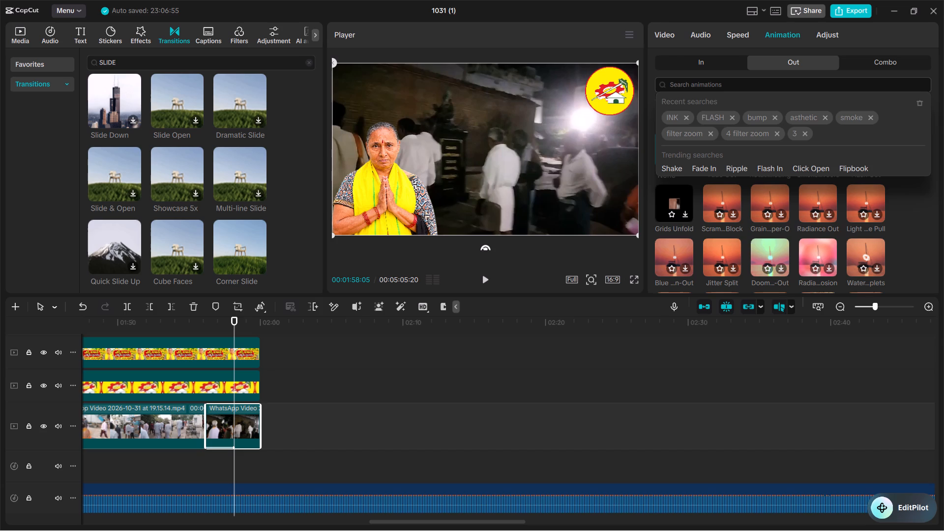
pyautogui.write('SMOKE')
pyautogui.press('Return')
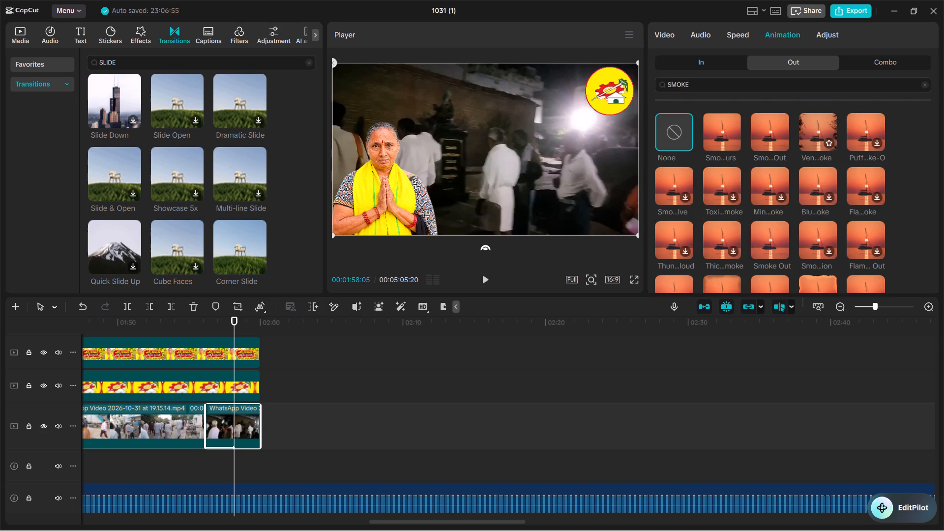
pyautogui.click(829, 118)
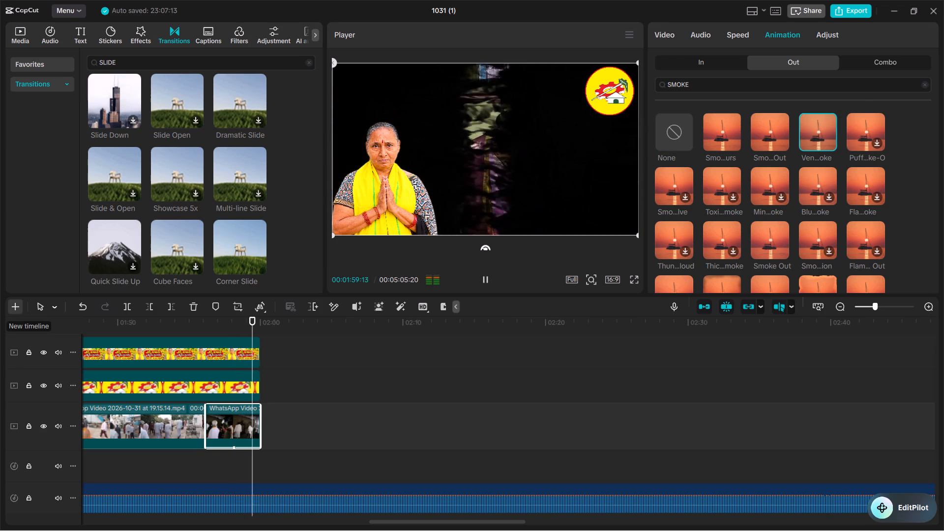
# Apply the same "Ven…oke" Out animation to the party logo overlay.
pyautogui.click(240, 382)
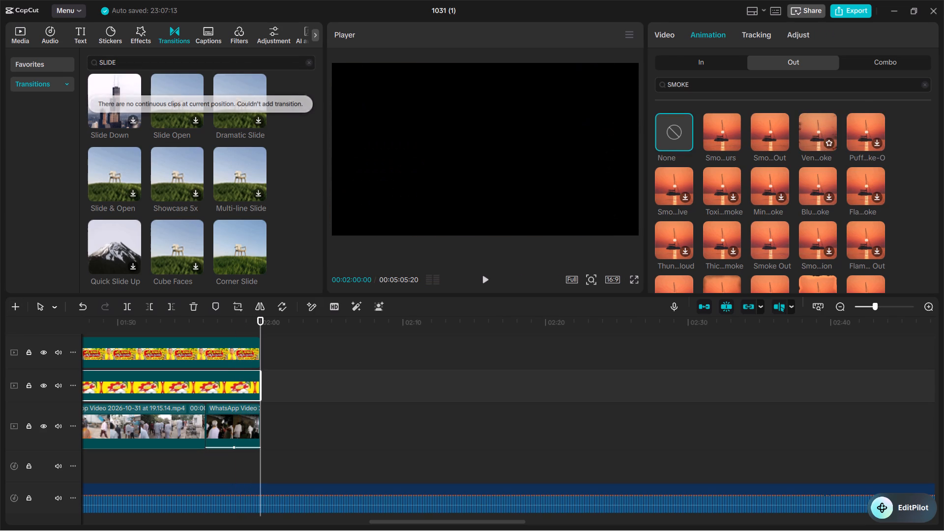
pyautogui.click(818, 133)
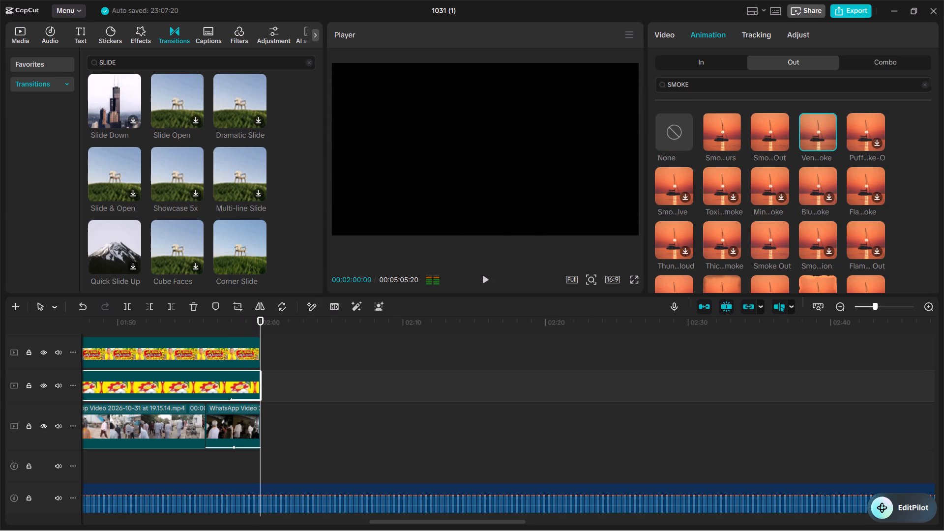
# Apply the "Ven…oke" Out animation to the candidate cutout overlay on the top track.
pyautogui.click(226, 345)
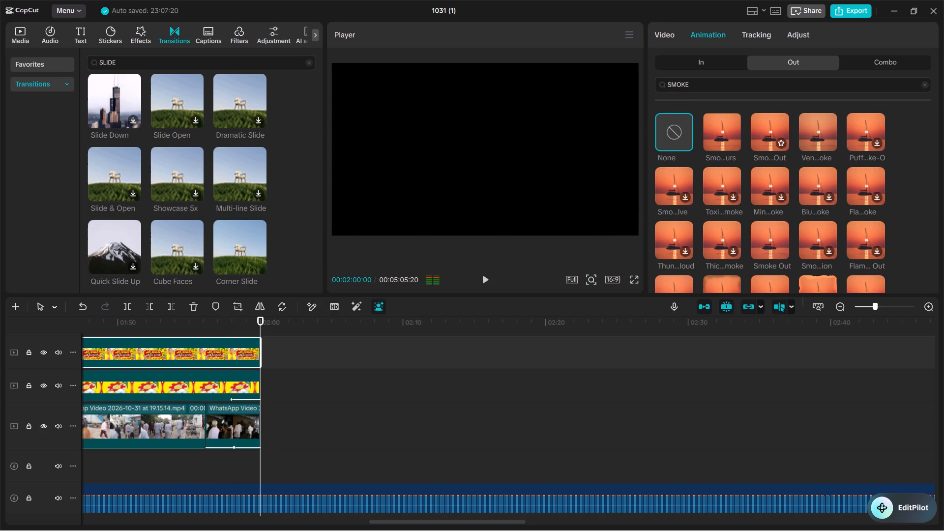
pyautogui.click(817, 124)
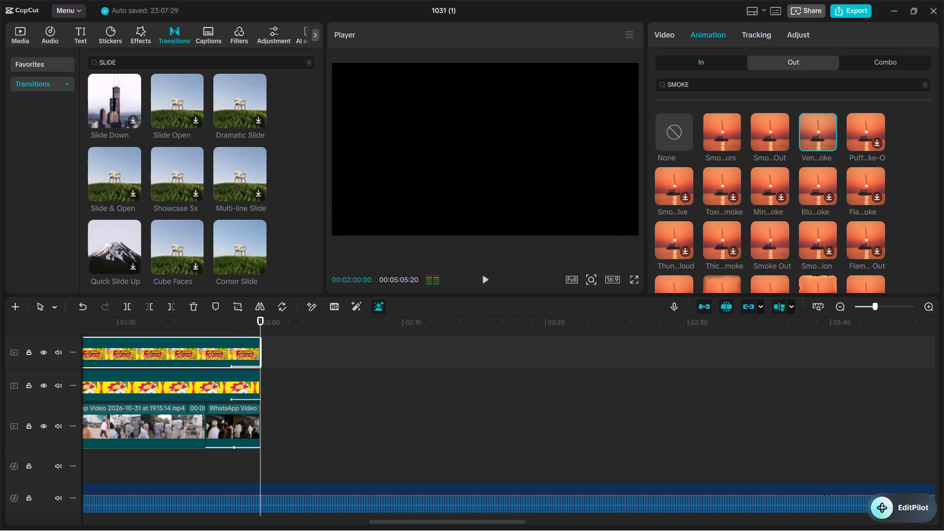
# Split the Akhanda music at 02:00, where the video ends, and delete the remainder after the cut.
pyautogui.click(130, 306)
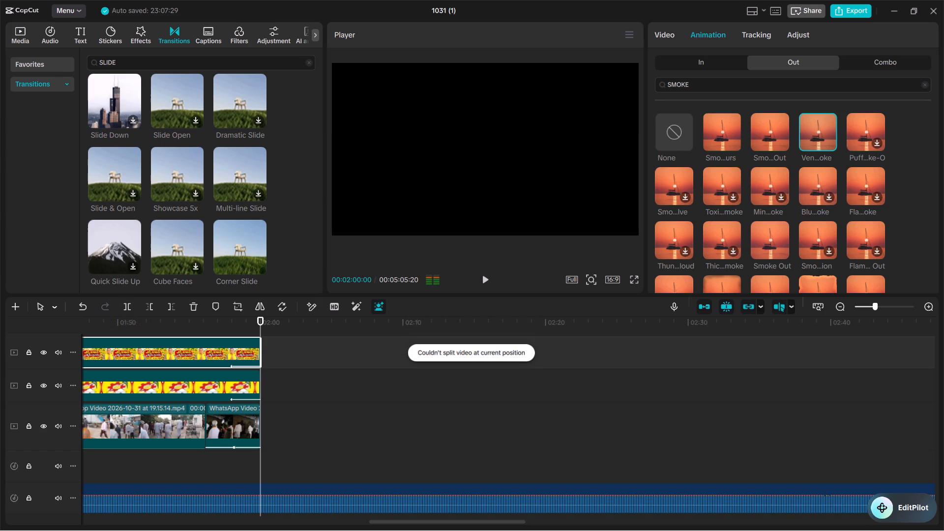
pyautogui.click(267, 499)
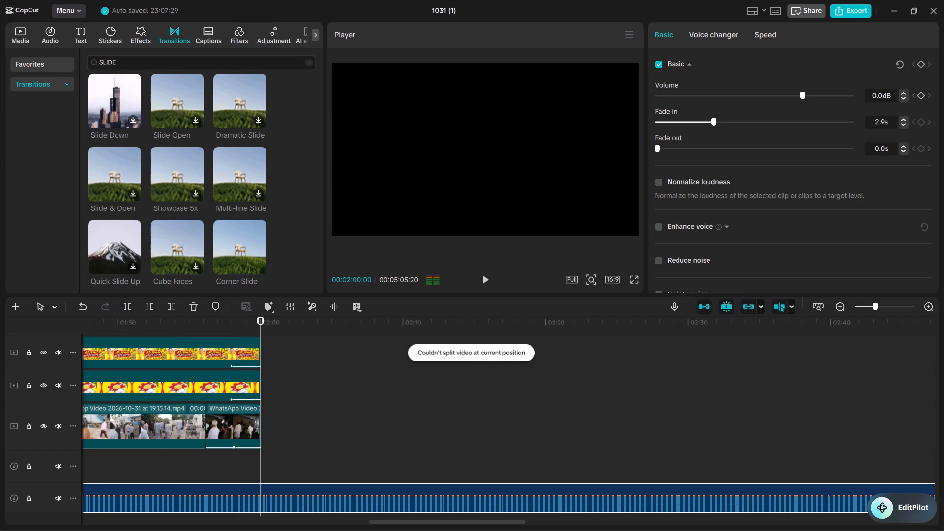
pyautogui.click(125, 312)
pyautogui.rightClick(284, 492)
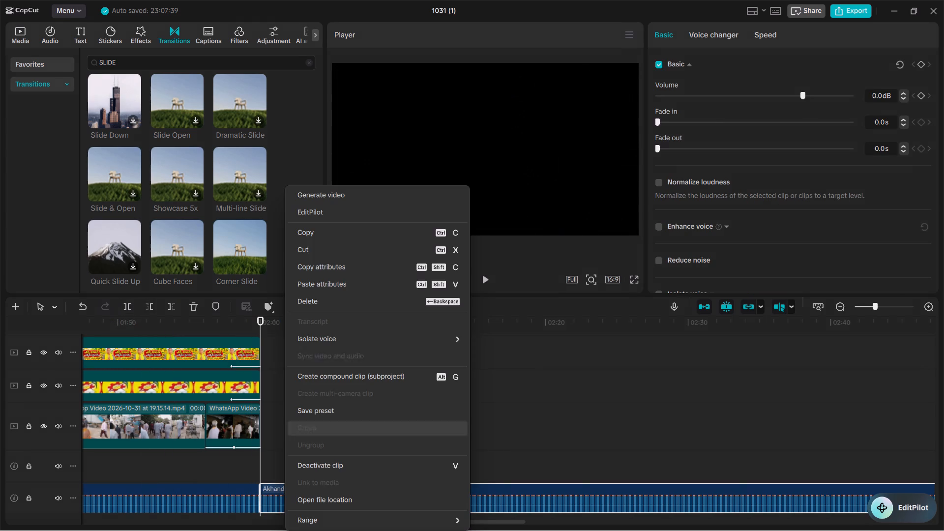
pyautogui.click(328, 298)
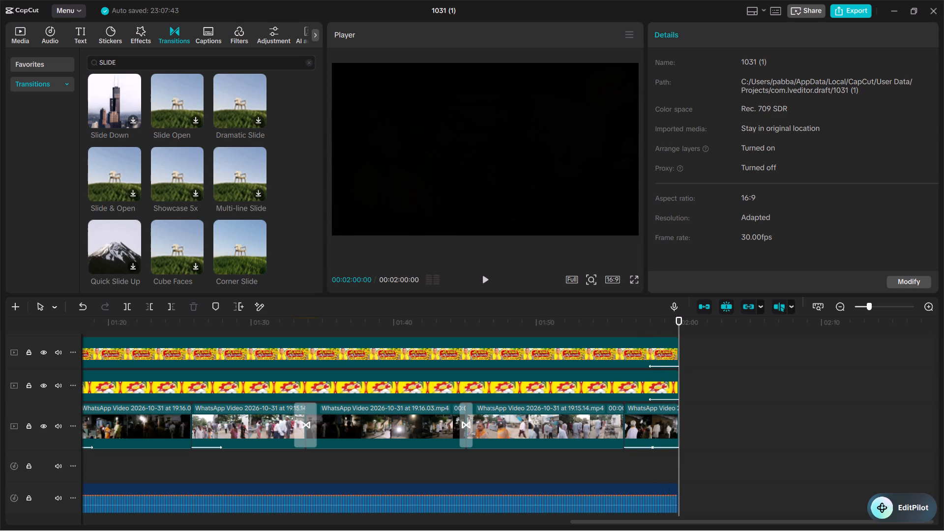
# Fade out the end of the Akhanda music from about 01:56, near the last night clip's start, and play the ending.
pyautogui.click(671, 495)
pyautogui.click(622, 461)
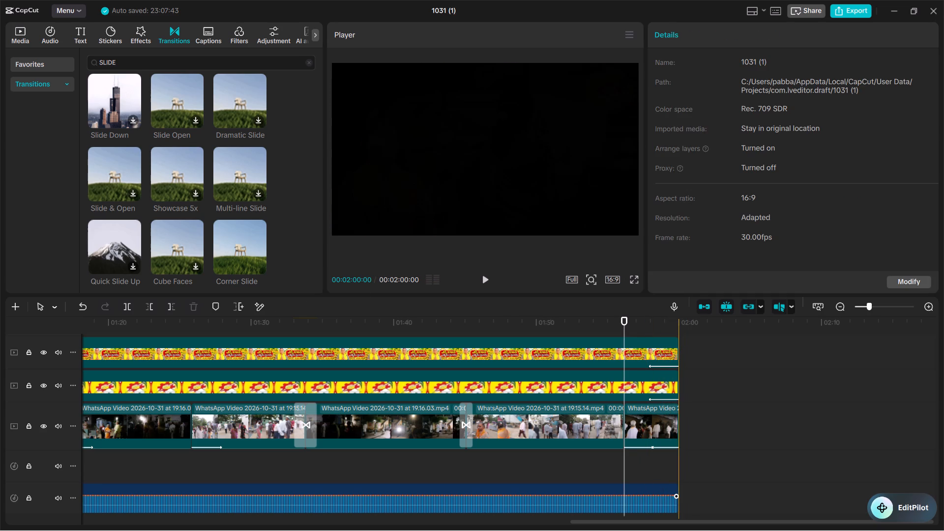
pyautogui.moveTo(676, 498); pyautogui.dragTo(643, 492)
pyautogui.click(600, 453)
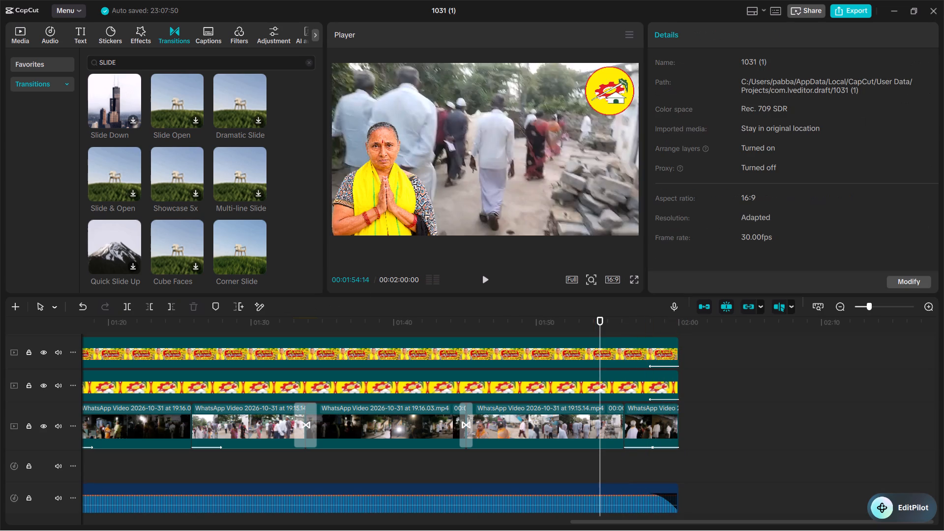
pyautogui.click(482, 278)
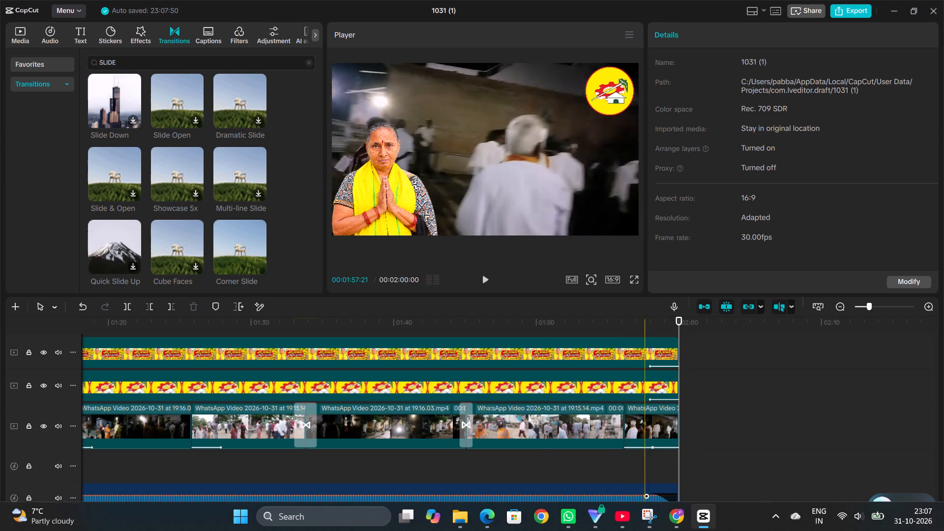
pyautogui.moveTo(646, 496); pyautogui.dragTo(623, 494)
pyautogui.click(577, 453)
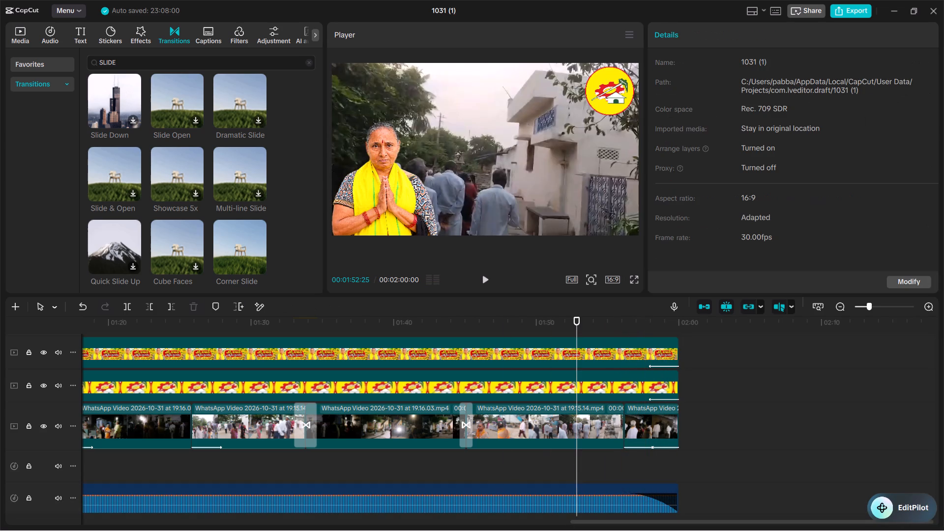
pyautogui.click(487, 269)
pyautogui.click(484, 275)
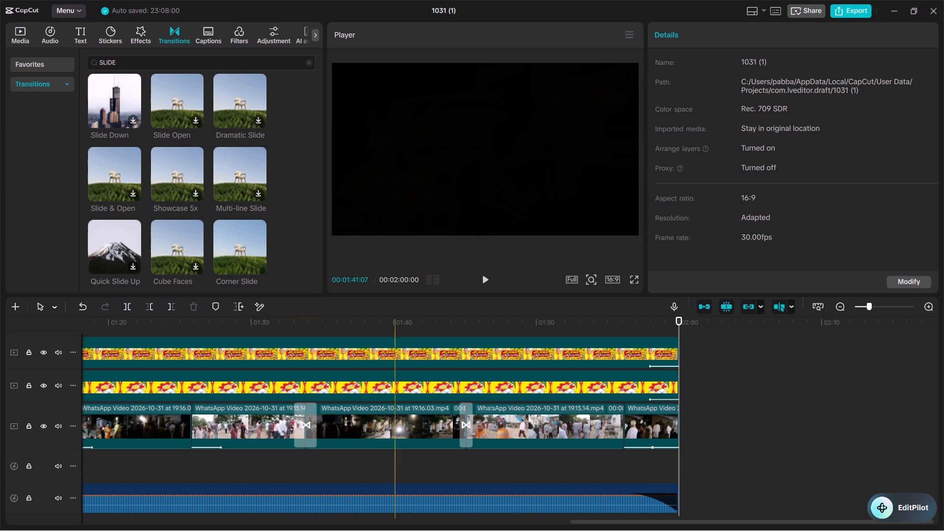
# Go back to the opening part of the timeline and play from about 00:15 through to the campaign title card.
pyautogui.click(777, 421)
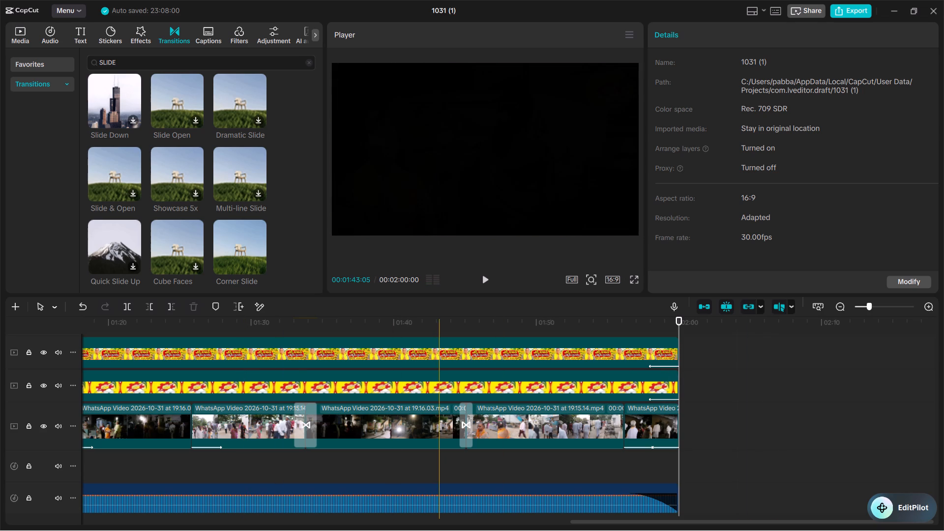
pyautogui.click(439, 324)
pyautogui.moveTo(439, 324); pyautogui.dragTo(141, 330)
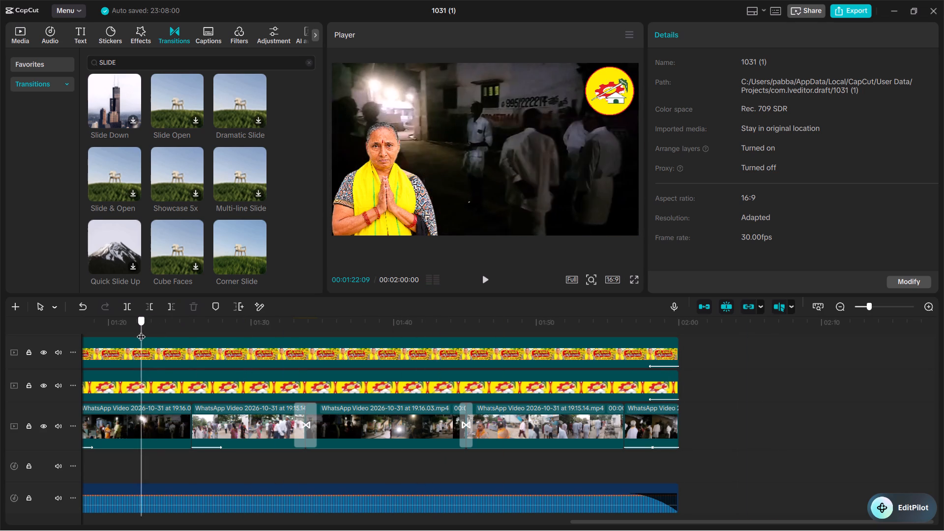
pyautogui.moveTo(141, 330); pyautogui.dragTo(66, 332)
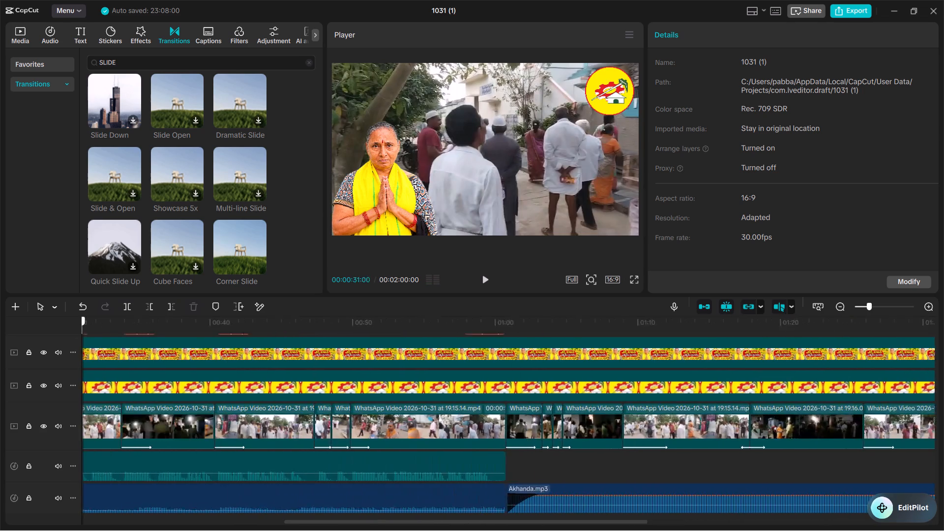
pyautogui.moveTo(66, 332); pyautogui.dragTo(863, 357)
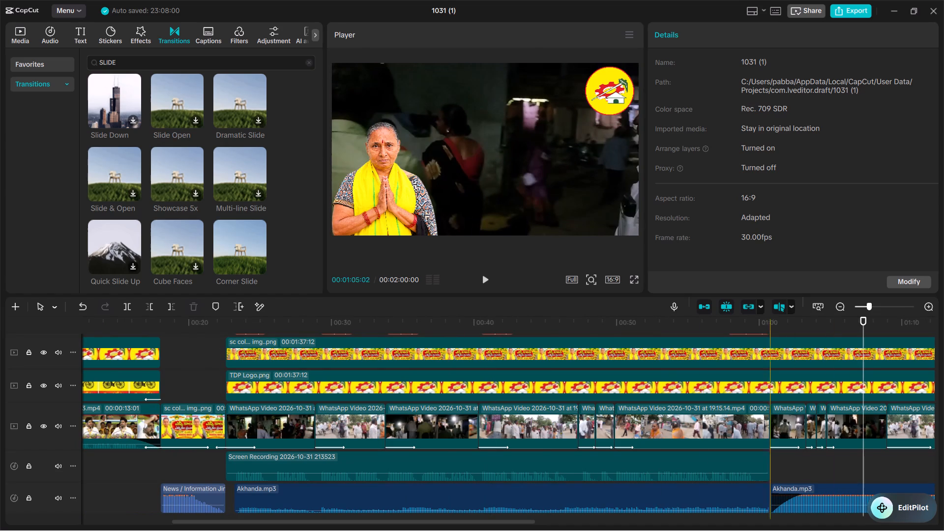
pyautogui.click(521, 327)
pyautogui.moveTo(521, 327); pyautogui.dragTo(205, 344)
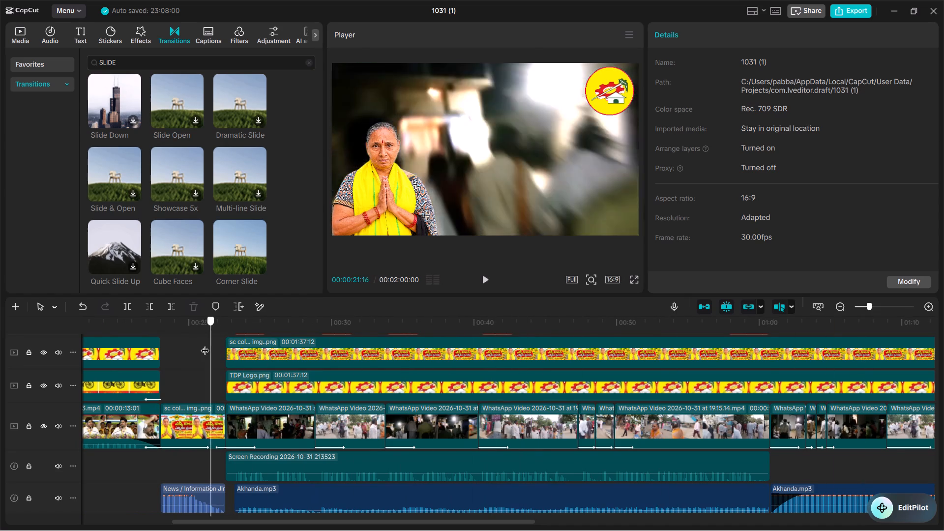
pyautogui.moveTo(205, 344); pyautogui.dragTo(113, 333)
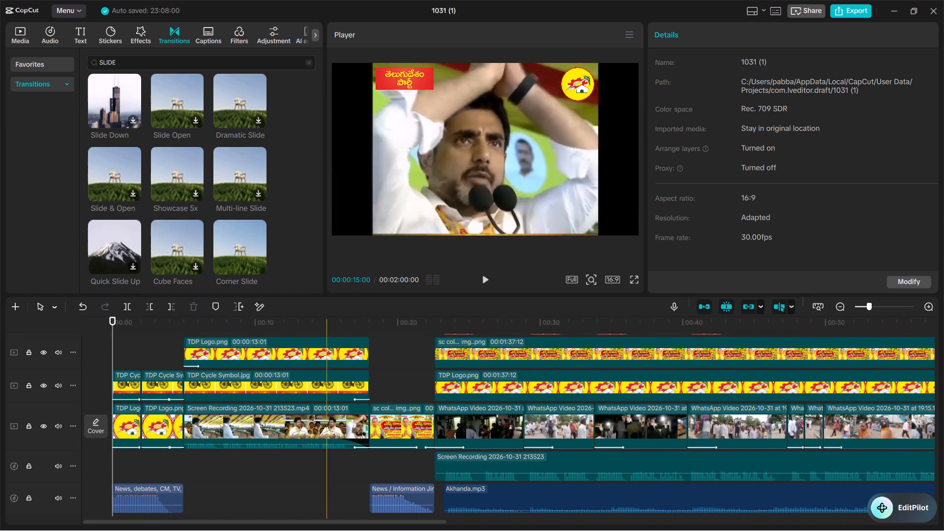
pyautogui.click(326, 323)
pyautogui.click(485, 277)
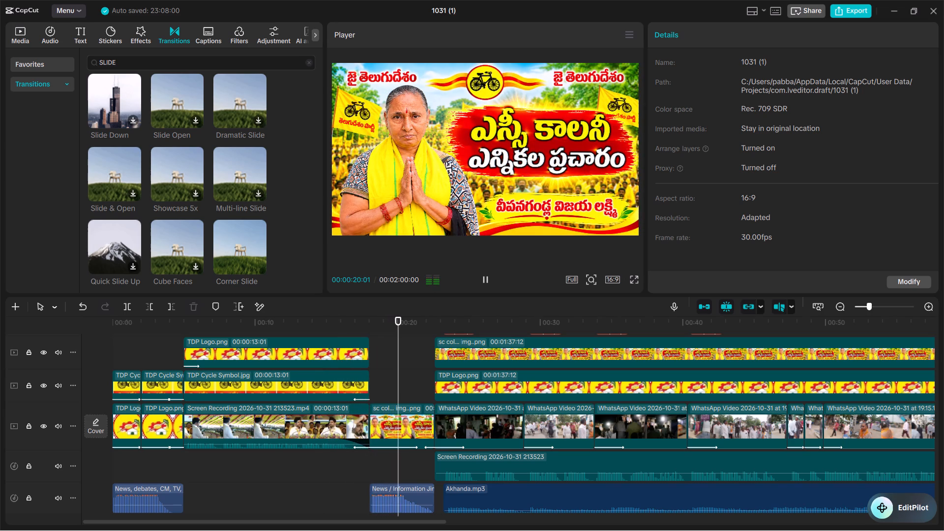
pyautogui.click(485, 277)
# Play the opening speech section from its start at about 00:05 to review it.
pyautogui.click(274, 324)
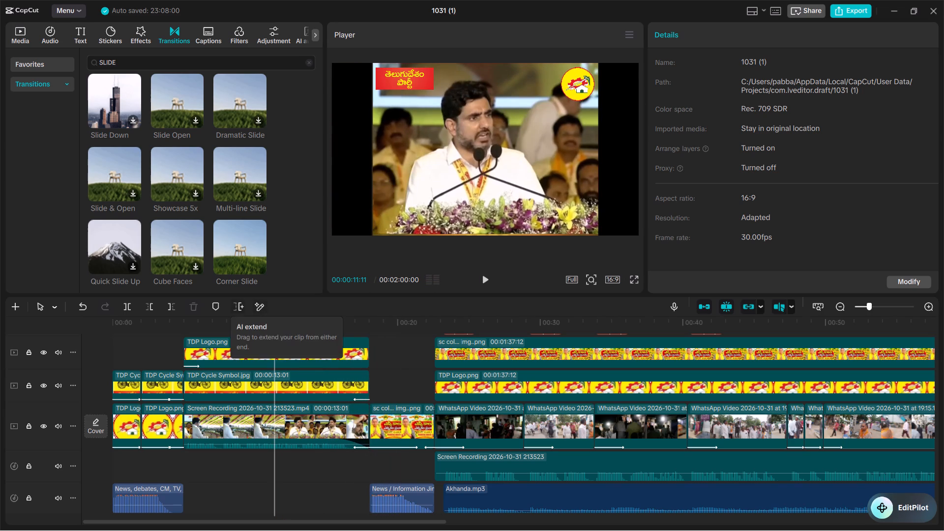
pyautogui.click(180, 327)
pyautogui.click(485, 279)
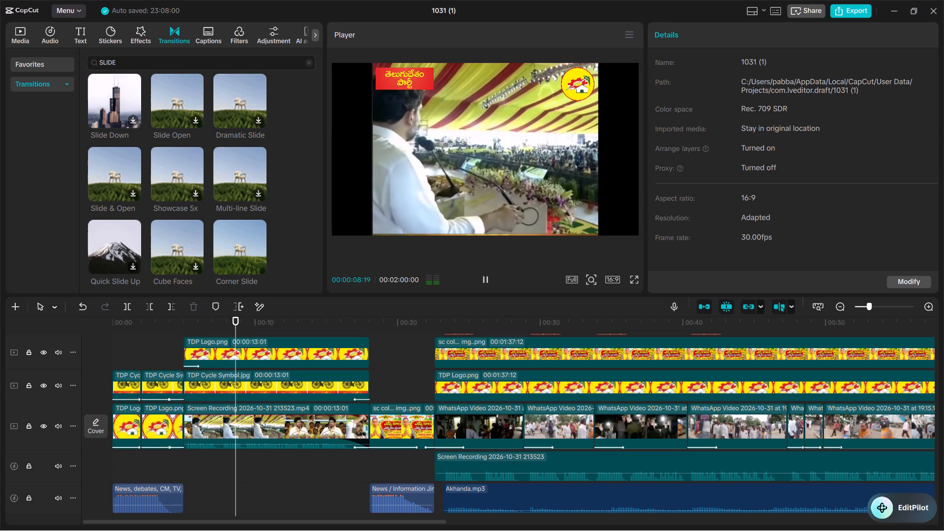
pyautogui.scroll(3, 504, 346)
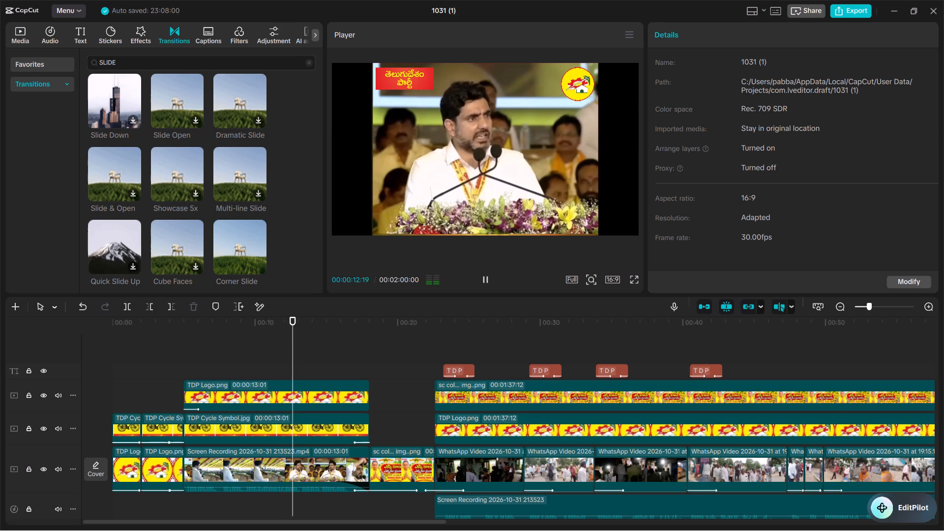
pyautogui.scroll(-1, 441, 341)
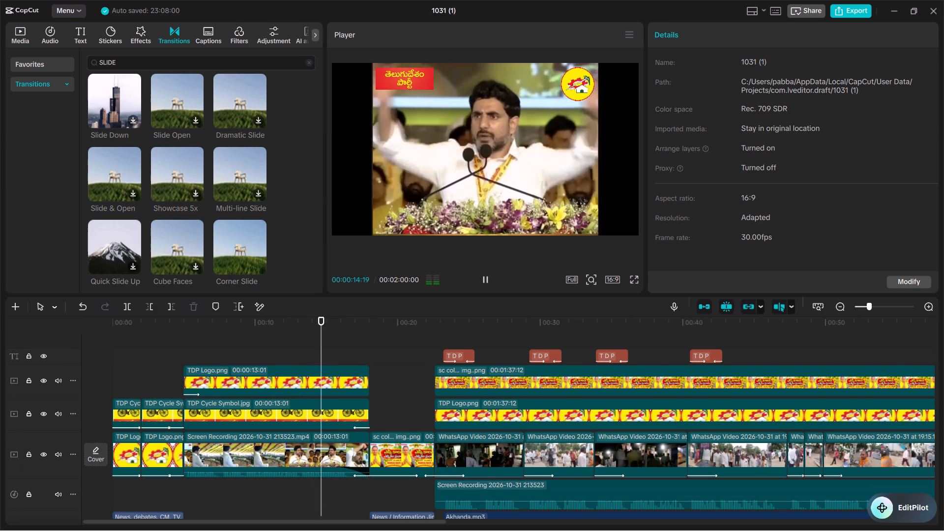
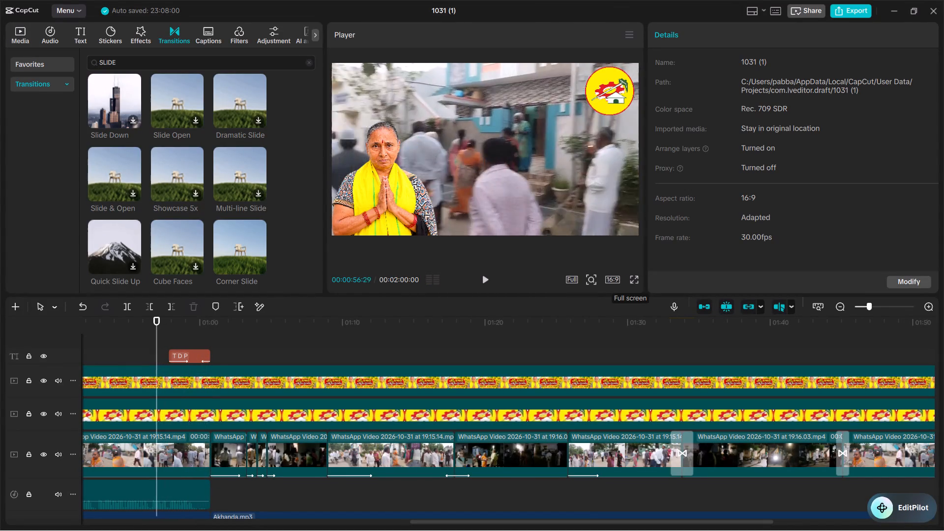
# Add the pink and white bicycle ballot images from the imported media to the timeline, starting at about 00:01:08.
pyautogui.press('space')
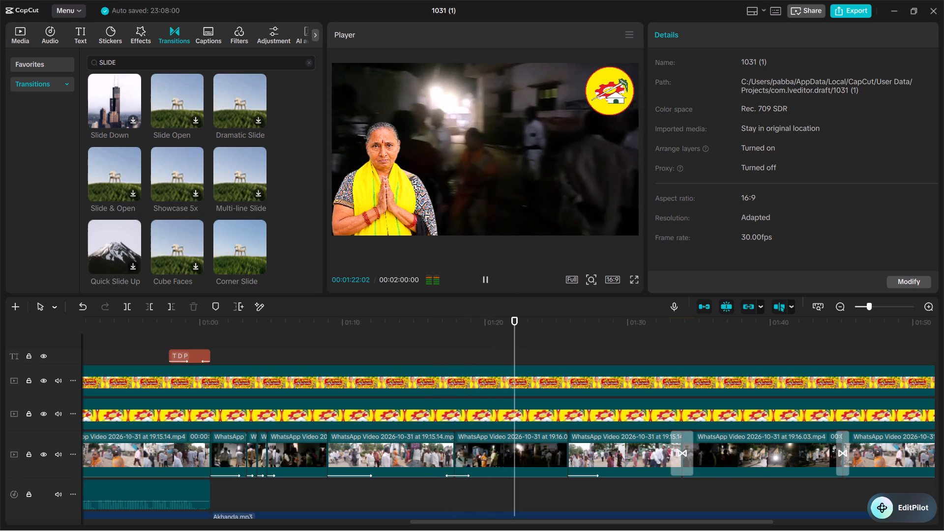
pyautogui.click(490, 272)
pyautogui.scroll(4, 218, 146)
pyautogui.click(23, 32)
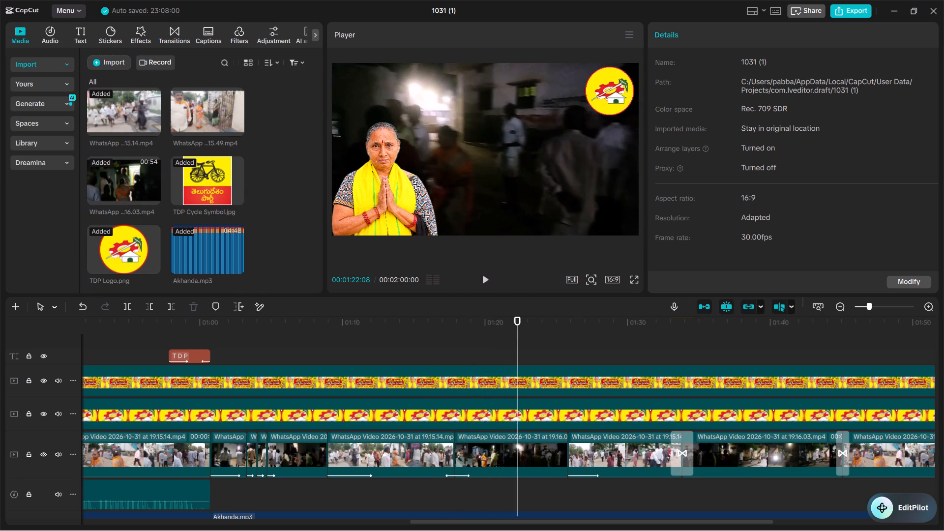
pyautogui.scroll(8, 118, 131)
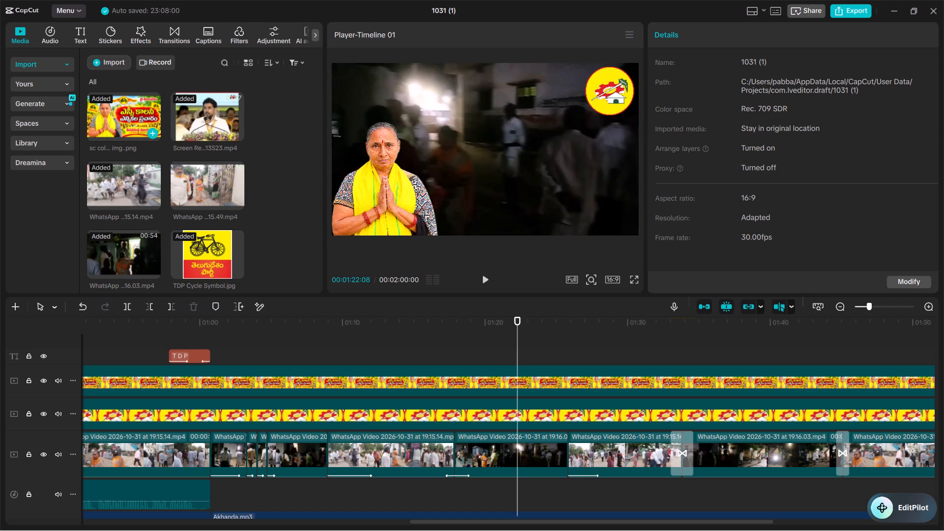
# Start importing media from the device and look through the Downloads folder for the ballot images, using extra large icons.
pyautogui.click(109, 60)
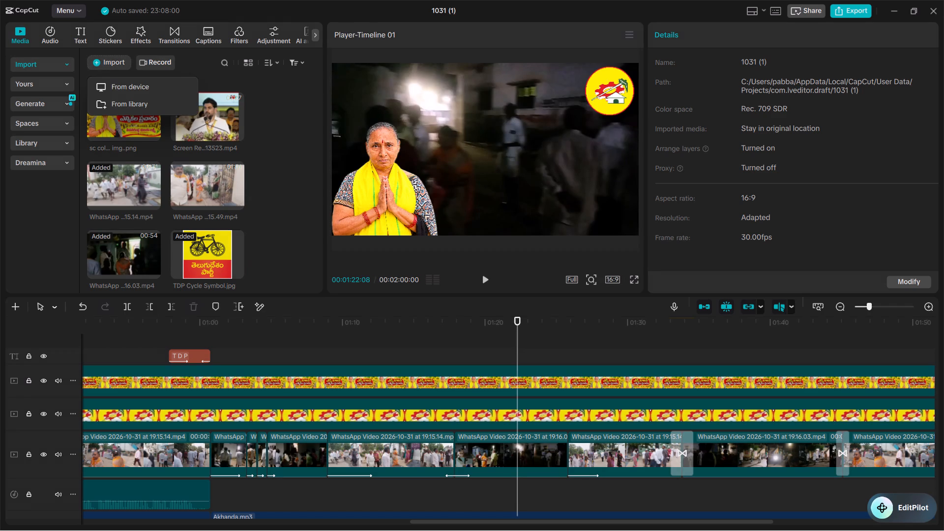
pyautogui.click(131, 89)
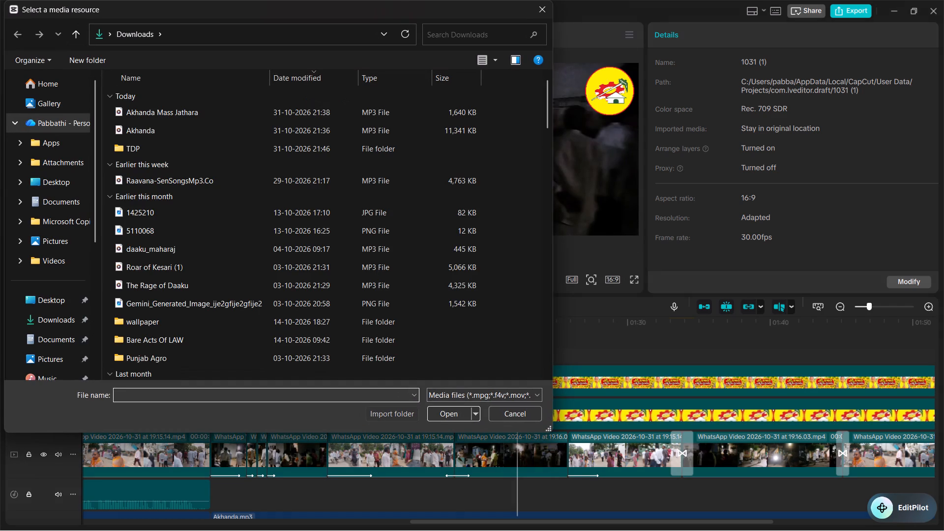
pyautogui.scroll(-5, 234, 166)
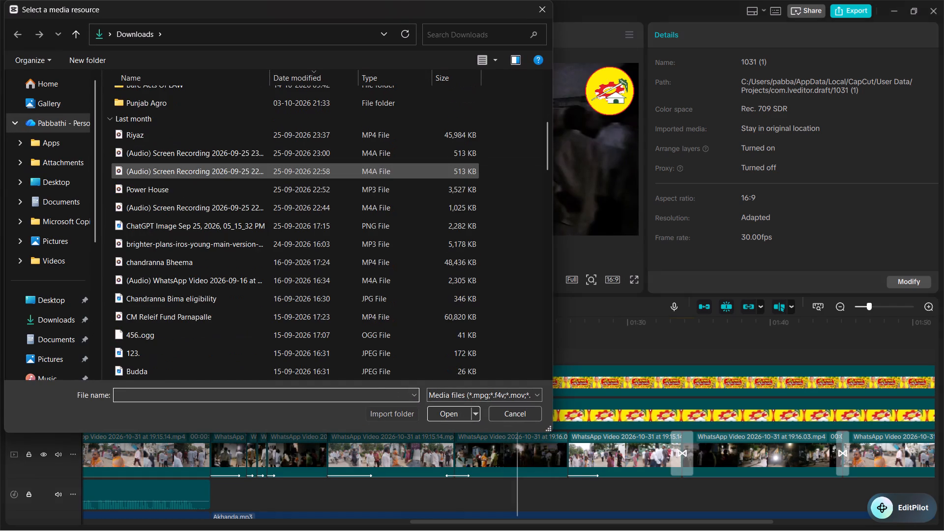
pyautogui.scroll(-4, 234, 167)
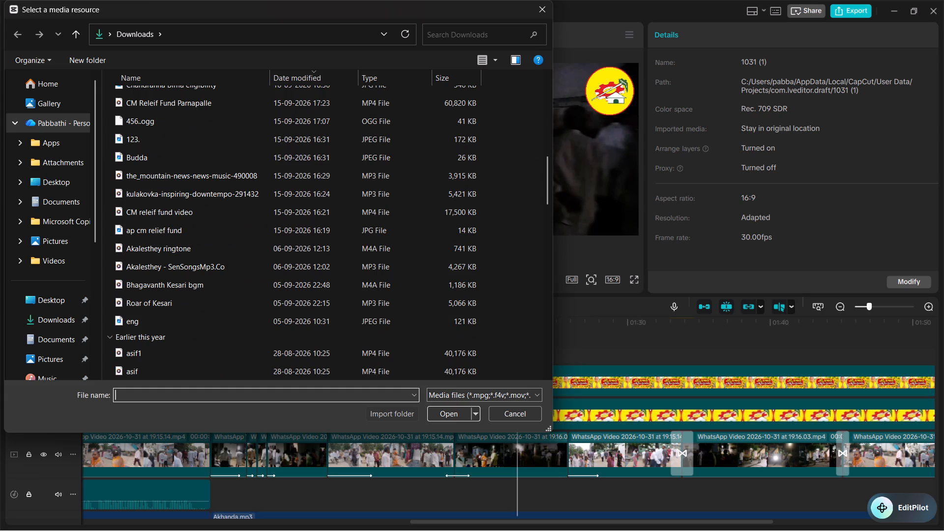
pyautogui.click(497, 59)
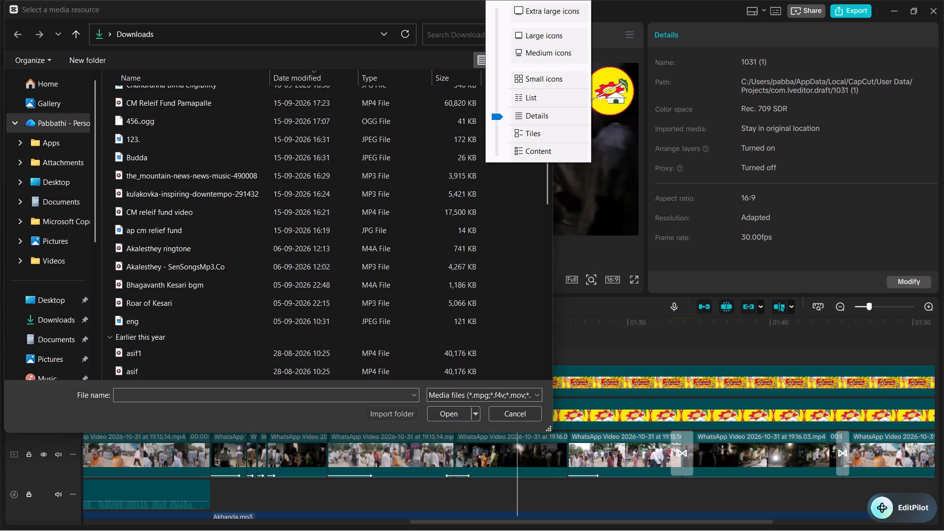
pyautogui.click(533, 7)
pyautogui.scroll(-2, 313, 162)
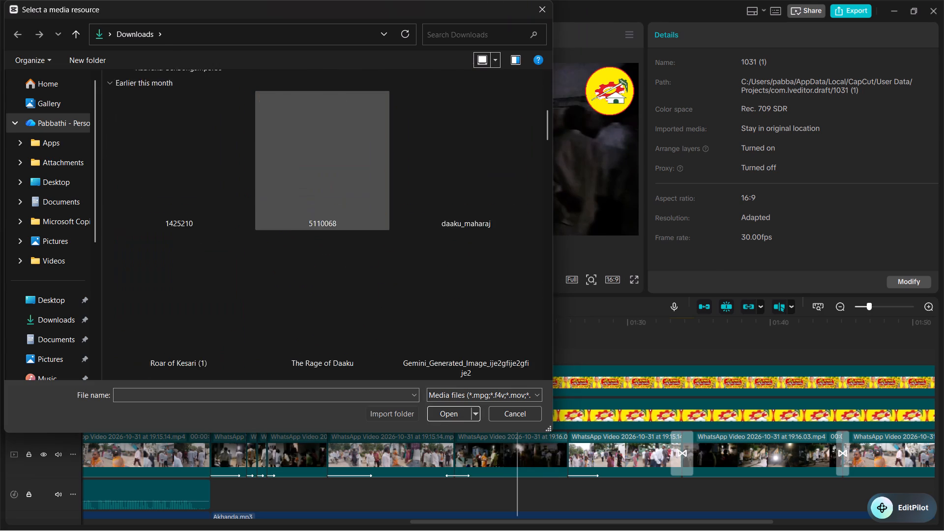
pyautogui.scroll(-6, 313, 162)
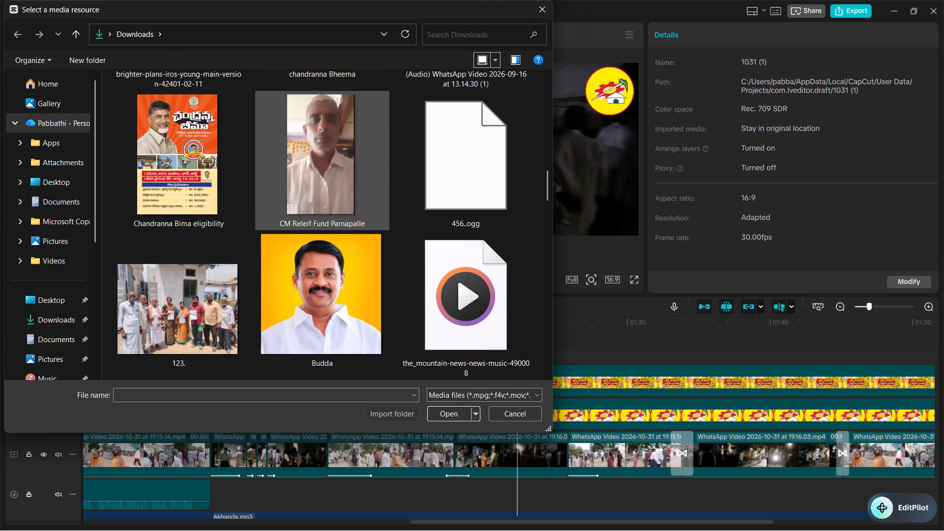
pyautogui.scroll(10, 313, 162)
# Import the pink and white ballot images, WhatsApp Image 2026-10-31 at 10.32.29 and 10.32.45, from the TDP folder.
pyautogui.scroll(-4, 61, 209)
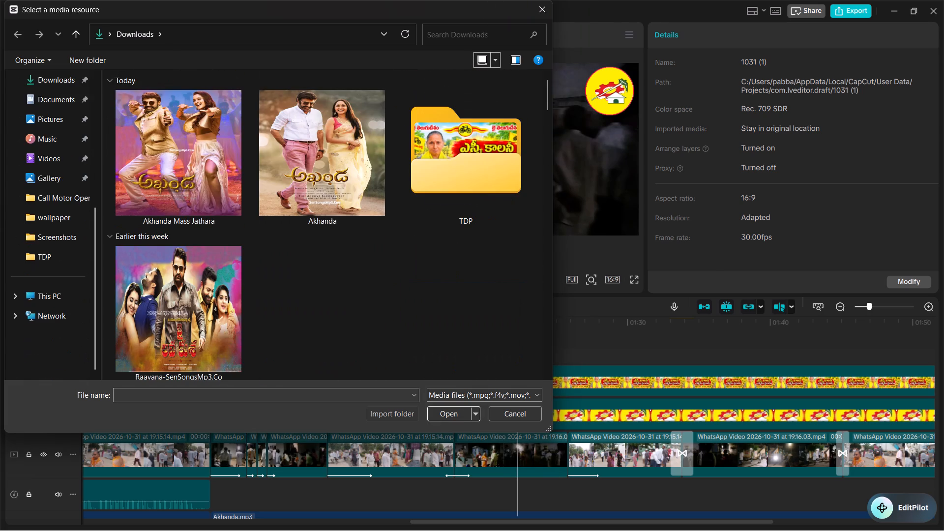
pyautogui.scroll(1, 61, 209)
pyautogui.click(77, 315)
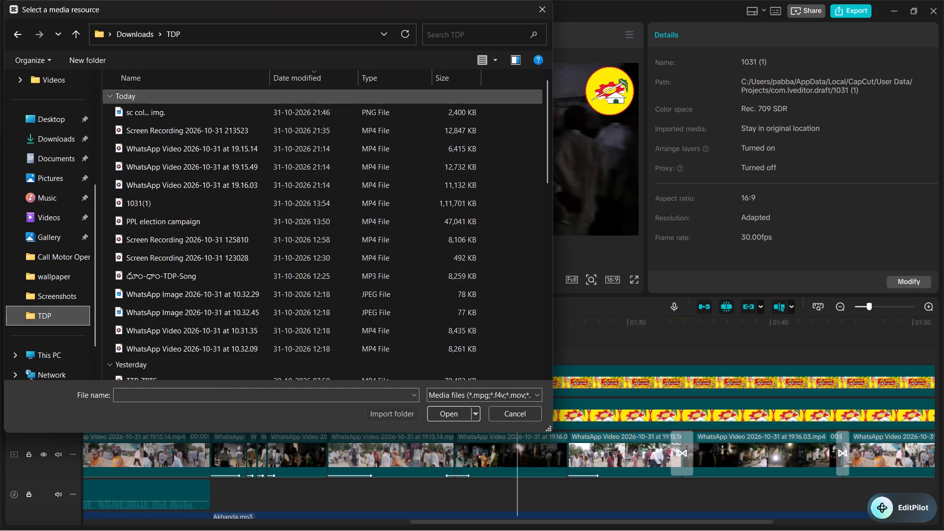
pyautogui.click(483, 53)
pyautogui.click(521, 59)
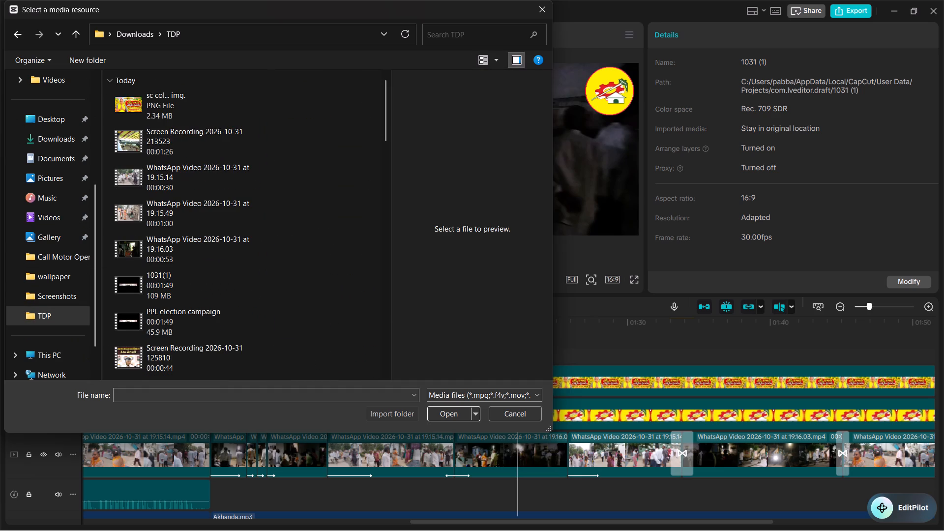
pyautogui.click(522, 60)
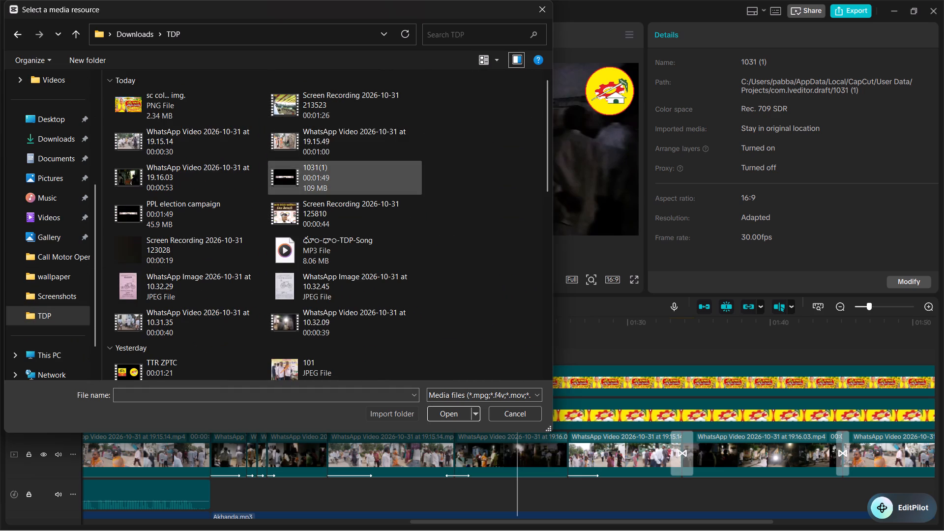
pyautogui.scroll(-2, 318, 194)
pyautogui.moveTo(448, 93); pyautogui.dragTo(445, 92)
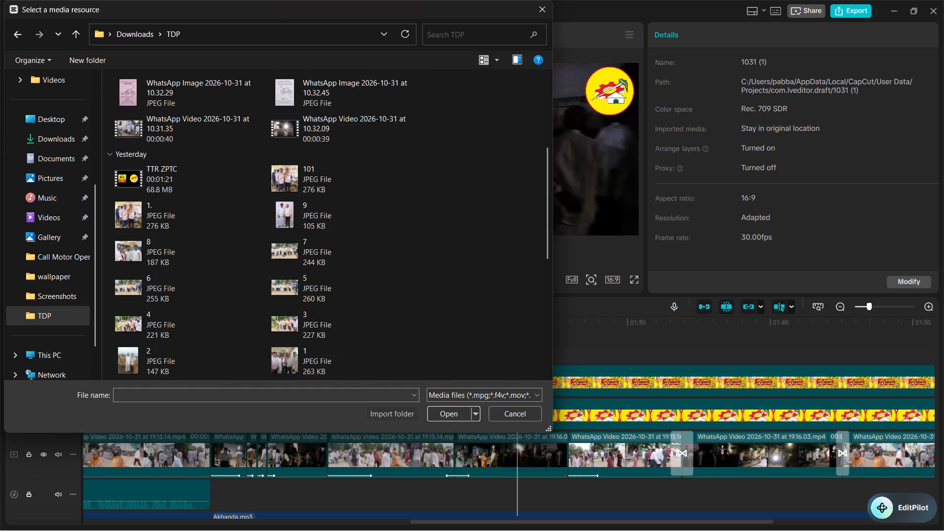
pyautogui.moveTo(445, 92); pyautogui.dragTo(171, 98)
pyautogui.click(445, 414)
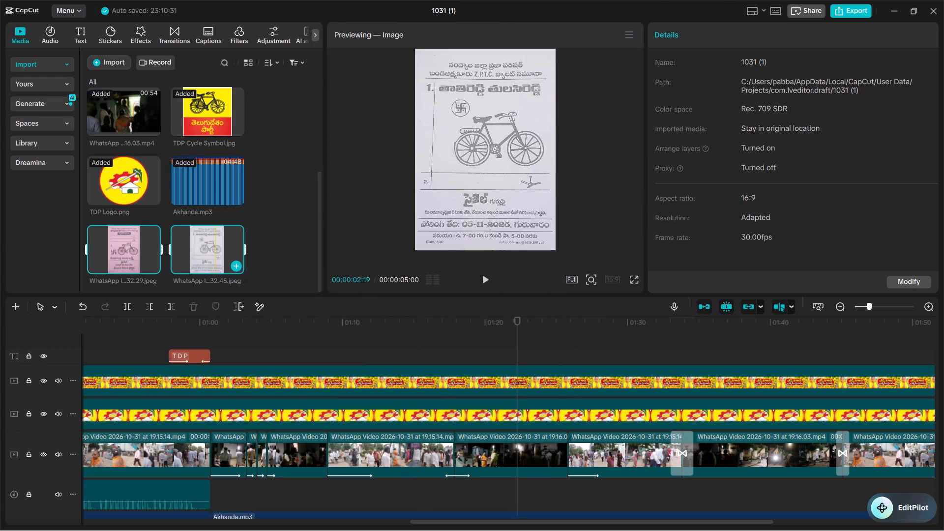
# Place both ballot images back to back on a new track above the TDP title track, starting at about 00:01:08.
pyautogui.moveTo(211, 246); pyautogui.dragTo(321, 337)
pyautogui.click(319, 334)
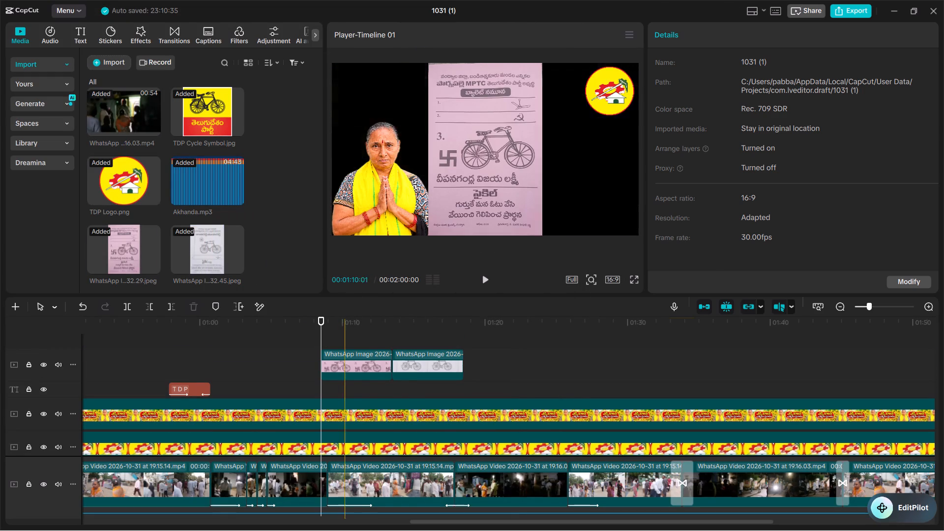
# Move the white ballot image clip onto a lower track so it starts together with the pink ballot image clip.
pyautogui.moveTo(423, 368); pyautogui.dragTo(349, 395)
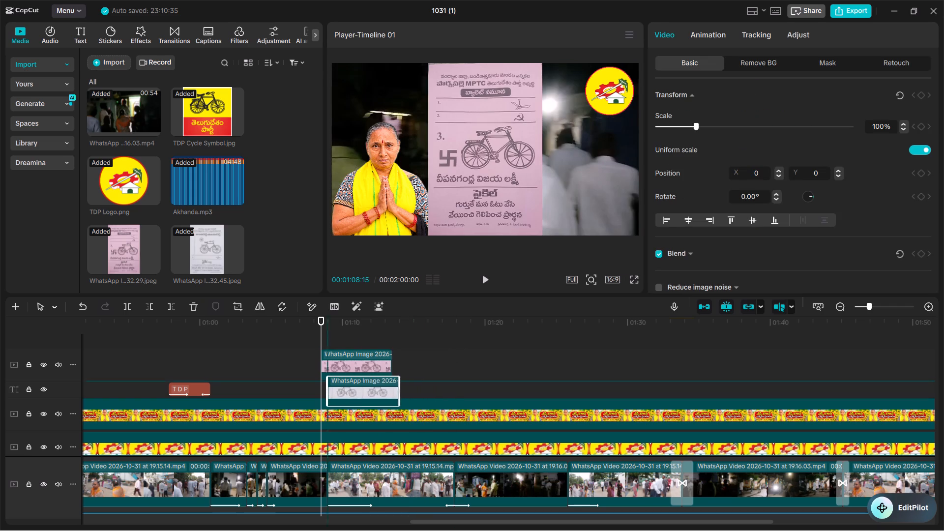
pyautogui.moveTo(349, 395); pyautogui.dragTo(341, 395)
pyautogui.moveTo(352, 407); pyautogui.dragTo(358, 408)
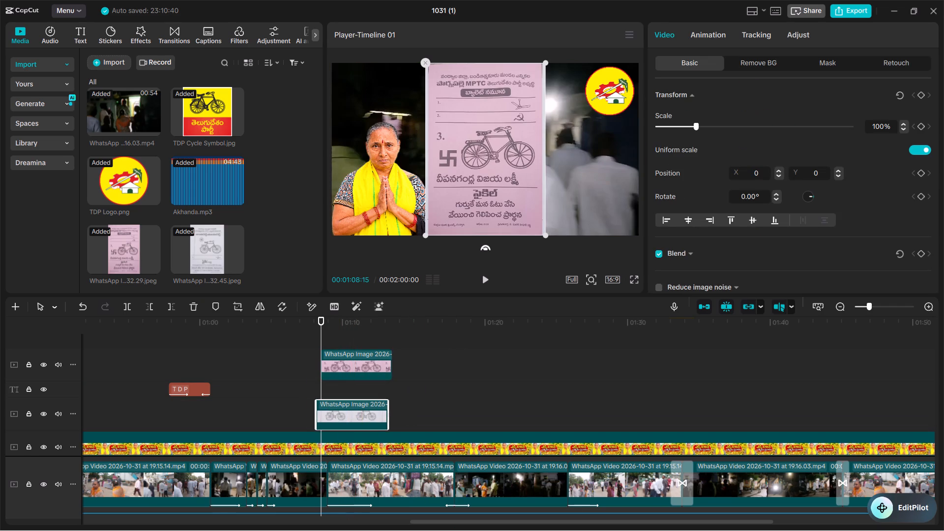
pyautogui.moveTo(358, 408); pyautogui.dragTo(361, 408)
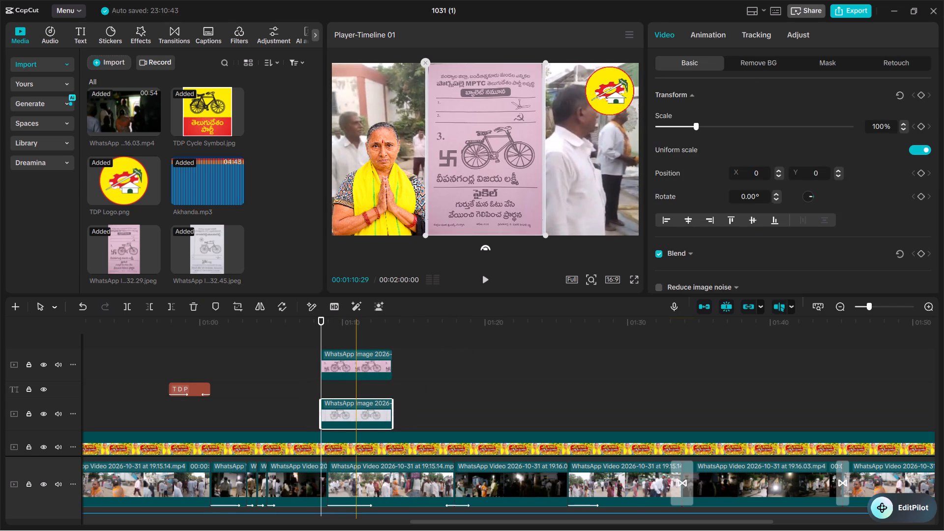
# Scale the white ballot image down to 30% and place it in the frame's lower right area at position 1112, -508.
pyautogui.moveTo(547, 62); pyautogui.dragTo(498, 153)
pyautogui.moveTo(489, 152); pyautogui.dragTo(578, 188)
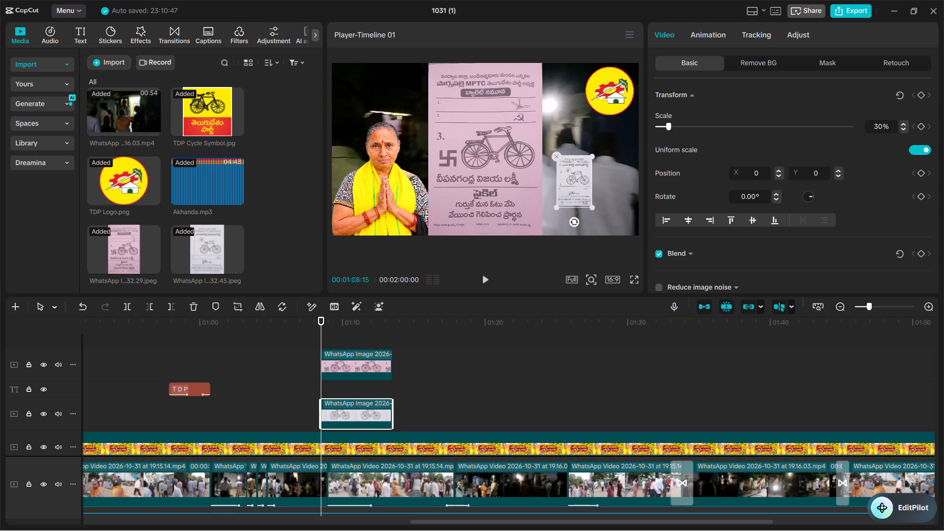
pyautogui.moveTo(578, 188); pyautogui.dragTo(578, 193)
# Scale the pink ballot image down to 38% and place it in the frame's lower-right corner at position 1651, -671.
pyautogui.click(514, 169)
pyautogui.moveTo(540, 64); pyautogui.dragTo(541, 66)
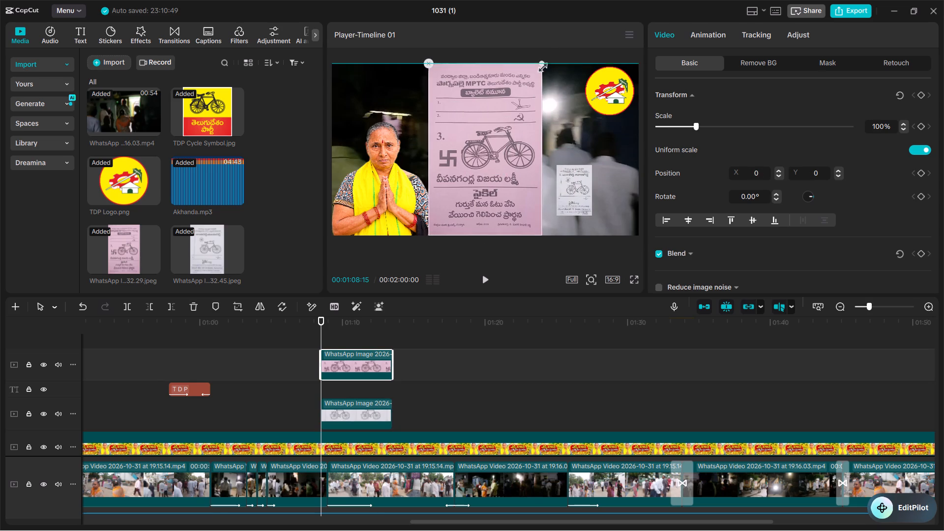
pyautogui.moveTo(541, 66); pyautogui.dragTo(500, 143)
pyautogui.moveTo(494, 165); pyautogui.dragTo(471, 214)
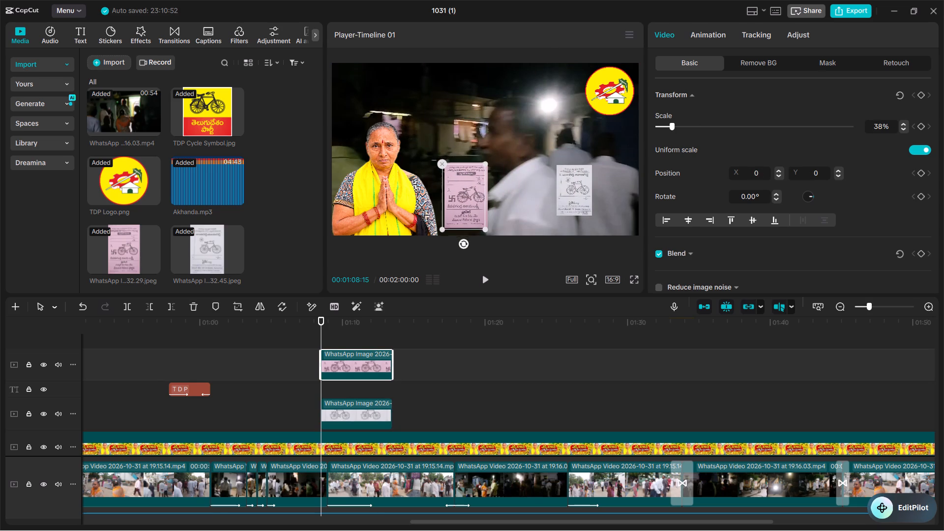
pyautogui.moveTo(471, 214); pyautogui.dragTo(447, 221)
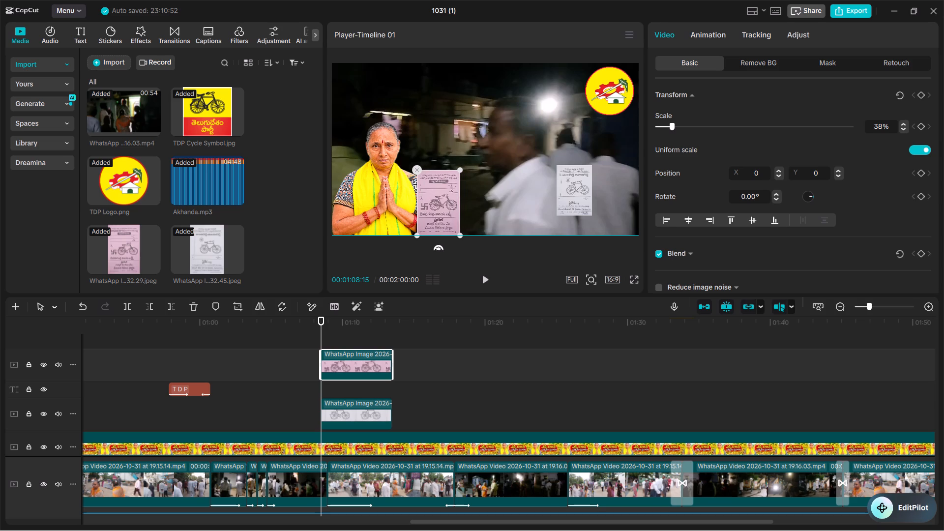
pyautogui.moveTo(447, 221); pyautogui.dragTo(628, 217)
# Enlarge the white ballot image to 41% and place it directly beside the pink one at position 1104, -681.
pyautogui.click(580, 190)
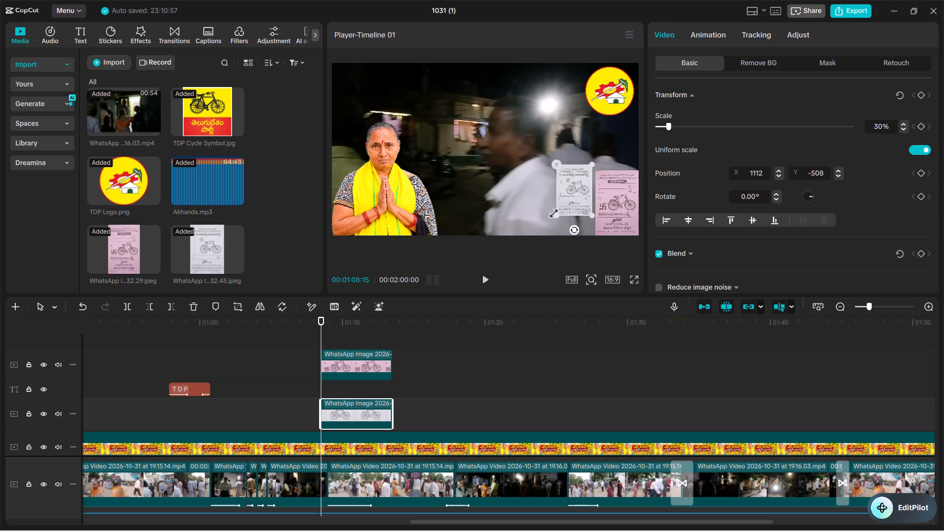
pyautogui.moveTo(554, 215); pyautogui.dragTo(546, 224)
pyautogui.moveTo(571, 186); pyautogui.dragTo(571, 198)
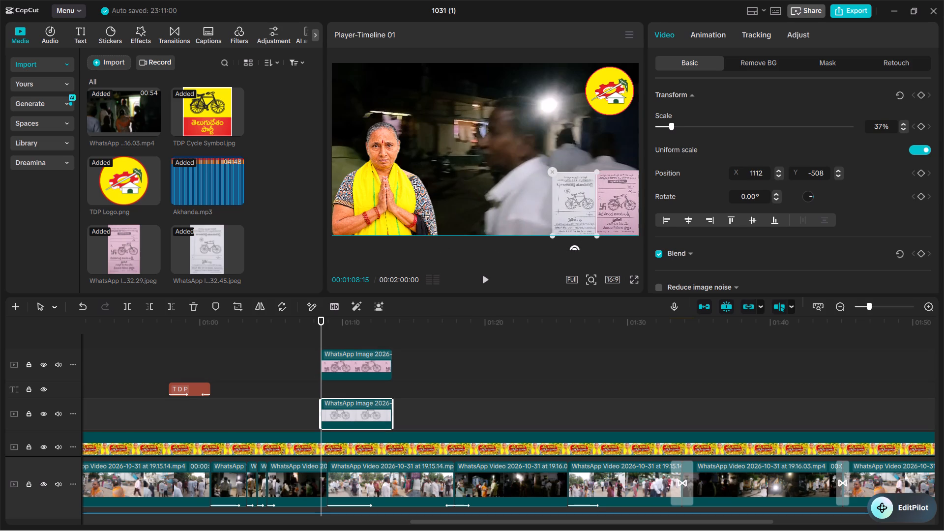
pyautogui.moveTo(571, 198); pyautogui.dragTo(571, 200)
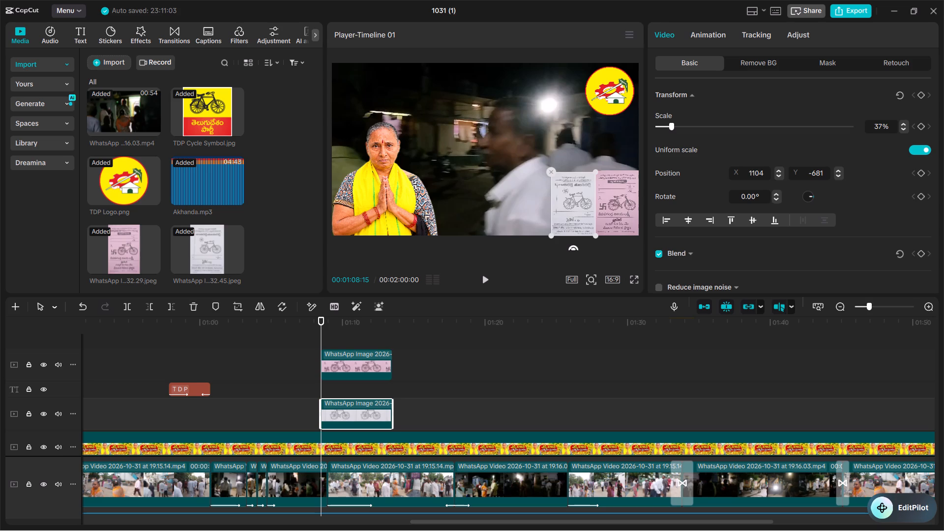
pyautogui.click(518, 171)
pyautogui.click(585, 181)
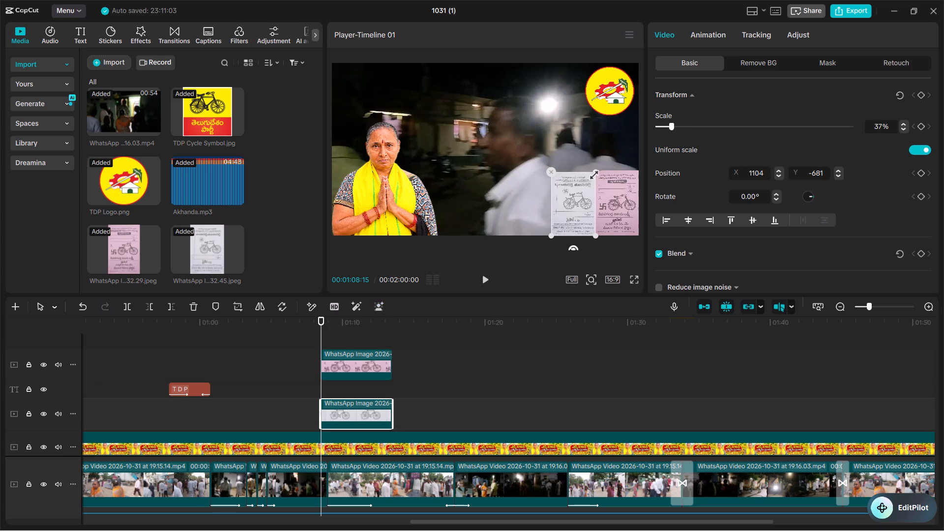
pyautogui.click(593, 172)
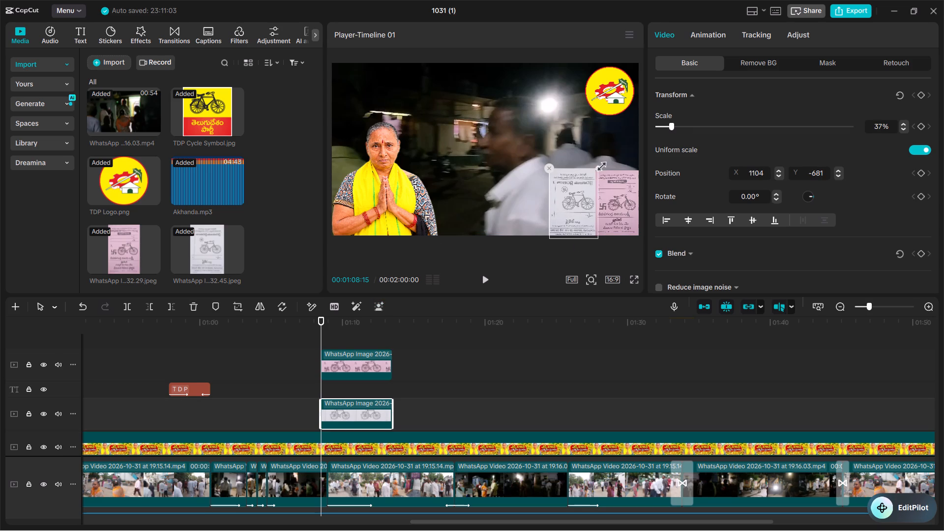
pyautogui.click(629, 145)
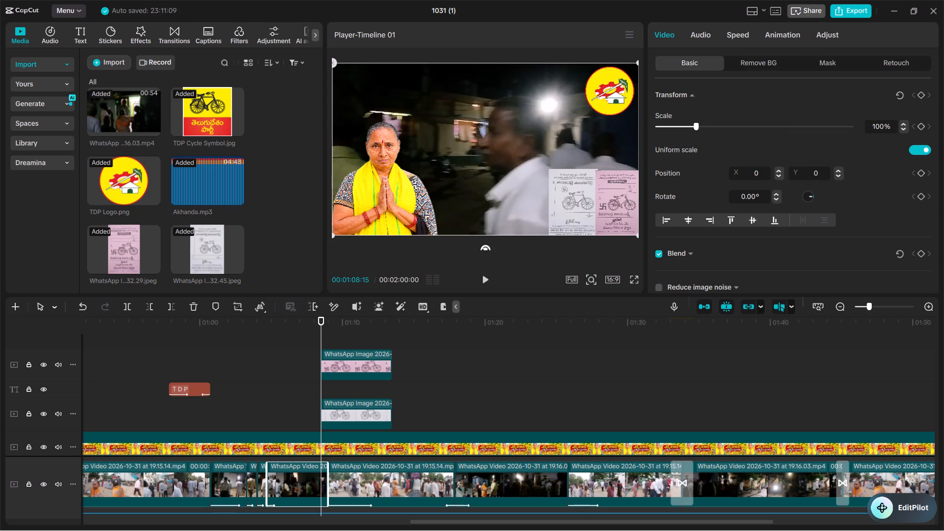
# Preview the ballot image section in full screen from 00:01:08:15 and return to the editor.
pyautogui.click(635, 276)
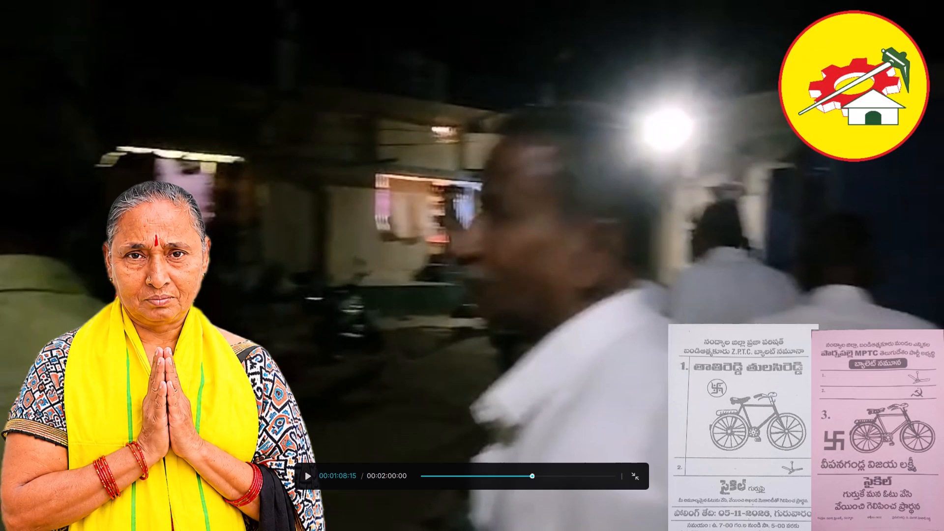
pyautogui.press('space')
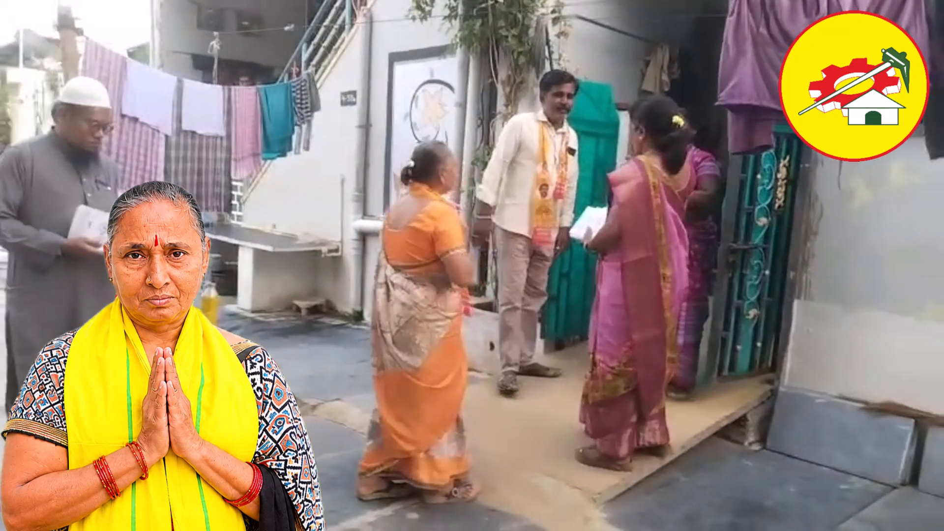
pyautogui.press('space')
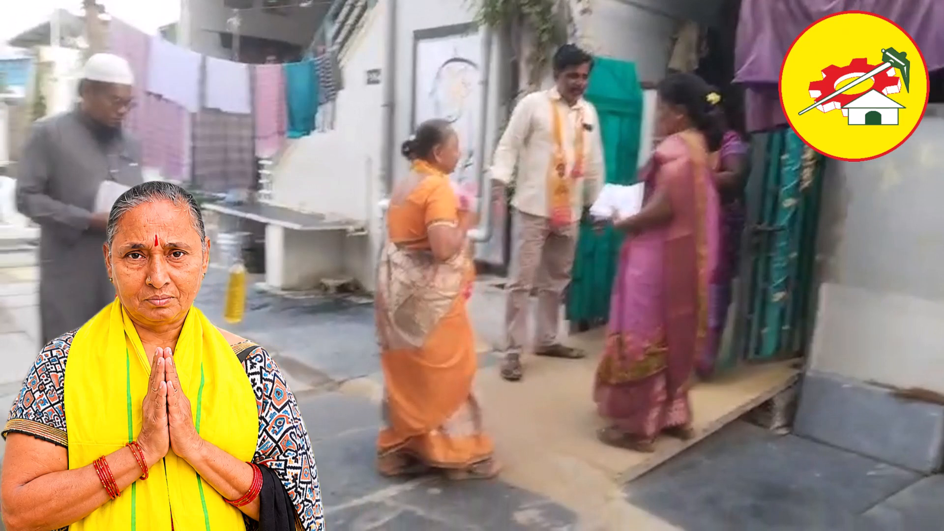
pyautogui.press('f')
pyautogui.click(657, 330)
pyautogui.click(640, 477)
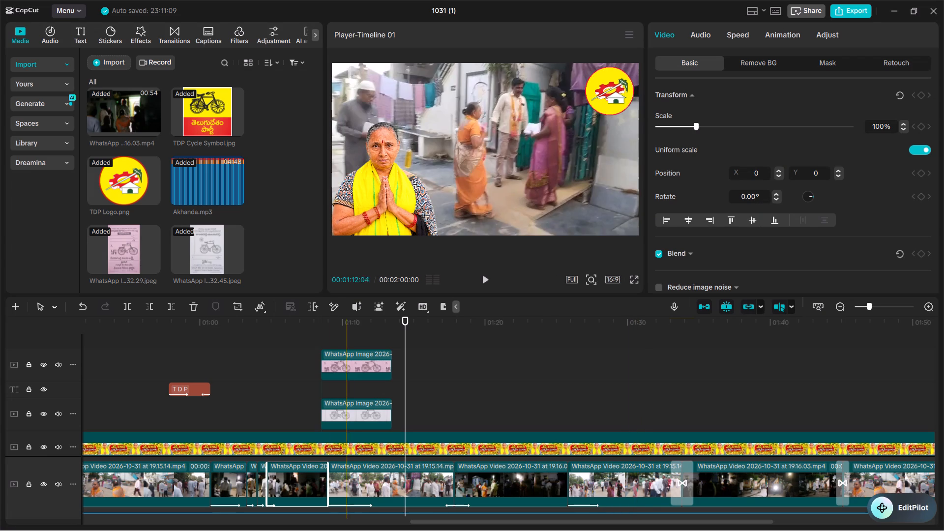
# At 00:01:10:15, move the white ballot image to the frame's lower-left corner at -1700, -764 and scale it to 29%.
pyautogui.click(354, 362)
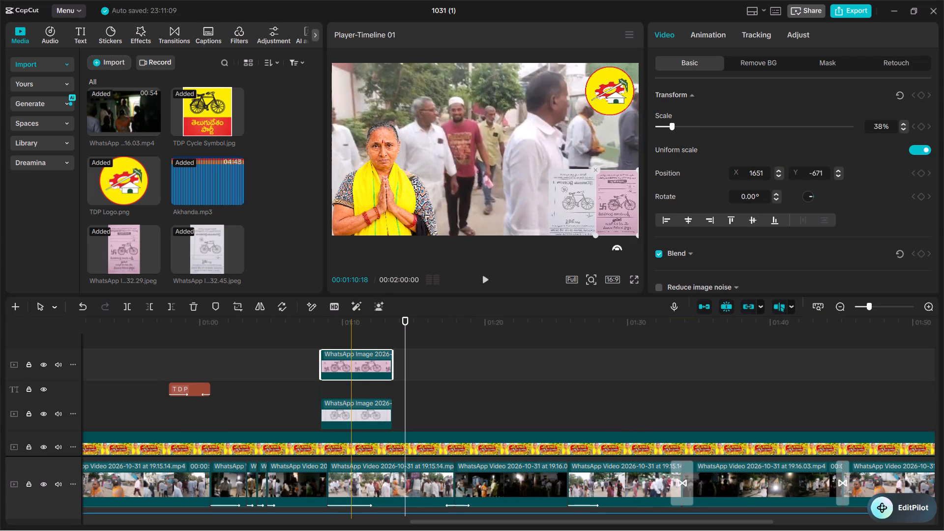
pyautogui.click(351, 357)
pyautogui.click(338, 367)
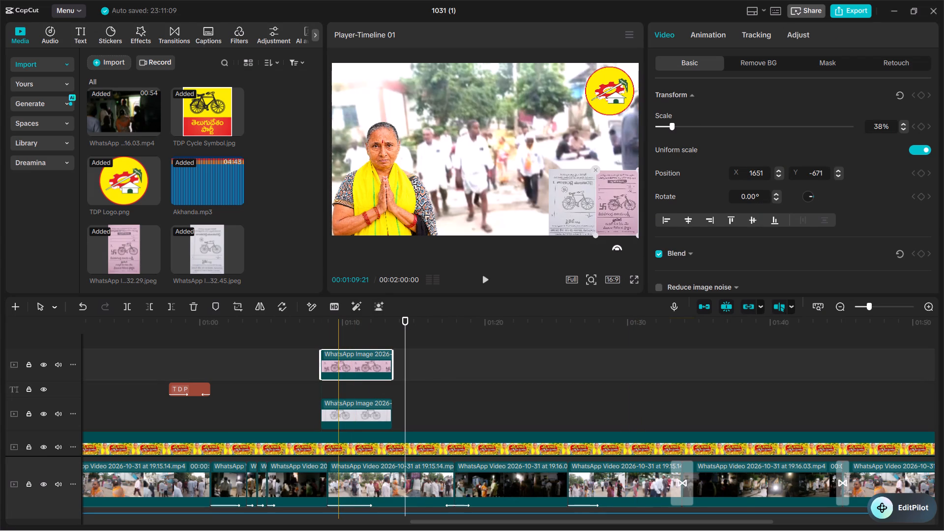
pyautogui.click(350, 337)
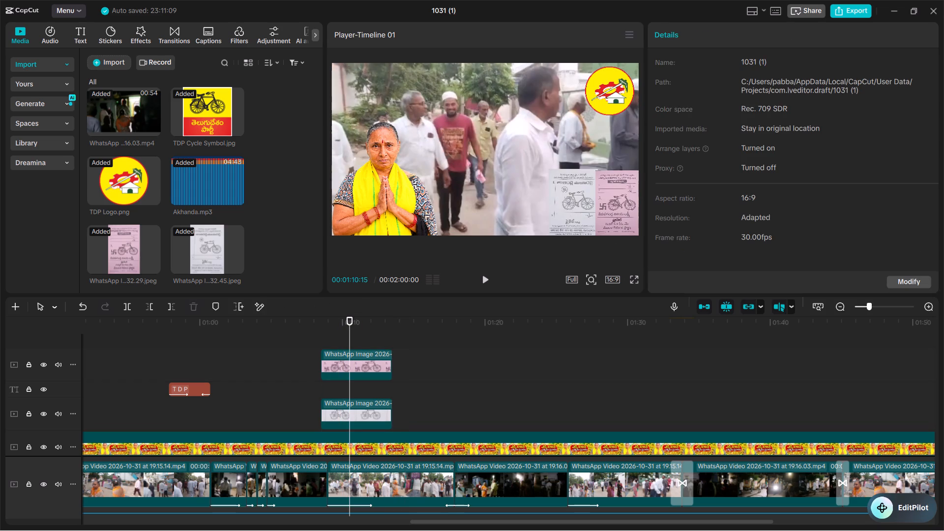
pyautogui.moveTo(578, 213); pyautogui.dragTo(356, 224)
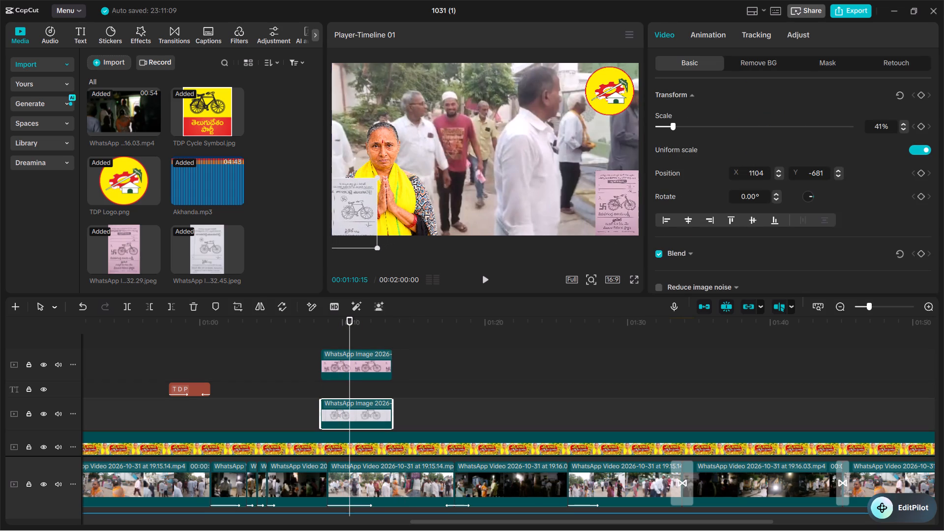
pyautogui.moveTo(356, 224); pyautogui.dragTo(359, 212)
pyautogui.moveTo(379, 165); pyautogui.dragTo(369, 177)
pyautogui.moveTo(358, 197); pyautogui.dragTo(352, 206)
# Move the pink ballot image over the woman cutout at position -1026, -647 and scale it to 30%.
pyautogui.click(606, 194)
pyautogui.moveTo(615, 199); pyautogui.dragTo(541, 197)
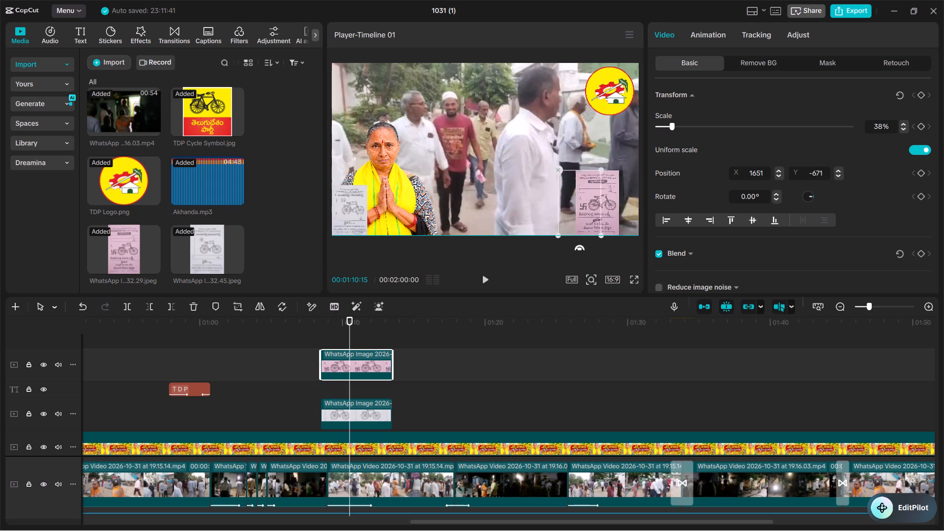
pyautogui.moveTo(541, 197); pyautogui.dragTo(399, 205)
pyautogui.moveTo(421, 177); pyautogui.dragTo(418, 186)
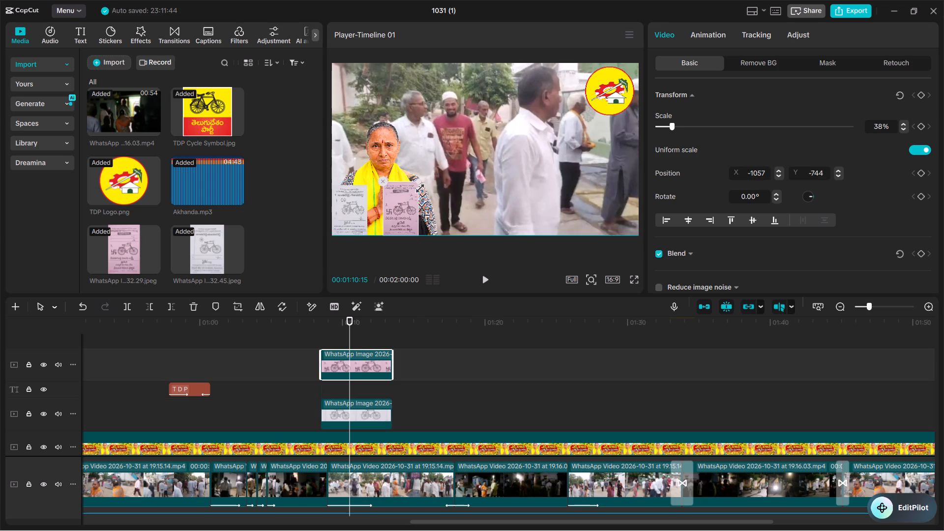
pyautogui.click(400, 209)
pyautogui.click(399, 163)
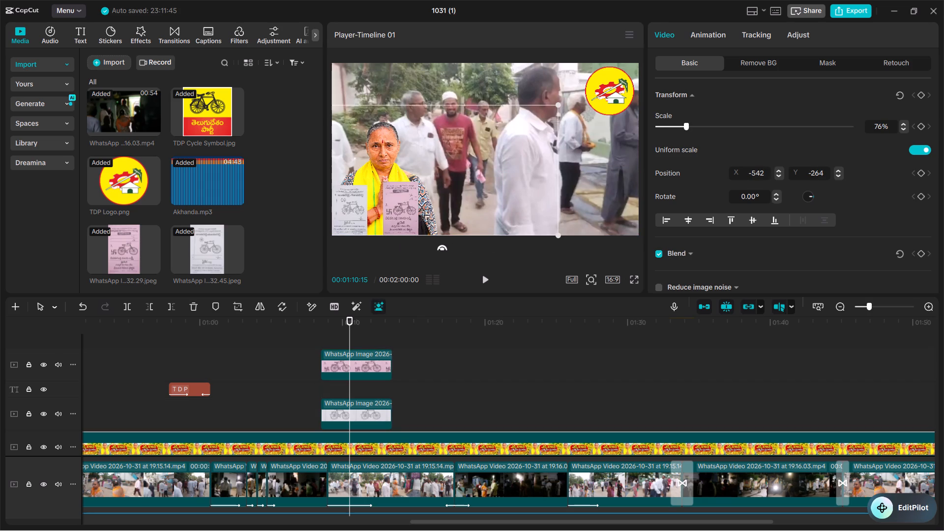
pyautogui.doubleClick(406, 201)
pyautogui.moveTo(405, 200); pyautogui.dragTo(407, 192)
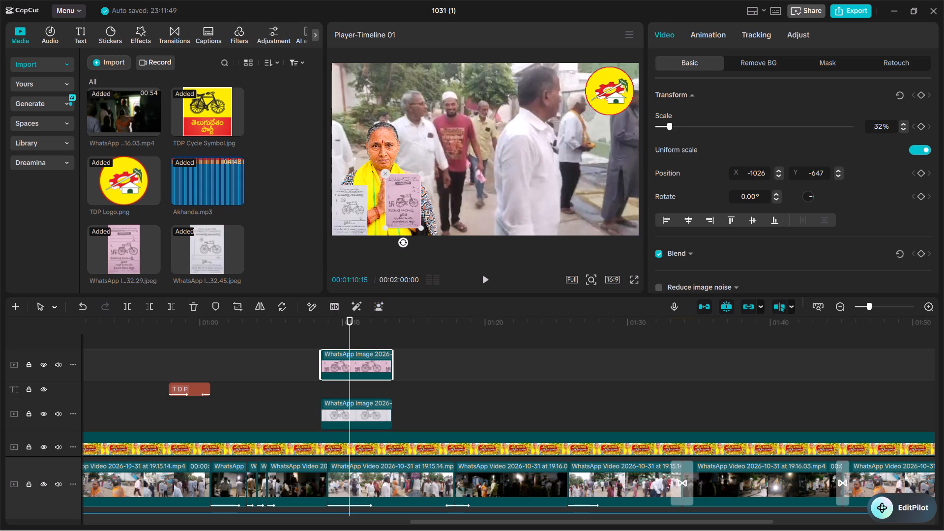
pyautogui.click(420, 174)
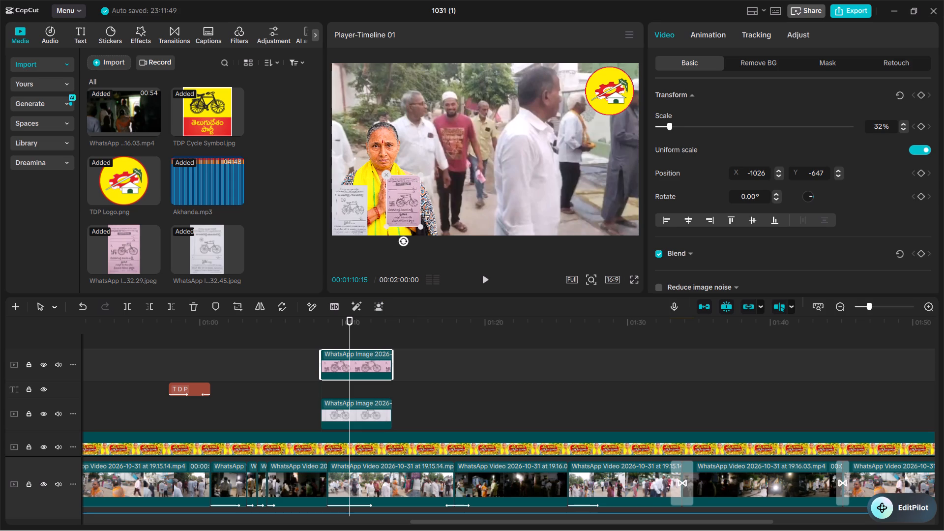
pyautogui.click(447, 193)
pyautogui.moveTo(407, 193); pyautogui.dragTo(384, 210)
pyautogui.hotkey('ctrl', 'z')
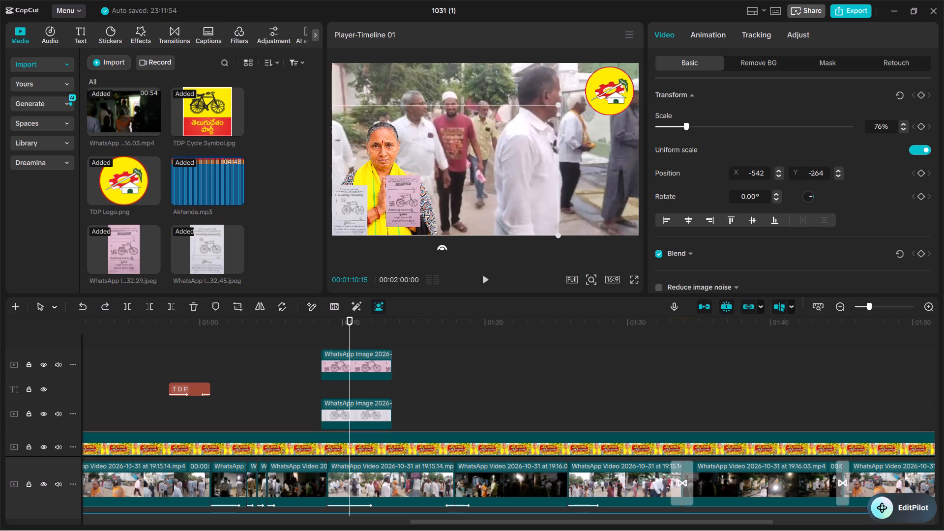
# Place the pink ballot image at the frame's bottom edge, just right of the woman's folded hands.
pyautogui.click(407, 185)
pyautogui.click(407, 204)
pyautogui.moveTo(406, 203); pyautogui.dragTo(389, 211)
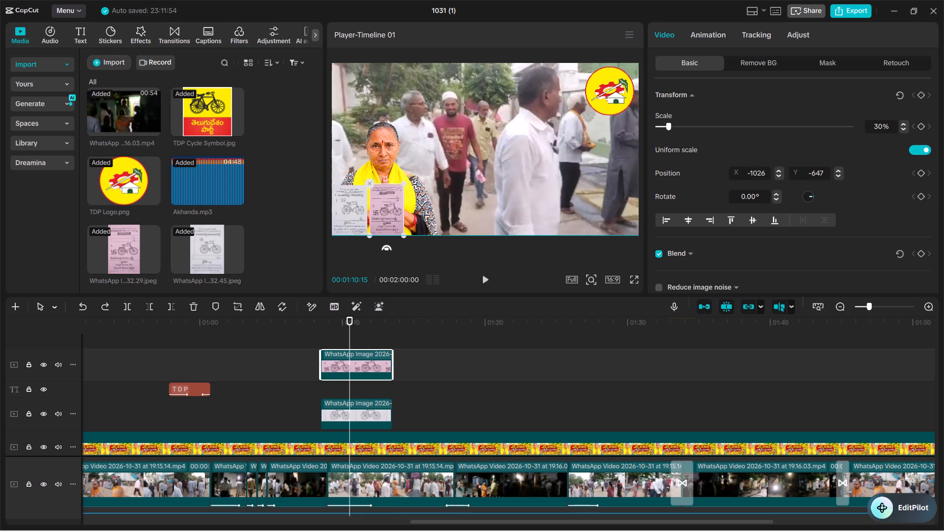
pyautogui.moveTo(389, 211); pyautogui.dragTo(416, 212)
# Shift the white ballot image toward the woman's hands to about position -1581, -764, opposite the pink one.
pyautogui.moveTo(349, 210); pyautogui.dragTo(362, 210)
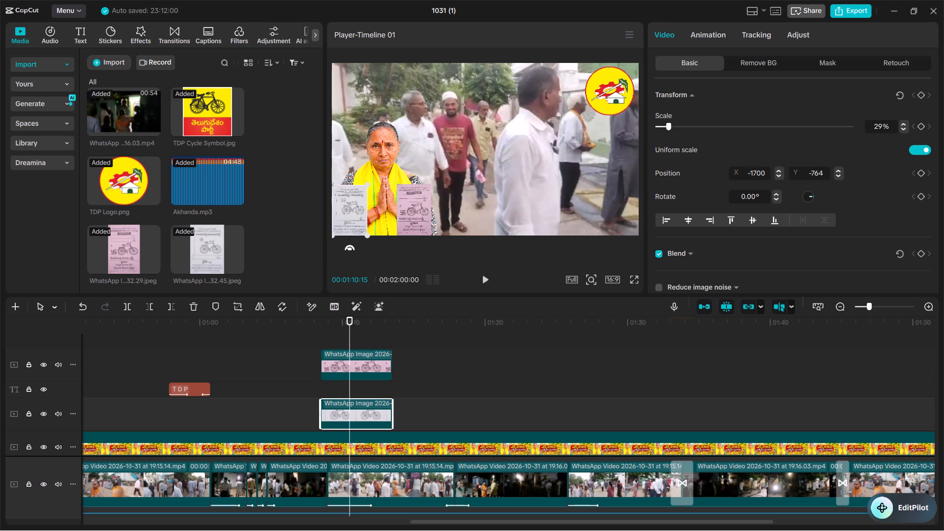
pyautogui.click(354, 204)
pyautogui.moveTo(354, 204); pyautogui.dragTo(361, 205)
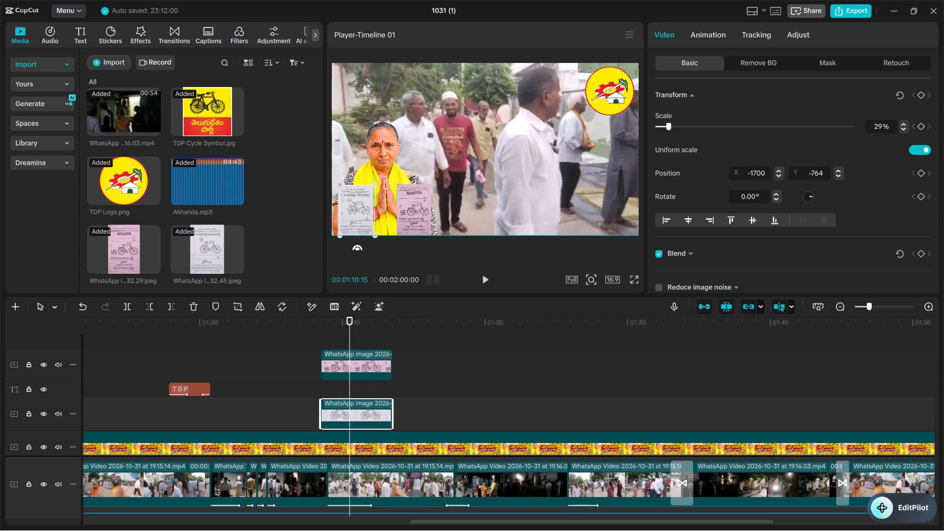
pyautogui.moveTo(361, 205); pyautogui.dragTo(363, 203)
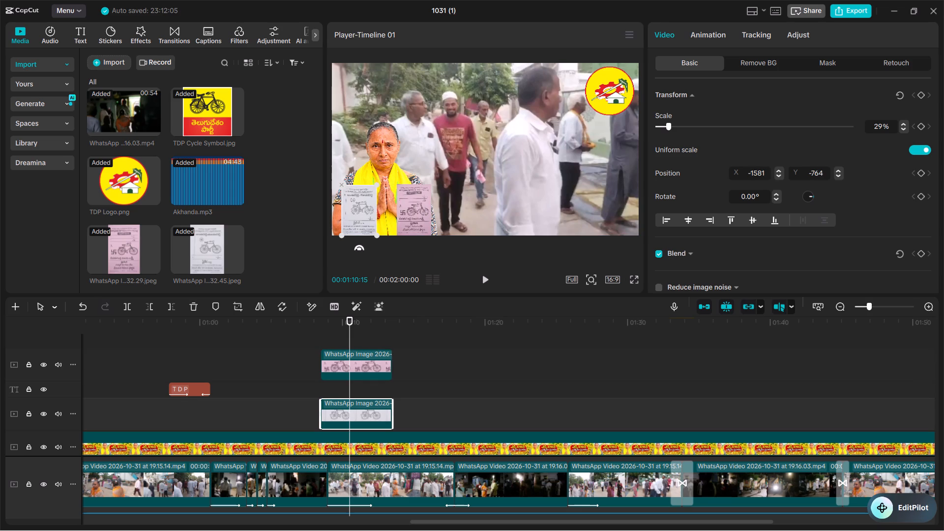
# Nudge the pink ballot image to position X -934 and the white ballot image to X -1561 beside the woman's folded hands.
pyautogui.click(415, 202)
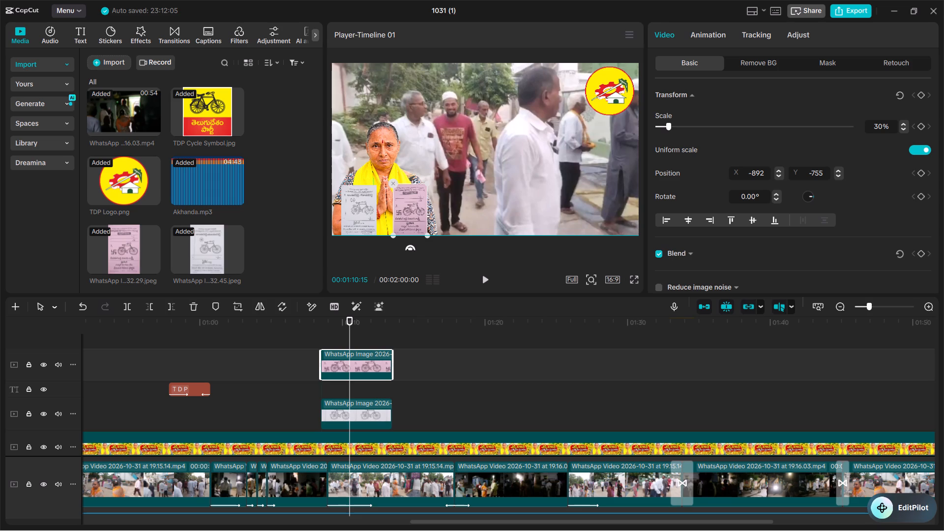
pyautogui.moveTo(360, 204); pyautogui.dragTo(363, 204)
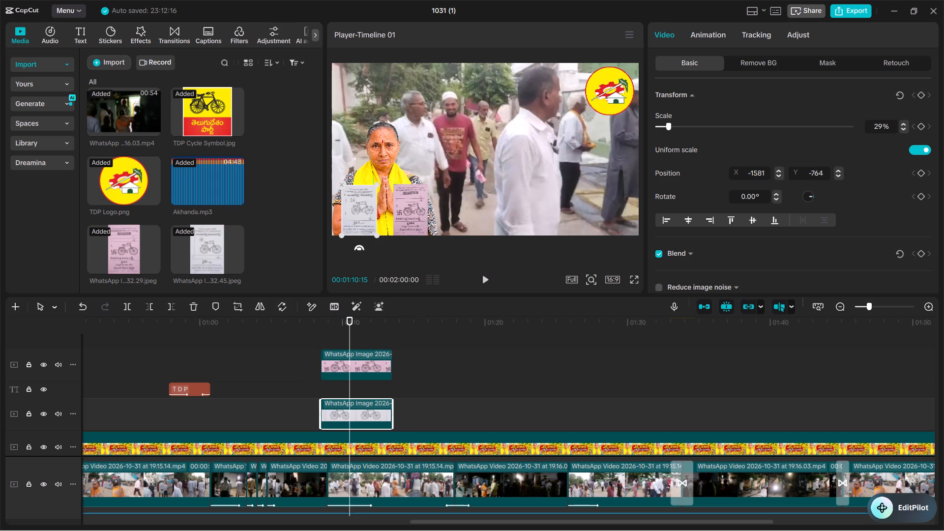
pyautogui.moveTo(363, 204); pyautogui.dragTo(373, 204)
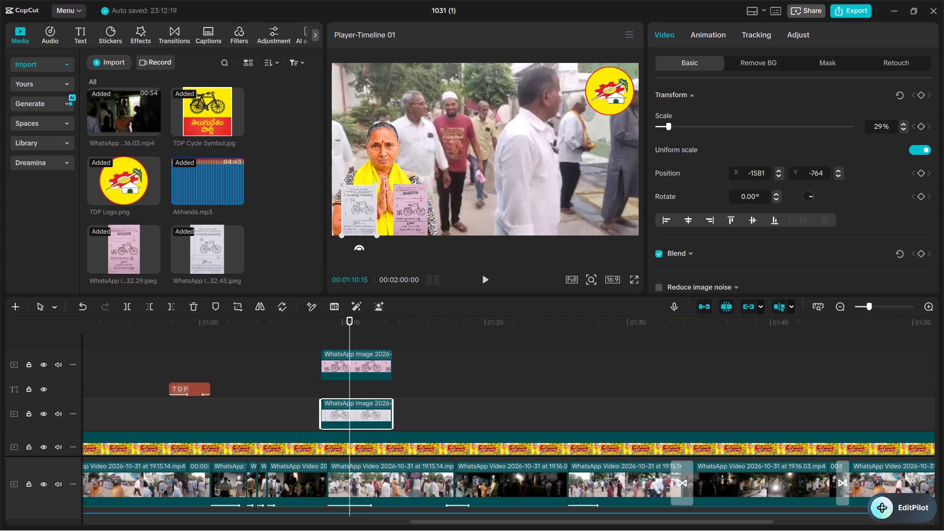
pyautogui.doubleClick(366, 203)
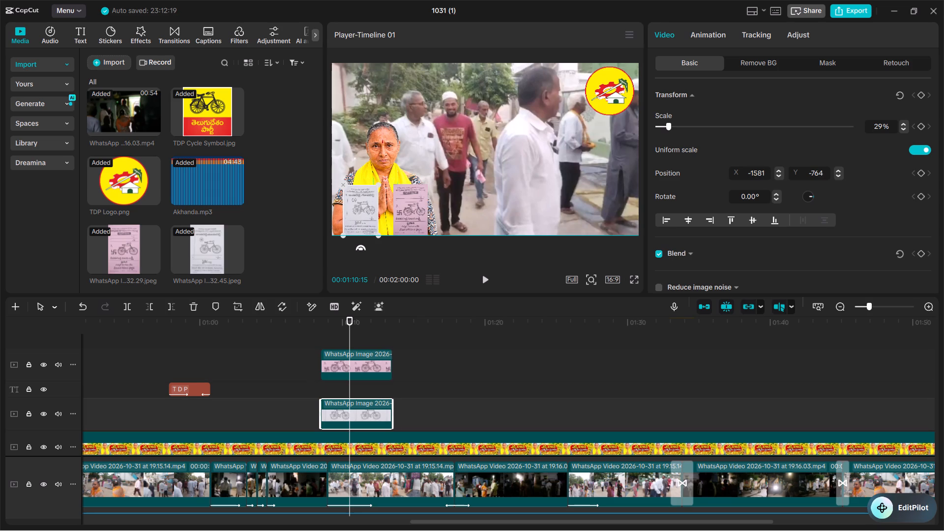
# Check the ballot image placement in the full-screen preview and play the timeline from about 00:01:03.
pyautogui.click(533, 174)
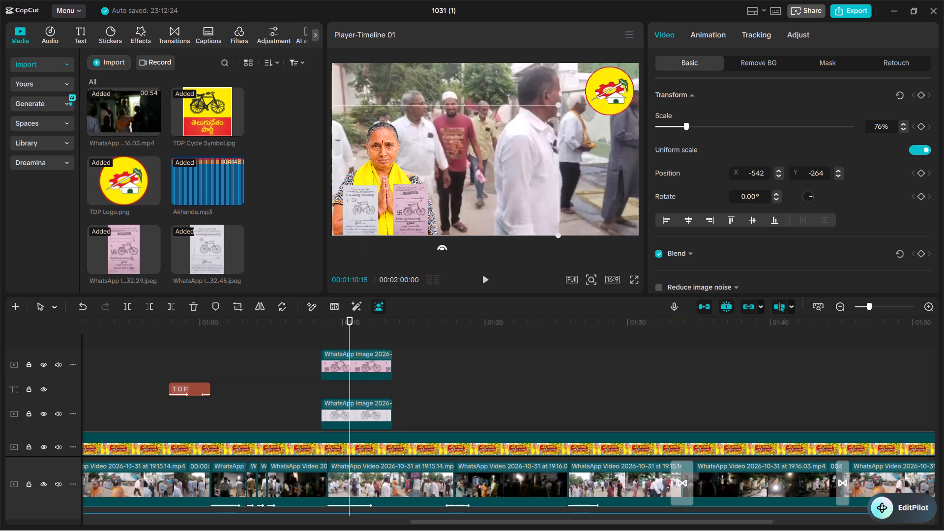
pyautogui.click(632, 279)
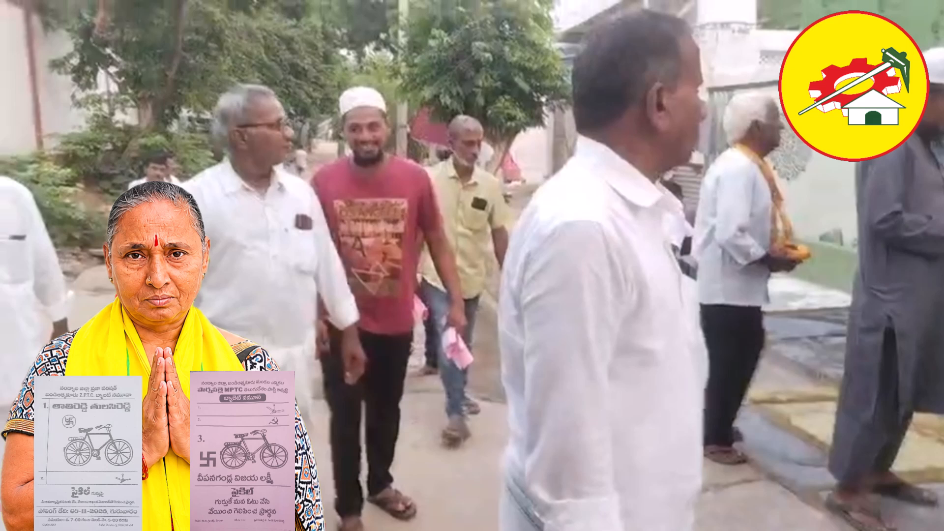
pyautogui.click(750, 388)
pyautogui.click(634, 471)
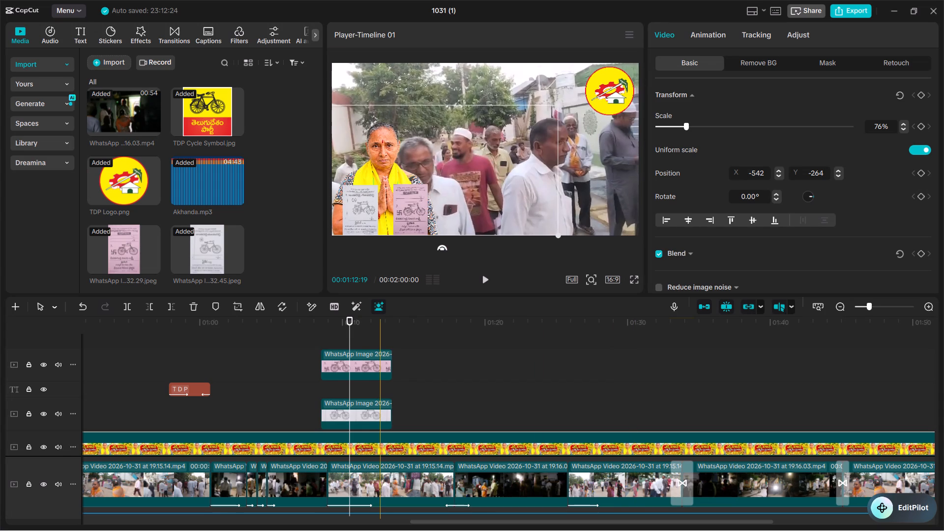
pyautogui.click(237, 376)
pyautogui.click(483, 274)
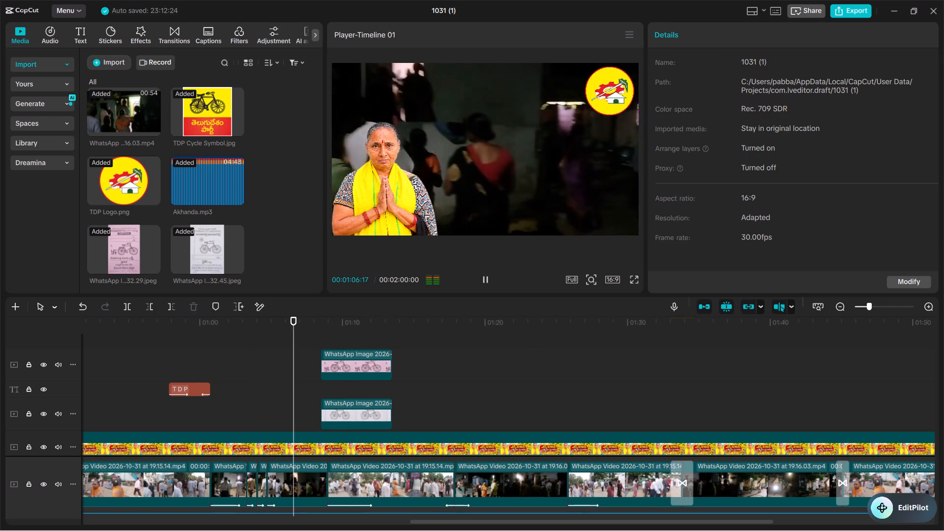
pyautogui.click(483, 274)
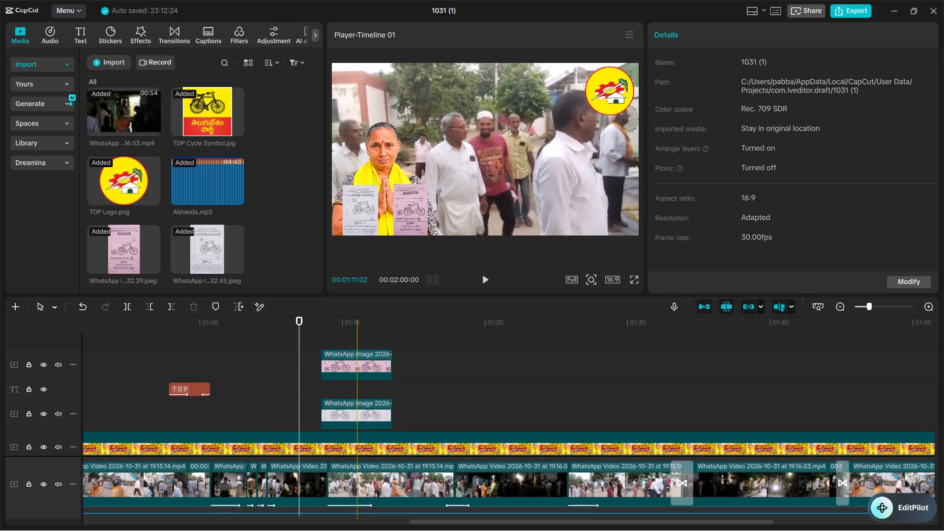
# Move the pink ballot clip to start at about 00:01:03 and extend its duration to 00:00:14:01.
pyautogui.moveTo(355, 359); pyautogui.dragTo(304, 361)
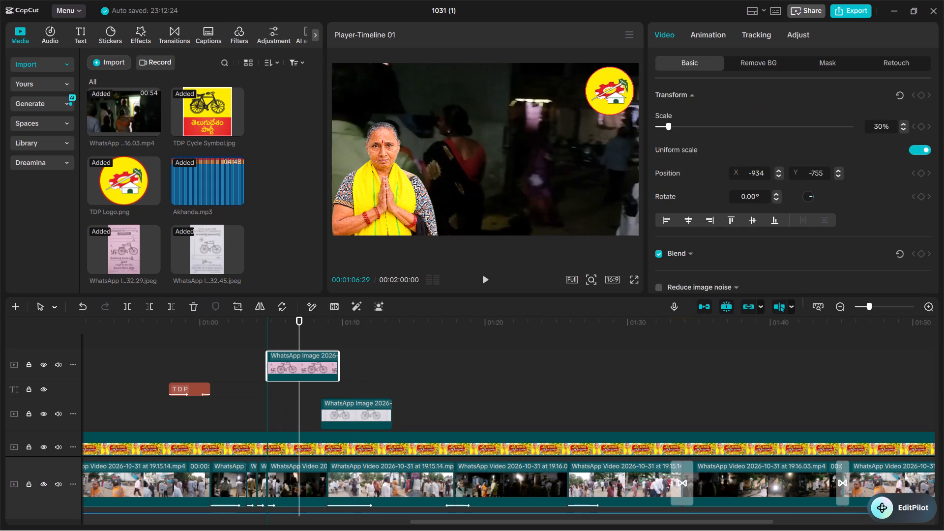
pyautogui.moveTo(304, 361); pyautogui.dragTo(296, 358)
pyautogui.moveTo(291, 356); pyautogui.dragTo(274, 354)
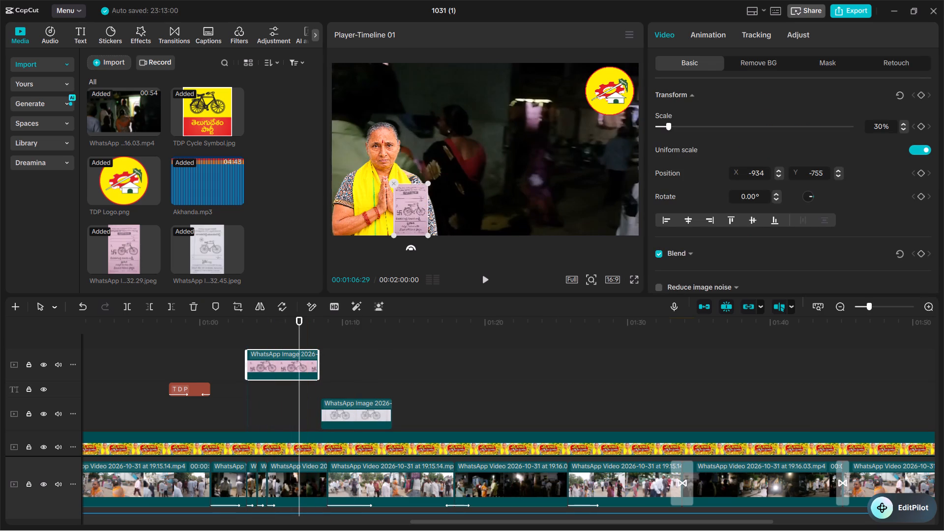
pyautogui.moveTo(320, 358); pyautogui.dragTo(321, 359)
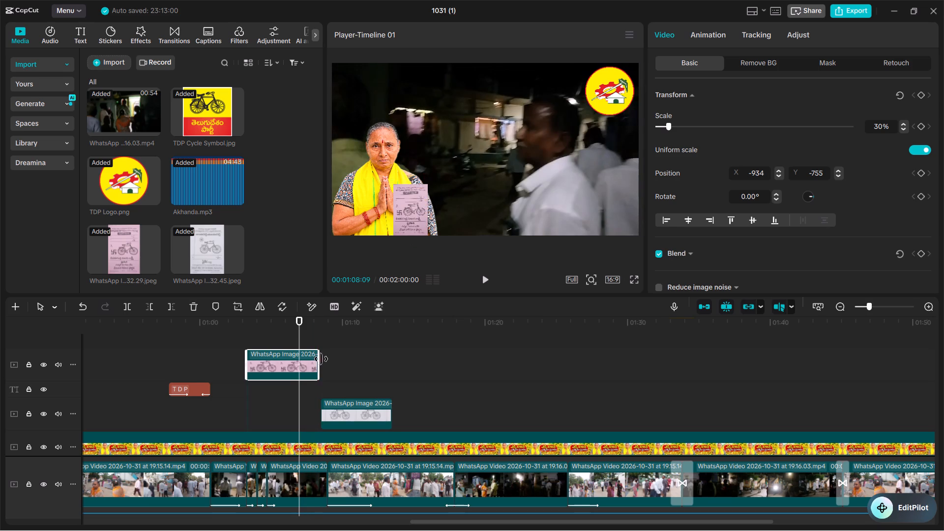
pyautogui.moveTo(321, 359); pyautogui.dragTo(445, 372)
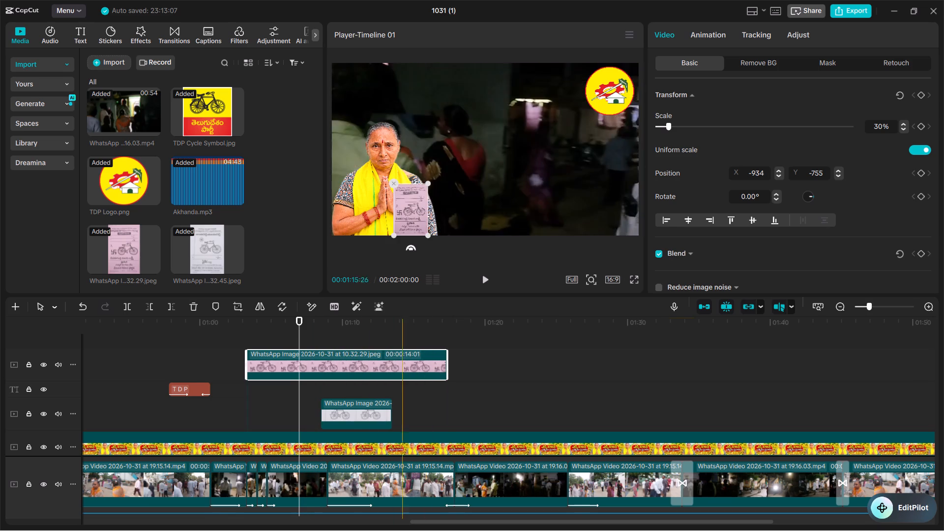
# Align the white ballot clip's start with the pink clip and extend its duration to 00:00:14:01.
pyautogui.moveTo(347, 411); pyautogui.dragTo(273, 415)
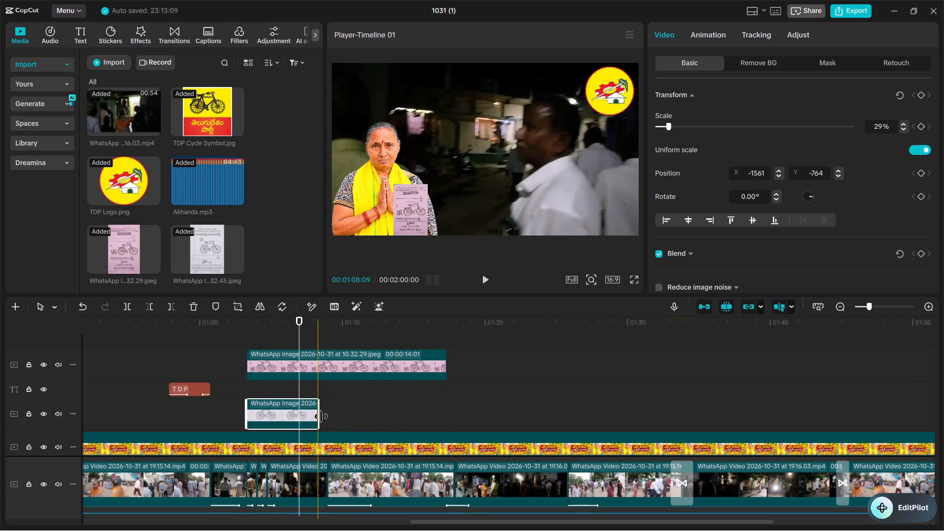
pyautogui.moveTo(322, 416); pyautogui.dragTo(449, 412)
pyautogui.click(299, 417)
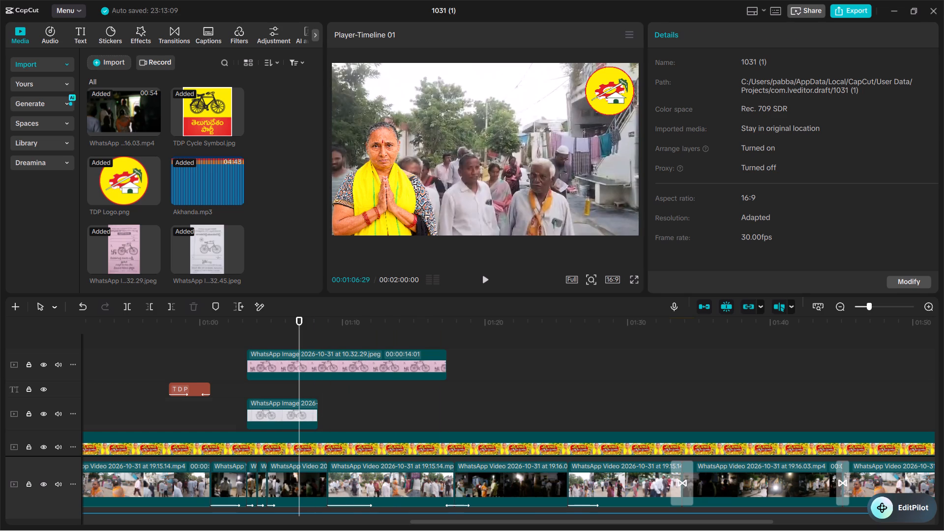
pyautogui.moveTo(318, 416); pyautogui.dragTo(442, 416)
# Apply the Zoom 1 combo animation to both the pink and the white ballot clips.
pyautogui.click(349, 360)
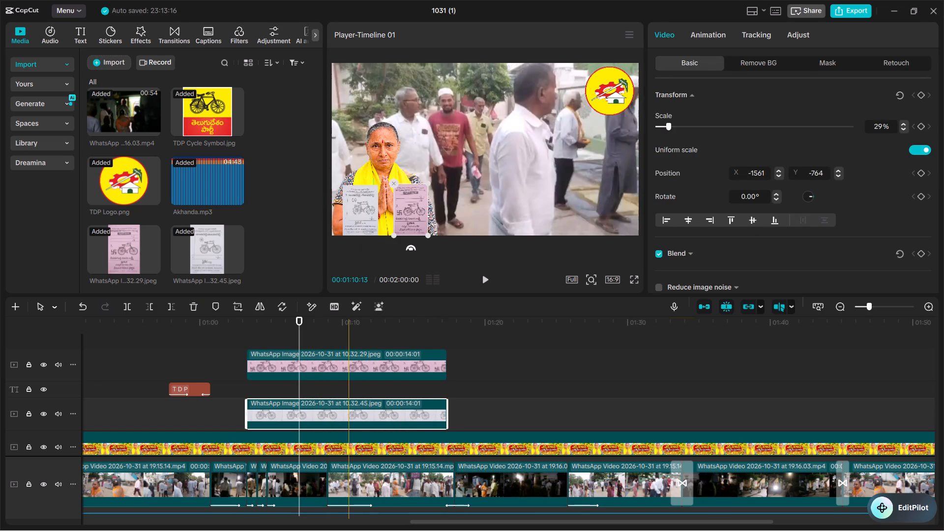
pyautogui.click(701, 33)
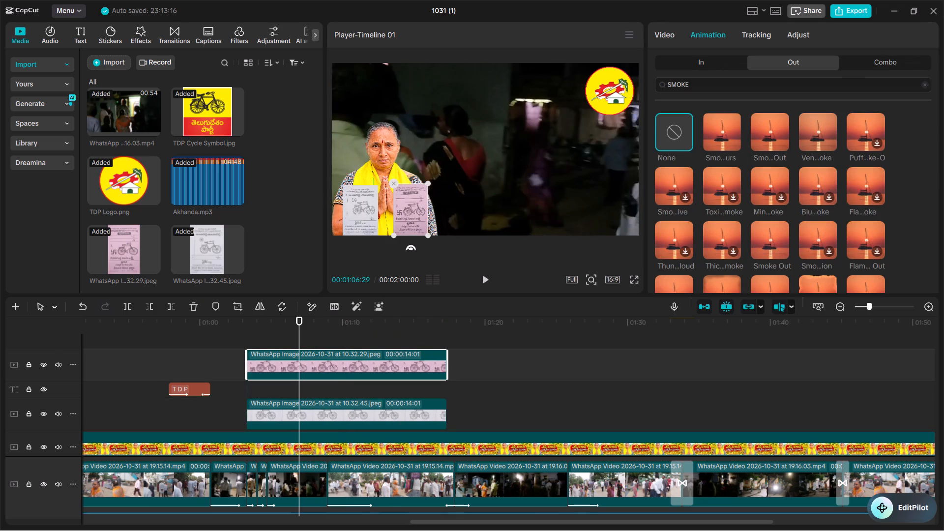
pyautogui.click(864, 61)
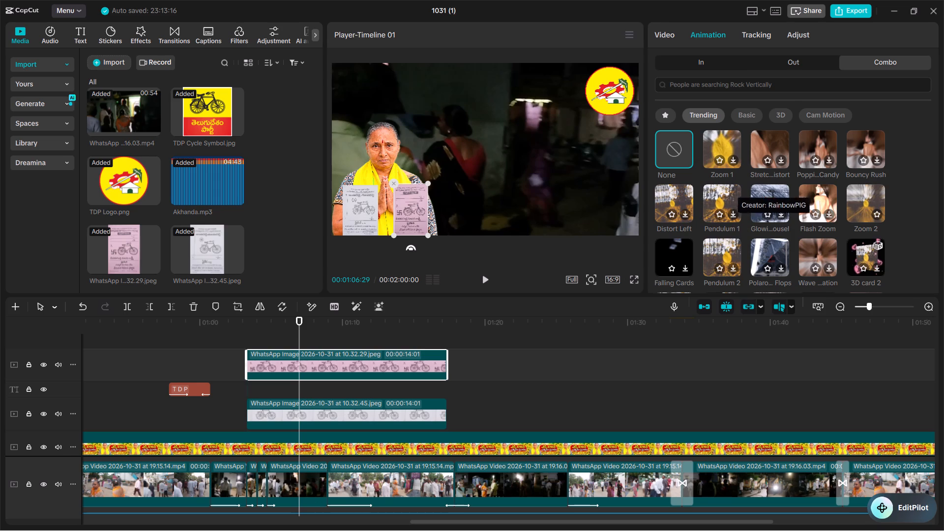
pyautogui.click(732, 143)
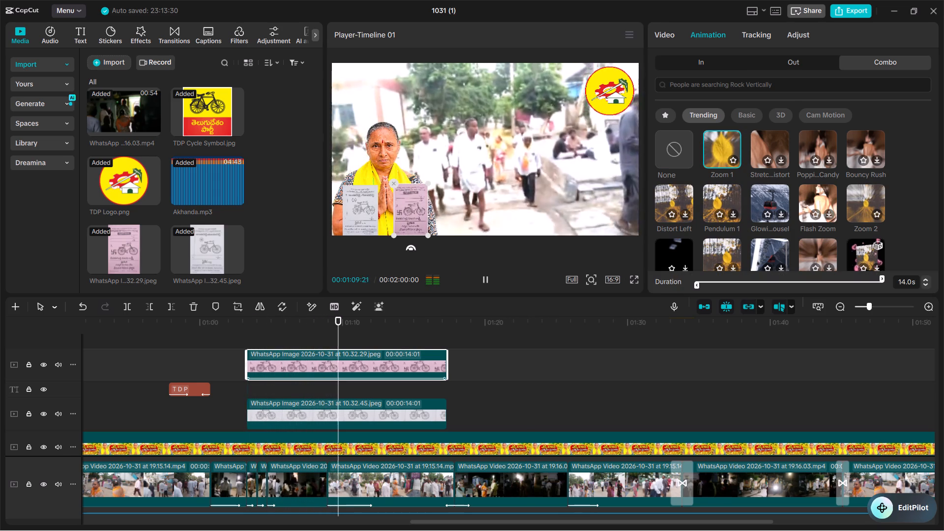
pyautogui.click(369, 216)
pyautogui.click(719, 147)
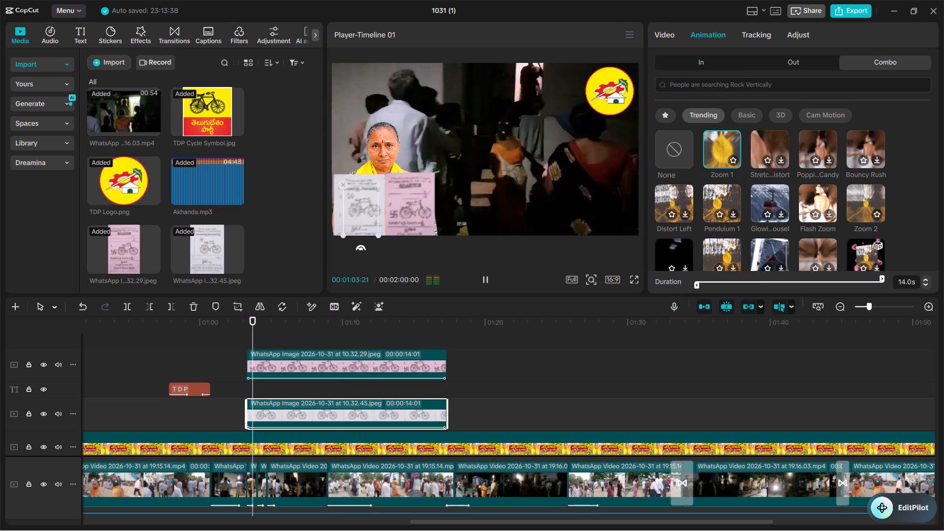
# Play back the animated ballot overlays from about 00:01:01, including in the full-screen preview.
pyautogui.click(222, 346)
pyautogui.click(637, 276)
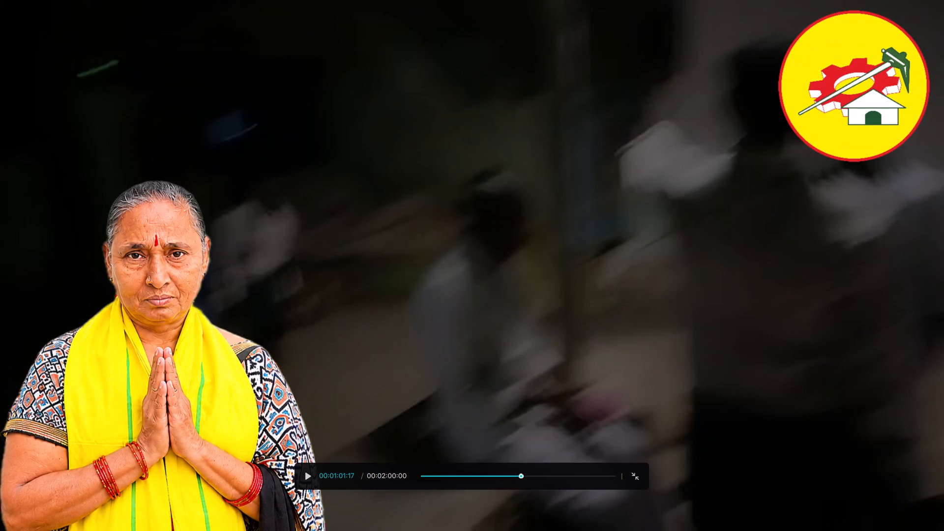
pyautogui.press('space')
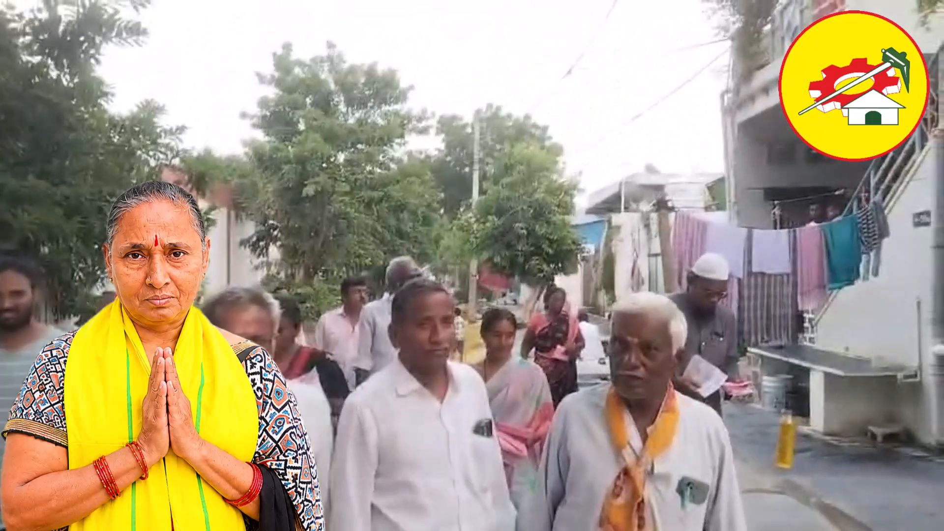
pyautogui.click(342, 294)
pyautogui.click(632, 471)
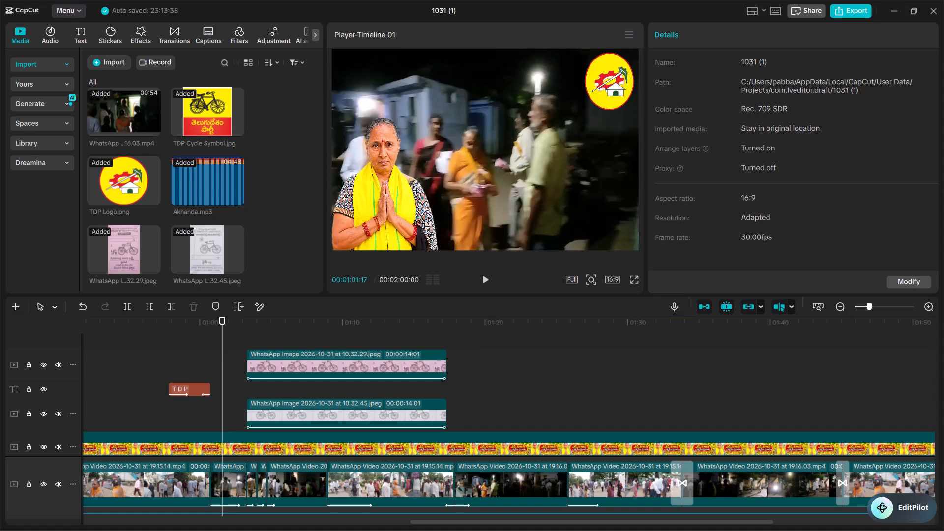
pyautogui.click(488, 277)
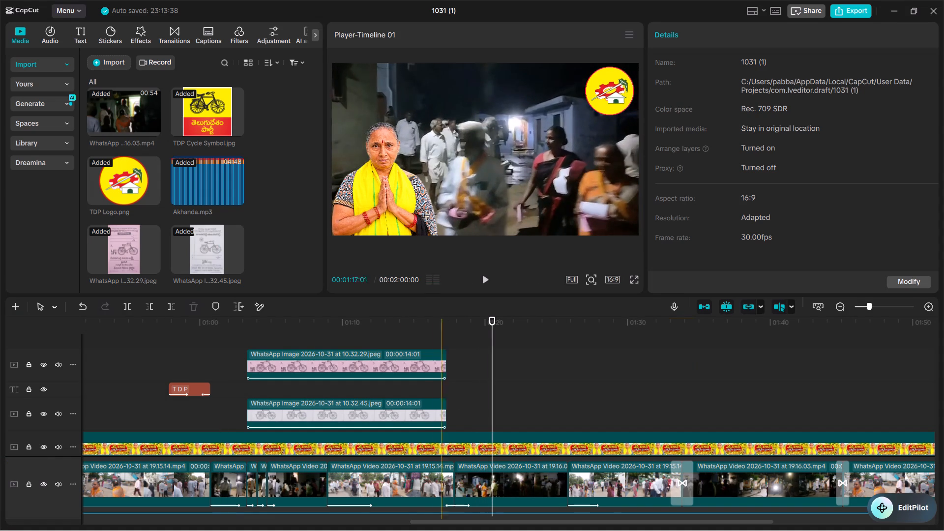
# At 00:01:11:19, enlarge the pink ballot image to 43% and move it to position -776, -613.
pyautogui.click(400, 362)
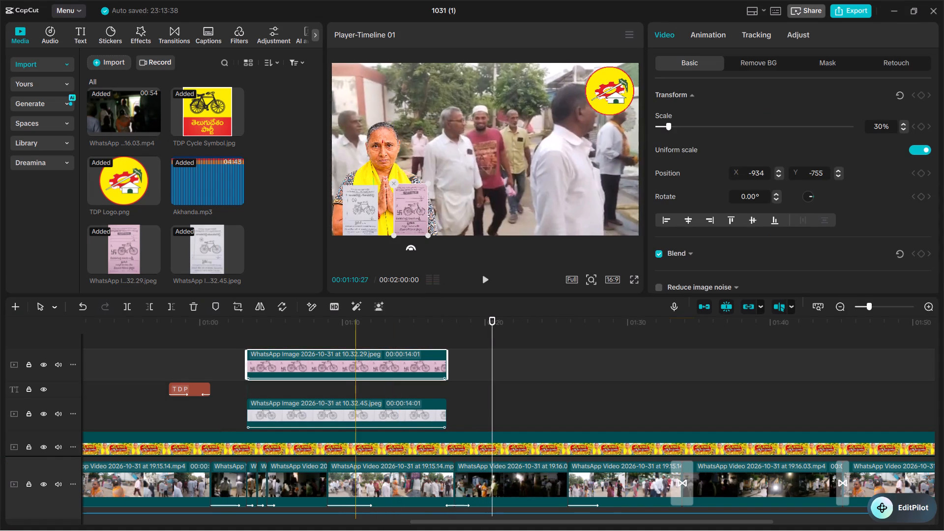
pyautogui.click(366, 332)
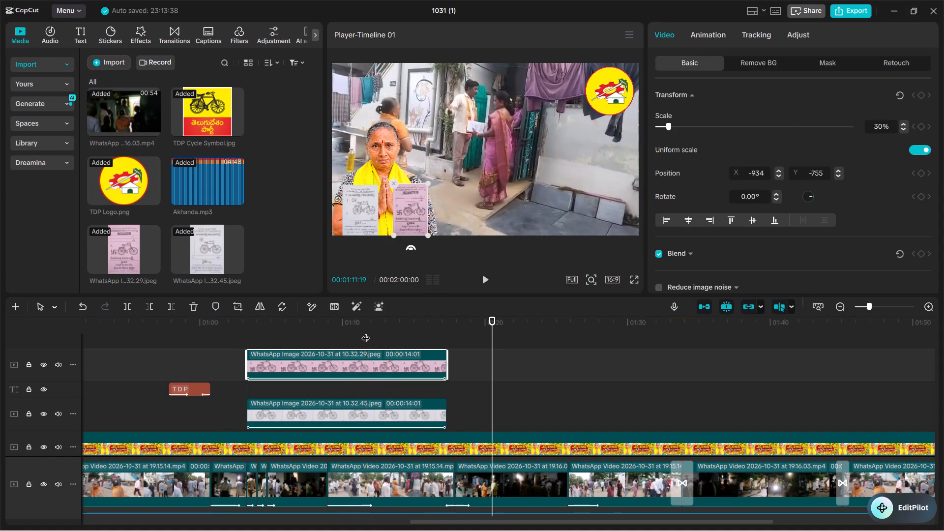
pyautogui.click(412, 200)
pyautogui.moveTo(426, 182); pyautogui.dragTo(429, 174)
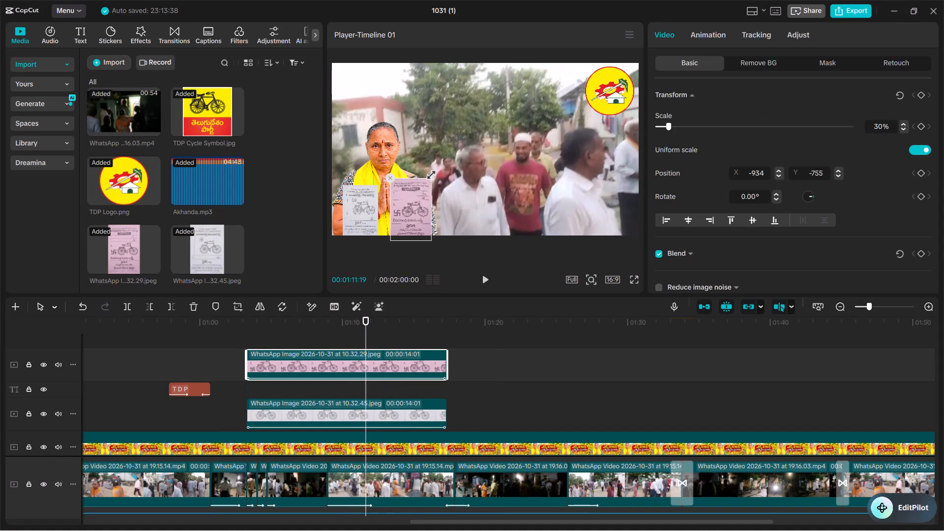
pyautogui.moveTo(429, 174); pyautogui.dragTo(436, 167)
pyautogui.moveTo(416, 199); pyautogui.dragTo(419, 193)
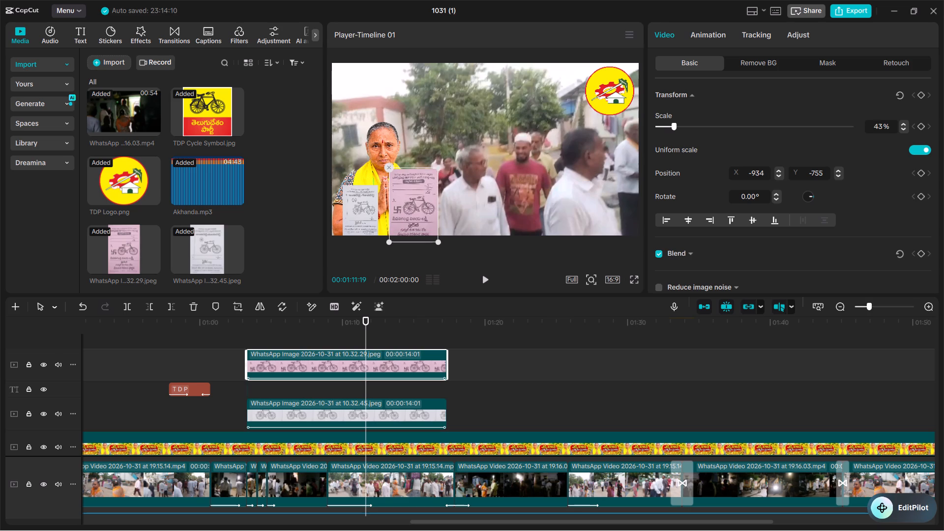
pyautogui.moveTo(419, 193); pyautogui.dragTo(428, 189)
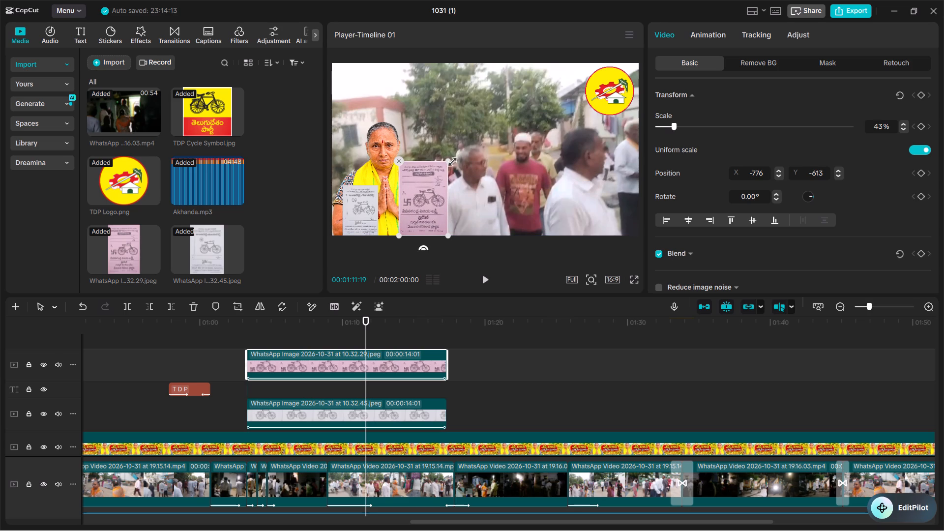
pyautogui.moveTo(451, 157); pyautogui.dragTo(444, 160)
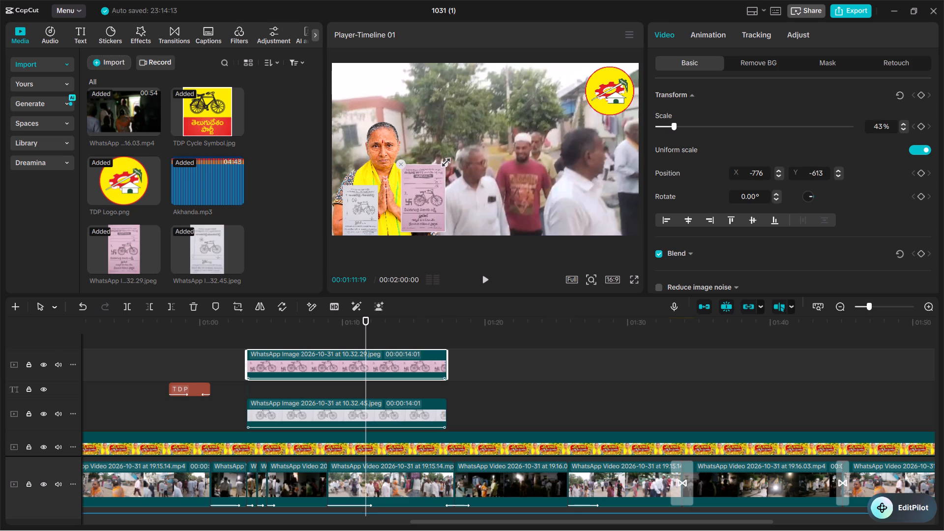
pyautogui.moveTo(444, 160); pyautogui.dragTo(445, 158)
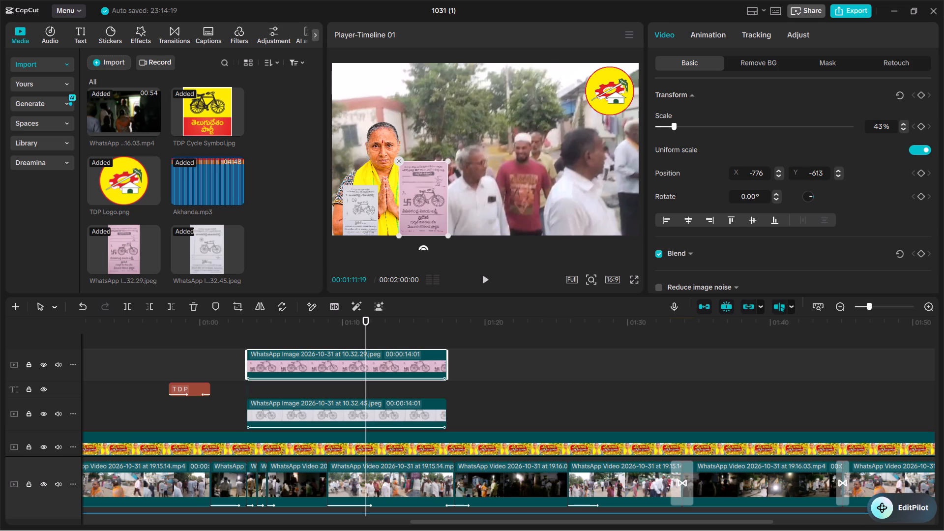
# Enlarge the white ballot image to about 40% and place it at position -1500, -651 at the frame's bottom edge.
pyautogui.click(363, 196)
pyautogui.moveTo(366, 208); pyautogui.dragTo(372, 195)
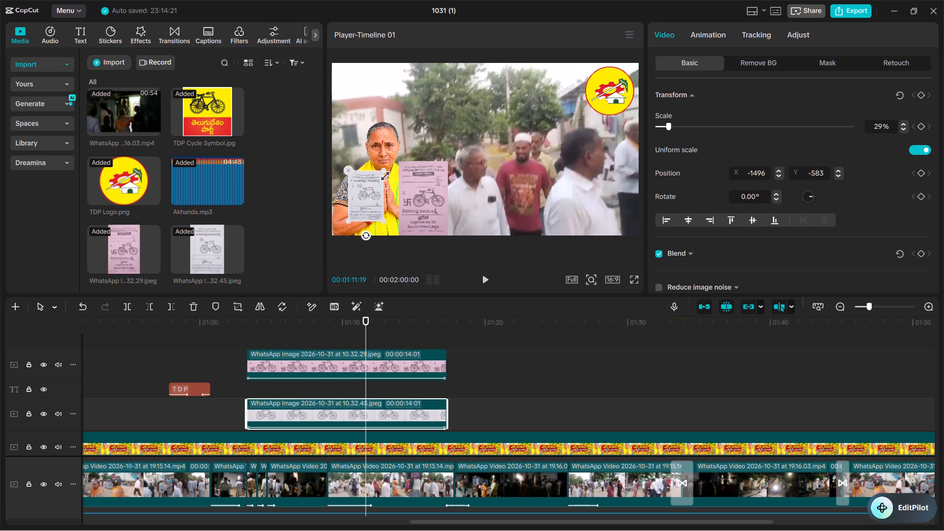
pyautogui.moveTo(383, 169); pyautogui.dragTo(392, 161)
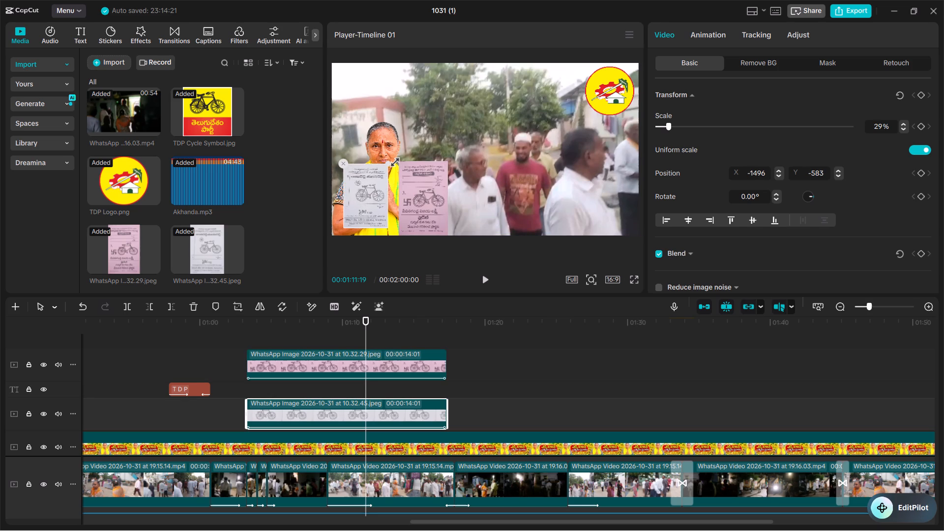
pyautogui.moveTo(392, 161); pyautogui.dragTo(395, 159)
pyautogui.click(369, 185)
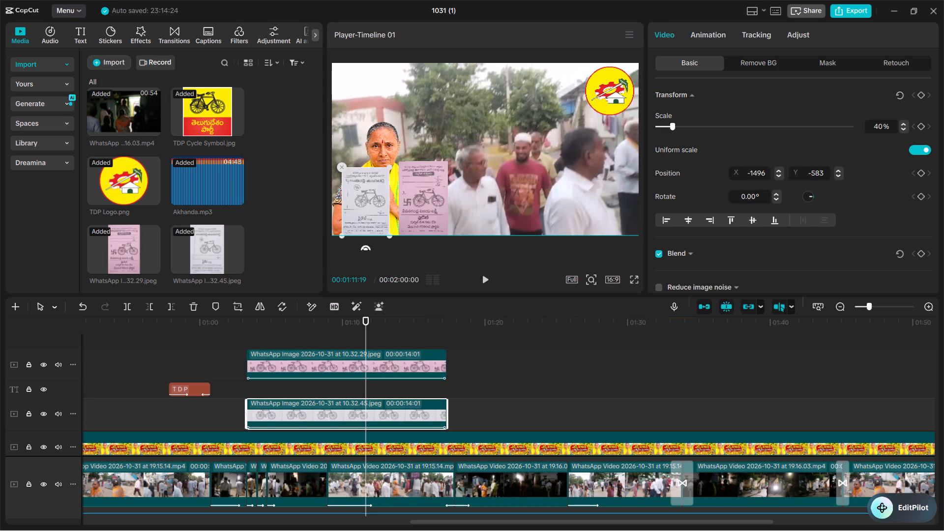
pyautogui.moveTo(389, 165); pyautogui.dragTo(388, 167)
# Shrink the white ballot image to 36% and move it away from the woman to about position -81, 0.
pyautogui.moveTo(388, 167); pyautogui.dragTo(387, 168)
pyautogui.moveTo(387, 168); pyautogui.dragTo(384, 169)
pyautogui.moveTo(370, 194); pyautogui.dragTo(425, 158)
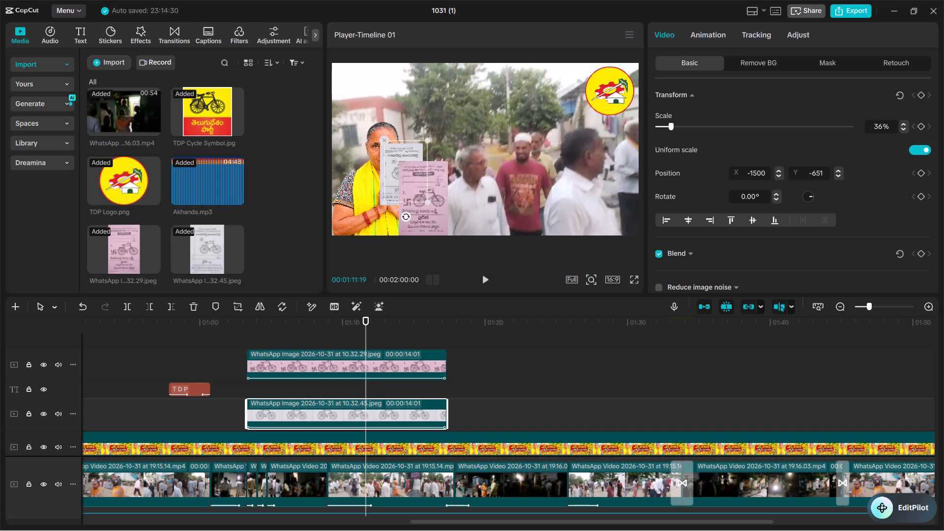
pyautogui.moveTo(425, 158); pyautogui.dragTo(483, 143)
# Reduce the pink ballot image to 38% and place it at about -1653, -674, in the frame's bottom-left corner beside the woman's hands.
pyautogui.click(409, 199)
pyautogui.moveTo(408, 199); pyautogui.dragTo(378, 201)
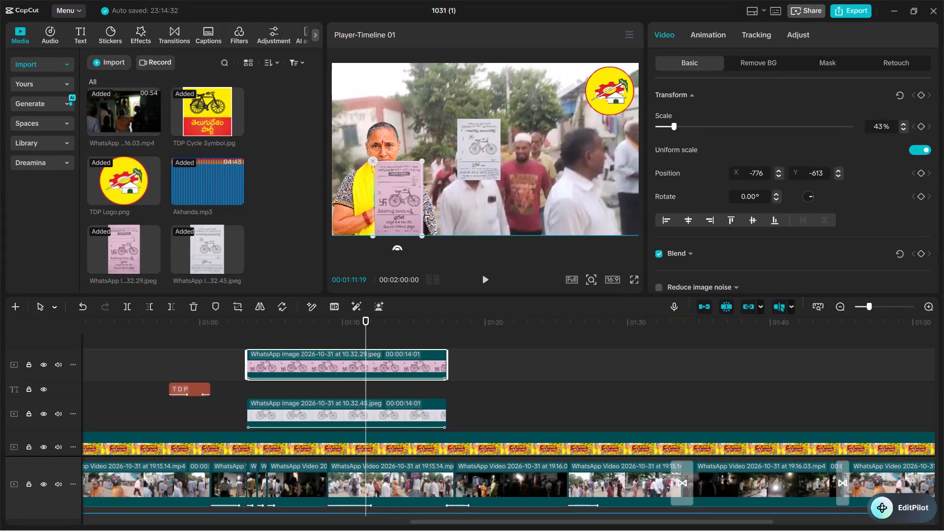
pyautogui.moveTo(378, 201); pyautogui.dragTo(342, 199)
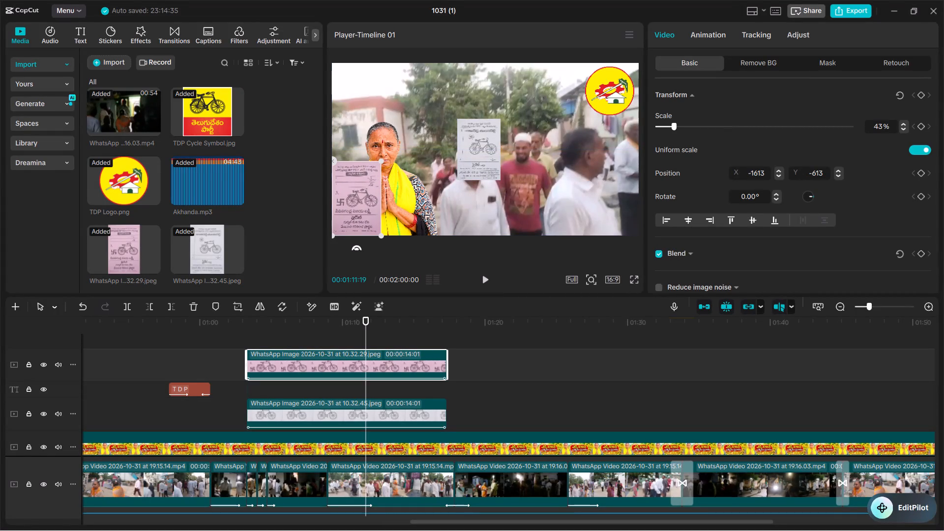
pyautogui.moveTo(379, 161); pyautogui.dragTo(374, 169)
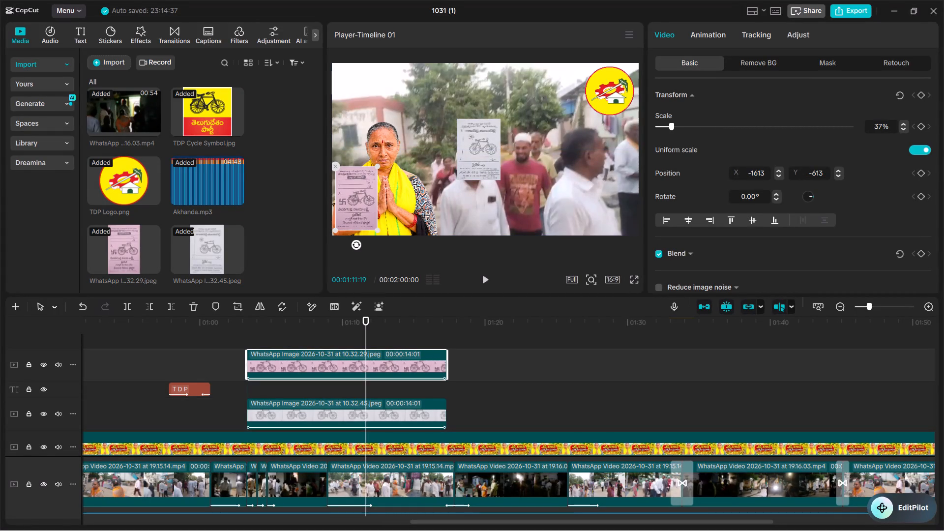
pyautogui.click(378, 164)
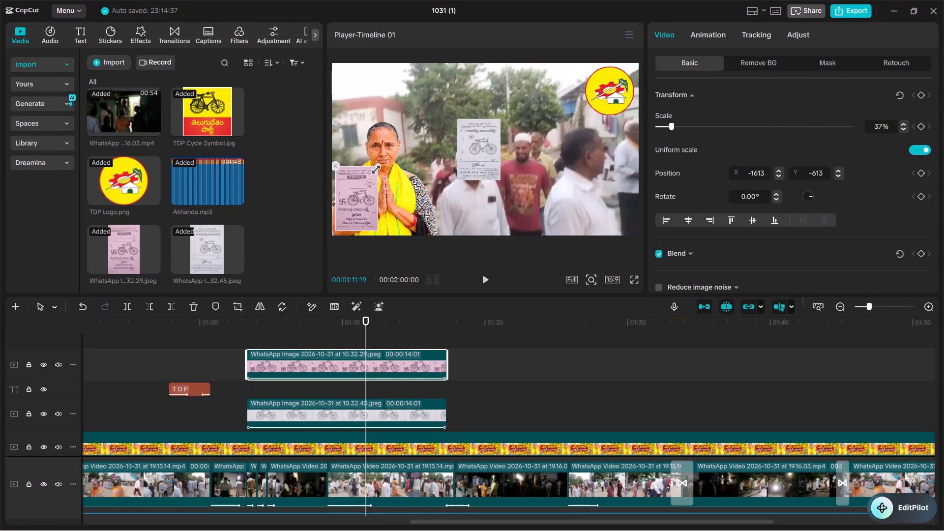
pyautogui.moveTo(369, 174); pyautogui.dragTo(368, 180)
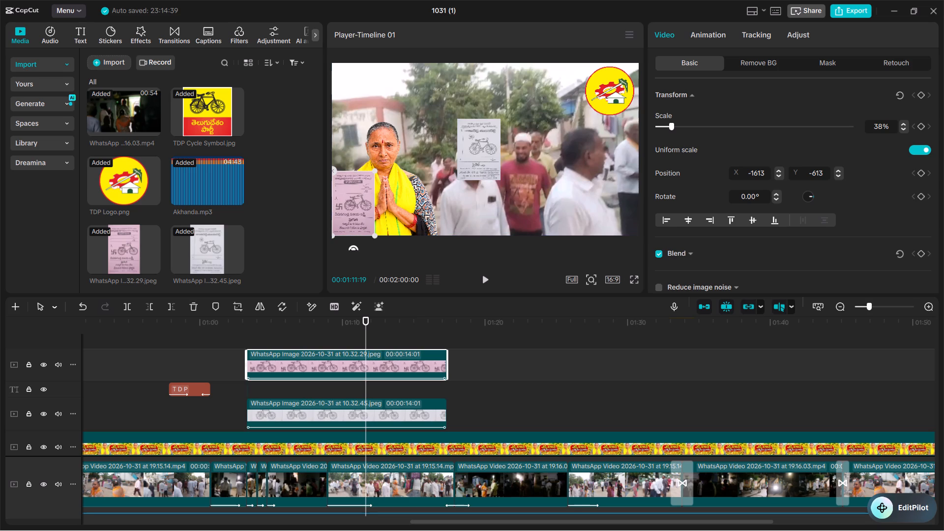
# Move the white ballot image next to the pink one, to about position -911, -562, and enlarge it slightly to 37%.
pyautogui.moveTo(472, 156); pyautogui.dragTo(411, 205)
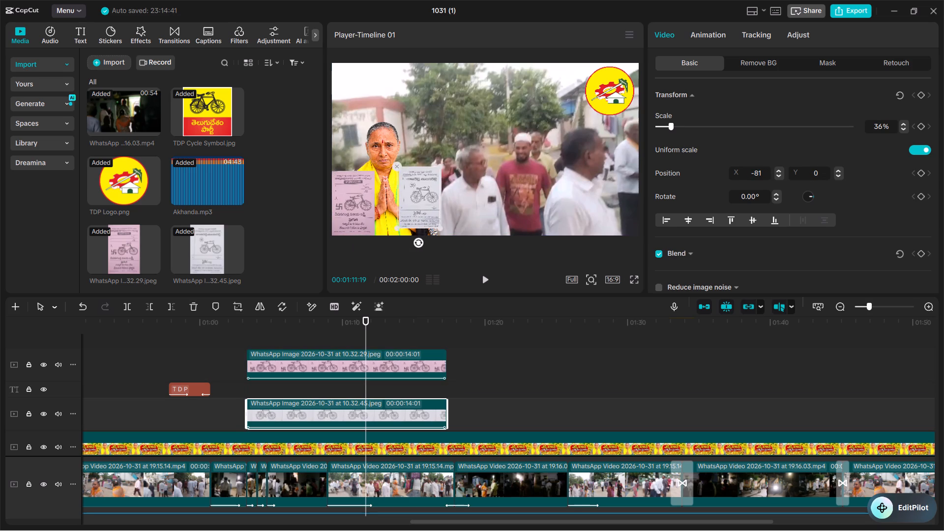
pyautogui.moveTo(411, 205); pyautogui.dragTo(387, 211)
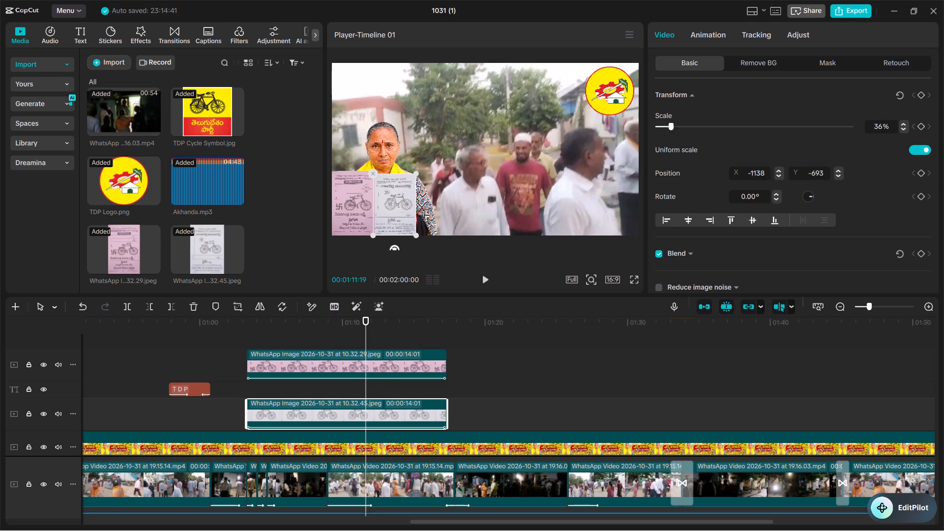
pyautogui.click(457, 180)
pyautogui.click(402, 193)
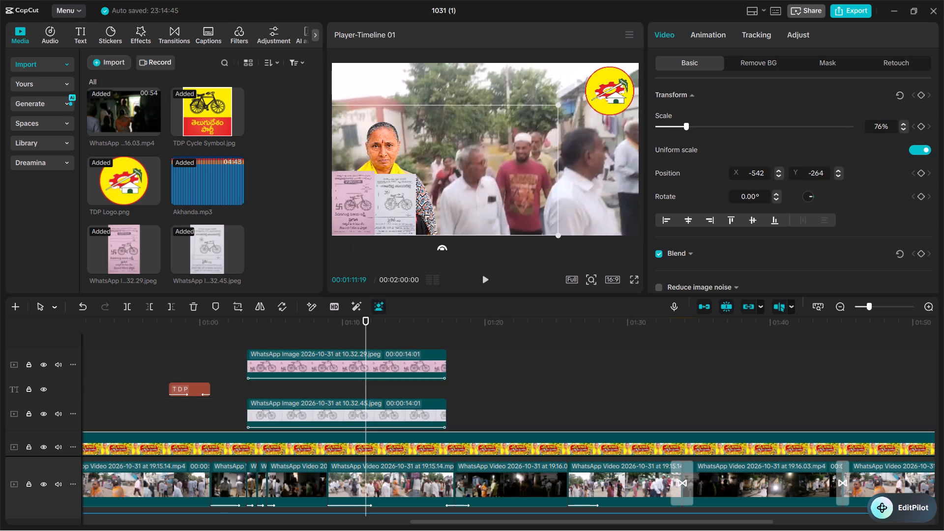
pyautogui.moveTo(399, 202); pyautogui.dragTo(416, 203)
pyautogui.click(422, 195)
pyautogui.click(434, 173)
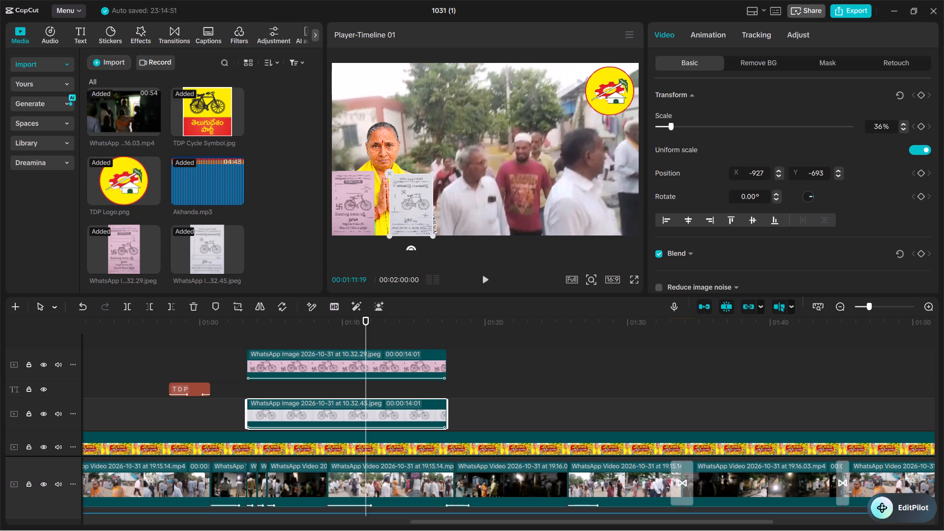
pyautogui.moveTo(395, 205); pyautogui.dragTo(397, 194)
pyautogui.click(431, 161)
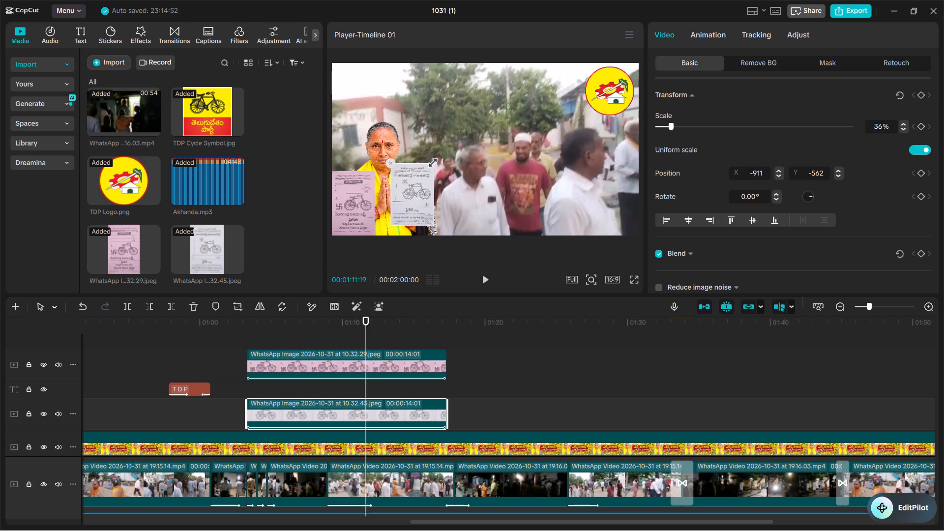
pyautogui.click(441, 172)
pyautogui.moveTo(410, 187); pyautogui.dragTo(397, 198)
pyautogui.hotkey('ctrl', 'z')
# Reposition the white ballot image to about -969, -629 on the other side of the woman's hands and scale it to 38%.
pyautogui.click(418, 185)
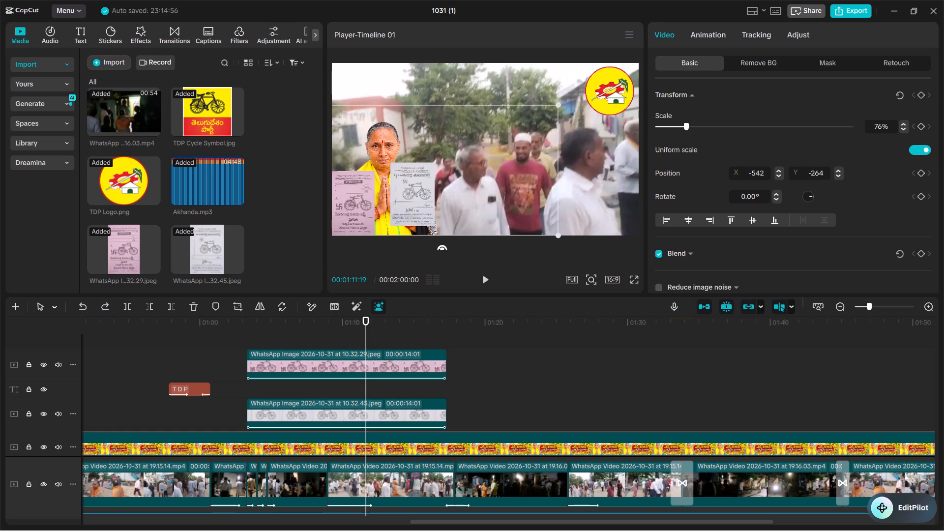
pyautogui.click(413, 191)
pyautogui.moveTo(412, 189); pyautogui.dragTo(402, 203)
pyautogui.moveTo(400, 201); pyautogui.dragTo(399, 196)
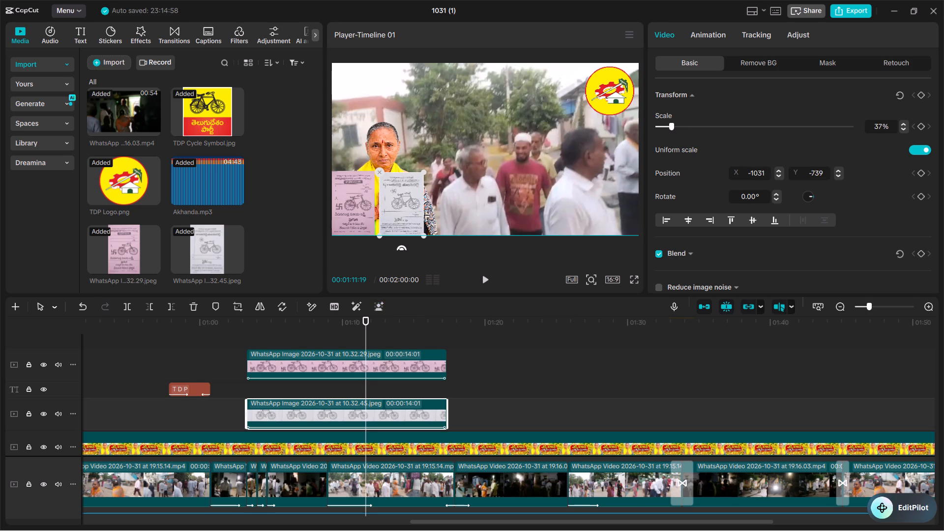
pyautogui.moveTo(399, 196); pyautogui.dragTo(396, 195)
pyautogui.click(489, 185)
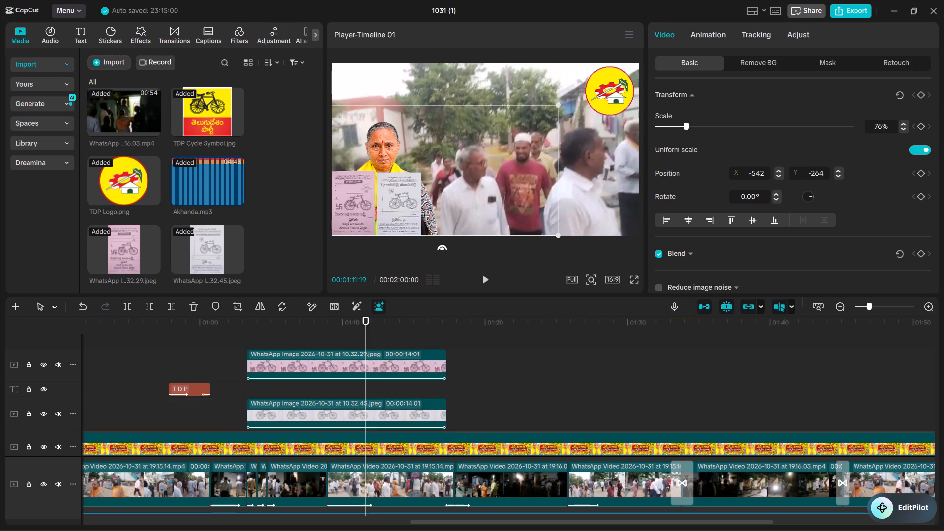
pyautogui.click(394, 192)
pyautogui.moveTo(400, 195); pyautogui.dragTo(402, 195)
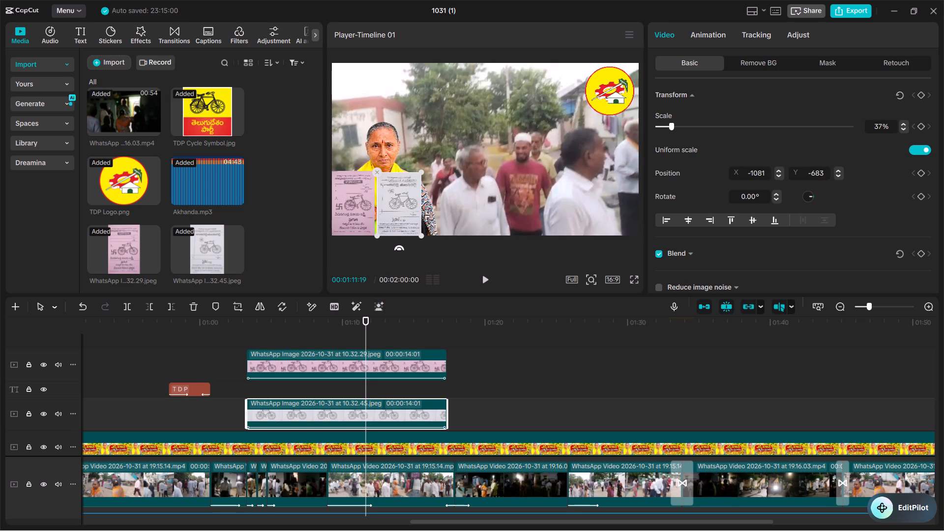
pyautogui.moveTo(402, 195); pyautogui.dragTo(409, 190)
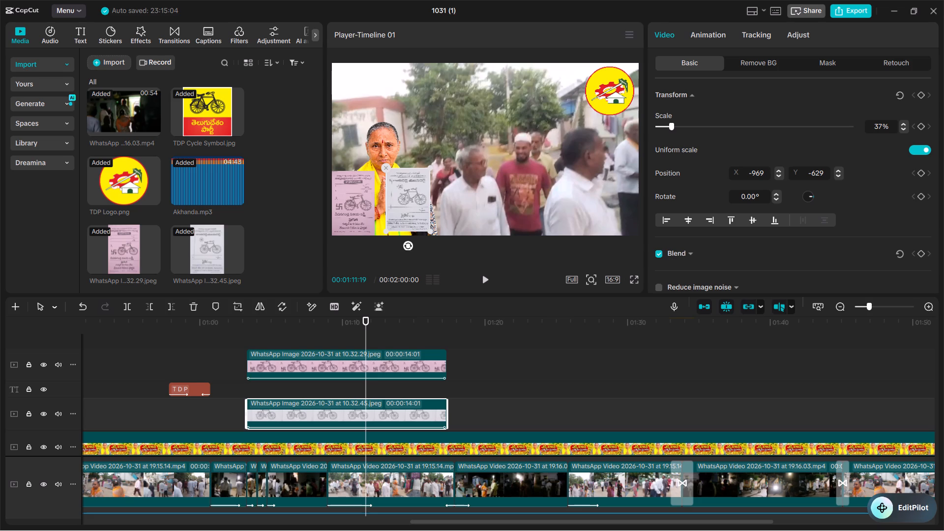
pyautogui.click(428, 167)
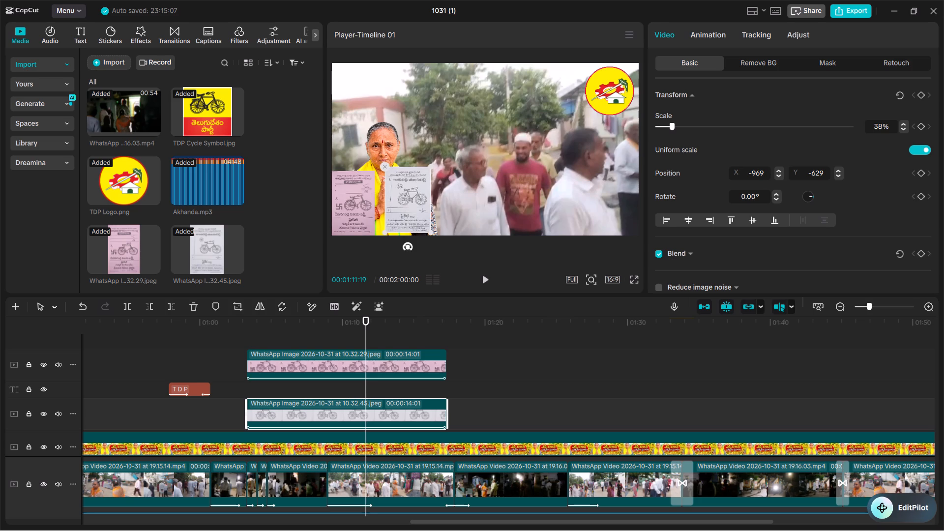
pyautogui.click(455, 174)
pyautogui.click(406, 189)
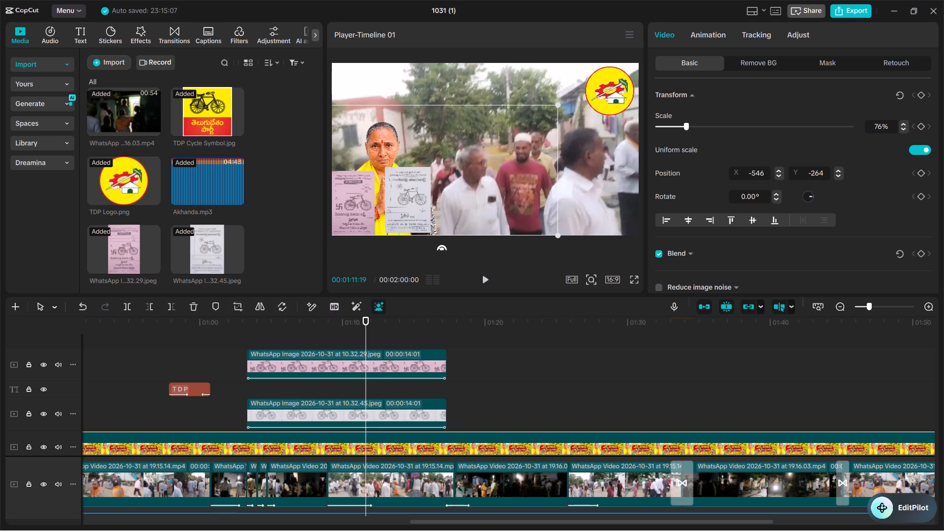
pyautogui.hotkey('ctrl', 'z')
# Shift the pink ballot image slightly inward from the frame's edge to position -1588, -674.
pyautogui.click(358, 201)
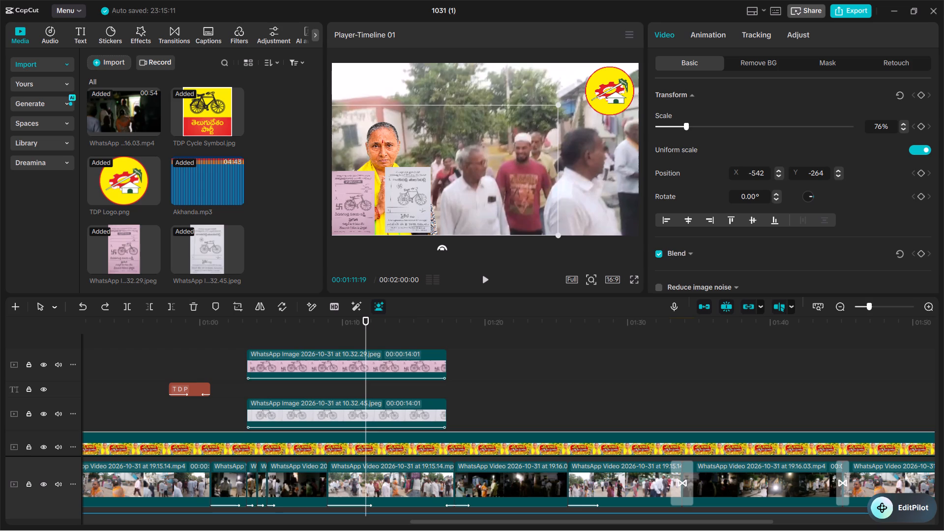
pyautogui.moveTo(358, 201); pyautogui.dragTo(366, 201)
pyautogui.click(361, 201)
pyautogui.moveTo(361, 201); pyautogui.dragTo(366, 198)
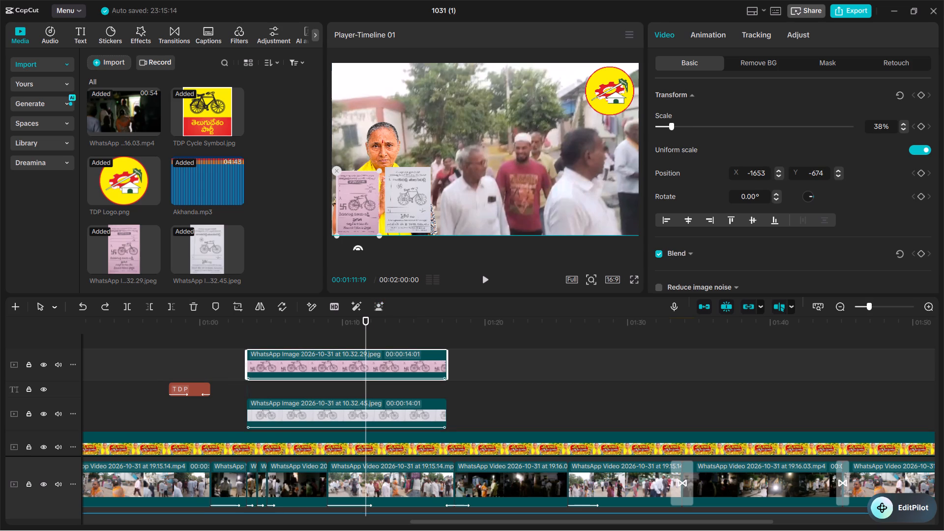
pyautogui.moveTo(366, 198); pyautogui.dragTo(366, 198)
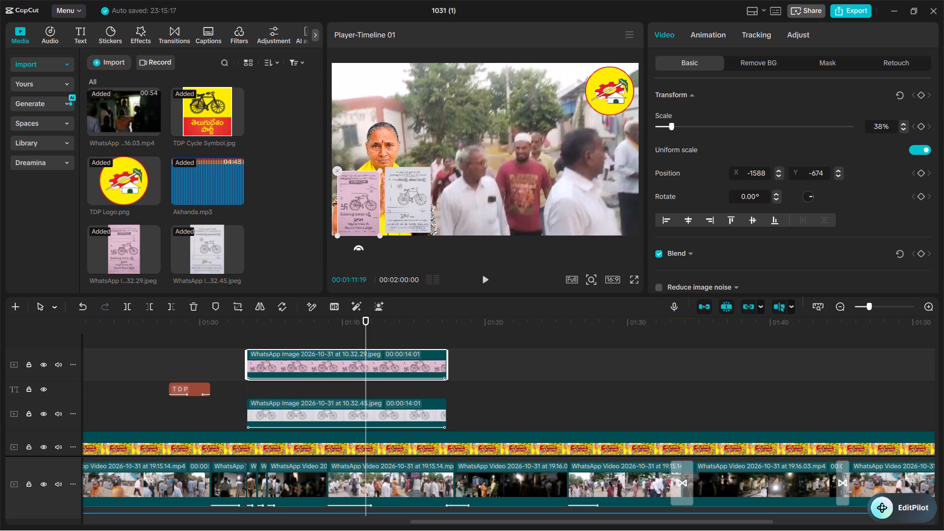
# Lower the white ballot image to position -961, -667 so it lines up with the pink ballot.
pyautogui.moveTo(413, 194); pyautogui.dragTo(414, 198)
pyautogui.click(469, 185)
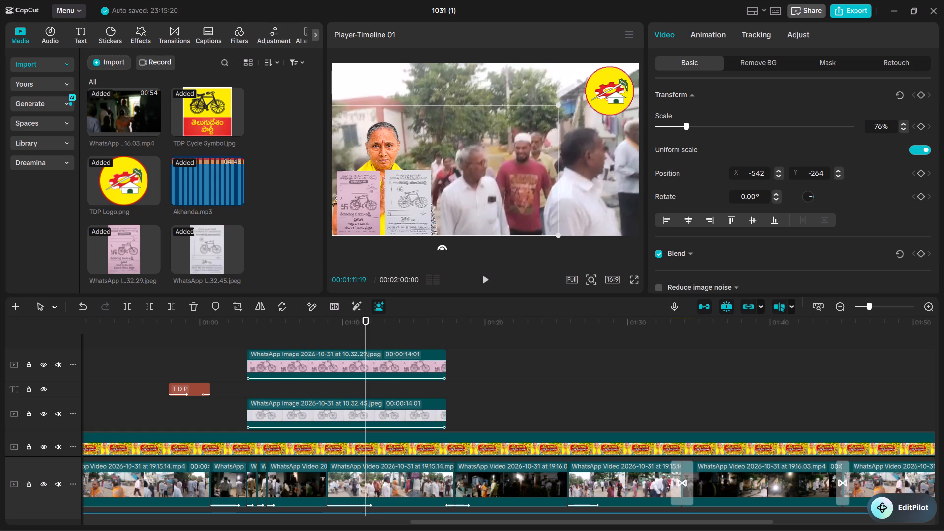
pyautogui.click(400, 190)
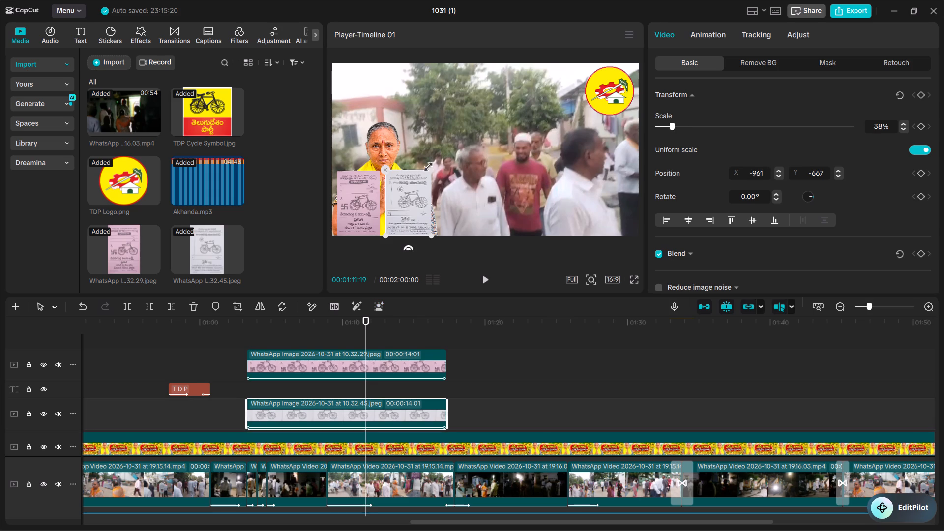
# Play back the repositioned ballot overlays in the full-screen preview to check how they appear over the footage.
pyautogui.click(638, 279)
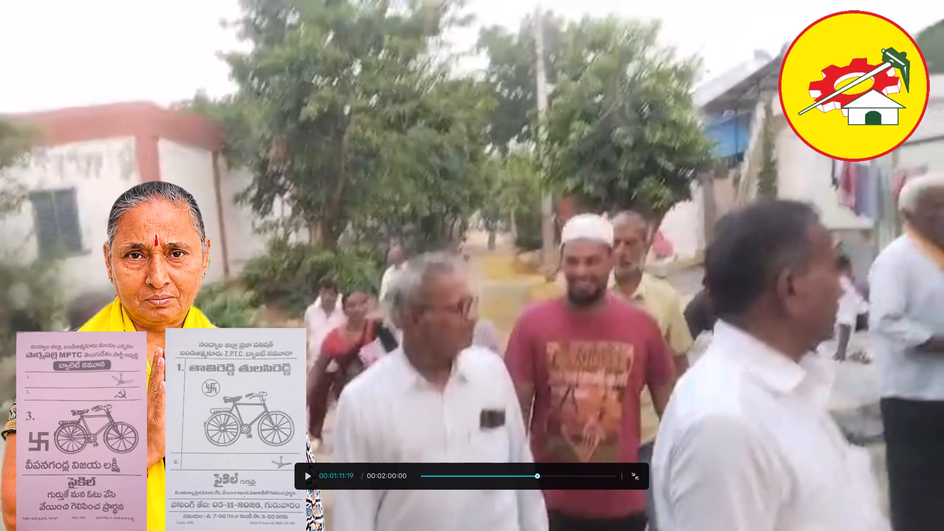
pyautogui.click(466, 375)
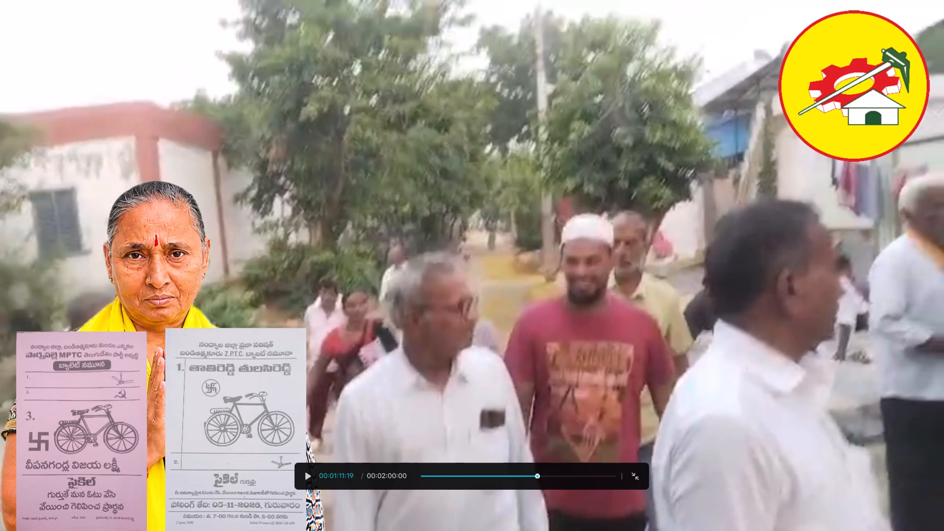
pyautogui.click(514, 476)
pyautogui.press('space')
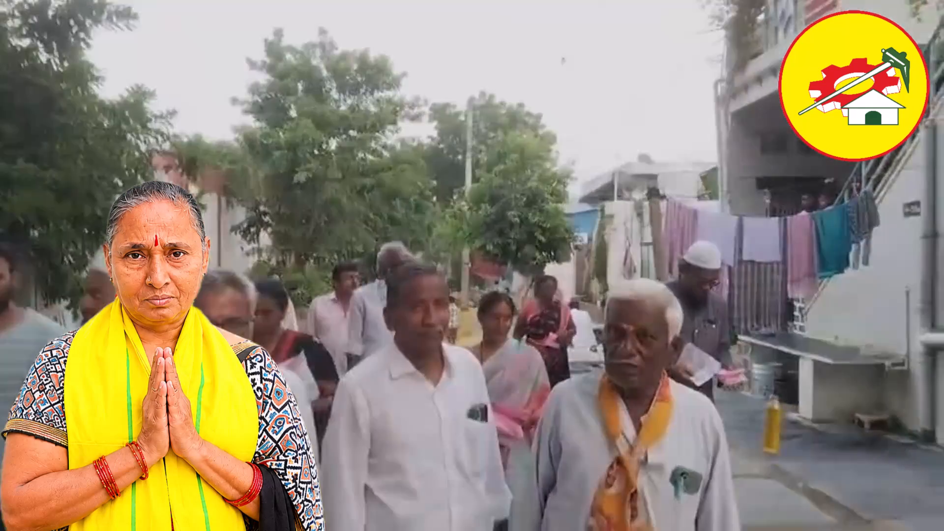
pyautogui.press('space')
pyautogui.press('f')
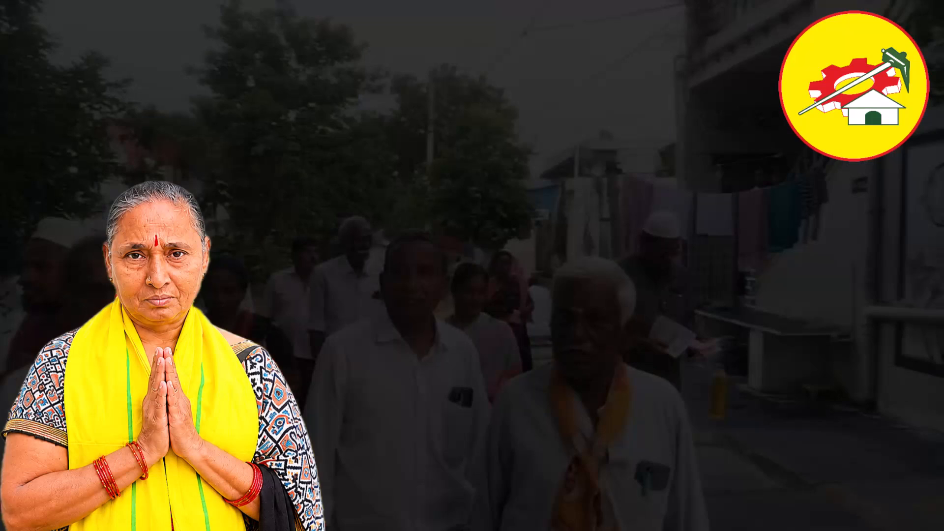
pyautogui.click(475, 382)
pyautogui.click(639, 478)
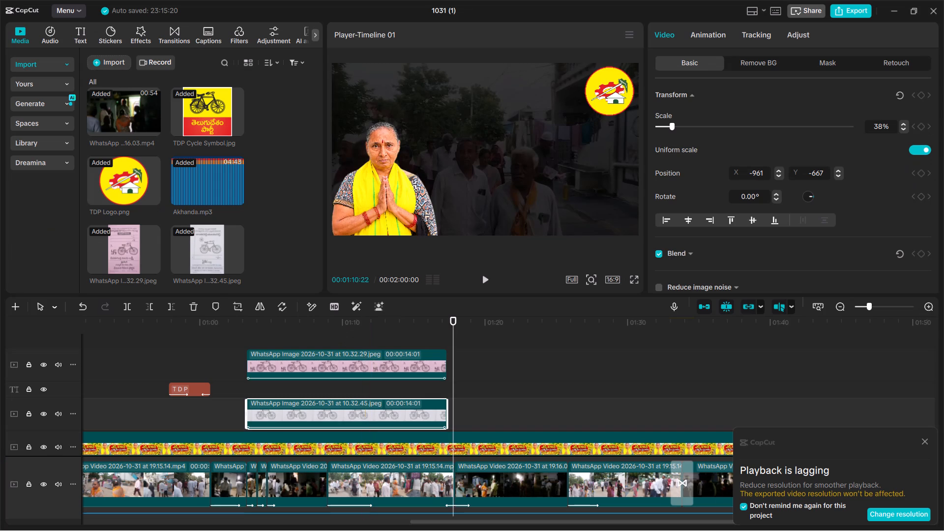
# At about 00:01:09:17, crop a thin strip off the top edge of the white ballot image with a free-ratio crop.
pyautogui.click(336, 330)
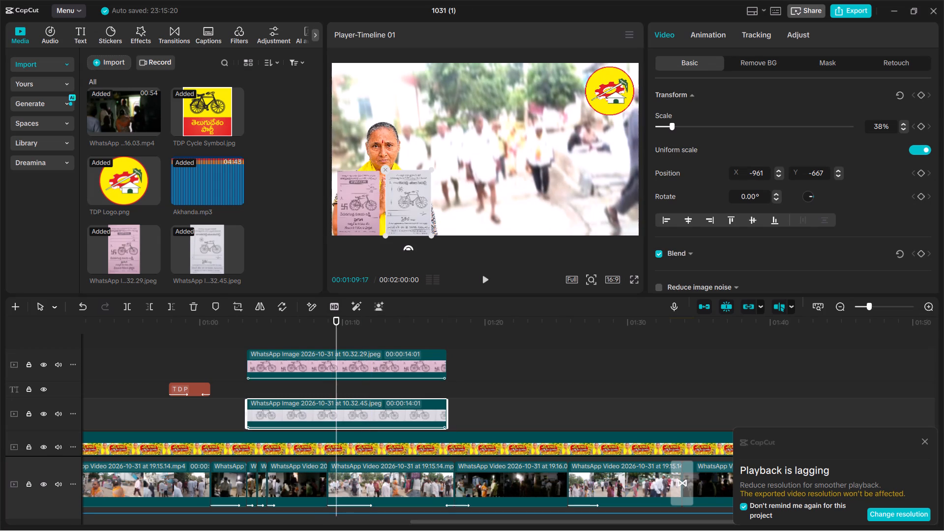
pyautogui.click(362, 204)
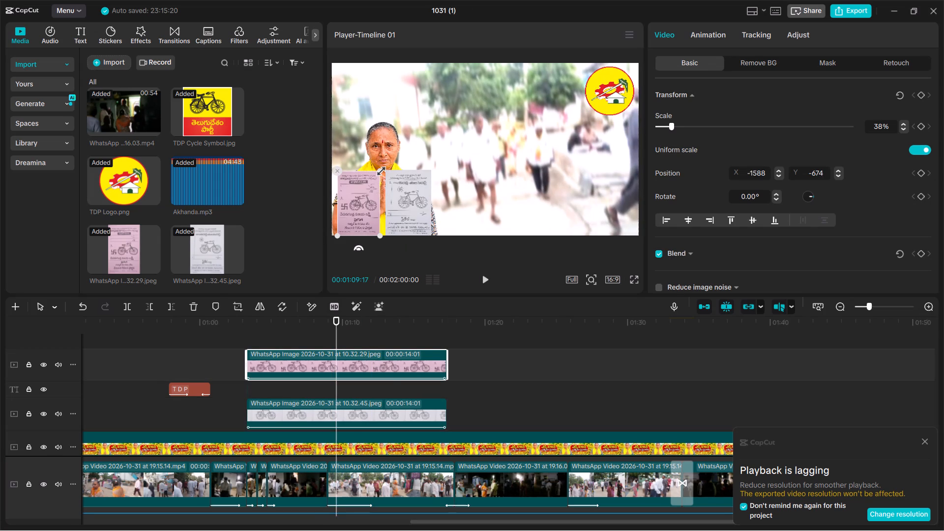
pyautogui.click(405, 189)
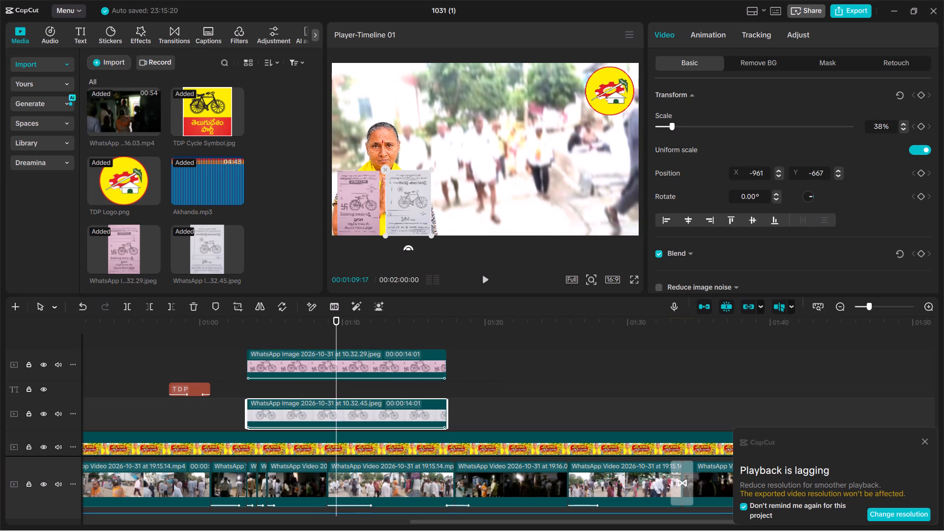
pyautogui.click(234, 308)
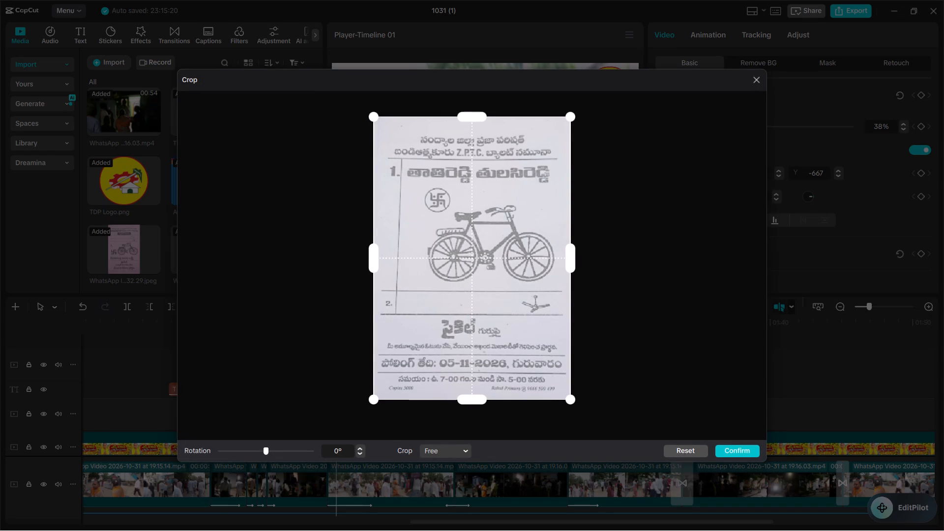
pyautogui.click(467, 115)
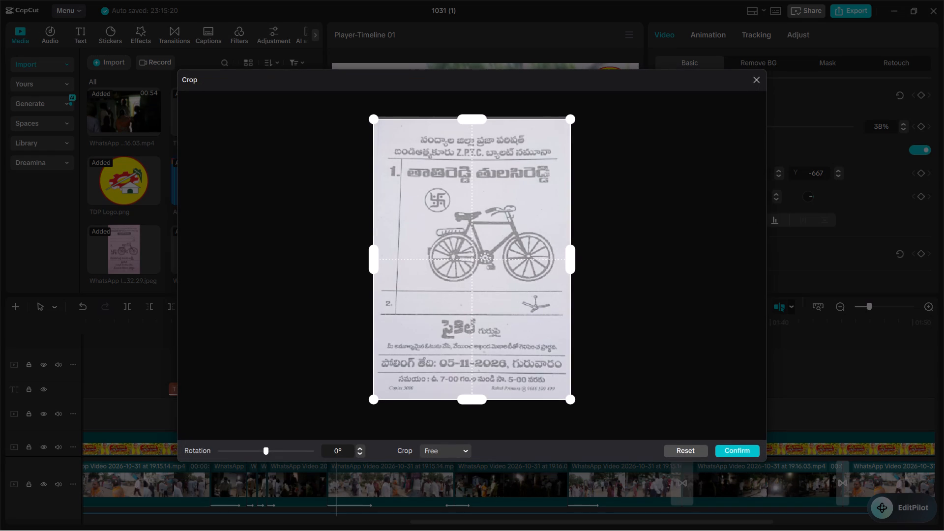
pyautogui.click(737, 451)
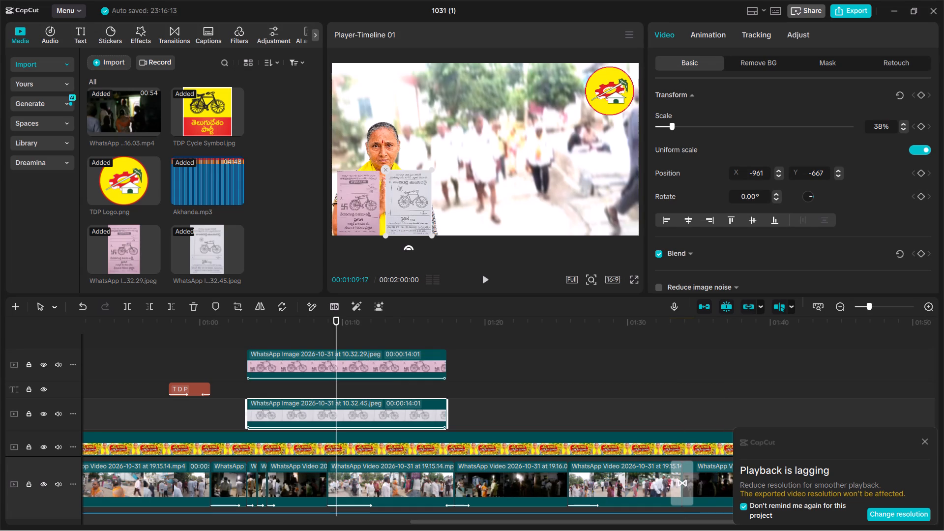
# Shift the white ballot image sideways, away from the pink ballot, to position -888, -667 so the woman's folded hands show between them.
pyautogui.moveTo(407, 196); pyautogui.dragTo(418, 196)
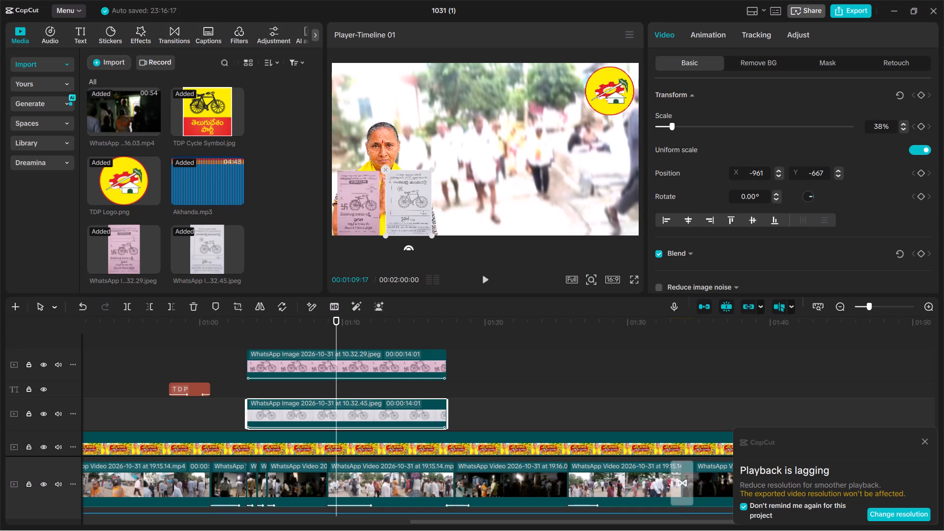
pyautogui.click(416, 196)
pyautogui.moveTo(407, 203); pyautogui.dragTo(414, 204)
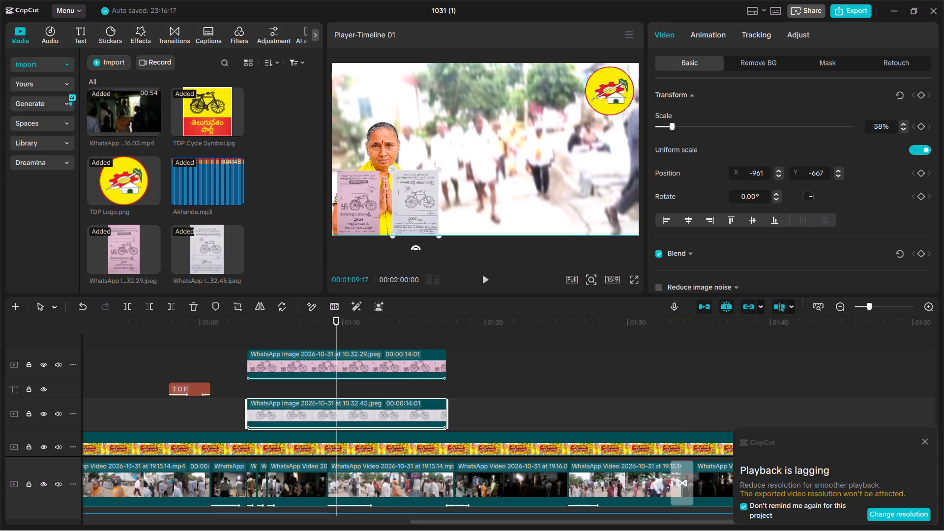
pyautogui.moveTo(414, 204); pyautogui.dragTo(414, 204)
pyautogui.moveTo(414, 204); pyautogui.dragTo(413, 203)
pyautogui.click(546, 194)
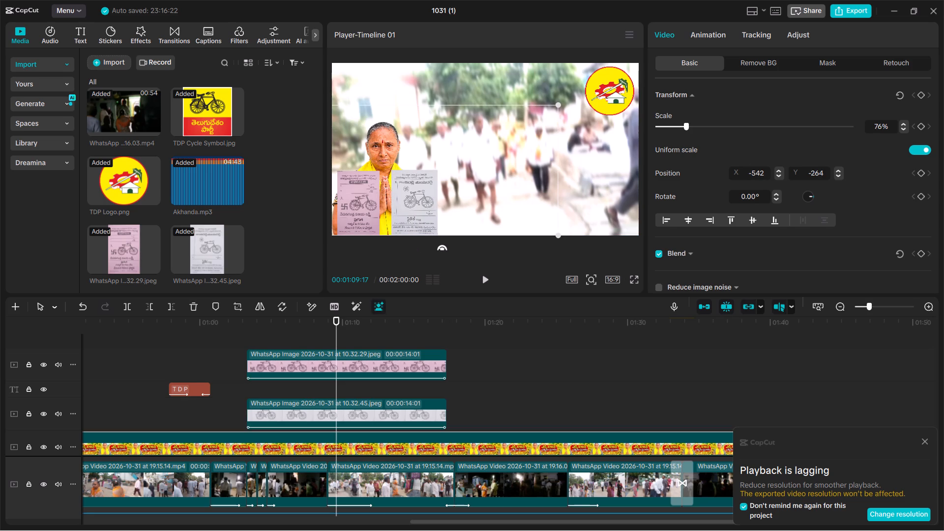
# Play the ballot overlays in the full-screen preview from 00:01:09:17 to about 00:01:16:28 to check the new spacing.
pyautogui.click(632, 276)
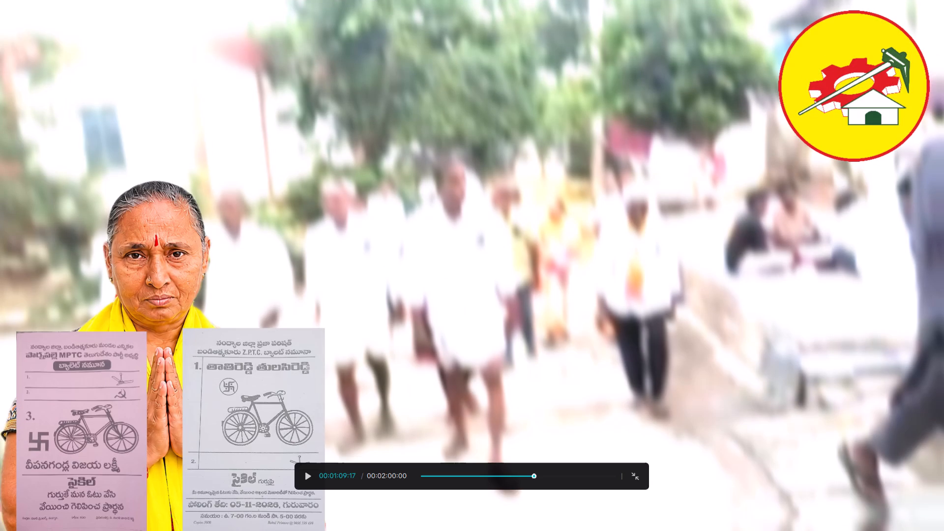
pyautogui.press('n')
pyautogui.press('space')
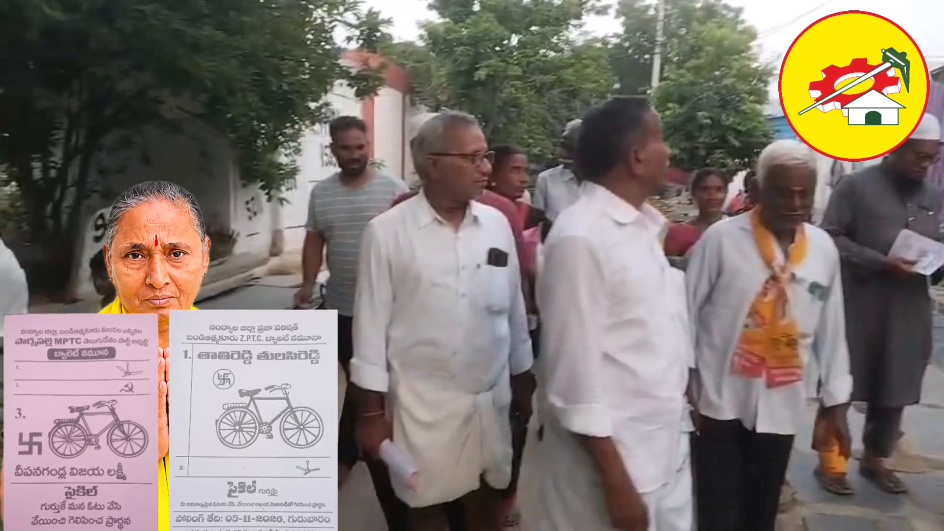
pyautogui.press('space')
pyautogui.press('f')
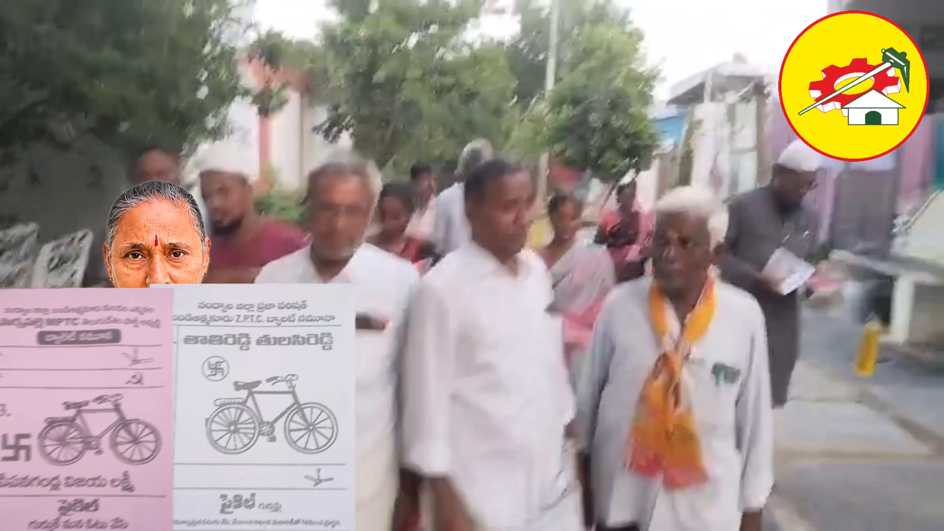
pyautogui.click(557, 204)
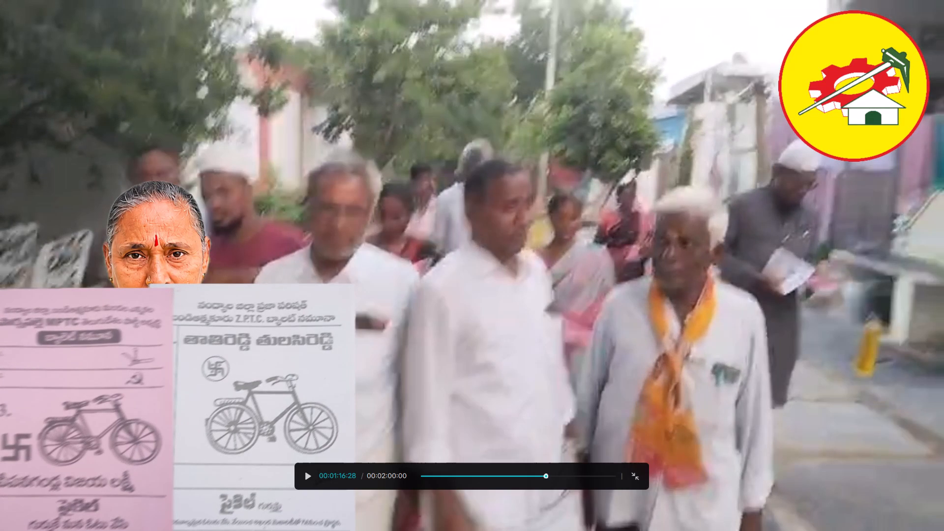
pyautogui.click(630, 473)
# Trim another thin strip off the top edge of the white ballot image with a free-ratio crop and check it in full screen.
pyautogui.click(423, 207)
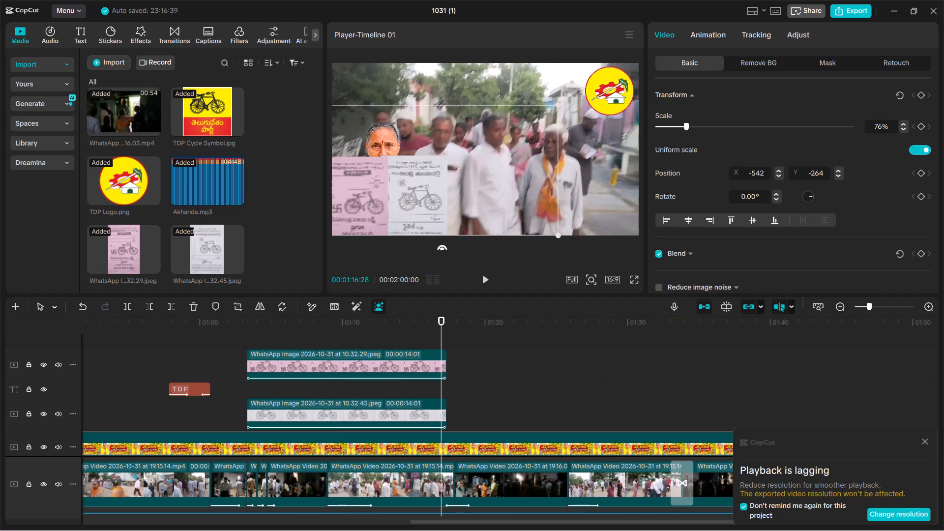
pyautogui.click(423, 147)
pyautogui.doubleClick(419, 205)
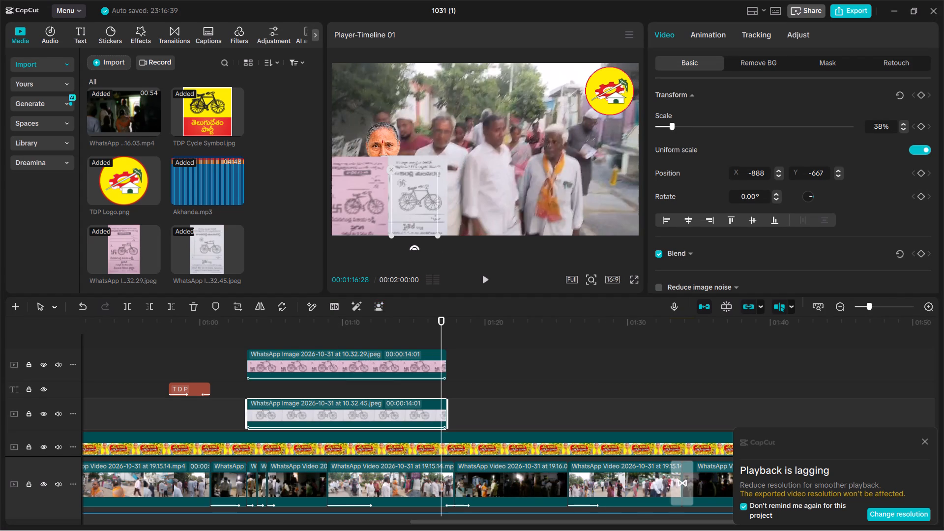
pyautogui.click(237, 310)
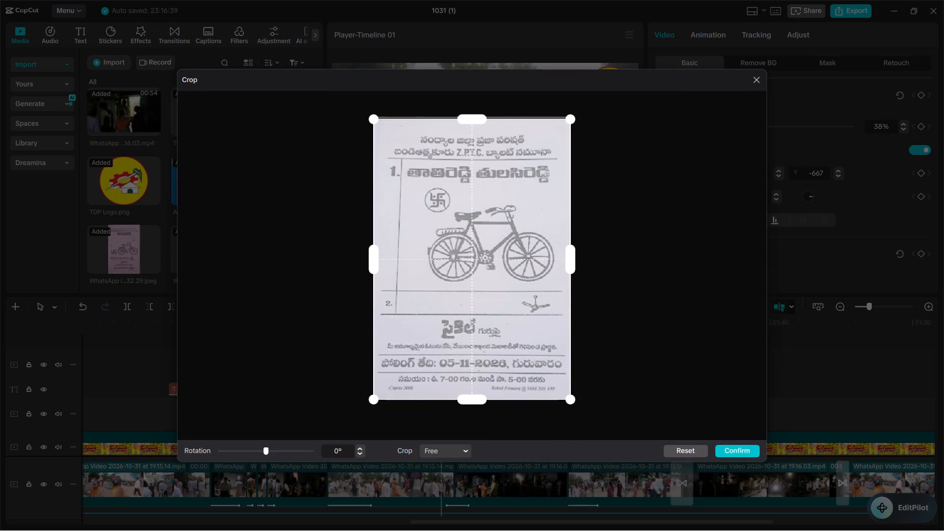
pyautogui.click(468, 117)
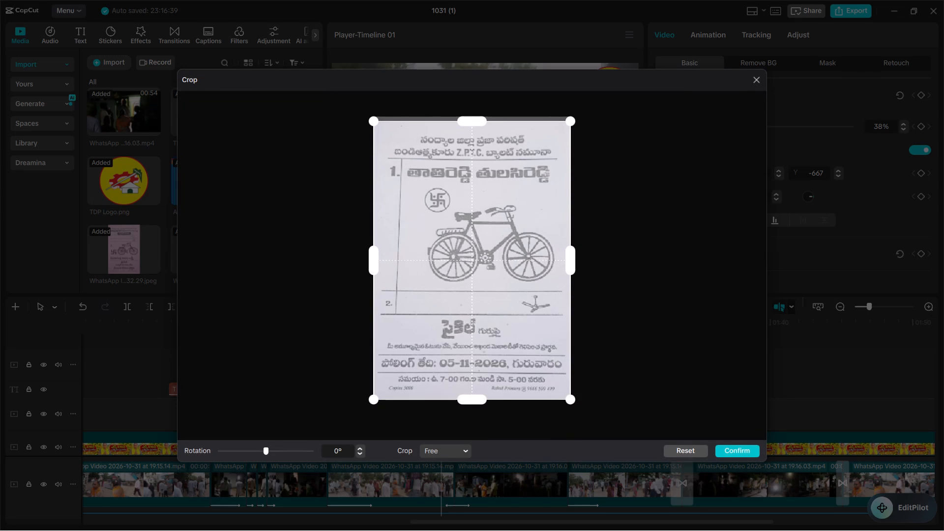
pyautogui.click(746, 447)
pyautogui.click(637, 281)
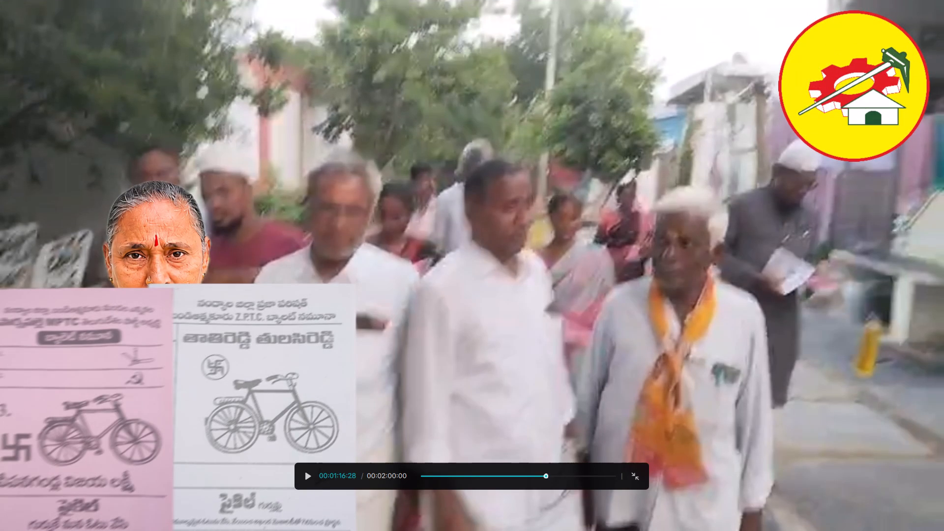
pyautogui.click(629, 476)
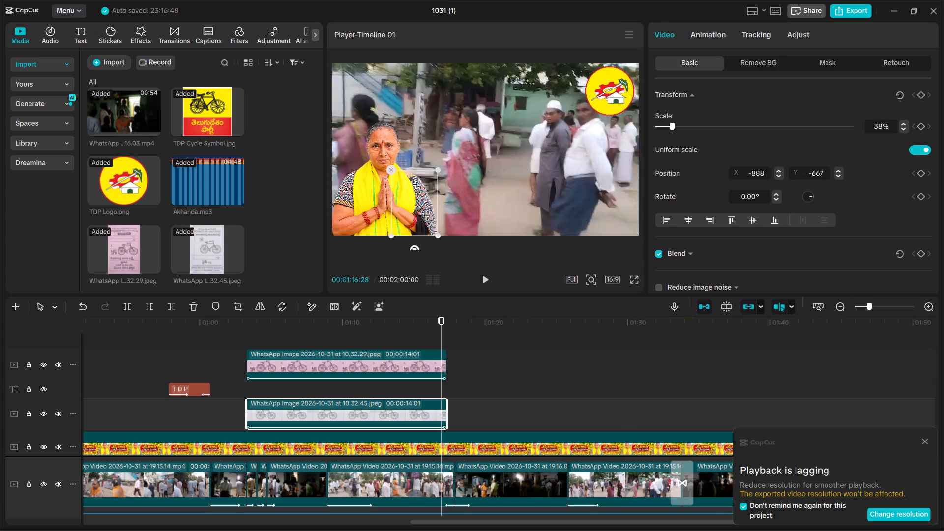
# Crop the white ballot image's top edge slightly further down, keeping the free ratio.
pyautogui.click(414, 198)
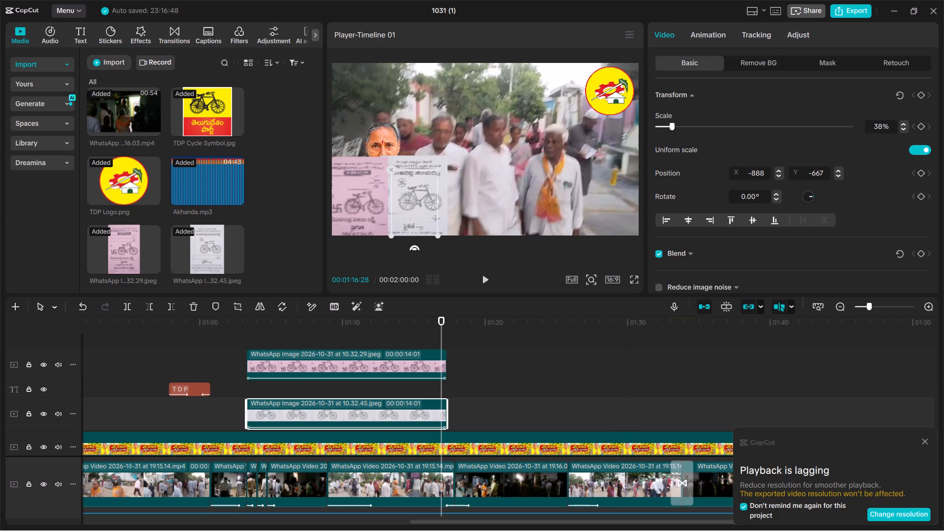
pyautogui.click(241, 303)
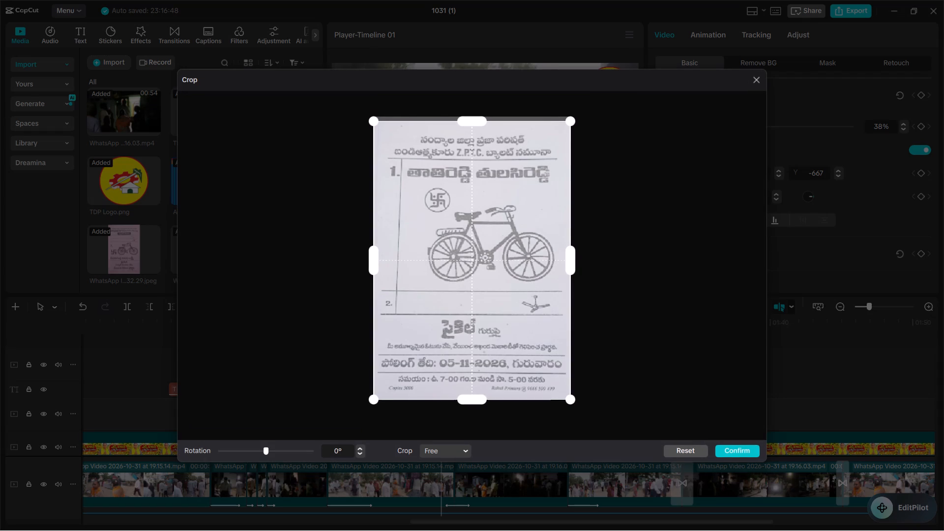
pyautogui.click(468, 122)
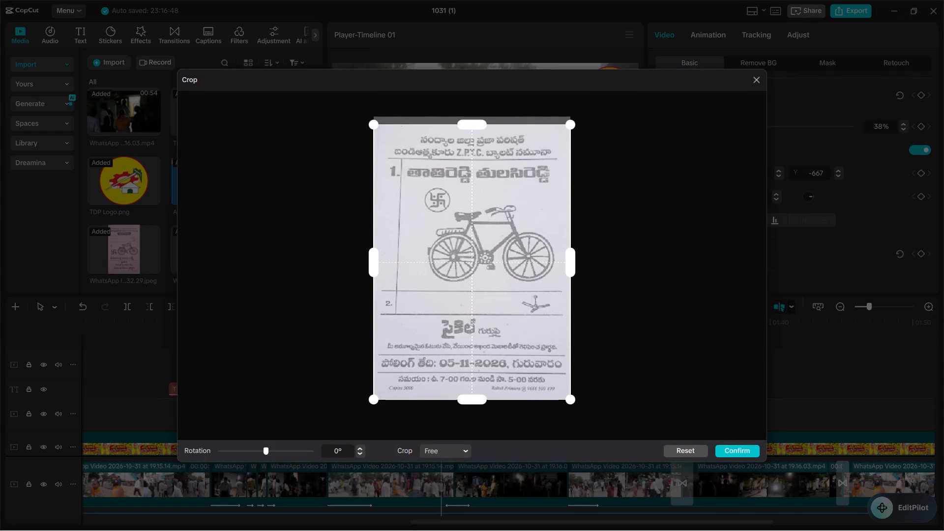
pyautogui.click(739, 448)
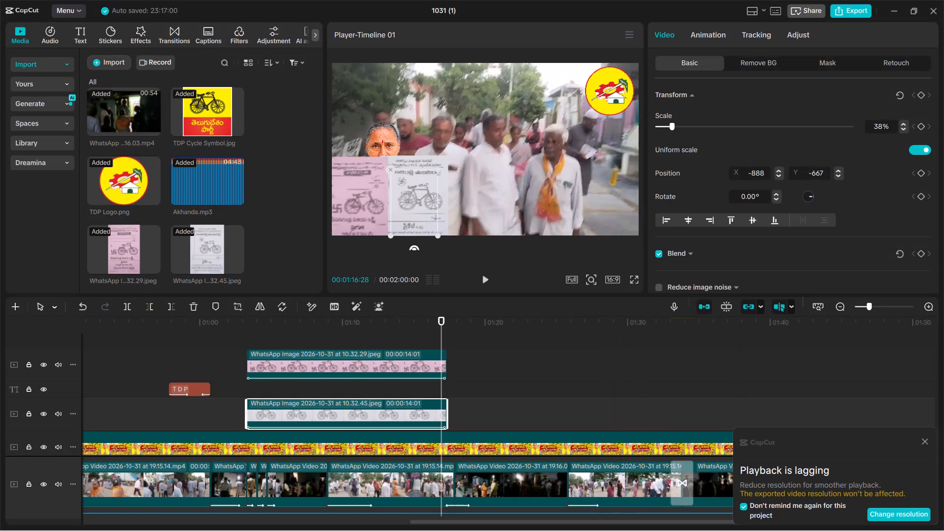
# Play the full-screen preview from about 00:01:02:26, just before the ballots appear, to check their entrance and alignment.
pyautogui.click(635, 279)
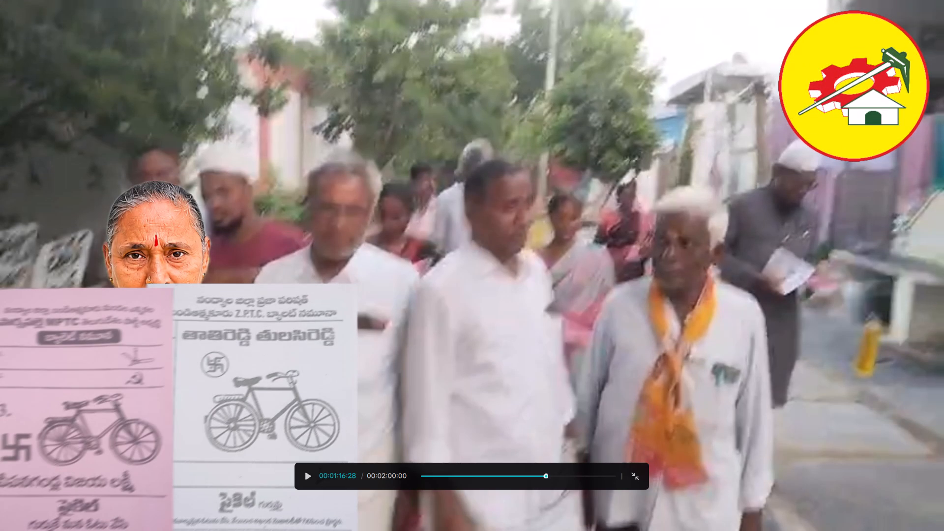
pyautogui.click(524, 474)
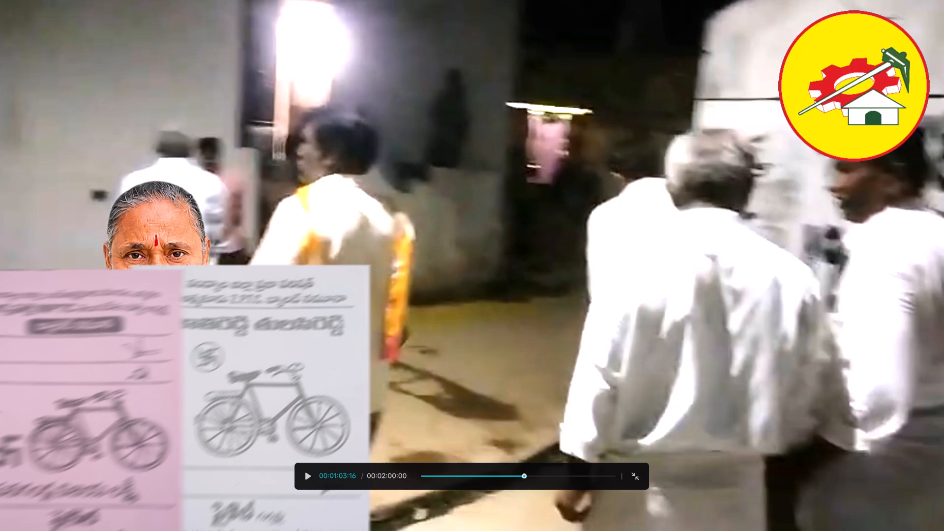
pyautogui.press('Left')
pyautogui.press('Left')
pyautogui.press('Left')
pyautogui.press('Left')
pyautogui.press('Left')
pyautogui.press('Left')
pyautogui.press('Left')
pyautogui.press('Left')
pyautogui.press('Left')
pyautogui.press('Left')
pyautogui.press('Left')
pyautogui.press('Left')
pyautogui.press('Left')
pyautogui.press('Left')
pyautogui.press('Left')
pyautogui.press('Left')
pyautogui.press('Left')
pyautogui.press('Left')
pyautogui.press('Left')
pyautogui.press('Left')
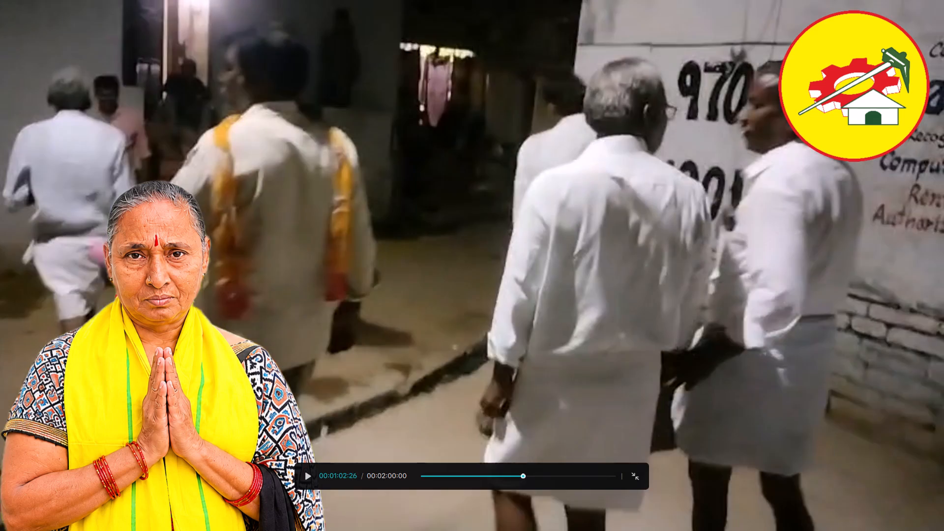
pyautogui.press('space')
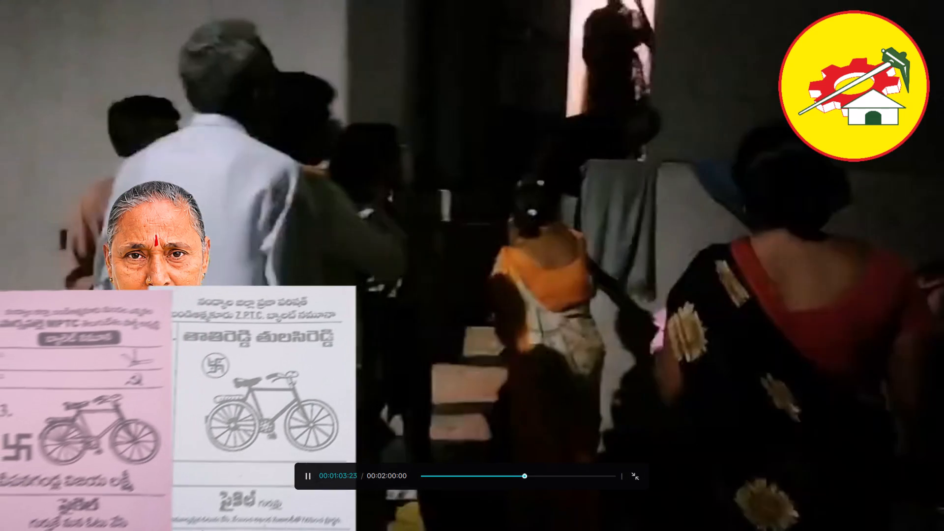
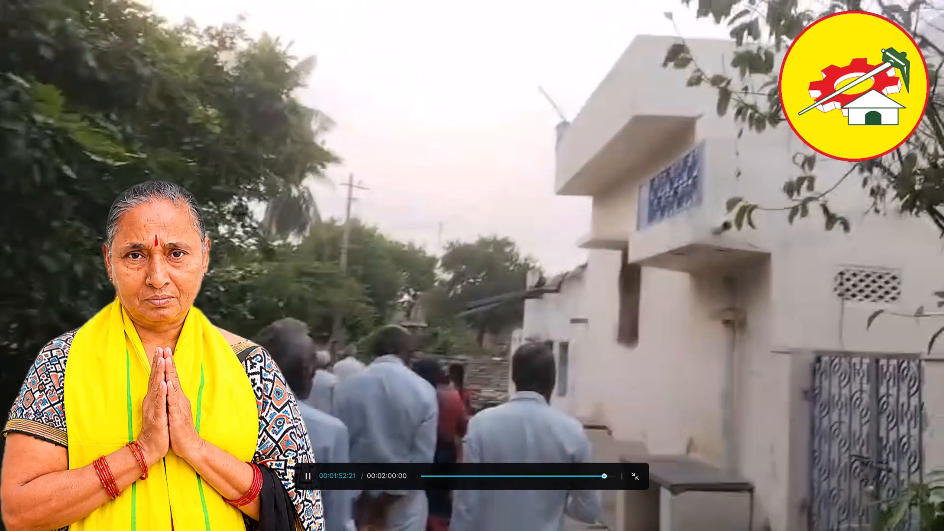
# Play the full-screen preview to the end of the two-minute video and replay it from the beginning.
pyautogui.press('f')
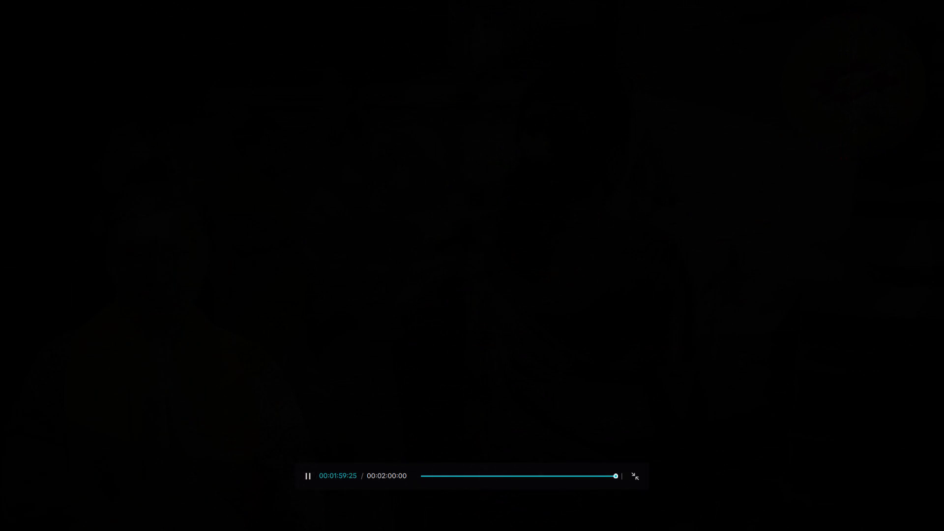
pyautogui.press('space')
pyautogui.press('Return')
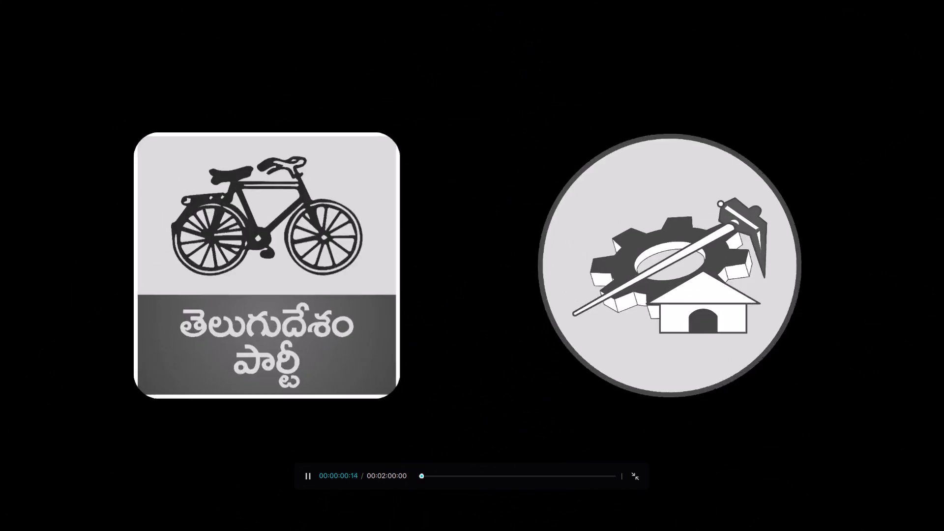
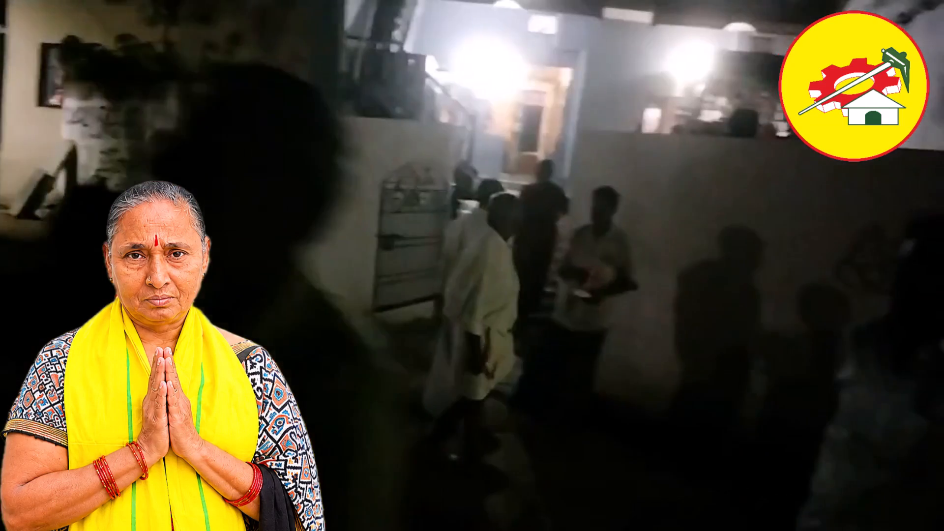
# Leave the full-screen preview, scale the round TDP logo overlay to 21% and reposition it at X 1642, Y 792.
pyautogui.click(606, 403)
pyautogui.click(631, 479)
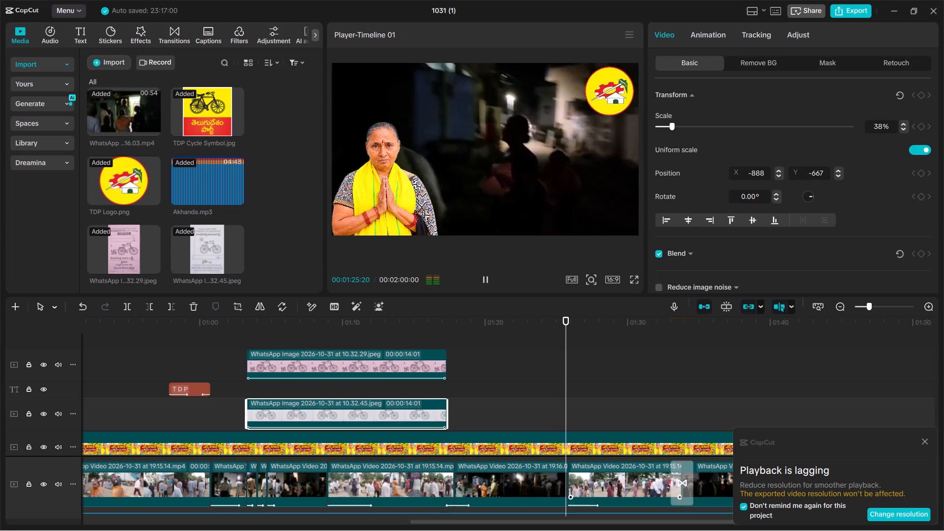
pyautogui.click(567, 182)
pyautogui.click(600, 108)
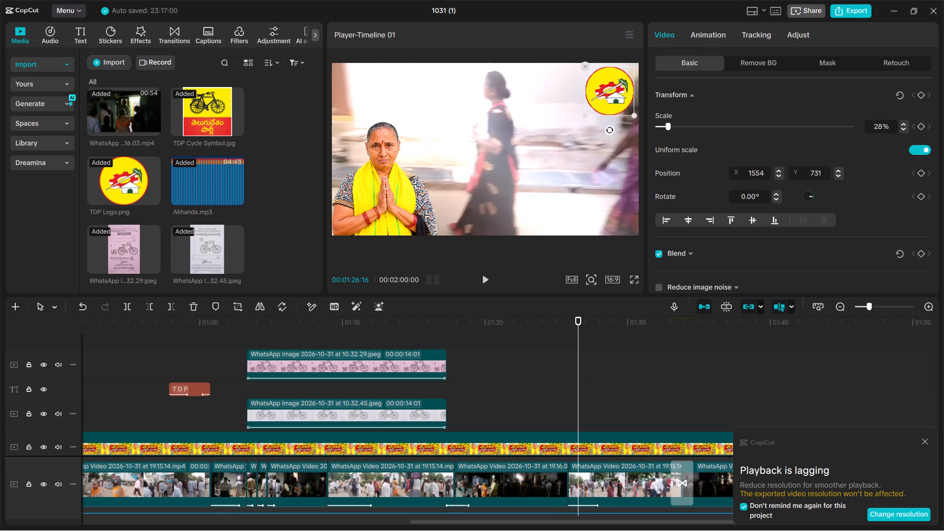
pyautogui.moveTo(585, 115); pyautogui.dragTo(592, 105)
pyautogui.moveTo(602, 94); pyautogui.dragTo(603, 93)
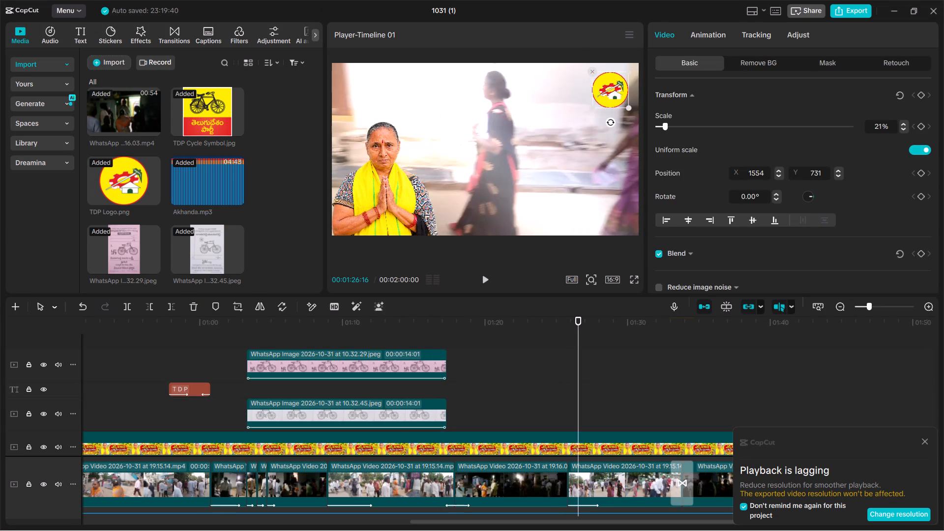
pyautogui.moveTo(603, 93); pyautogui.dragTo(609, 88)
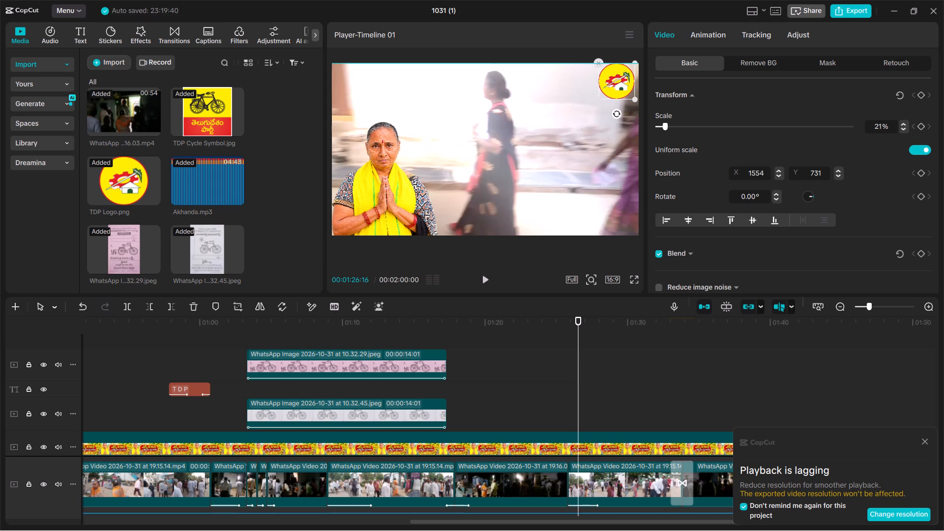
pyautogui.moveTo(609, 88); pyautogui.dragTo(609, 89)
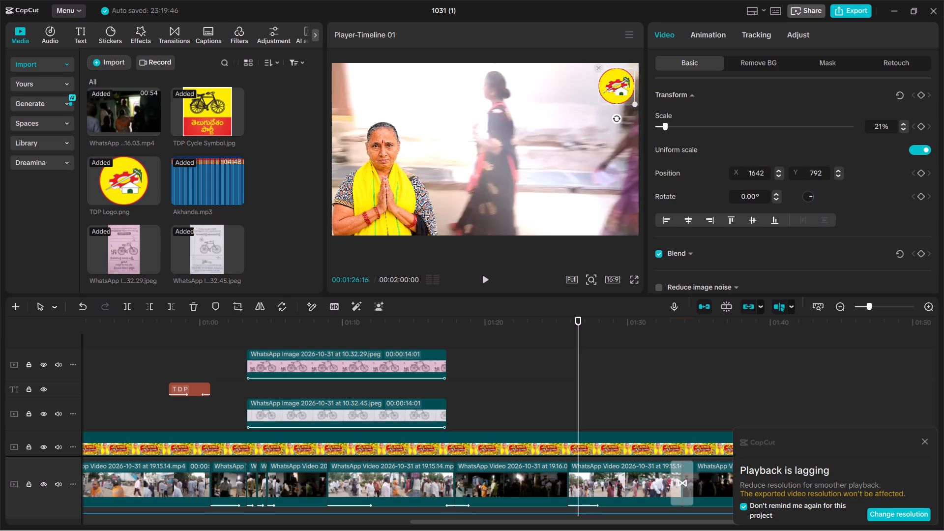
# Check the resized logo in full-screen playback, then review the opening from about 00:00:03 to 00:00:07.
pyautogui.click(636, 278)
pyautogui.press('space')
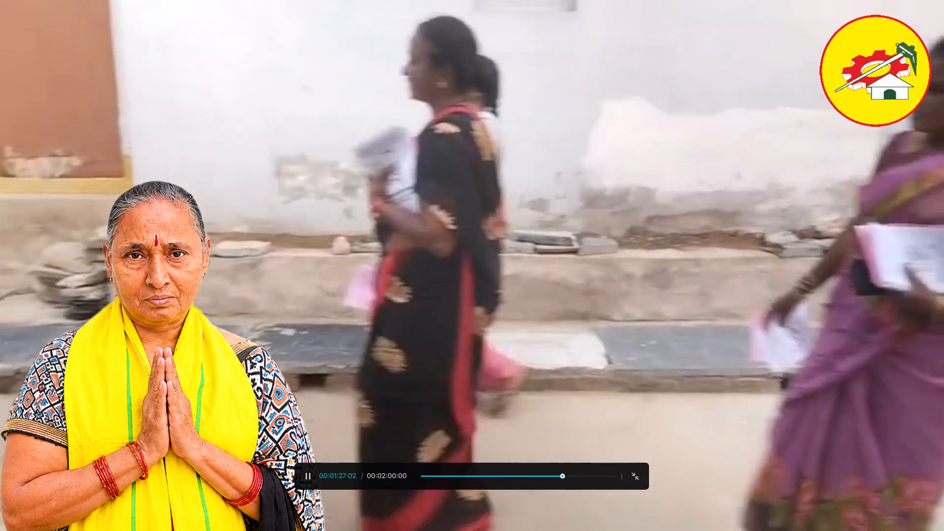
pyautogui.press('space')
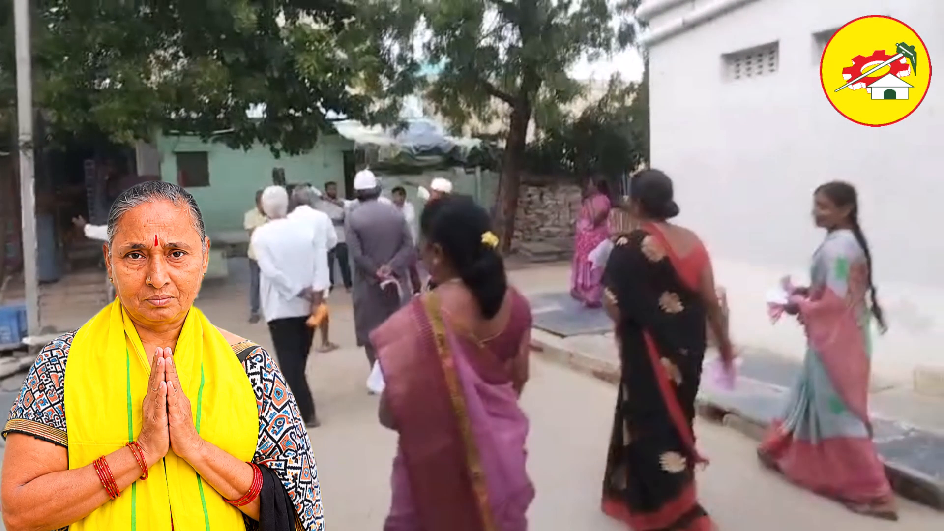
pyautogui.click(584, 388)
pyautogui.click(426, 475)
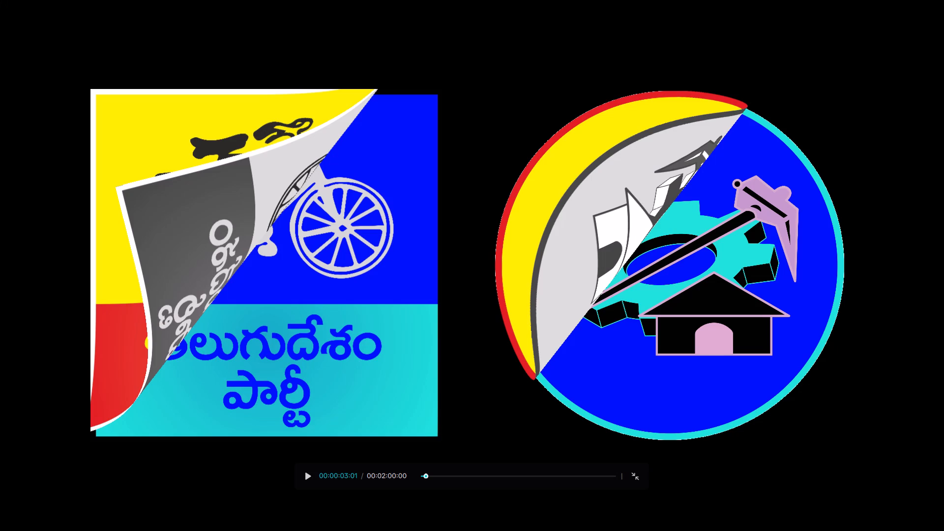
pyautogui.click(310, 469)
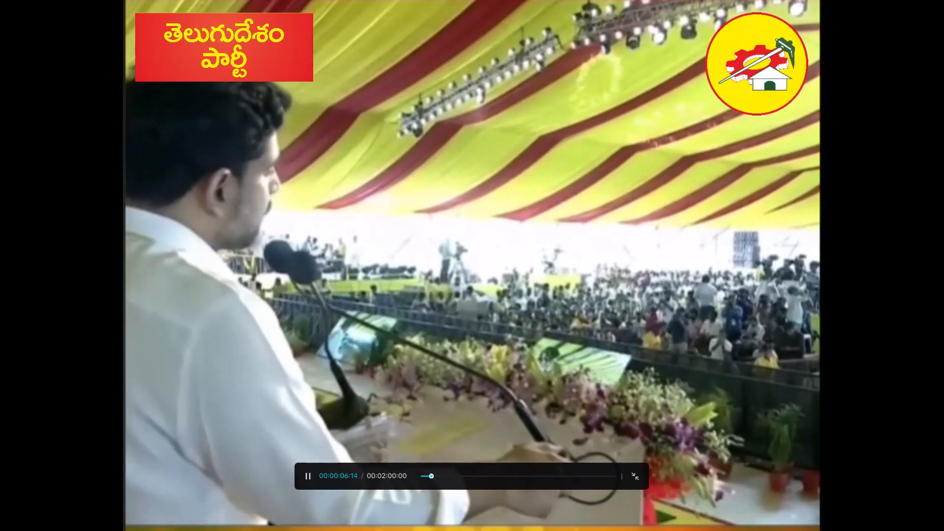
pyautogui.click(309, 472)
pyautogui.click(639, 473)
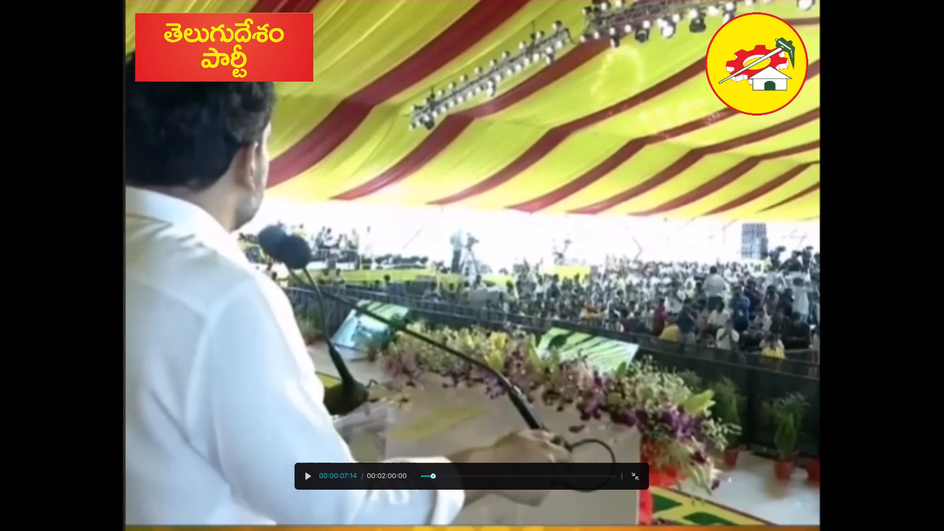
# Apply the "Mid-s...eveal" entrance animation to the 13-second Screen Recording clip on the main track.
pyautogui.click(232, 466)
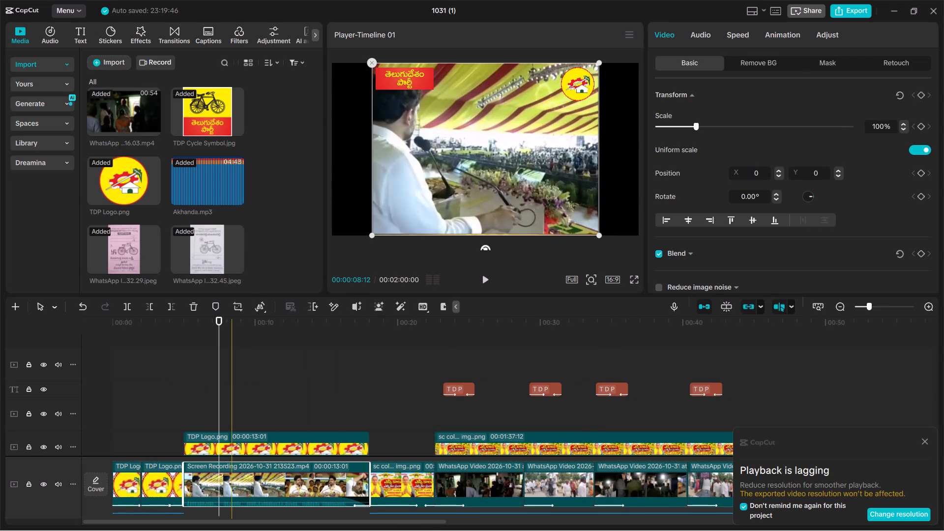
pyautogui.click(780, 29)
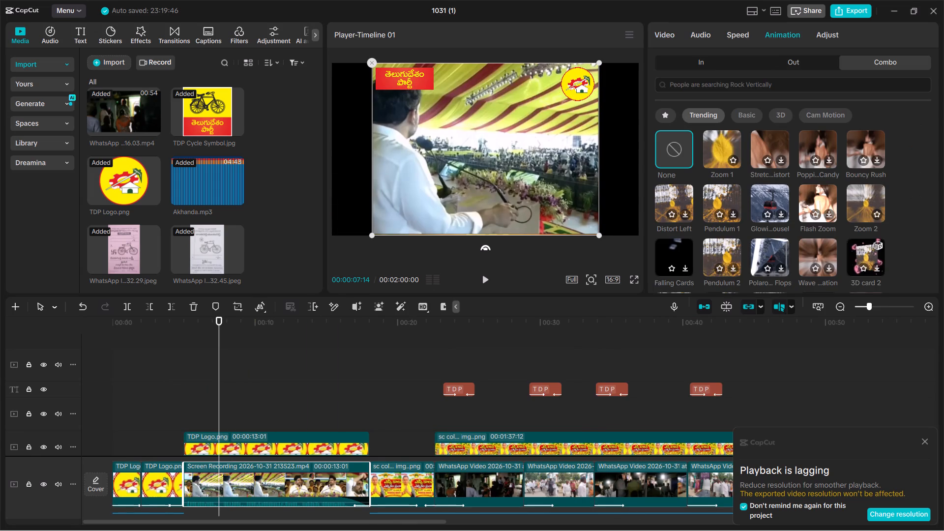
pyautogui.click(694, 59)
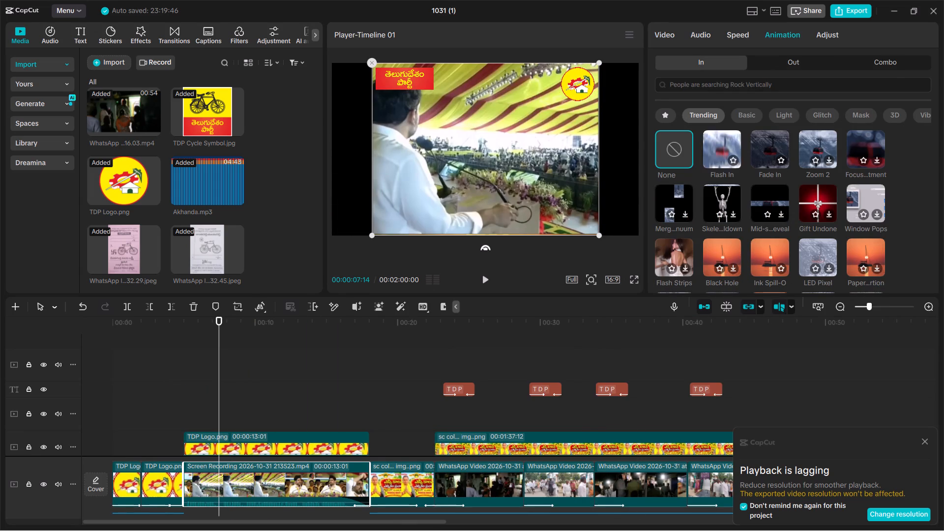
pyautogui.click(762, 196)
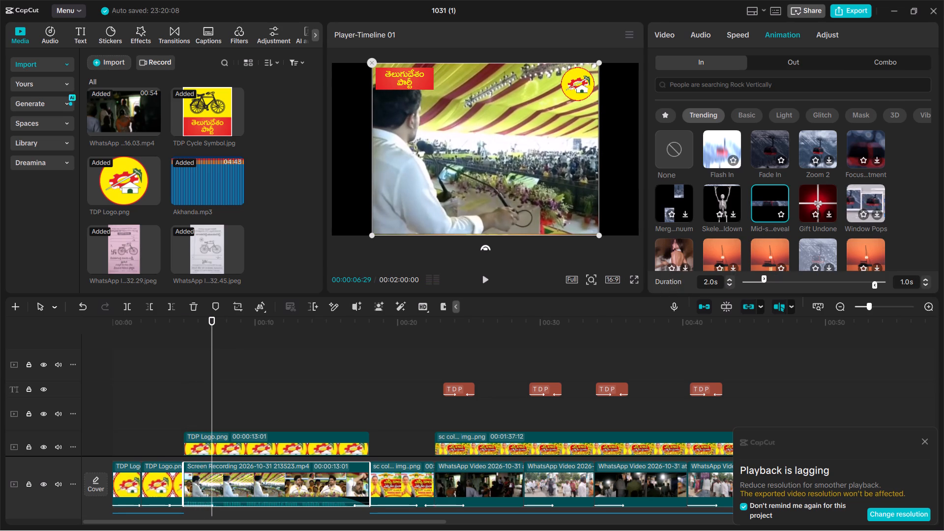
# Rewind the full-screen preview to the opening party symbols and review playback through to about 00:00:47.
pyautogui.click(632, 277)
pyautogui.press('space')
pyautogui.press('Left')
pyautogui.press('Left')
pyautogui.press('Left')
pyautogui.press('Left')
pyautogui.press('Left')
pyautogui.press('Left')
pyautogui.press('Left')
pyautogui.press('Left')
pyautogui.press('Left')
pyautogui.press('Left')
pyautogui.press('Left')
pyautogui.press('Left')
pyautogui.press('Left')
pyautogui.press('Left')
pyautogui.press('Left')
pyautogui.press('Left')
pyautogui.press('Left')
pyautogui.press('Left')
pyautogui.press('Left')
pyautogui.press('Left')
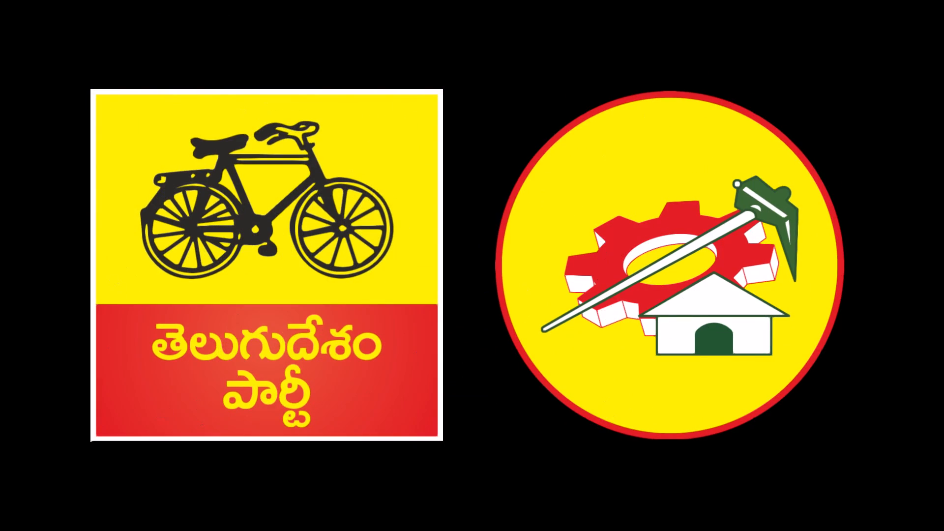
pyautogui.press('space')
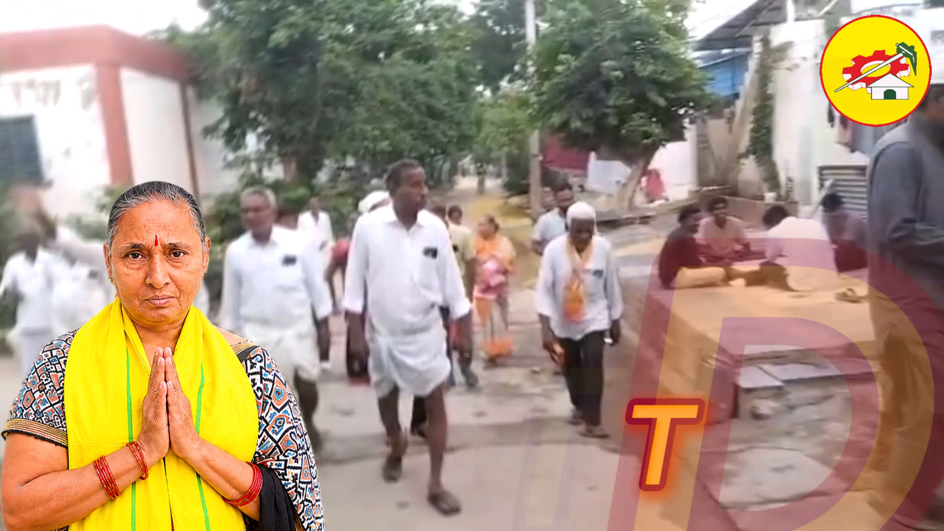
pyautogui.press('space')
pyautogui.write('F')
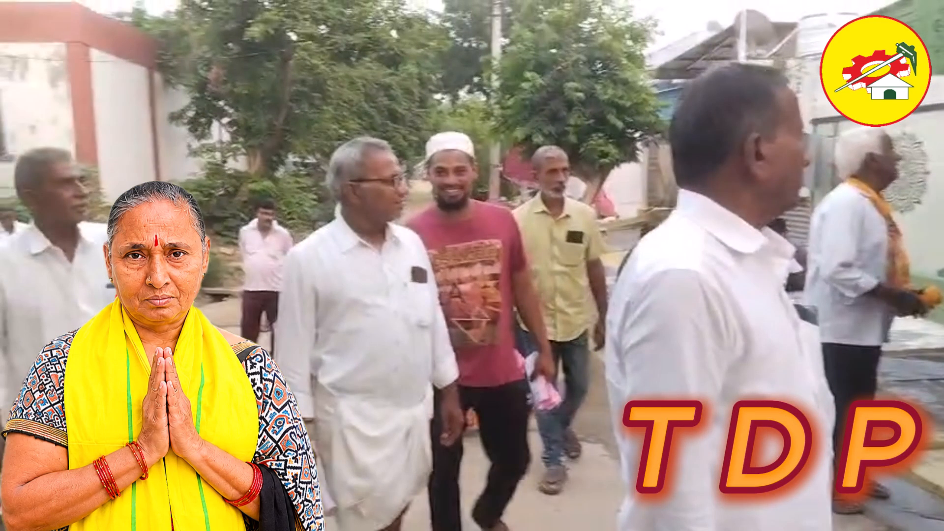
pyautogui.click(887, 438)
pyautogui.click(641, 474)
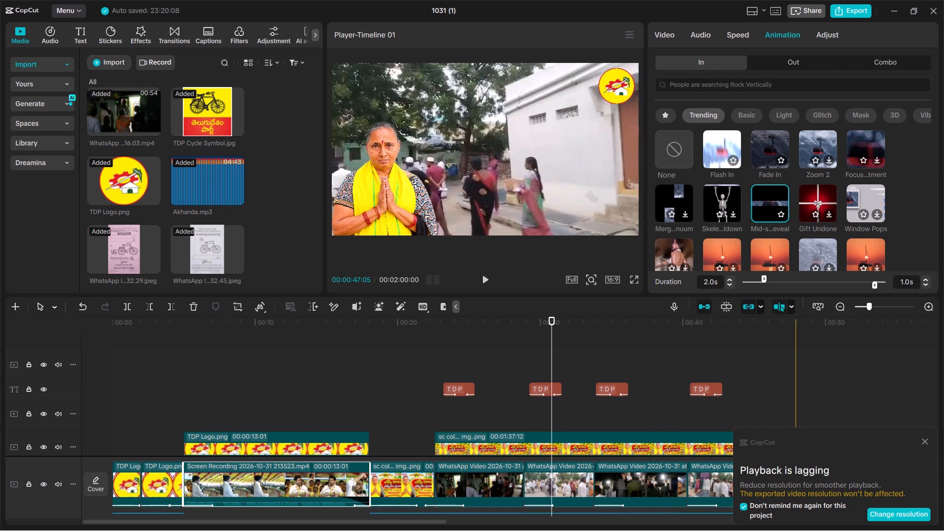
# Move the playhead to 00:00:49:03 and dismiss the lagging-playback notice.
pyautogui.click(812, 373)
pyautogui.click(922, 442)
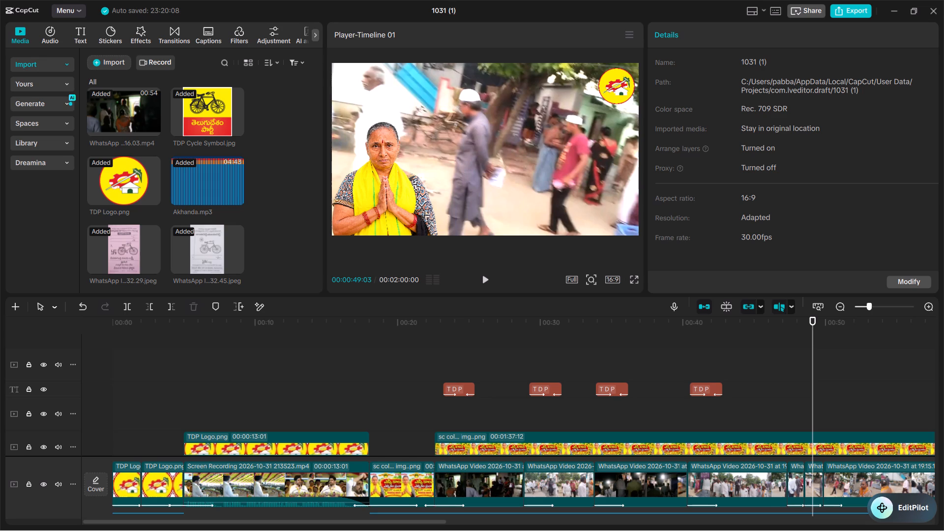
# Browse the trending sound effects and audition Typing Sound and the Glitter glitter / Glocken rising sound.
pyautogui.click(64, 119)
pyautogui.click(64, 119)
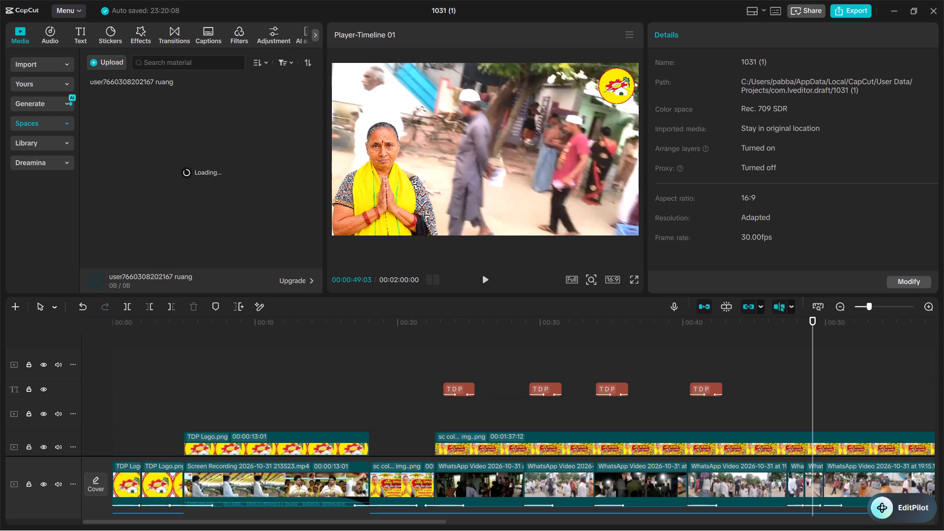
pyautogui.click(44, 36)
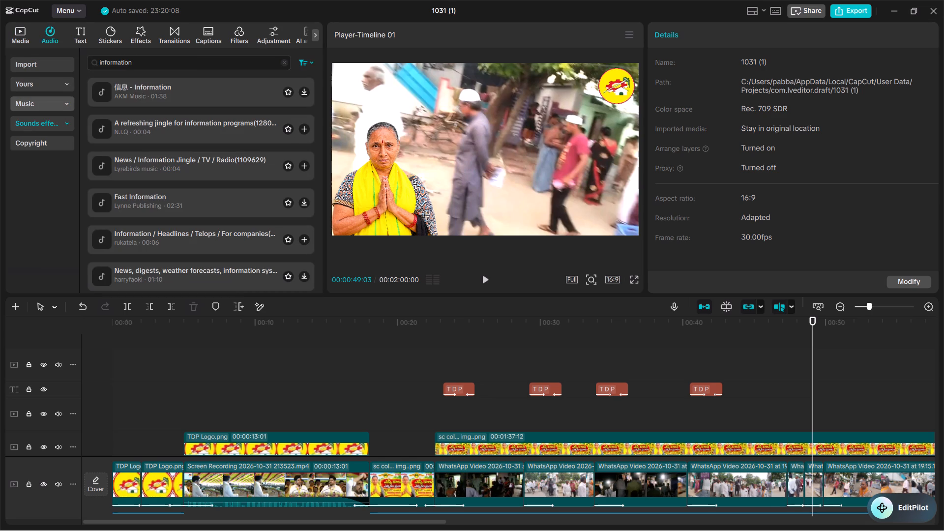
pyautogui.click(63, 120)
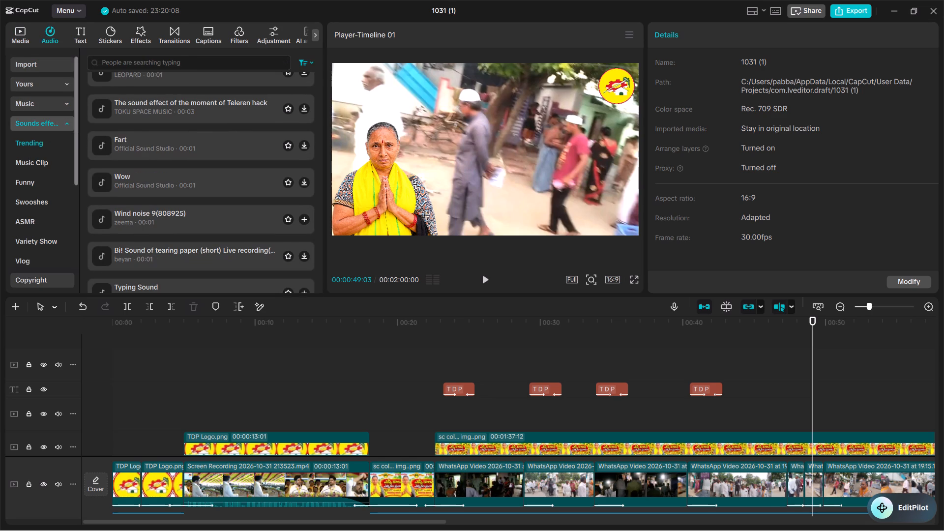
pyautogui.scroll(-5, 102, 166)
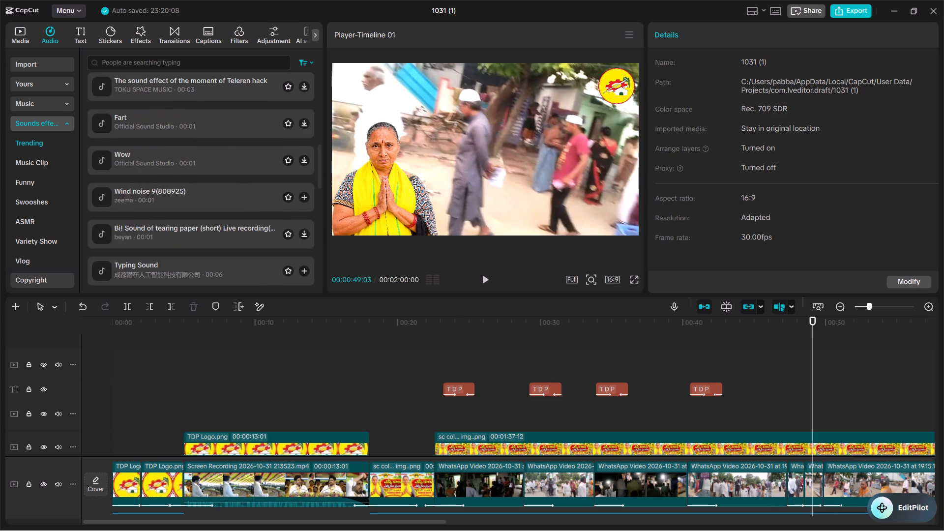
pyautogui.scroll(-2, 102, 166)
pyautogui.click(102, 162)
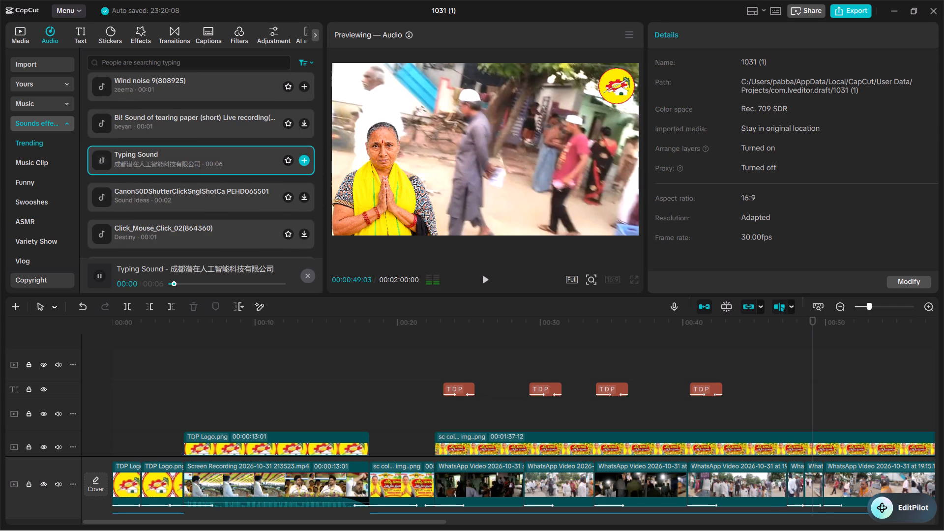
pyautogui.scroll(-7, 102, 178)
pyautogui.scroll(2, 97, 143)
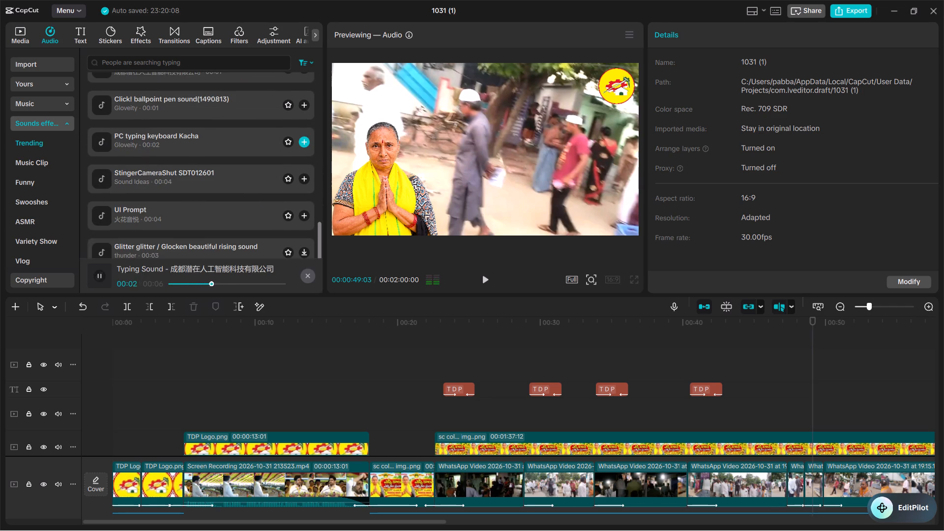
pyautogui.scroll(2, 101, 103)
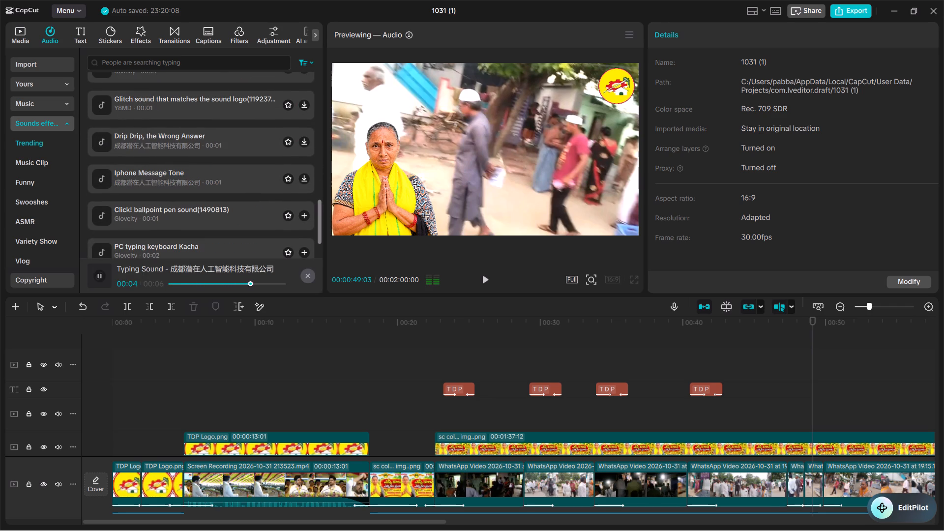
pyautogui.scroll(1, 101, 133)
pyautogui.scroll(-5, 101, 133)
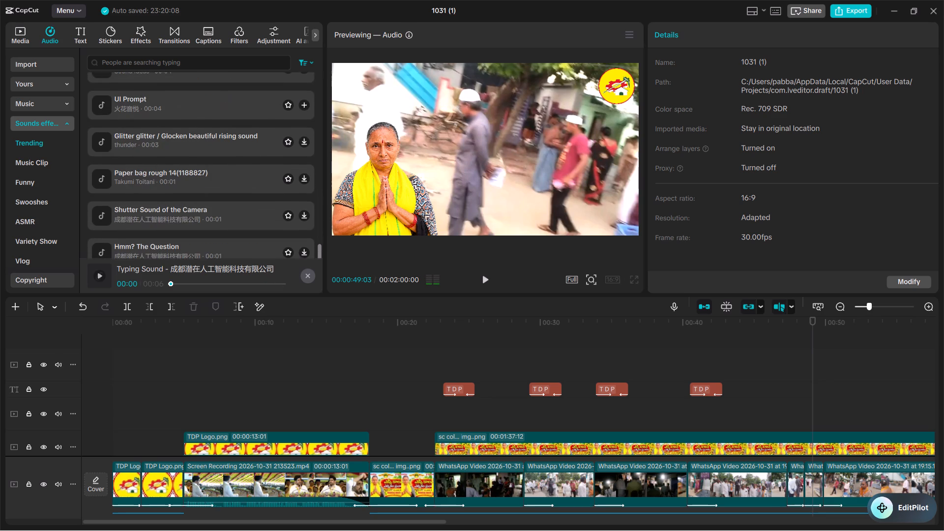
pyautogui.click(99, 144)
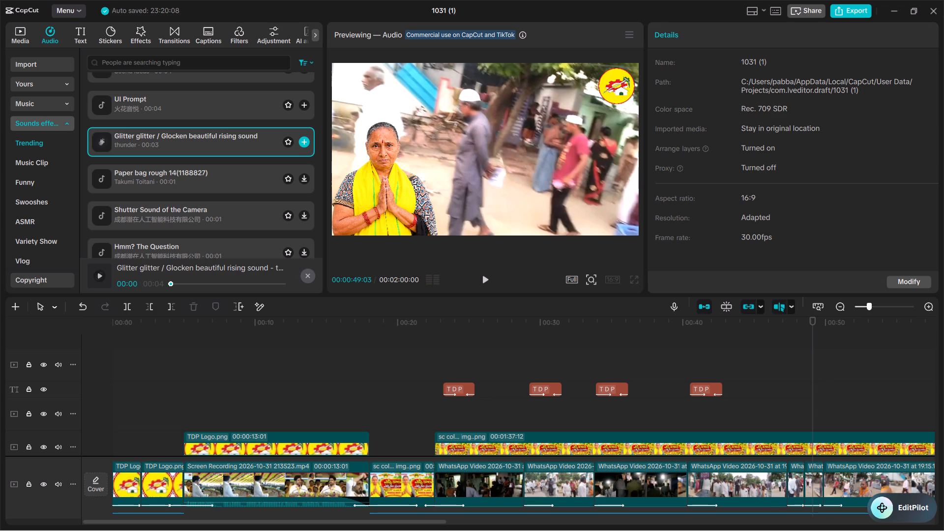
# Continue through the trending sound effects and audition Beep (long).
pyautogui.scroll(-2, 98, 169)
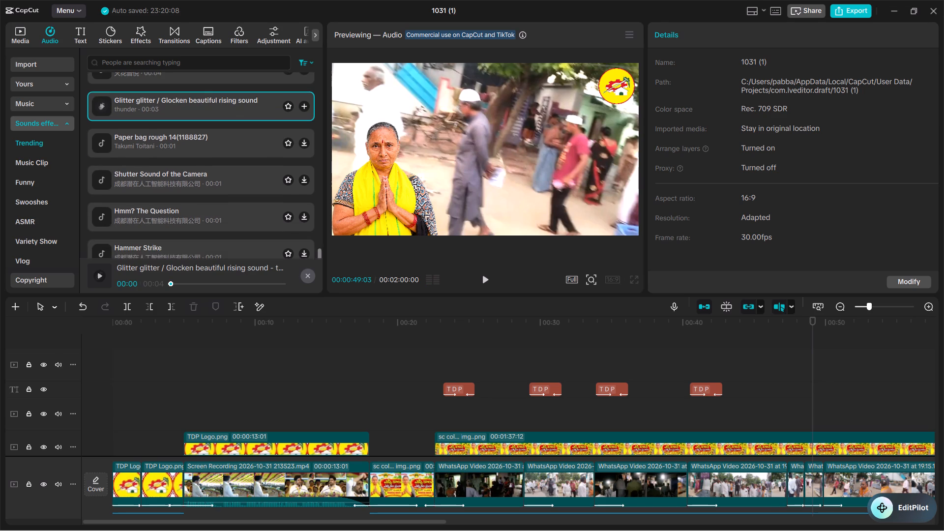
pyautogui.scroll(-10, 98, 169)
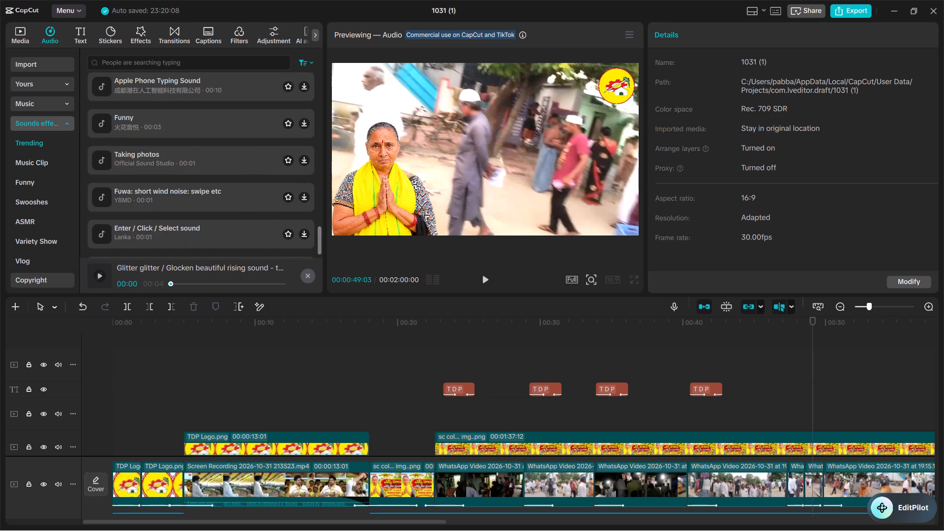
pyautogui.scroll(-5, 98, 169)
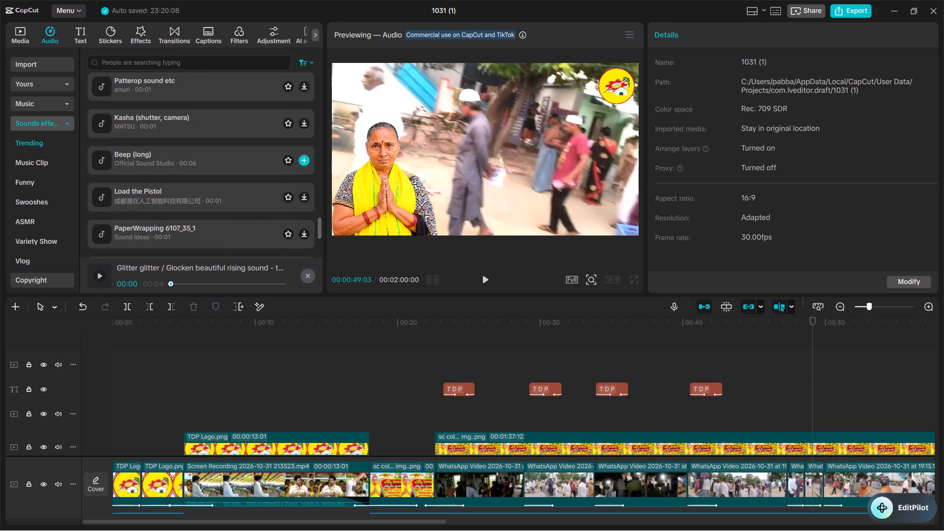
pyautogui.click(98, 144)
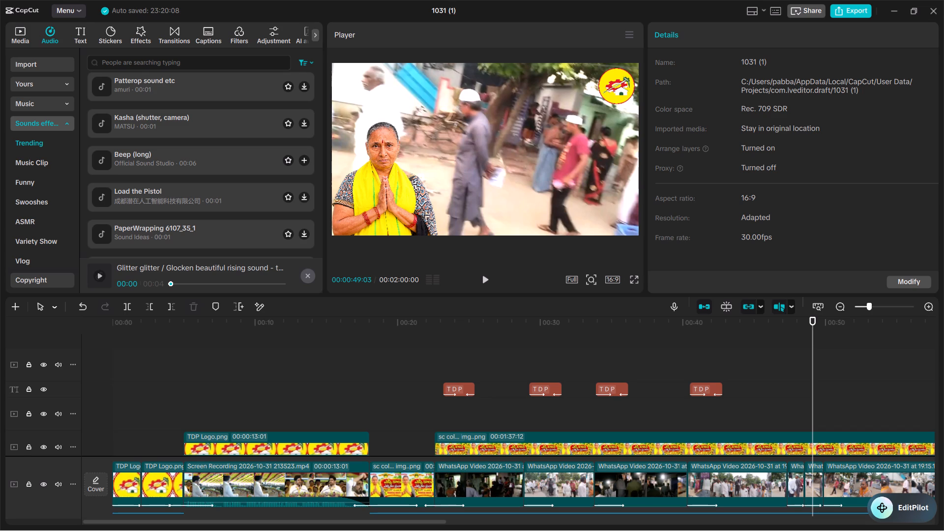
pyautogui.click(97, 155)
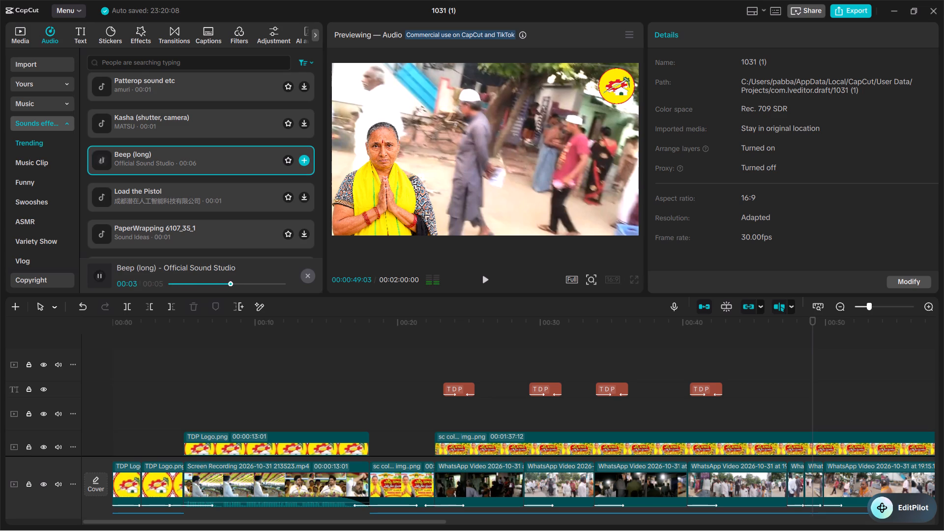
pyautogui.click(97, 155)
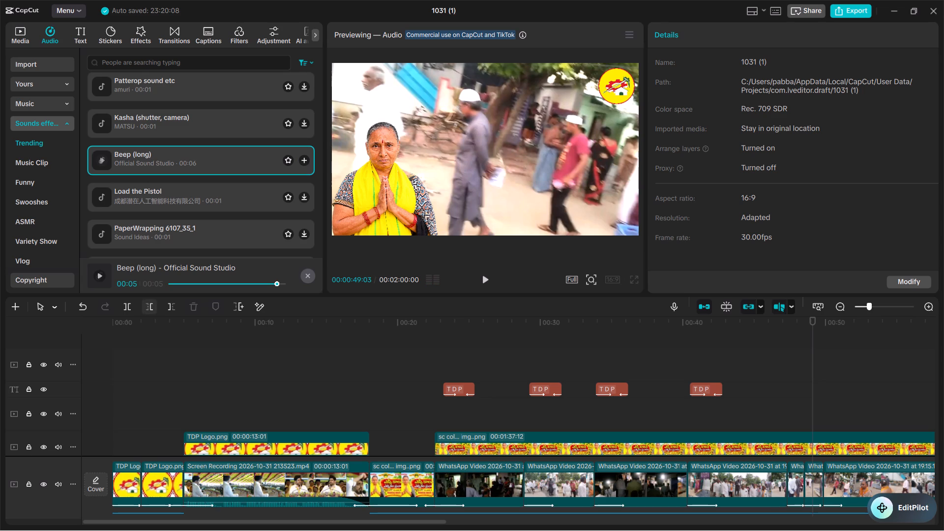
# Add the Beep (long) sound effect on a new audio track beneath the News / Information Jingle clip, starting near the campaign banner image.
pyautogui.scroll(-4, 160, 314)
pyautogui.scroll(-2, 196, 360)
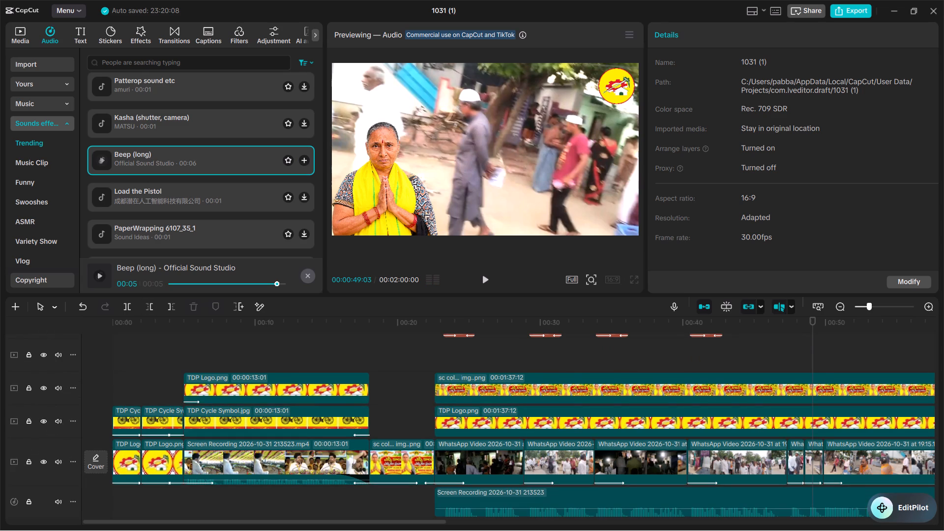
pyautogui.moveTo(224, 156); pyautogui.dragTo(240, 221)
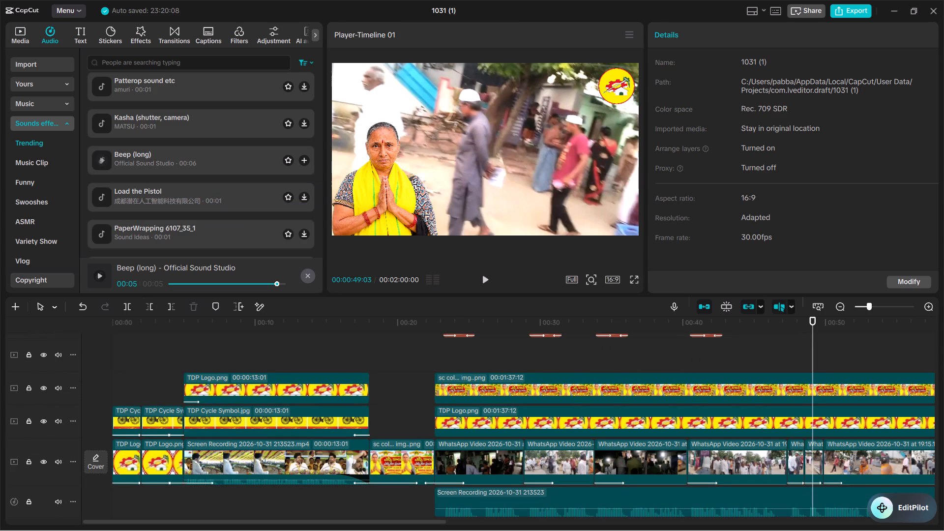
pyautogui.scroll(-3, 268, 371)
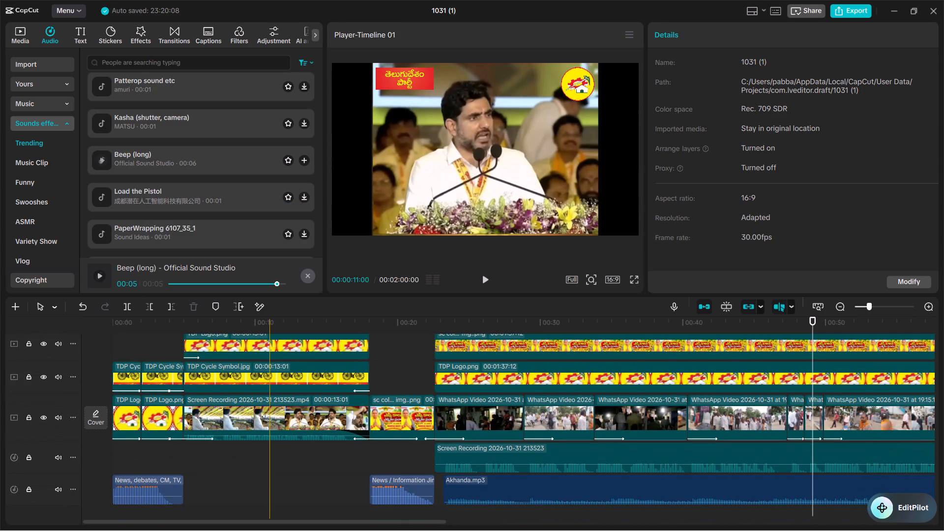
pyautogui.scroll(-3, 269, 372)
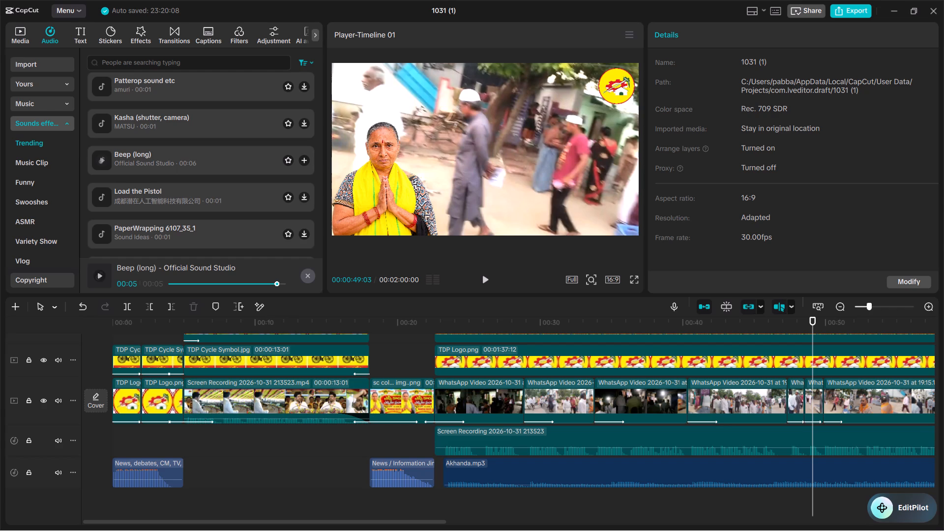
pyautogui.moveTo(169, 155); pyautogui.dragTo(378, 507)
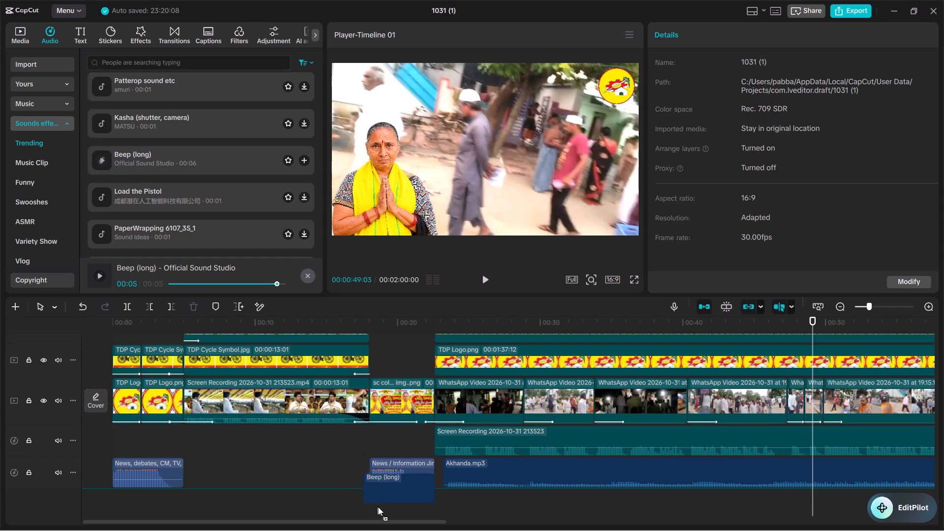
pyautogui.moveTo(378, 507); pyautogui.dragTo(368, 505)
pyautogui.scroll(-1, 371, 487)
pyautogui.moveTo(384, 490); pyautogui.dragTo(389, 490)
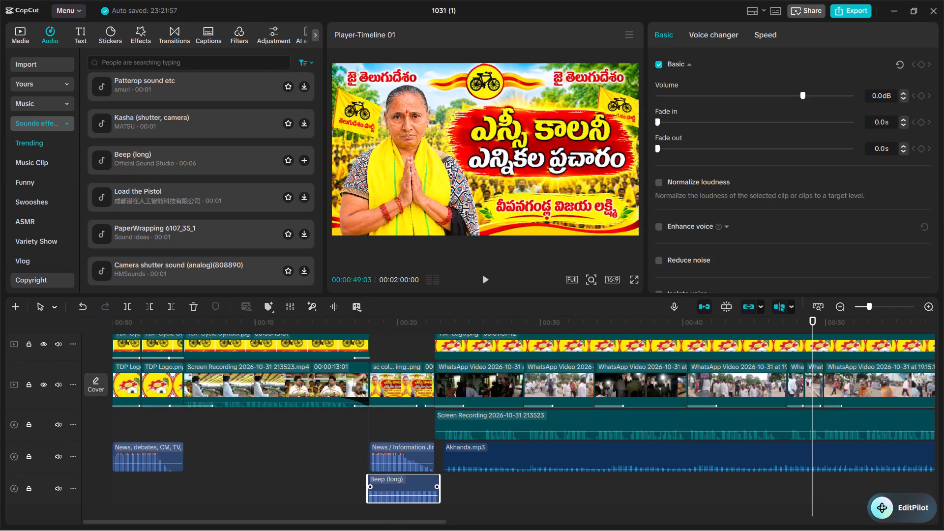
pyautogui.moveTo(389, 490); pyautogui.dragTo(389, 490)
pyautogui.click(388, 489)
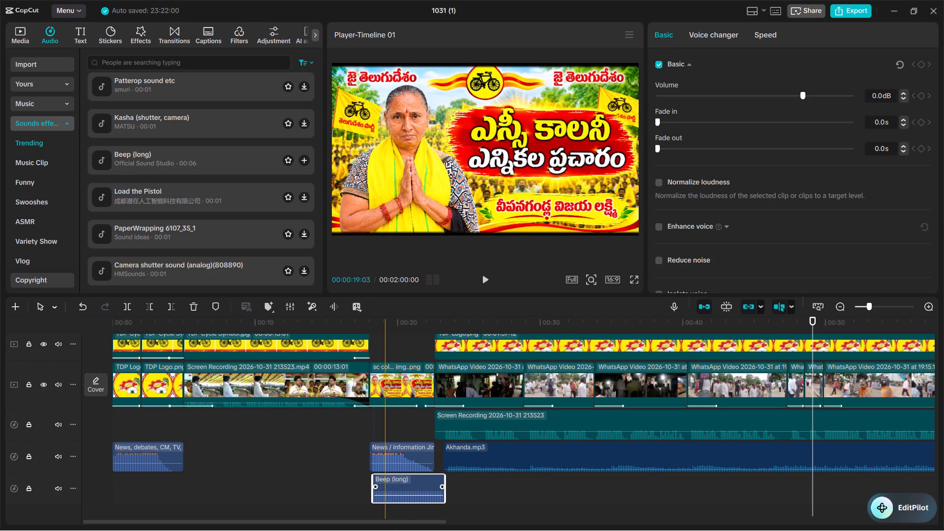
pyautogui.moveTo(395, 484); pyautogui.dragTo(391, 485)
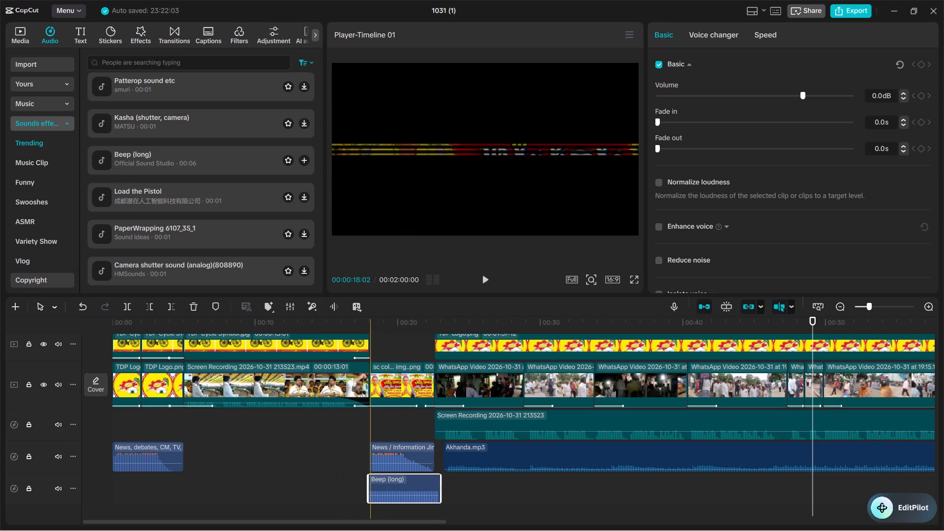
# Give the Beep (long) clip a fade-out of about 0.8 s and trim its end to about the banner image's end.
pyautogui.click(440, 488)
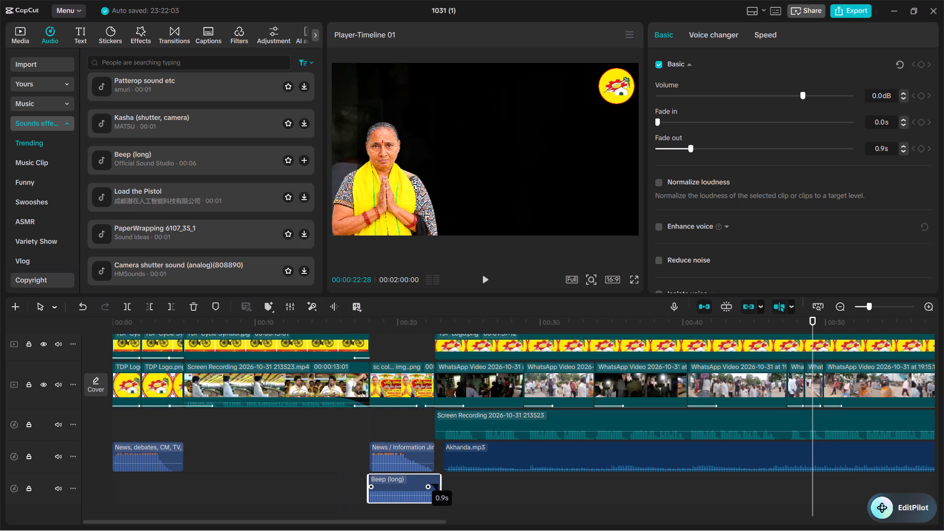
pyautogui.moveTo(437, 482); pyautogui.dragTo(427, 477)
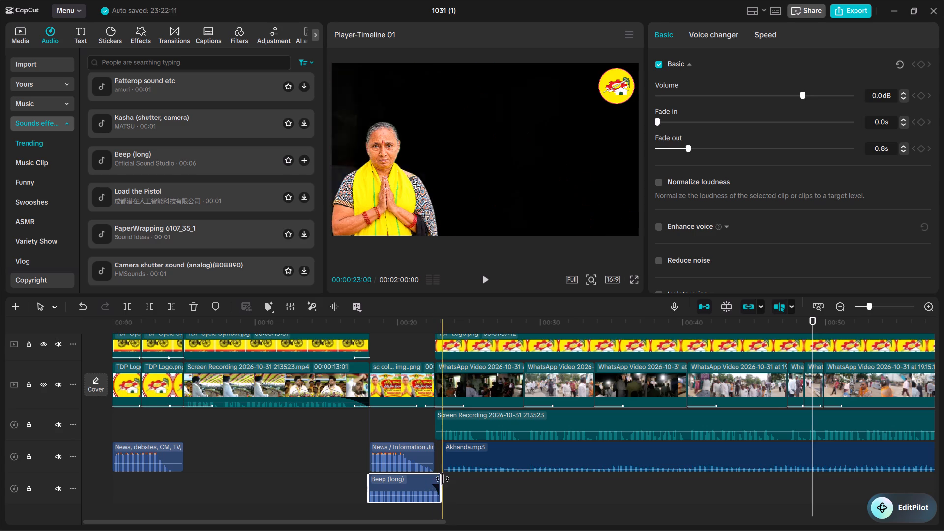
pyautogui.moveTo(442, 479); pyautogui.dragTo(434, 478)
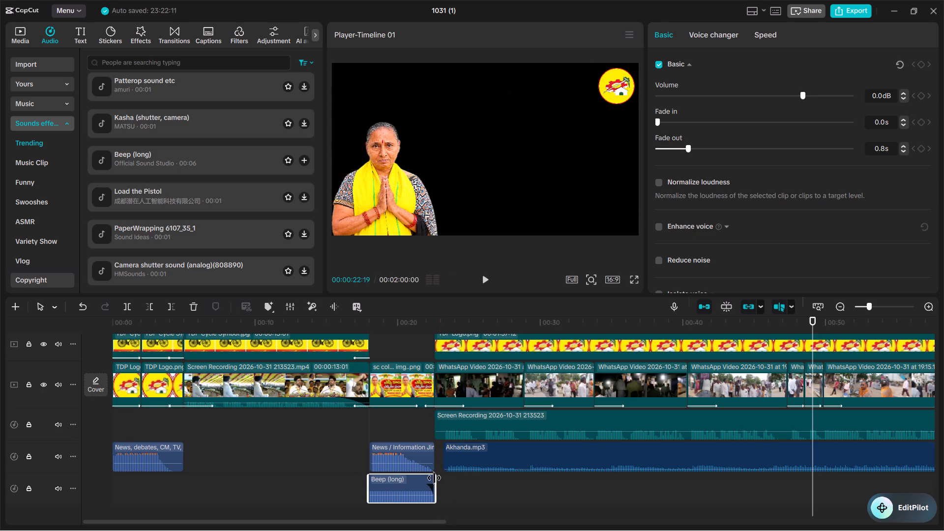
pyautogui.moveTo(434, 478); pyautogui.dragTo(432, 476)
# Delete the News / Information Jingle clip under the banner image and move the Beep (long) clip into its place.
pyautogui.click(414, 448)
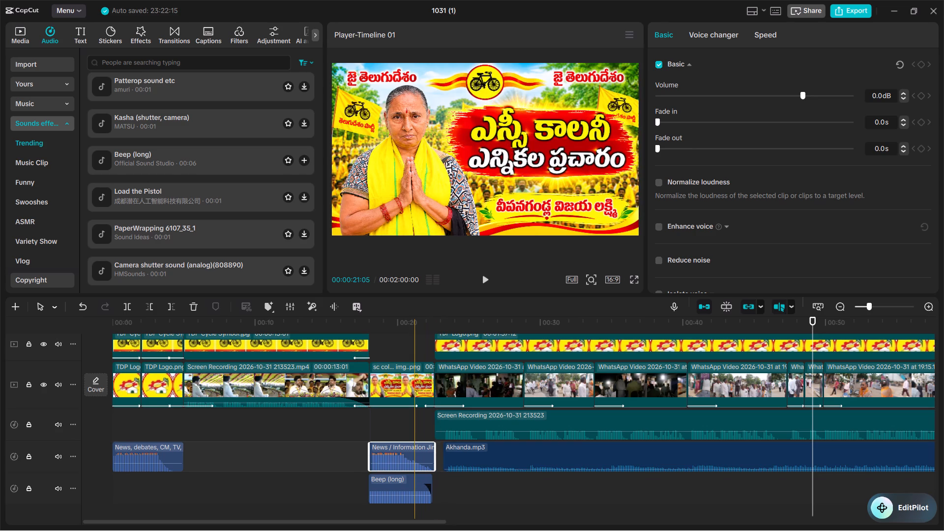
pyautogui.rightClick(414, 448)
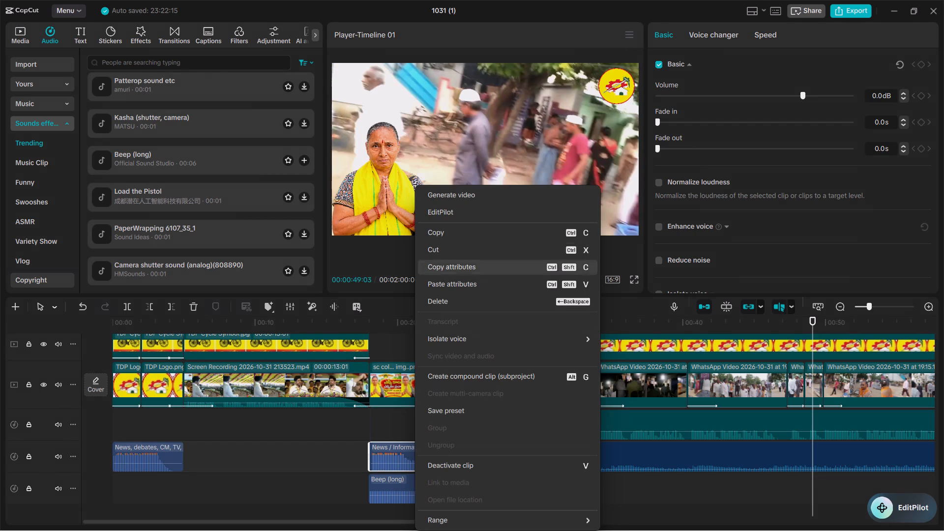
pyautogui.click(452, 296)
pyautogui.moveTo(410, 491); pyautogui.dragTo(410, 468)
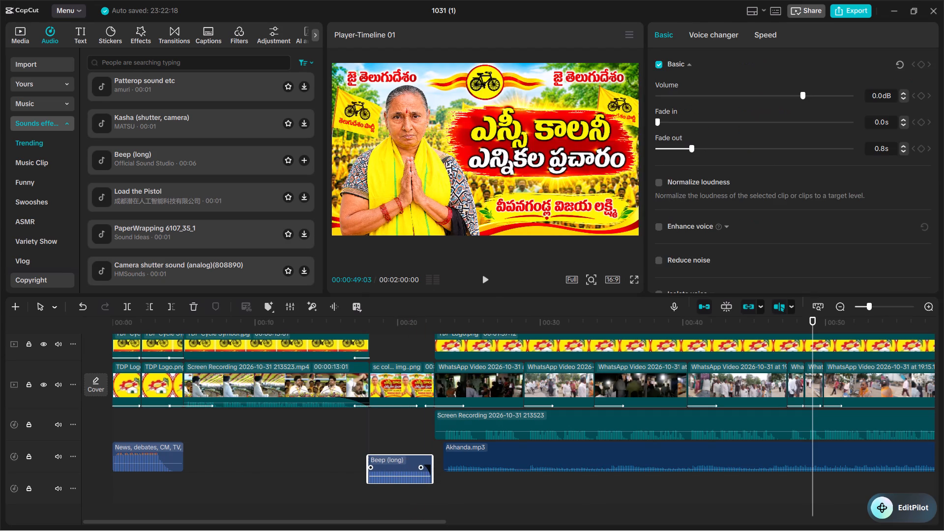
pyautogui.moveTo(410, 468); pyautogui.dragTo(412, 458)
# Play the timeline from 00:00:17:03 to 00:00:26:00 to check the beep under the banner image.
pyautogui.click(356, 323)
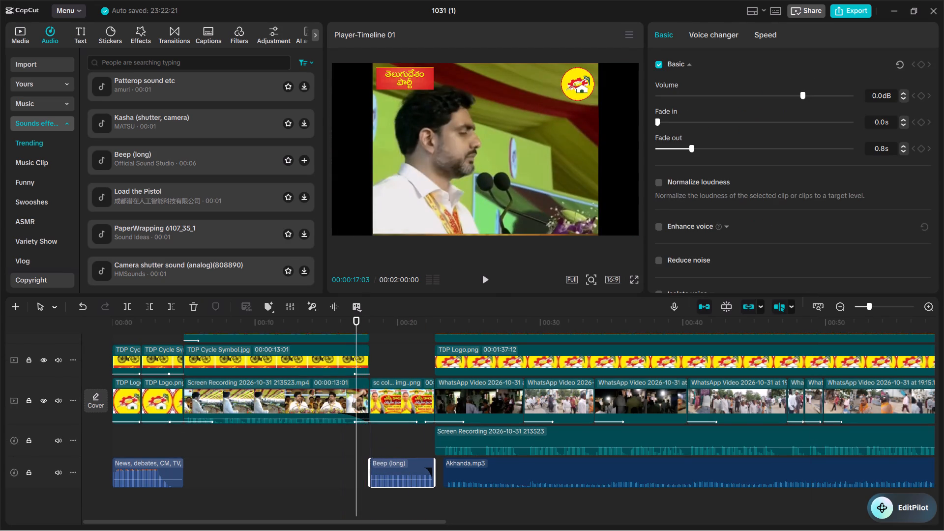
pyautogui.click(489, 280)
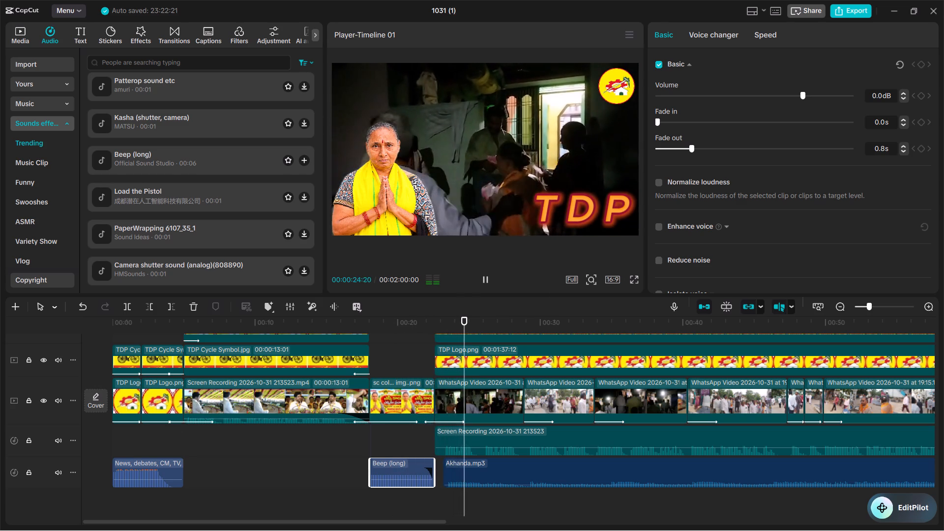
pyautogui.click(489, 279)
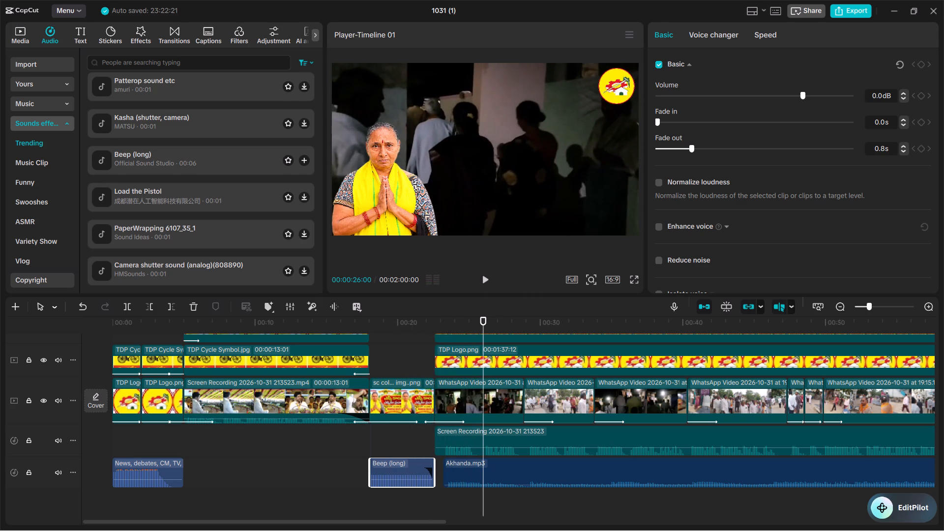
# Browse further trending sound effects, auditioning the telop, sparkle shooting star, Kirarin glitter star Glocken 2, finger snap and Bare feet on wooden floor (fast) 2 sounds.
pyautogui.scroll(-4, 151, 202)
pyautogui.scroll(-4, 111, 173)
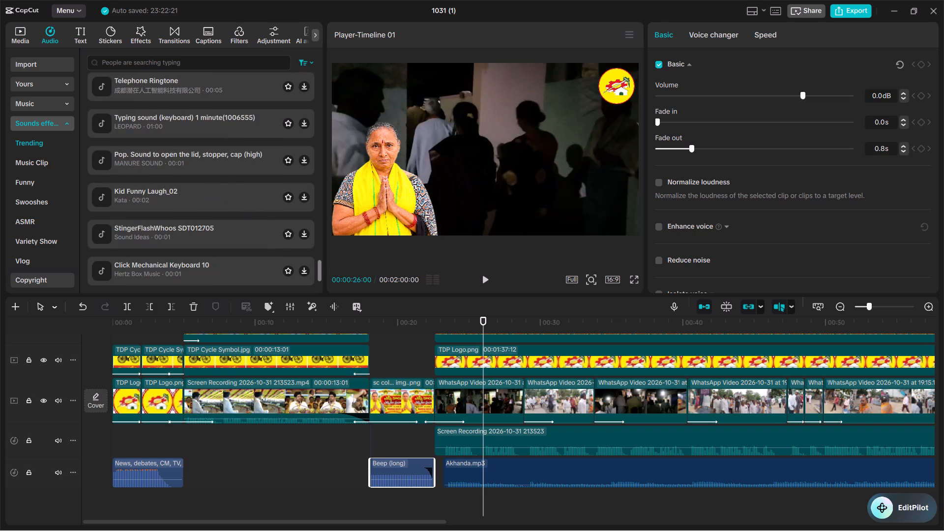
pyautogui.scroll(-8, 111, 174)
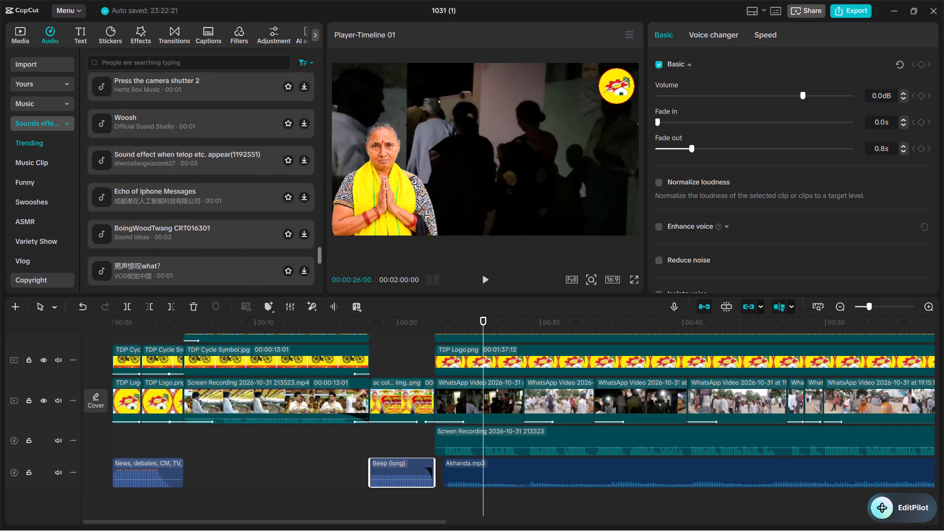
pyautogui.click(103, 163)
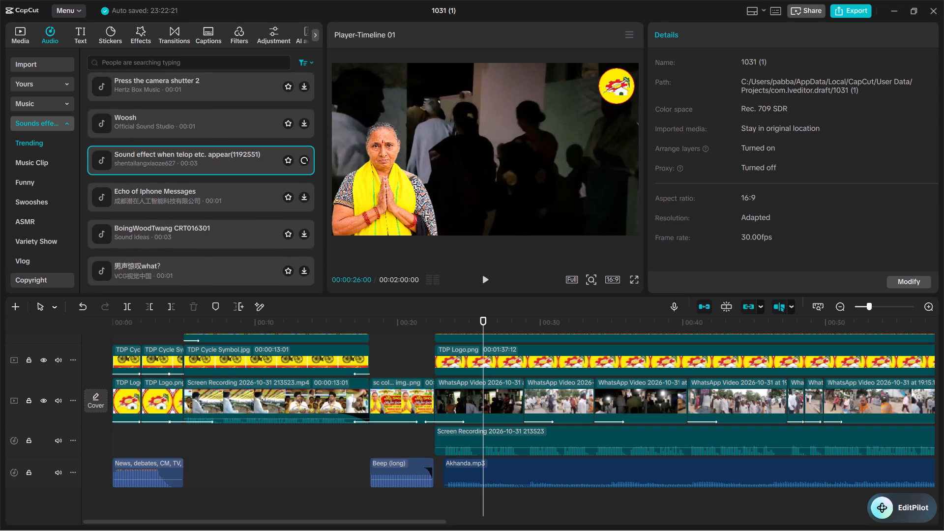
pyautogui.scroll(-2, 112, 152)
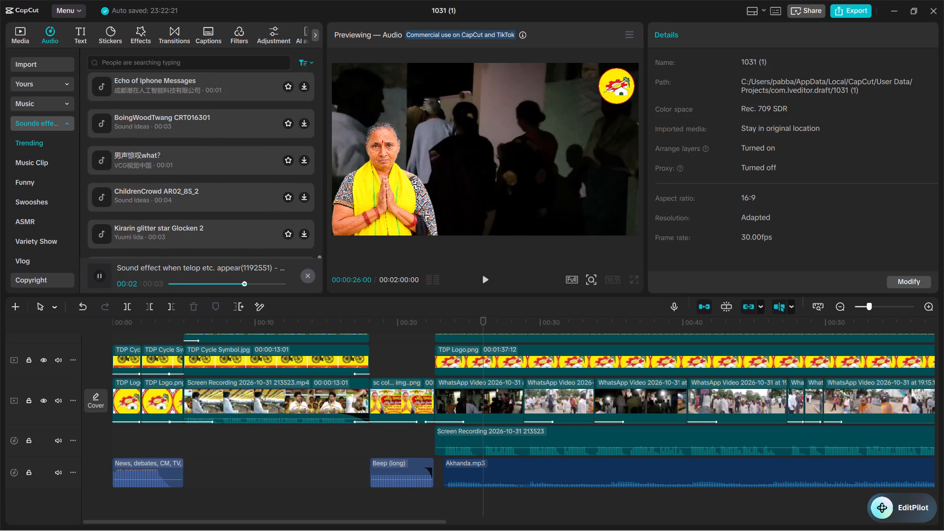
pyautogui.scroll(-2, 114, 157)
pyautogui.click(107, 158)
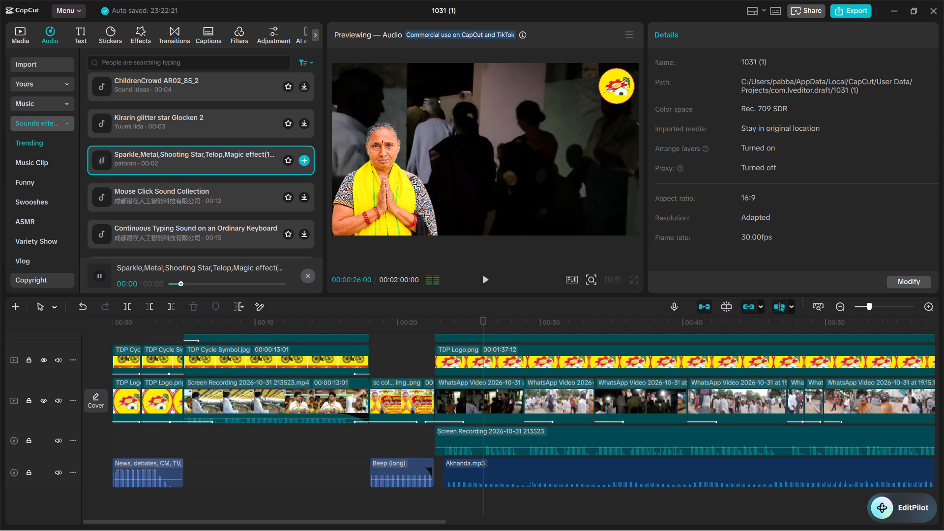
pyautogui.click(101, 125)
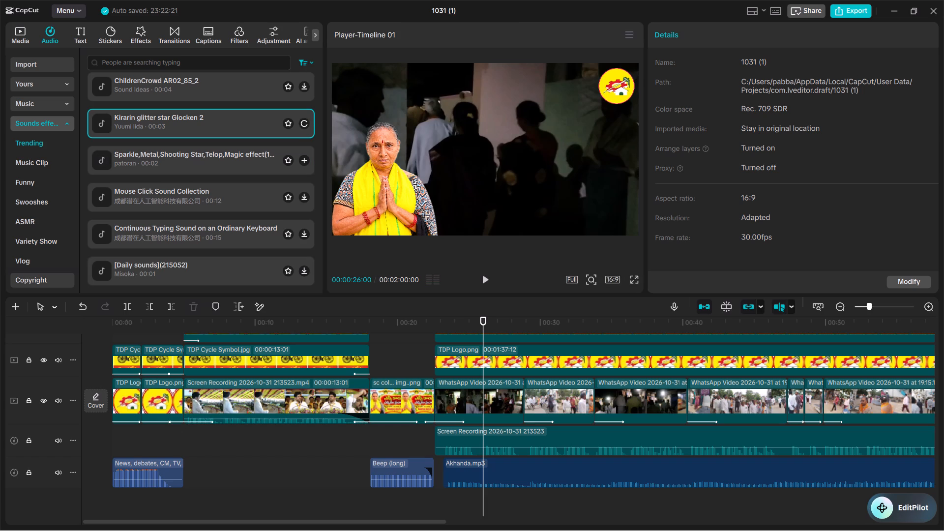
pyautogui.scroll(-3, 101, 125)
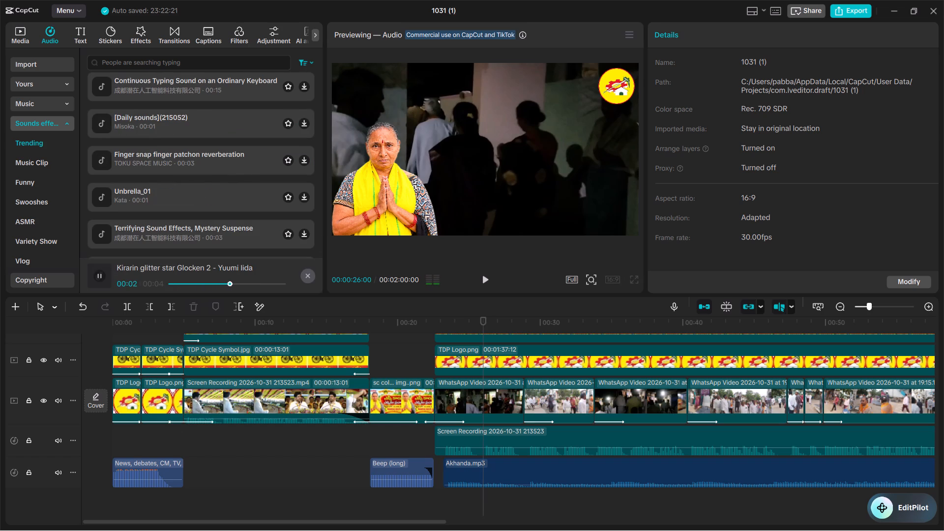
pyautogui.click(105, 163)
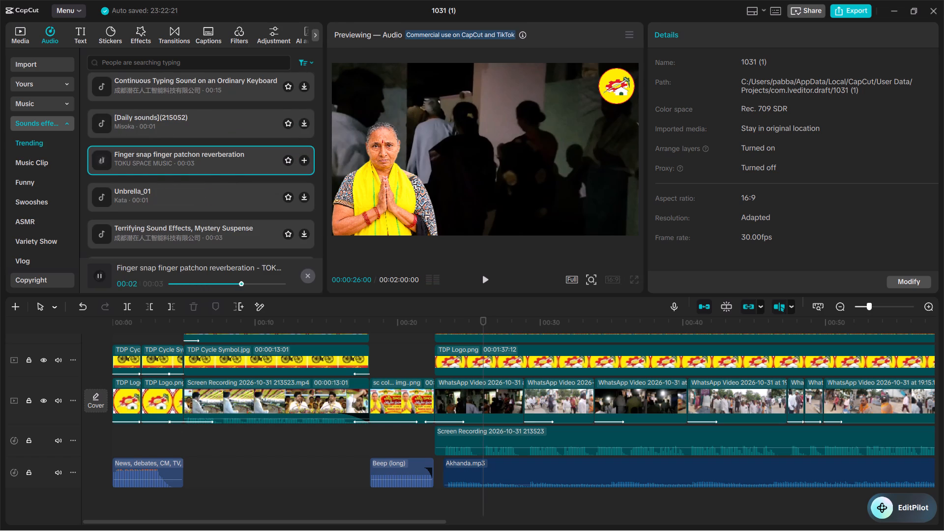
pyautogui.scroll(-2, 108, 197)
pyautogui.click(101, 163)
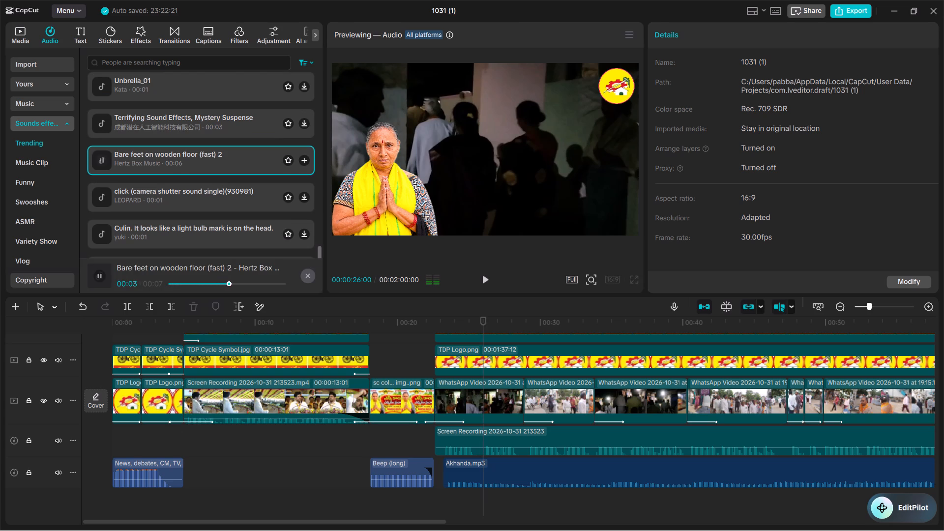
# Play the timeline on from 00:00:26:00 to 00:00:27:26.
pyautogui.click(486, 274)
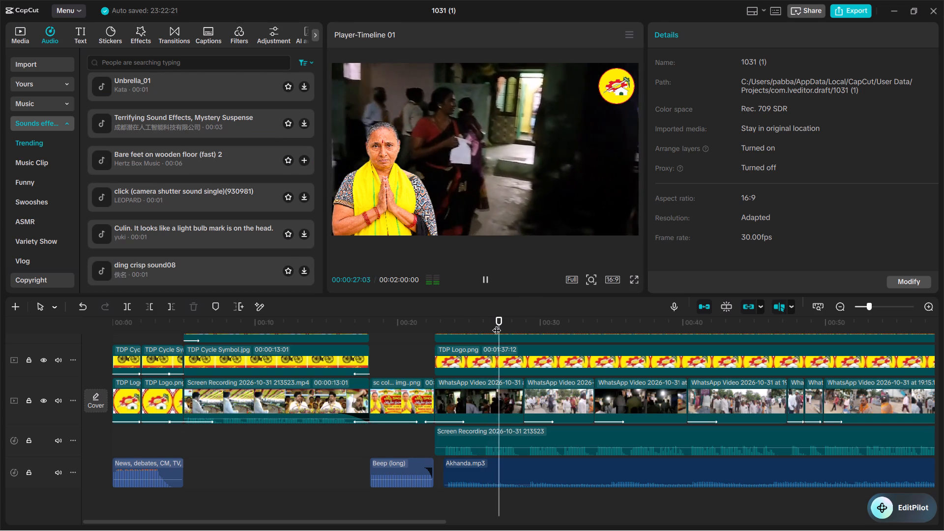
pyautogui.click(482, 283)
# Search the entrance animations for GLITCH and apply the static-lines one labelled Stat...de-I to the campaign banner image.
pyautogui.click(395, 397)
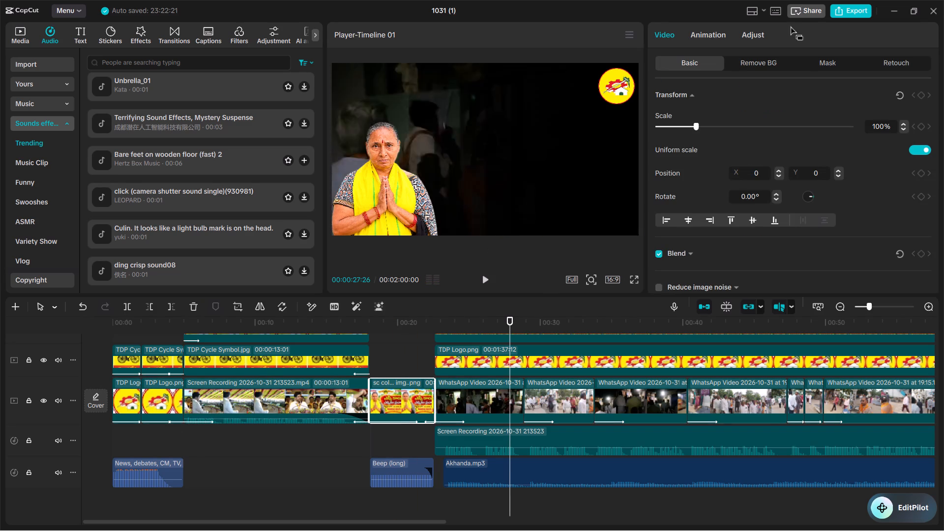
pyautogui.click(685, 34)
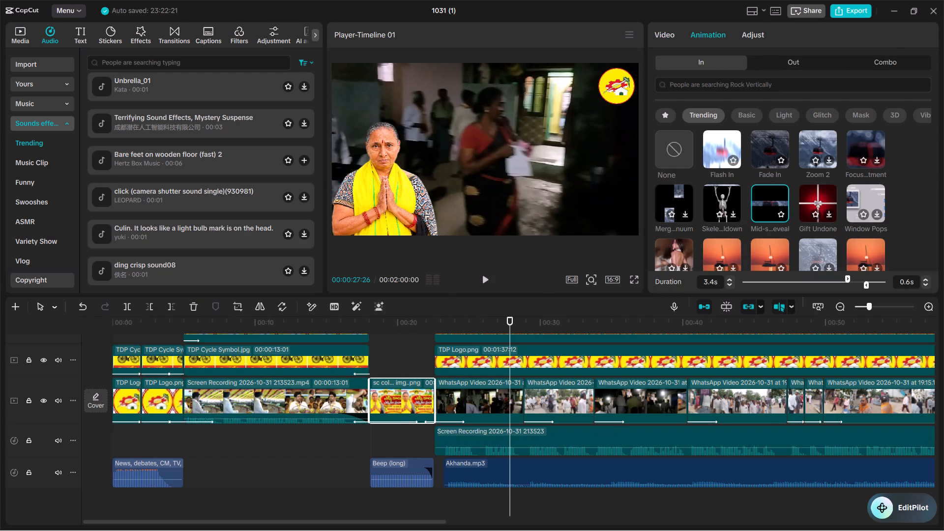
pyautogui.click(770, 82)
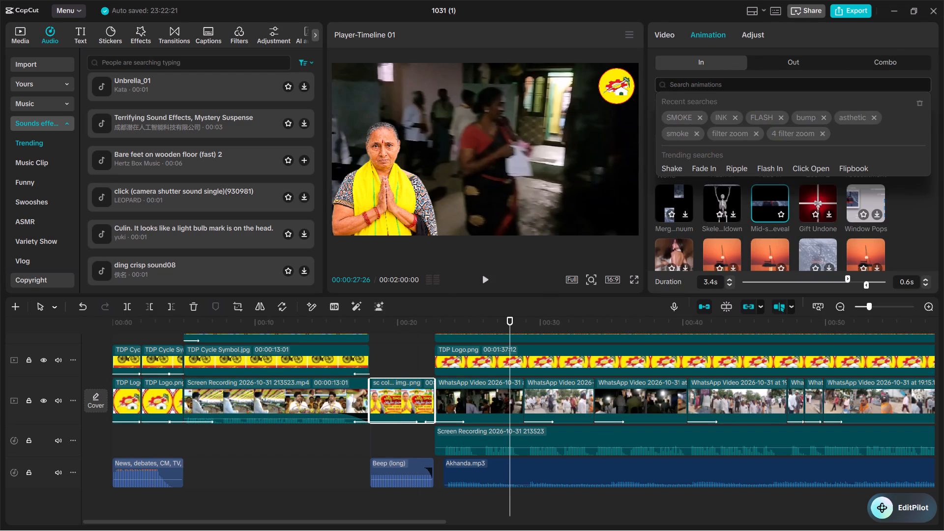
pyautogui.write('GLITCH')
pyautogui.press('Return')
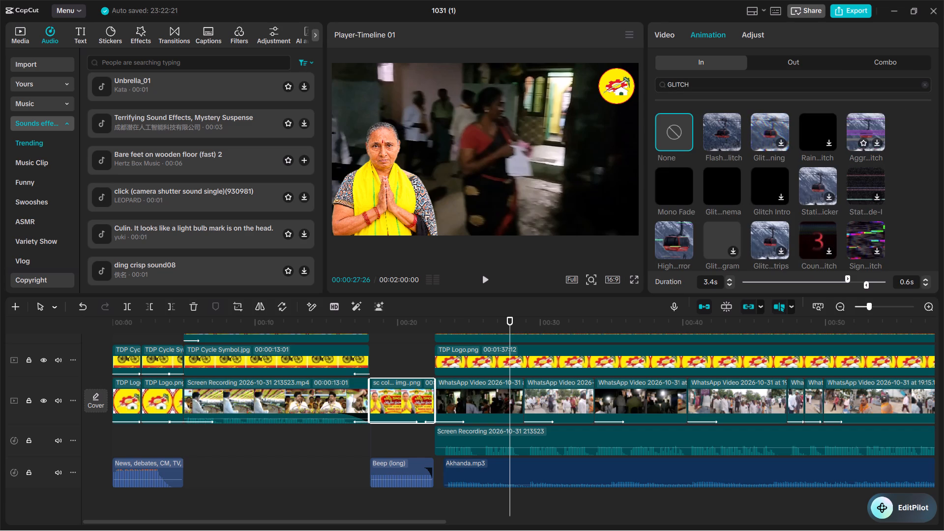
pyautogui.click(860, 168)
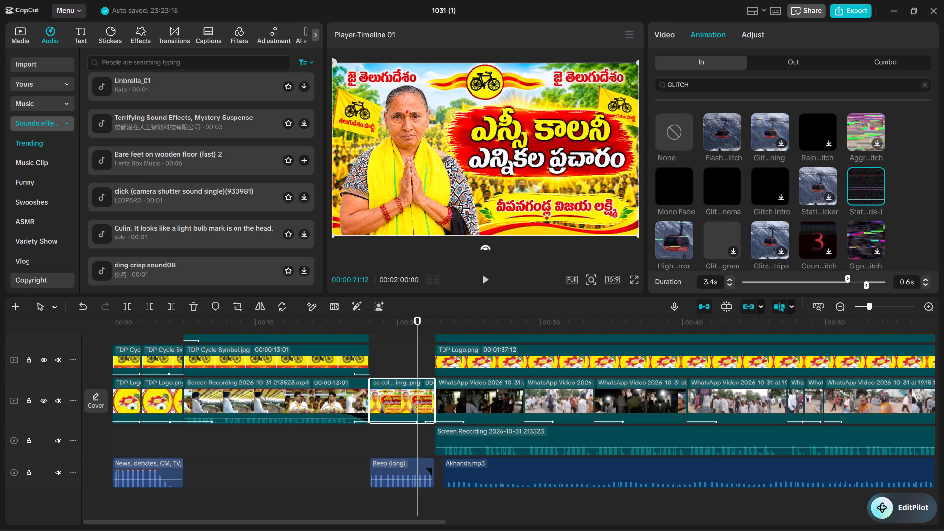
# Lengthen the fade-out of the Beep (long) clip to 3.0 s.
pyautogui.moveTo(424, 472); pyautogui.dragTo(393, 470)
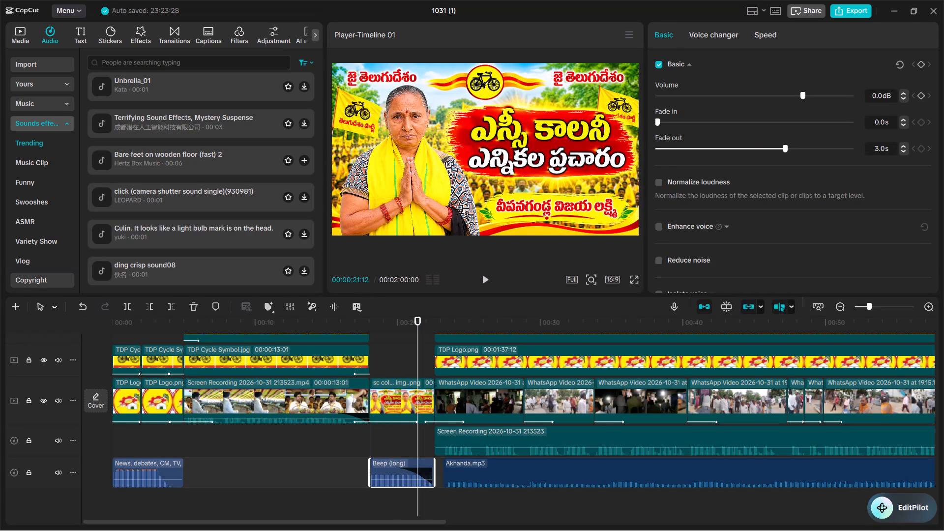
# Try the Stati...icker and Stat...de-I entrances on the campaign banner, settle on Aggr...itch, and set the entrance duration to 1.8 s.
pyautogui.click(400, 404)
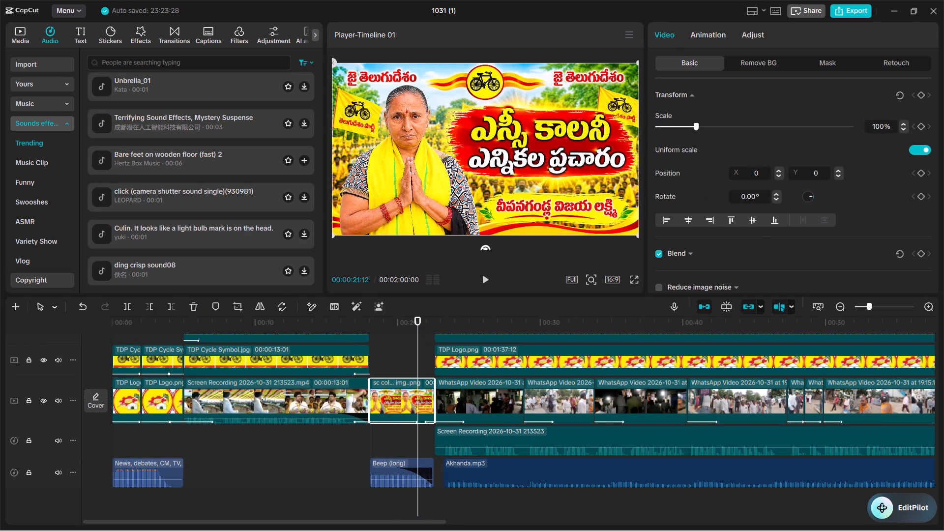
pyautogui.click(712, 39)
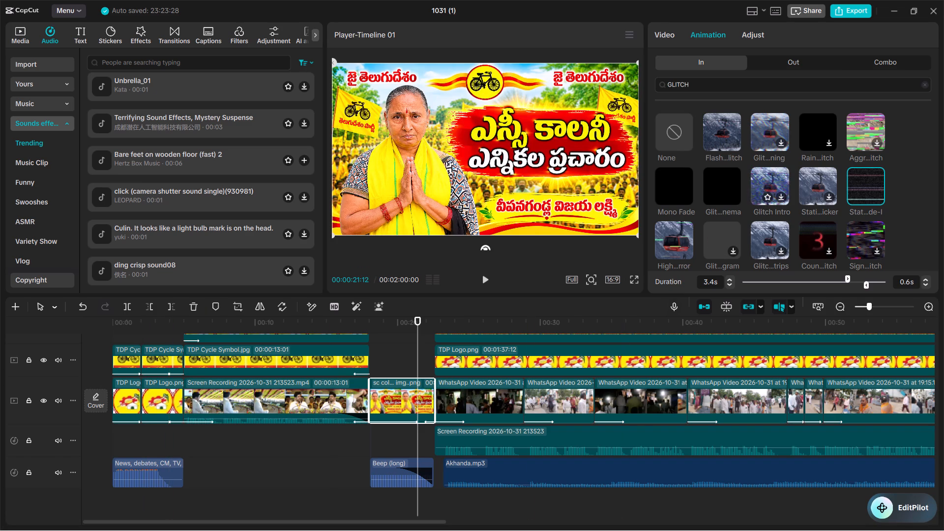
pyautogui.click(824, 177)
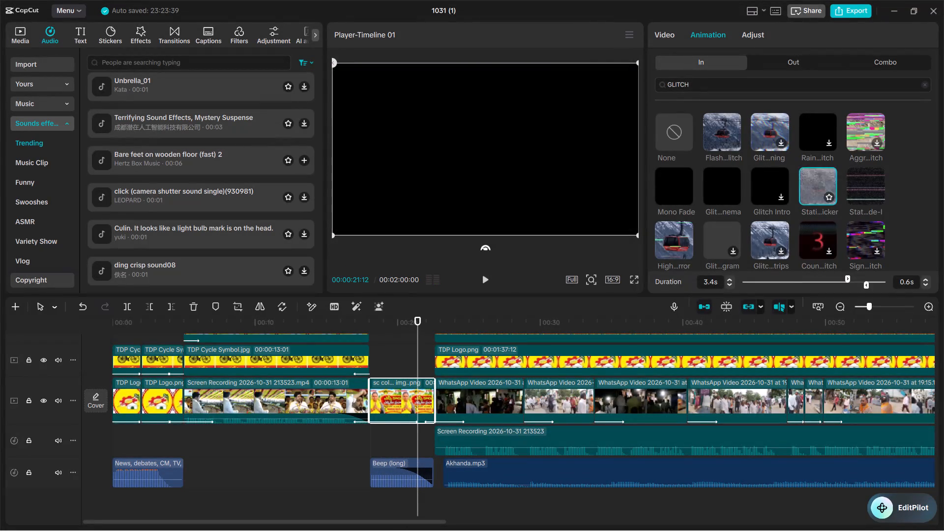
pyautogui.click(853, 180)
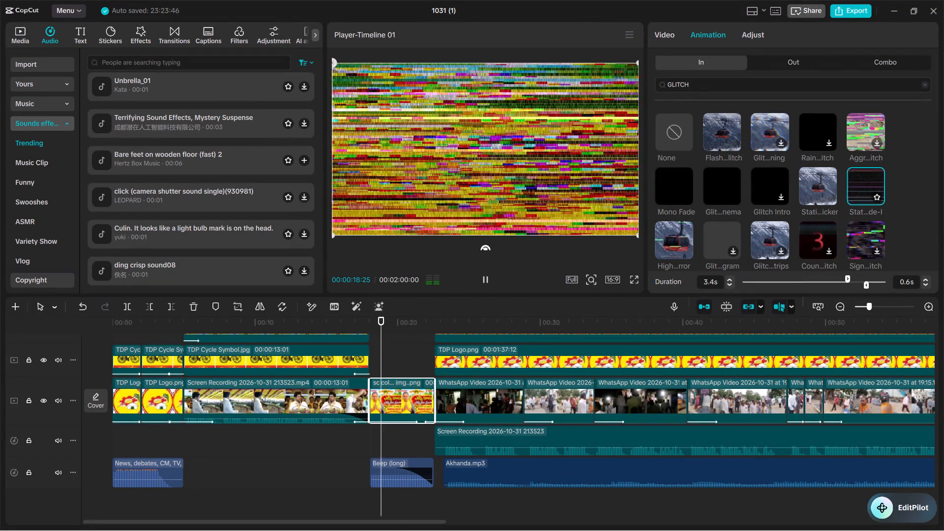
pyautogui.click(864, 131)
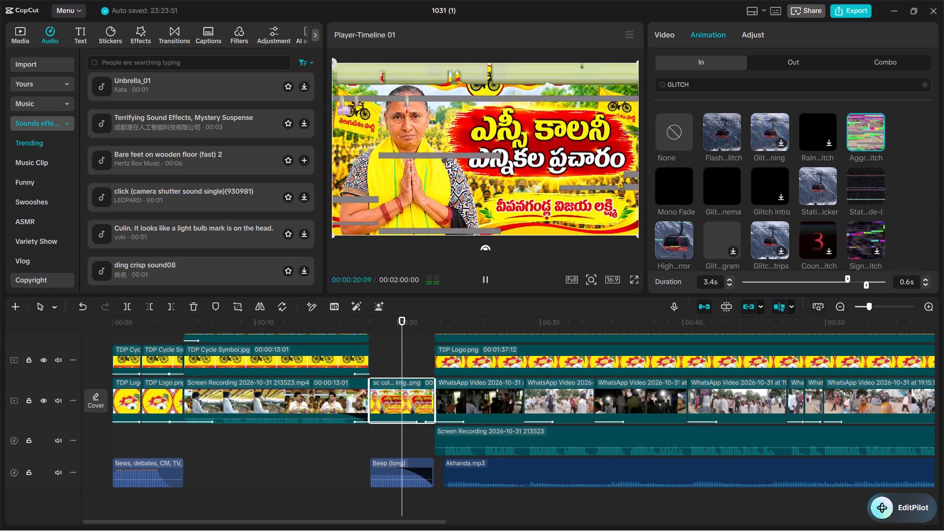
pyautogui.moveTo(847, 277); pyautogui.dragTo(784, 273)
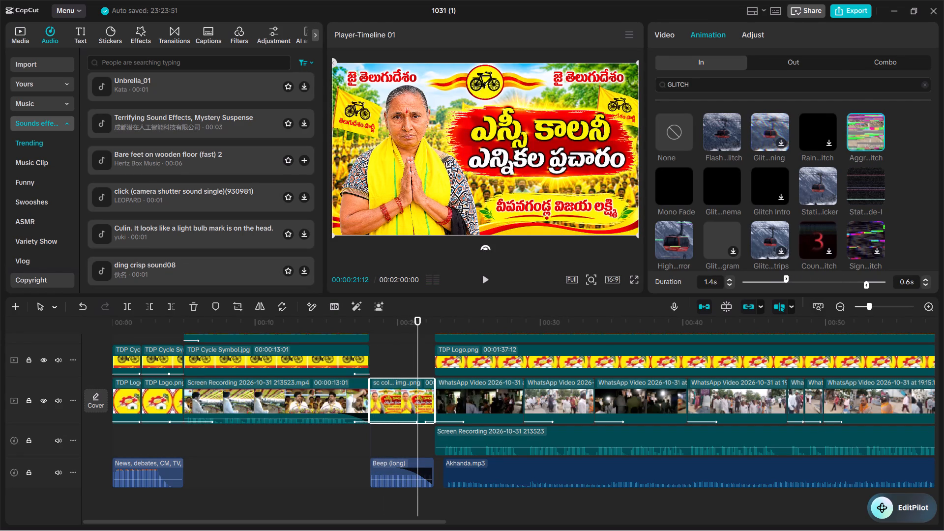
pyautogui.moveTo(784, 273); pyautogui.dragTo(797, 273)
pyautogui.moveTo(797, 273); pyautogui.dragTo(798, 273)
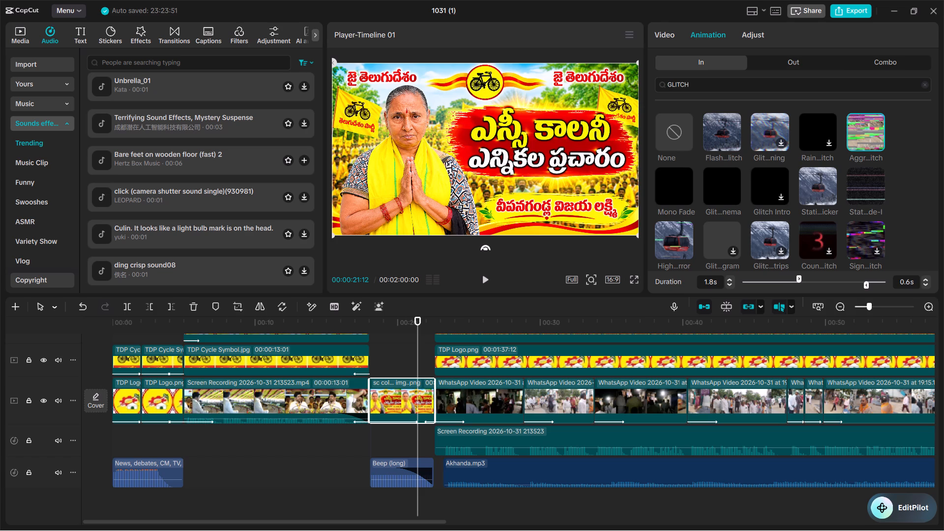
pyautogui.moveTo(798, 273); pyautogui.dragTo(798, 273)
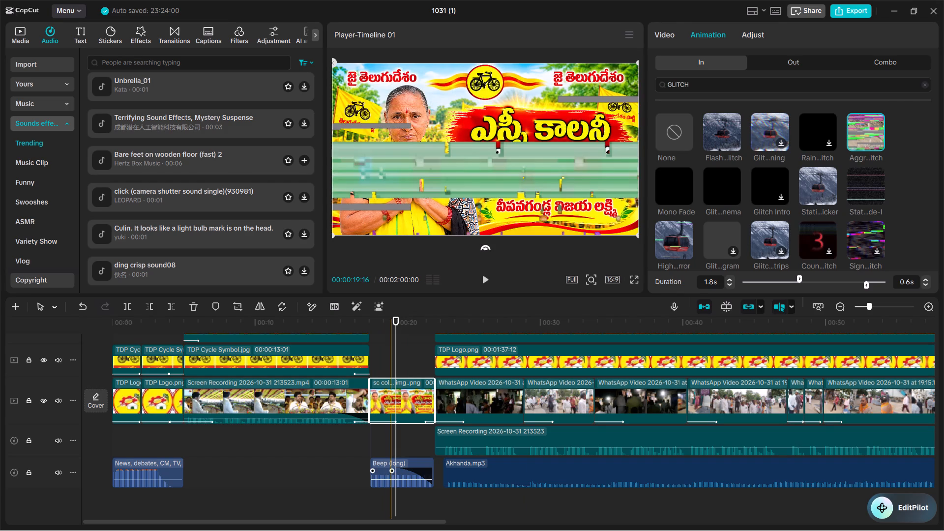
# Lengthen the fade-out of the Beep (long) clip to 4.3 s.
pyautogui.moveTo(388, 470); pyautogui.dragTo(346, 468)
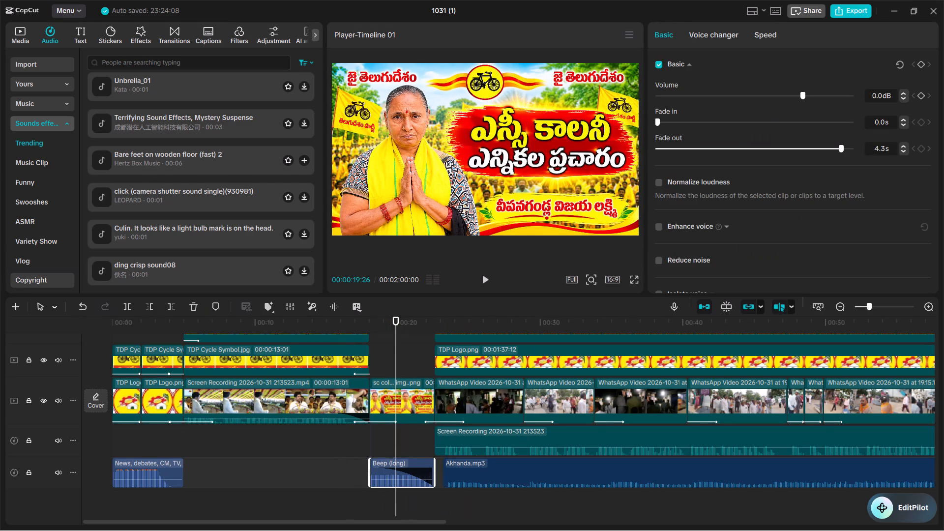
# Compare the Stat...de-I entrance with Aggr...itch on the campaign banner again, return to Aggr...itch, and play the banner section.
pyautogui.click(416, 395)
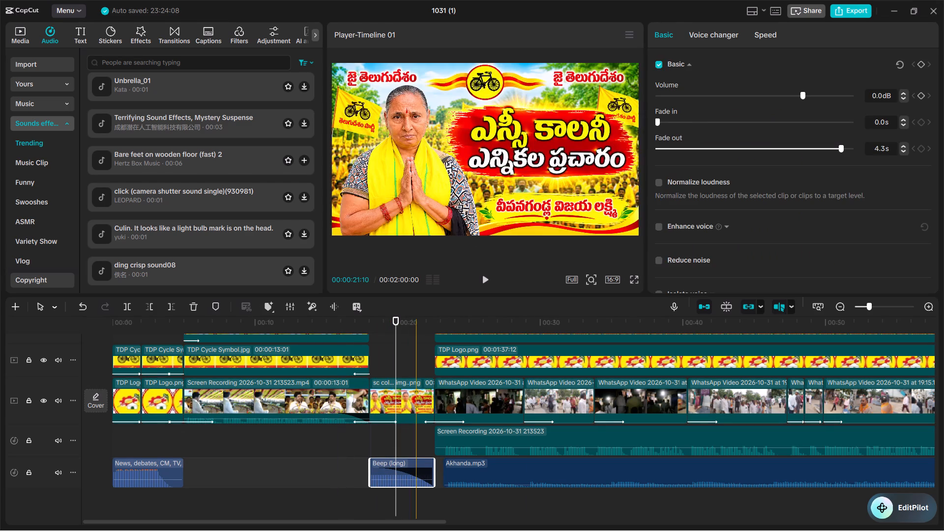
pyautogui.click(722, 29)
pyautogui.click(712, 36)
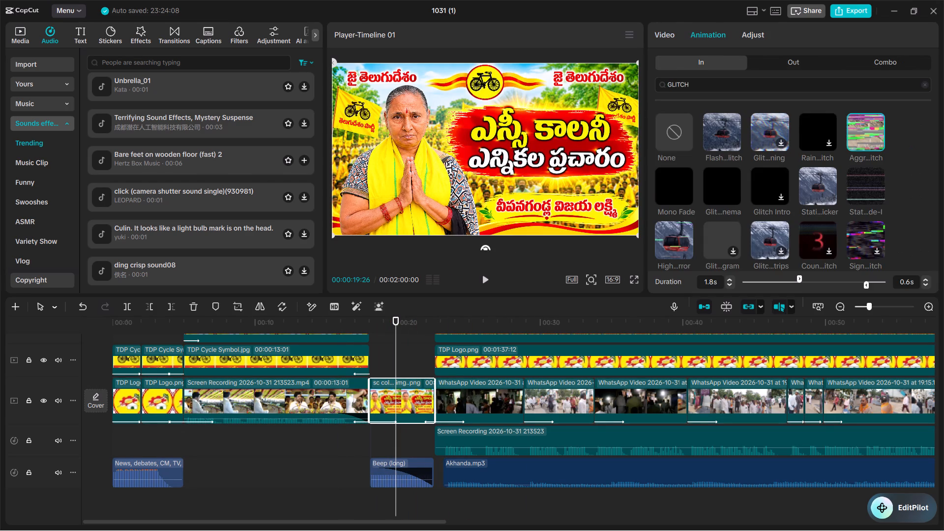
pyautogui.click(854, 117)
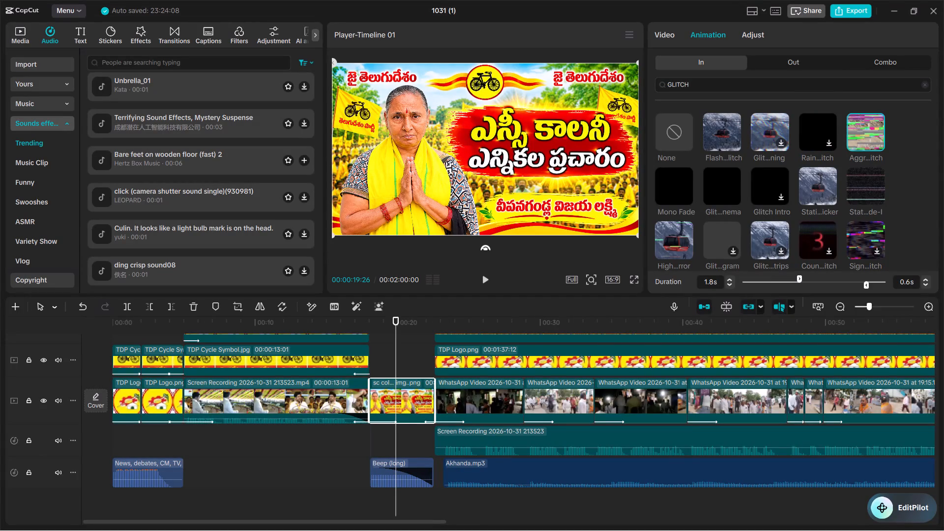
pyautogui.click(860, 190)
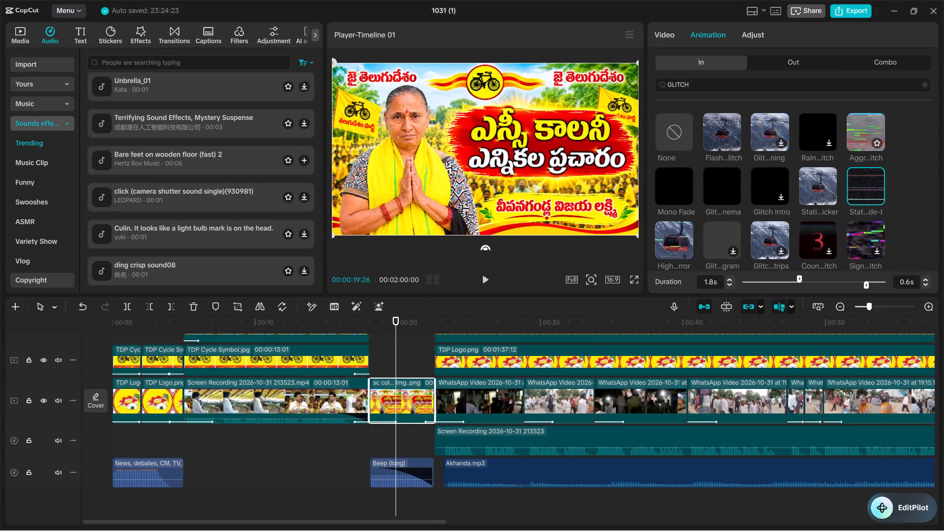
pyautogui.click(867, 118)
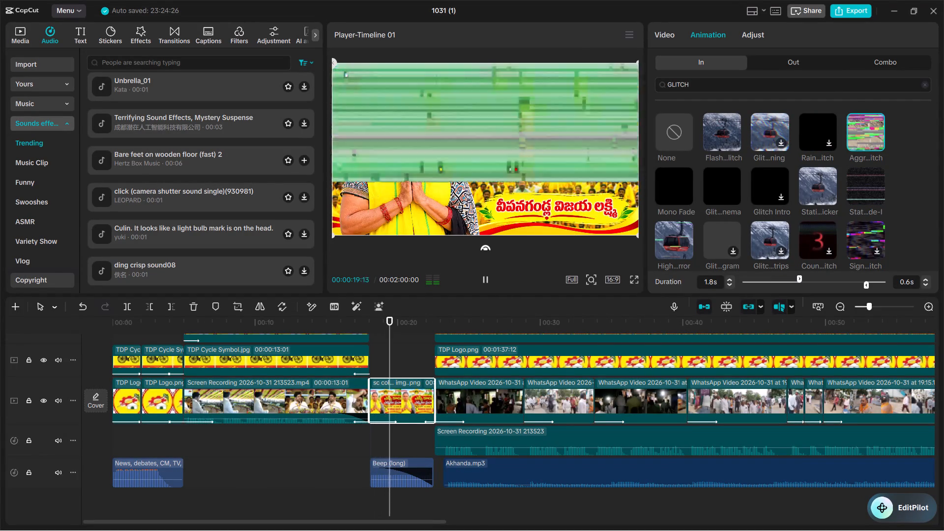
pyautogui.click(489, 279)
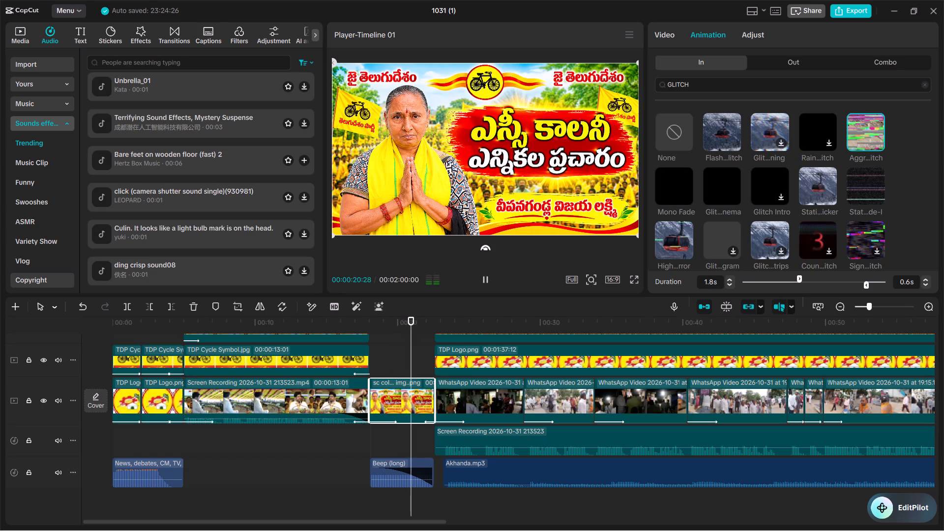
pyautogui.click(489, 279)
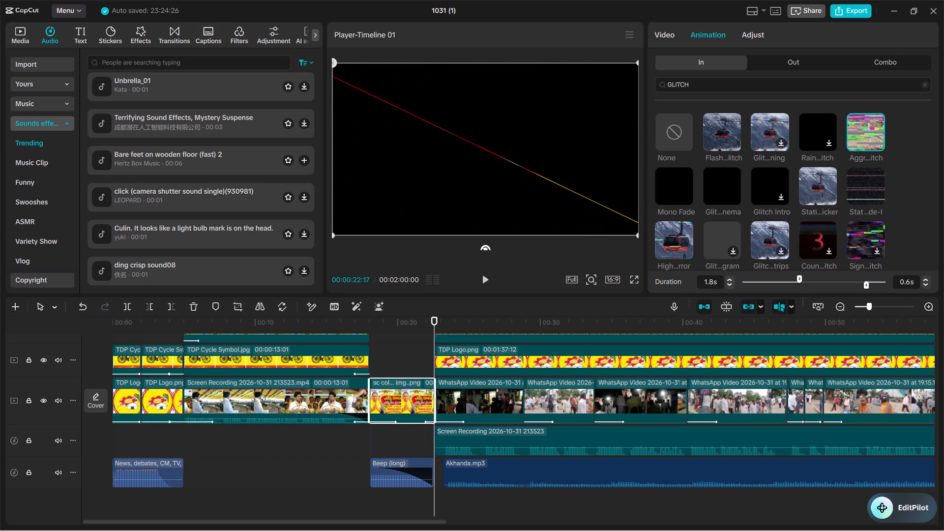
# Replace the campaign banner's exit animation with Fade Out and set its duration to 1.9 s.
pyautogui.click(786, 64)
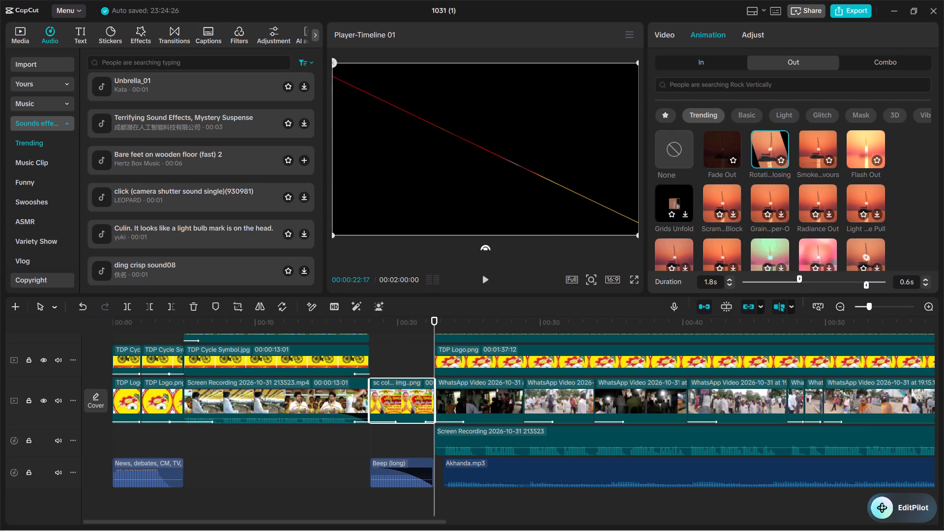
pyautogui.click(720, 155)
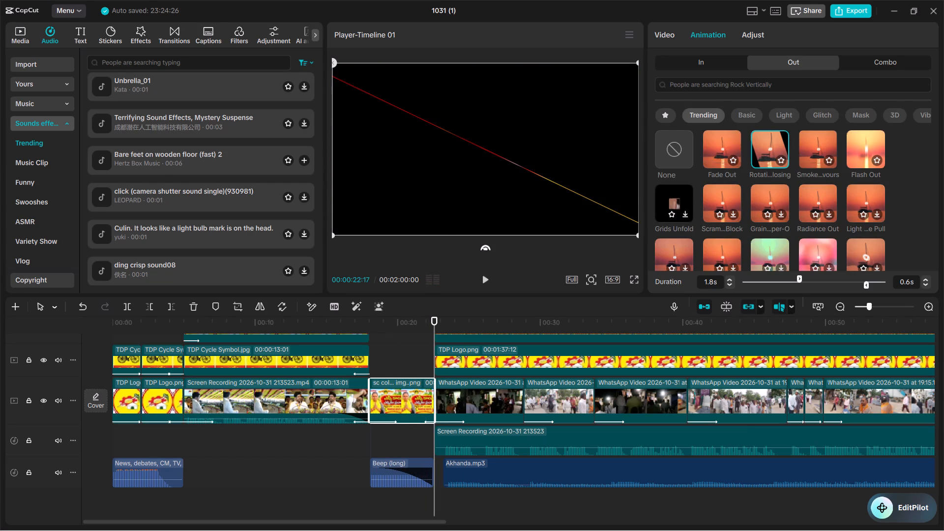
pyautogui.moveTo(866, 284); pyautogui.dragTo(827, 282)
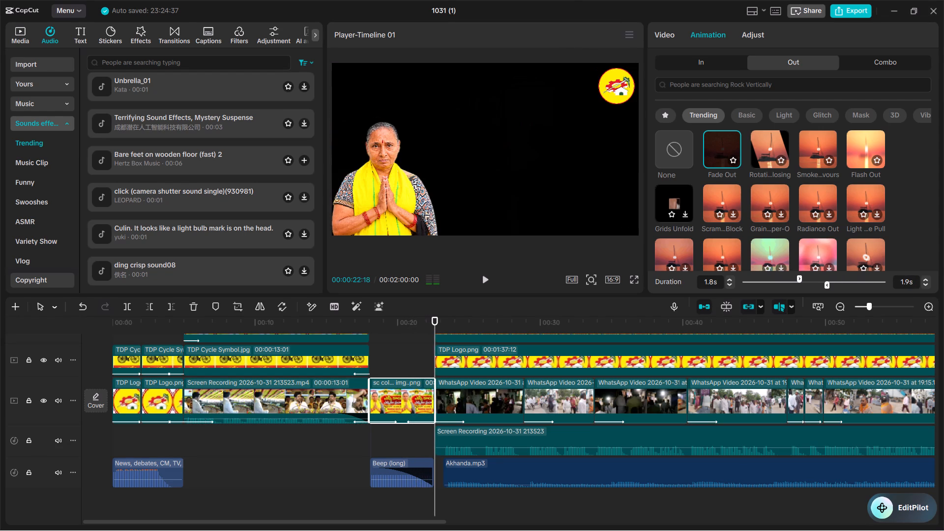
# Play the timeline from 00:00:16:02 through the banner into the first WhatsApp video to check the fade-out.
pyautogui.click(342, 328)
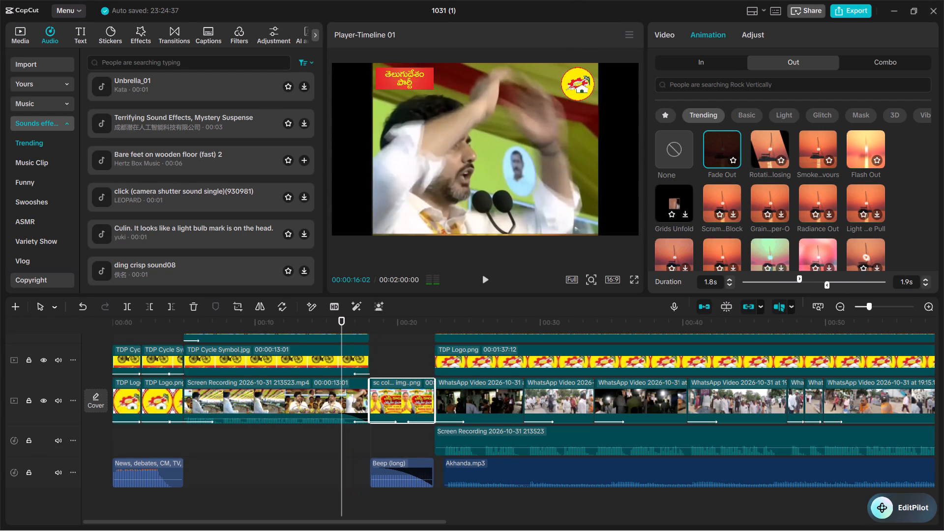
pyautogui.click(493, 270)
pyautogui.click(486, 273)
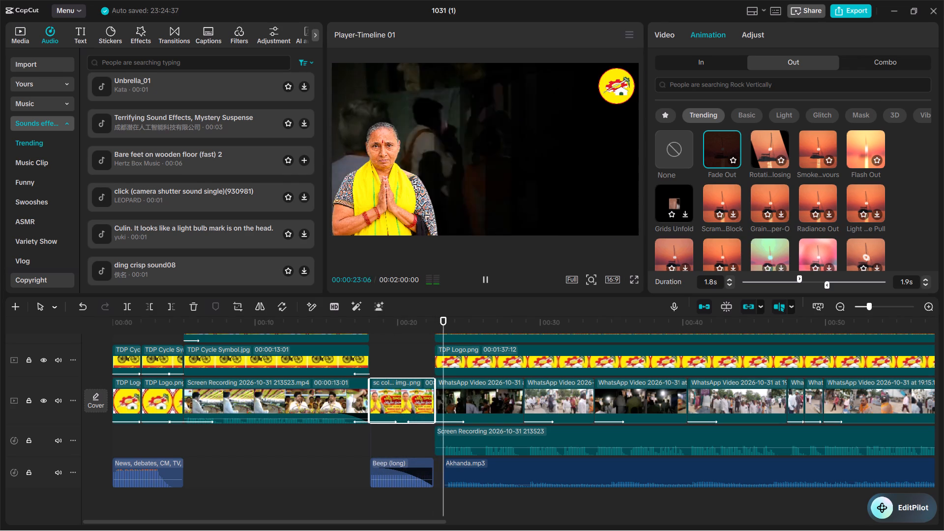
pyautogui.click(481, 280)
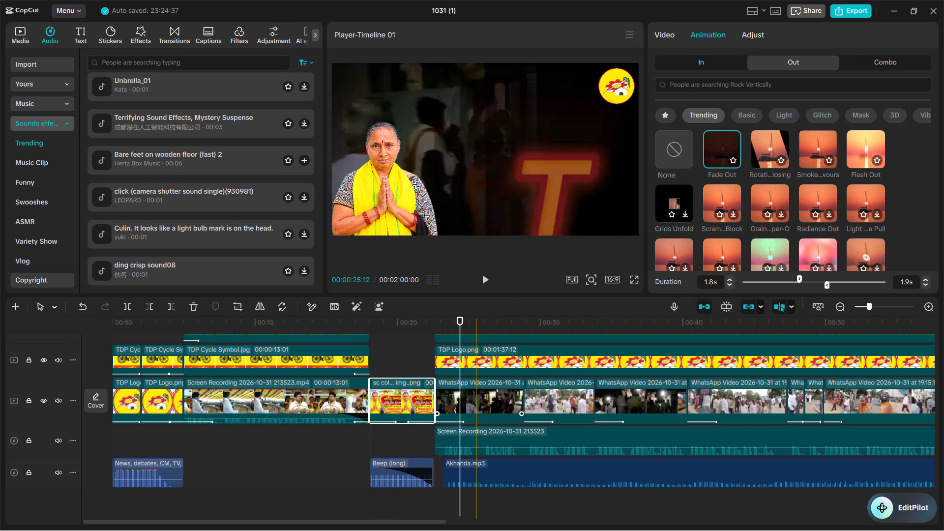
# Apply the Fade In entrance to the cut-out overlay of the woman with folded hands and set its duration to 2.2 s.
pyautogui.scroll(1, 476, 400)
pyautogui.click(479, 342)
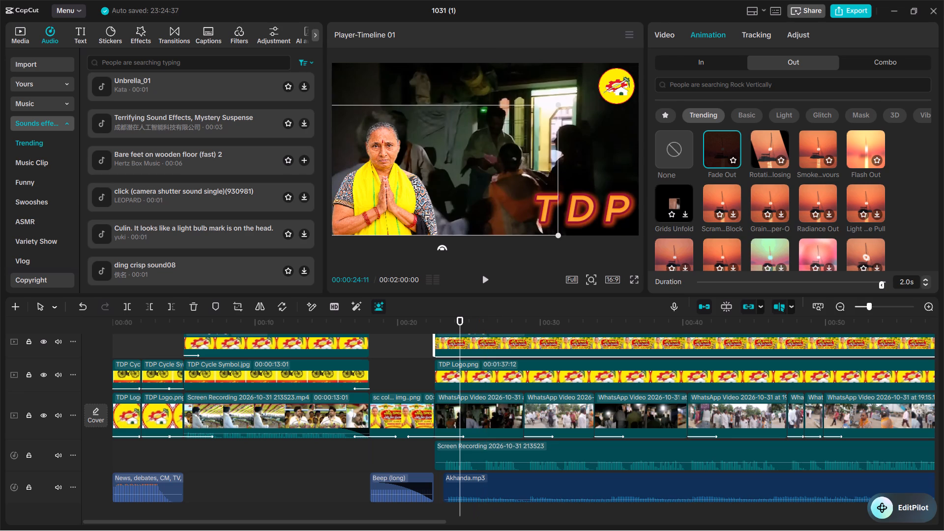
pyautogui.click(708, 65)
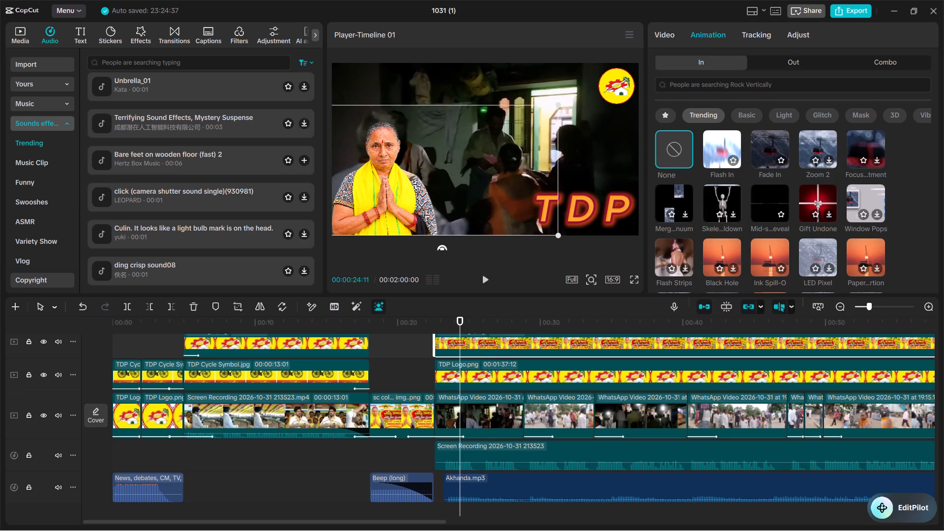
pyautogui.click(769, 142)
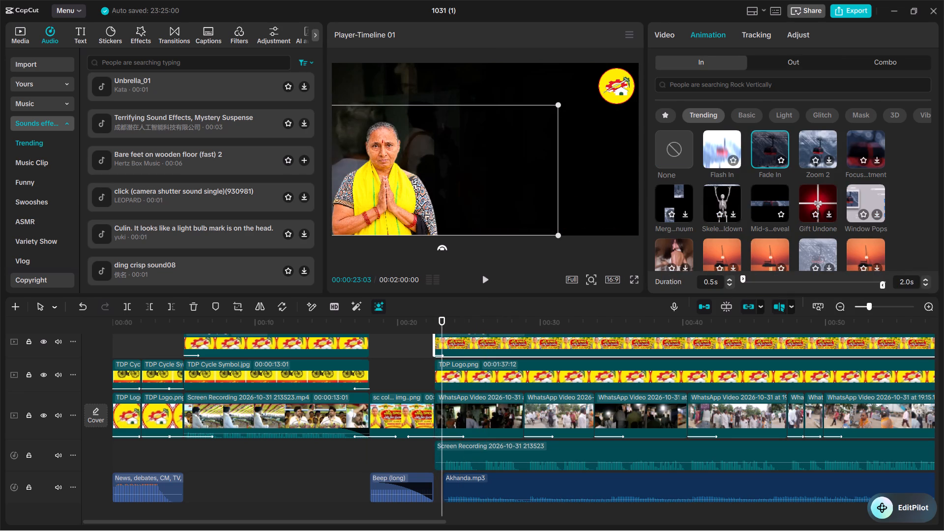
pyautogui.click(742, 276)
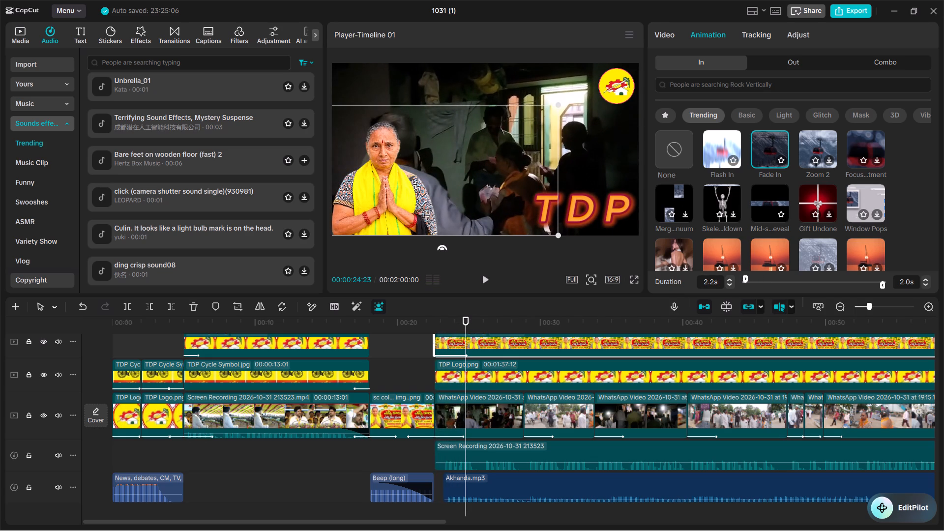
# Replay the section from 00:00:15:29 through the banner and into the first WhatsApp video to review the fades and beep.
pyautogui.click(484, 274)
pyautogui.click(484, 274)
pyautogui.click(411, 338)
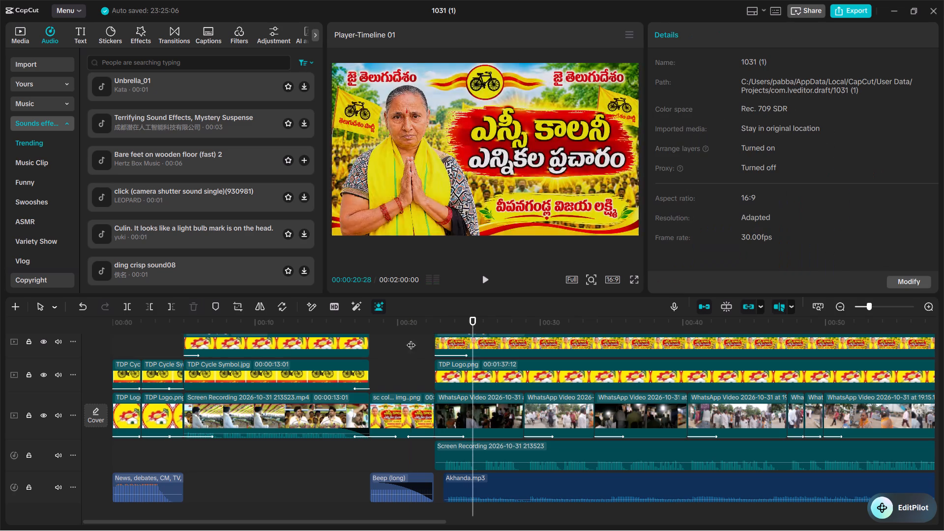
pyautogui.click(481, 277)
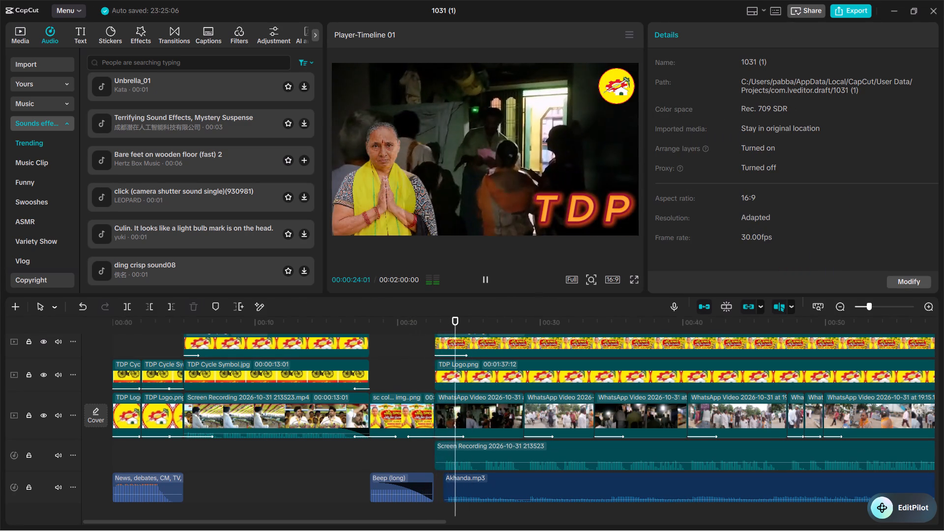
pyautogui.click(481, 277)
pyautogui.click(340, 329)
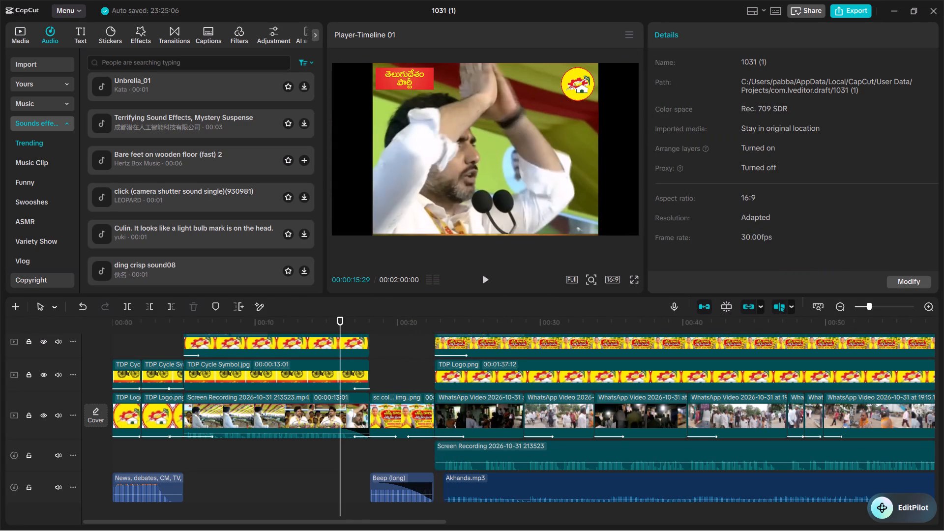
pyautogui.click(486, 272)
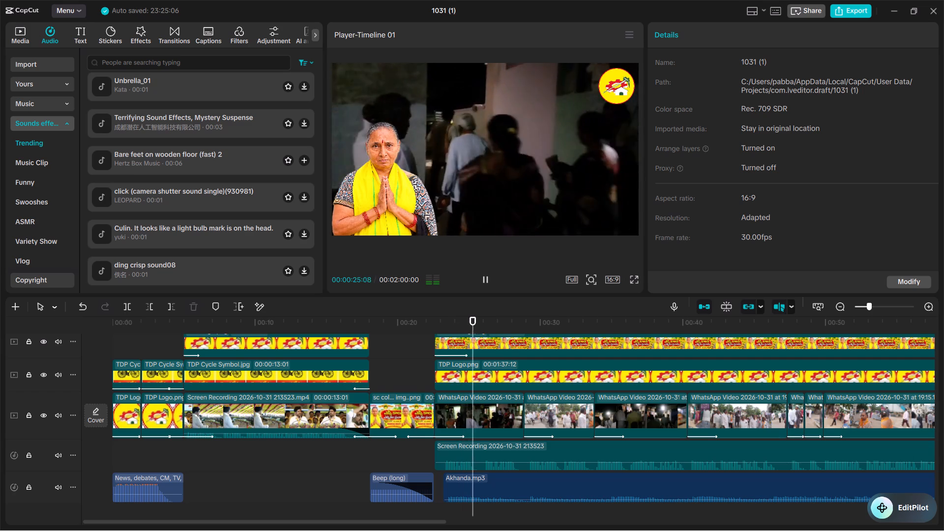
pyautogui.click(398, 363)
pyautogui.click(489, 275)
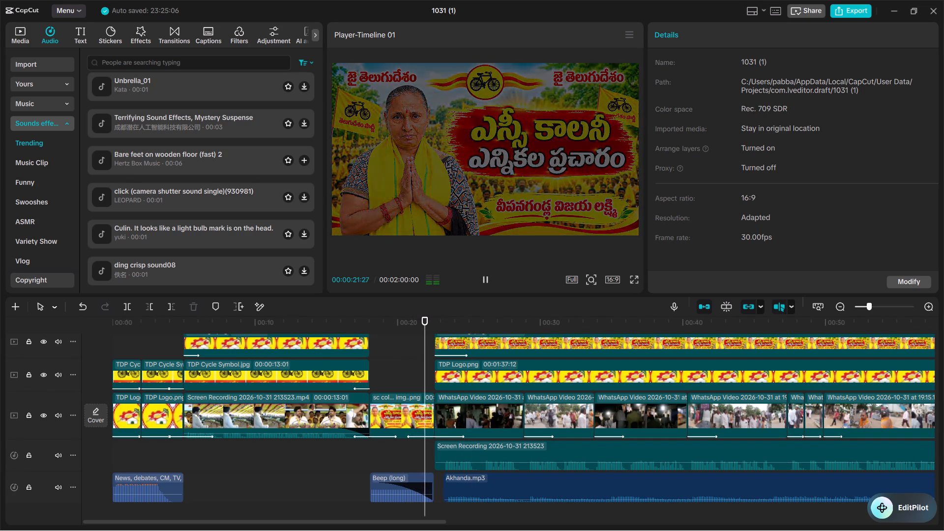
pyautogui.click(480, 272)
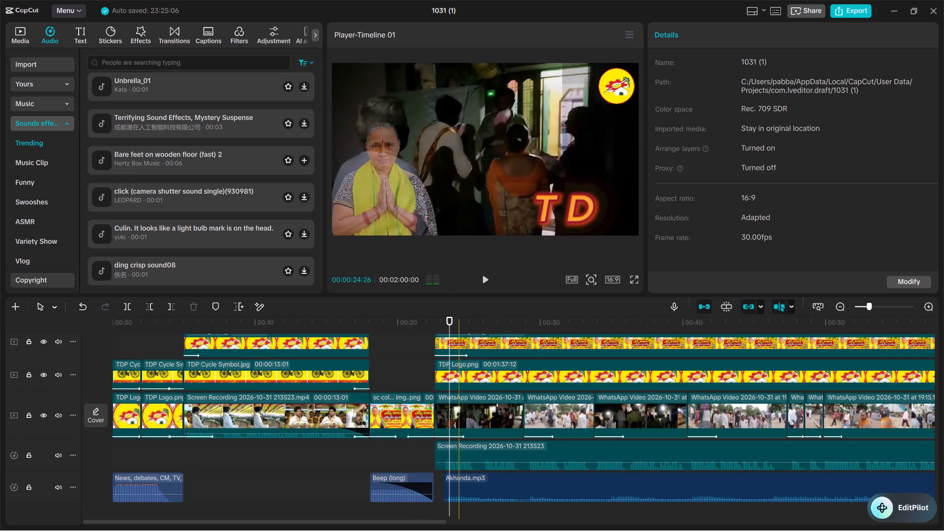
# Shorten the campaign banner's exit animation duration to 1.6 s.
pyautogui.click(389, 413)
pyautogui.click(717, 31)
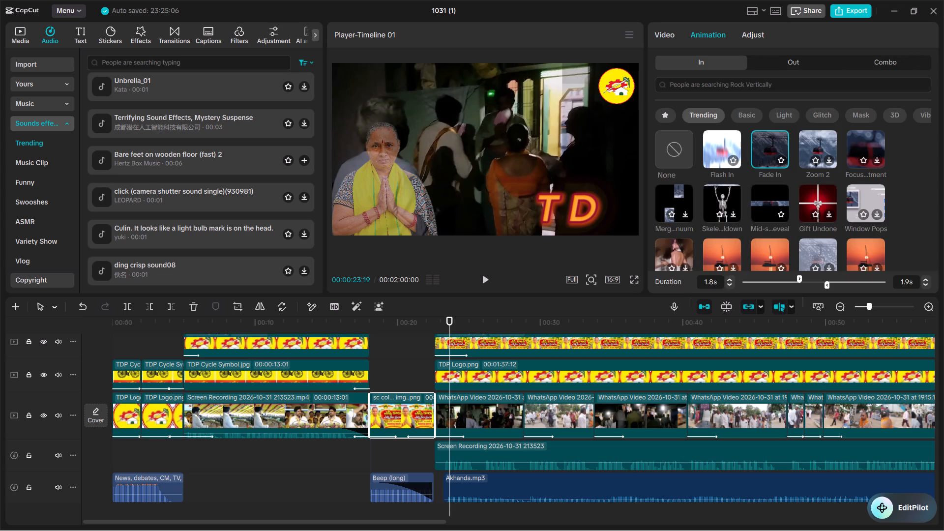
pyautogui.moveTo(825, 285); pyautogui.dragTo(837, 285)
# Shorten the campaign banner's exit animation duration to 1.5 s.
pyautogui.moveTo(837, 285); pyautogui.dragTo(839, 285)
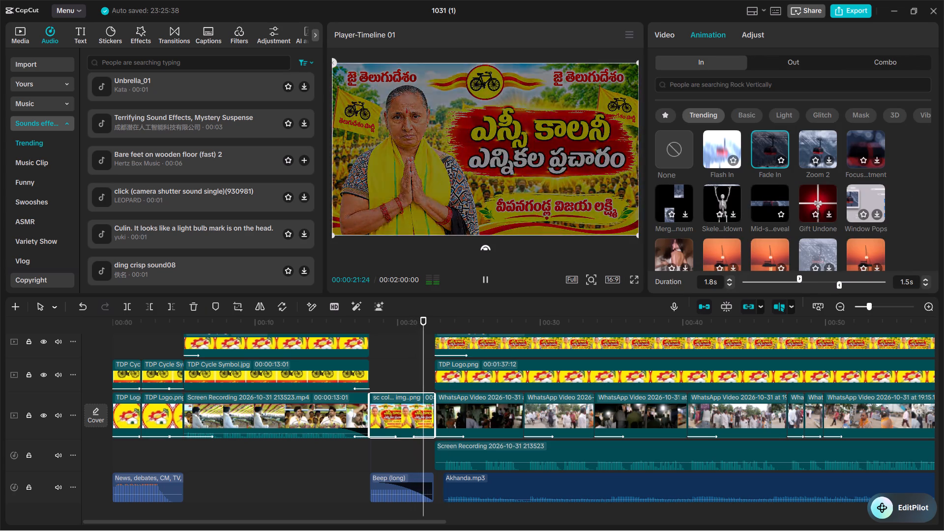
# Replay the section from about 00:00:15:16 through the banner into the WhatsApp videos to check the transition and beep.
pyautogui.click(334, 317)
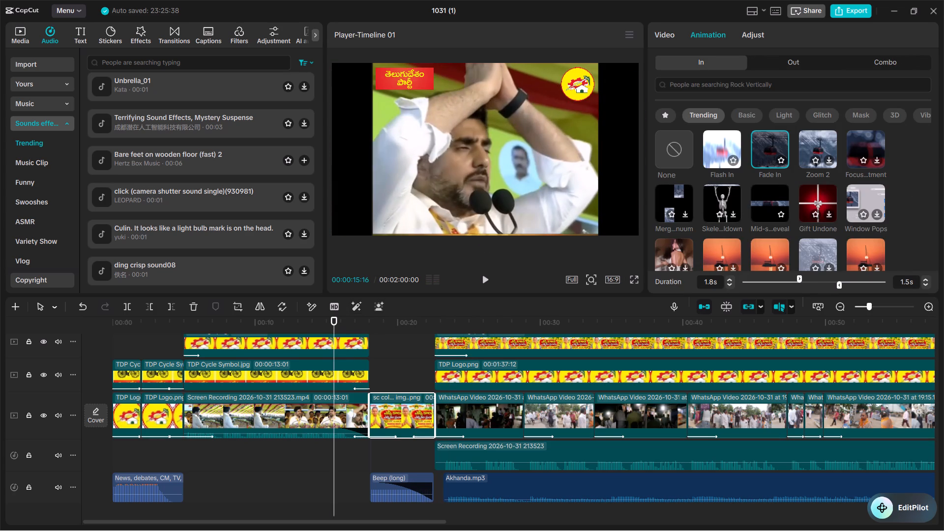
pyautogui.click(486, 282)
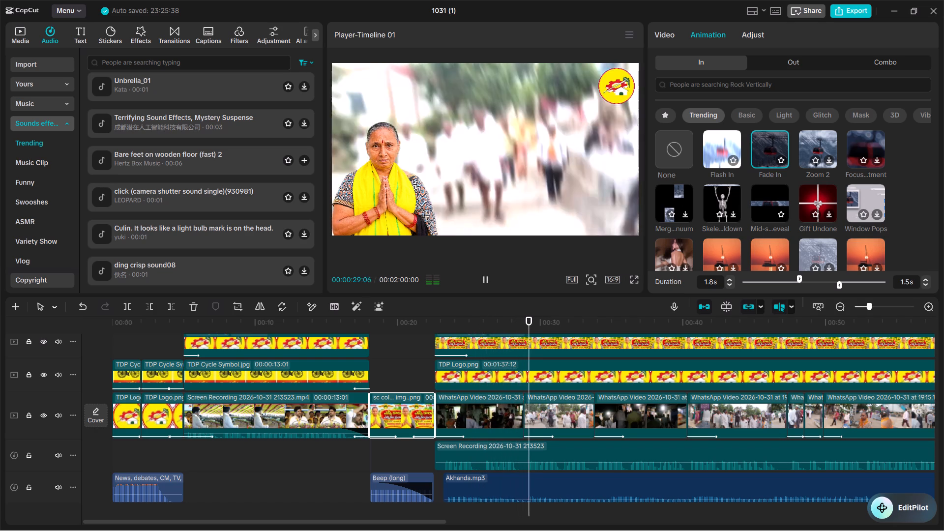
pyautogui.click(487, 281)
pyautogui.moveTo(375, 485); pyautogui.dragTo(399, 485)
pyautogui.click(374, 336)
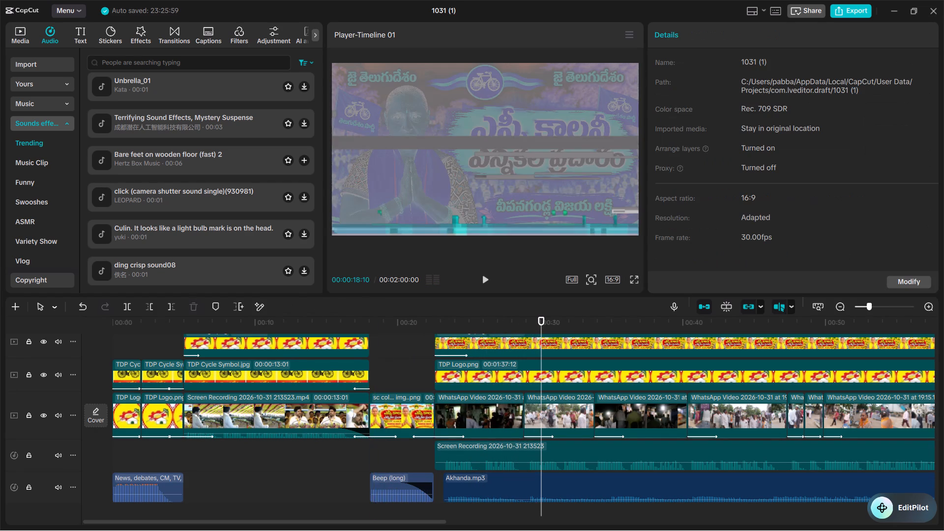
pyautogui.click(348, 317)
pyautogui.click(481, 277)
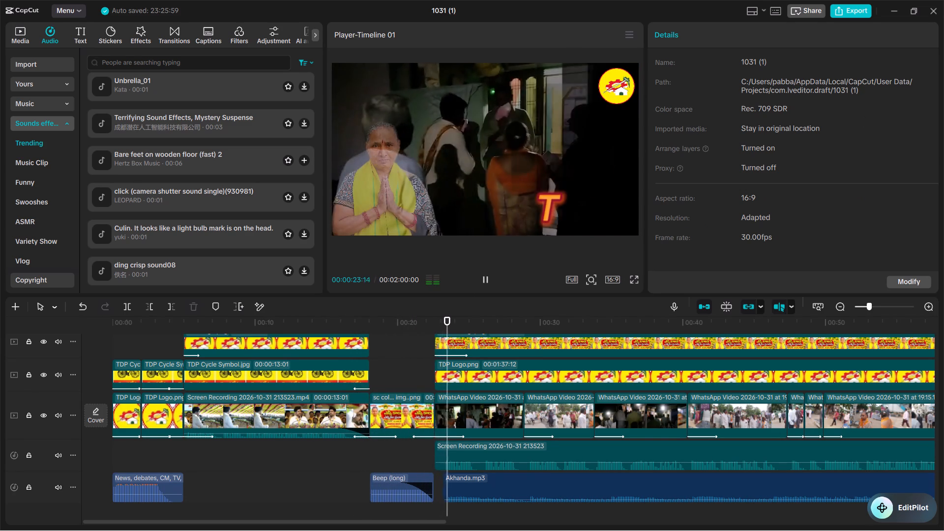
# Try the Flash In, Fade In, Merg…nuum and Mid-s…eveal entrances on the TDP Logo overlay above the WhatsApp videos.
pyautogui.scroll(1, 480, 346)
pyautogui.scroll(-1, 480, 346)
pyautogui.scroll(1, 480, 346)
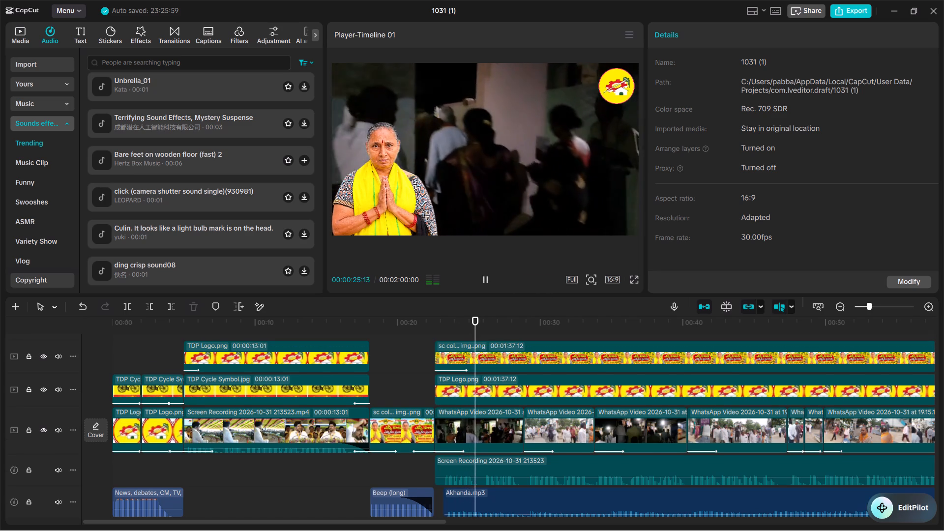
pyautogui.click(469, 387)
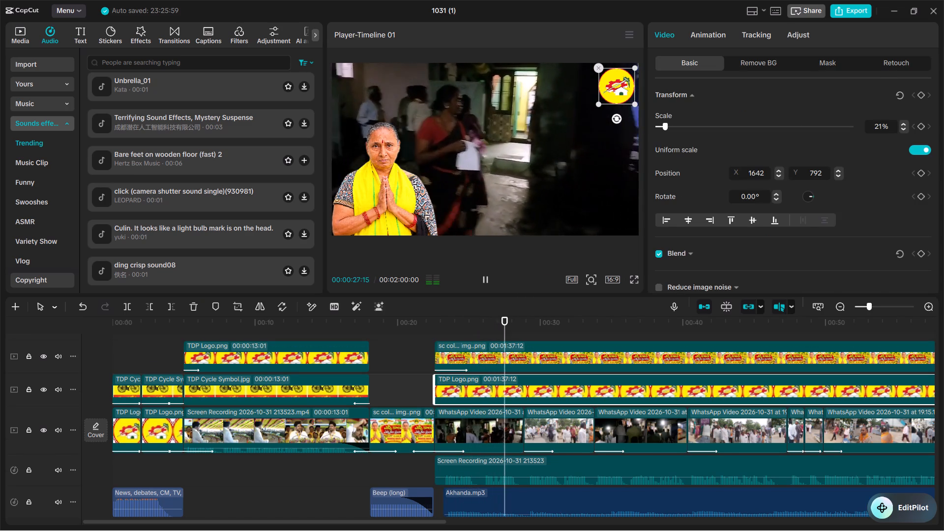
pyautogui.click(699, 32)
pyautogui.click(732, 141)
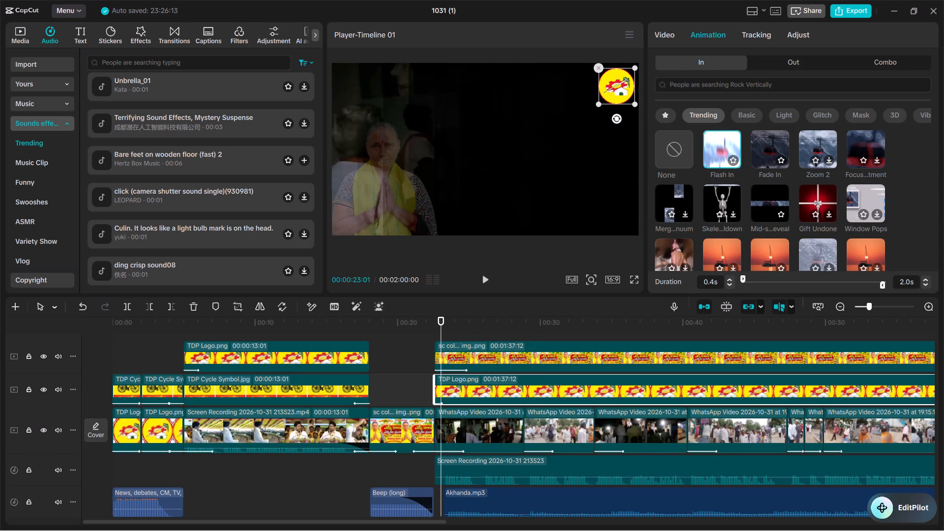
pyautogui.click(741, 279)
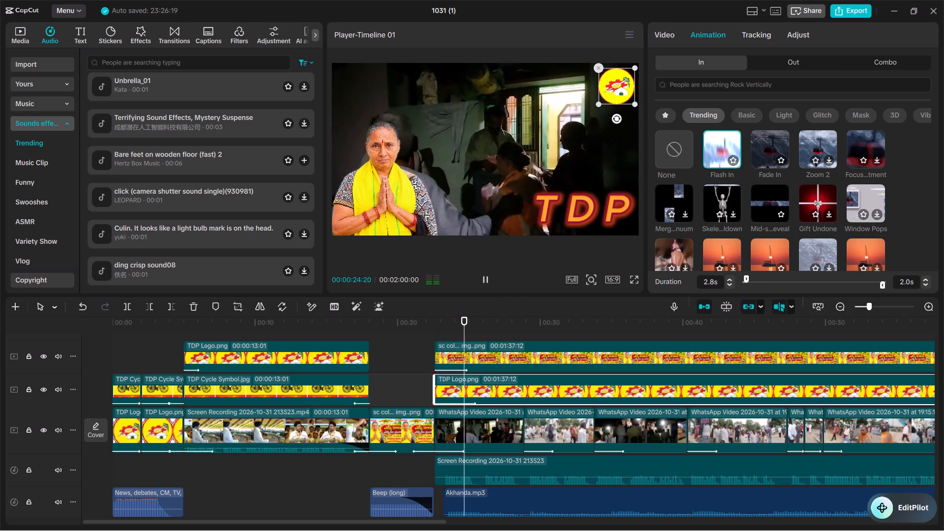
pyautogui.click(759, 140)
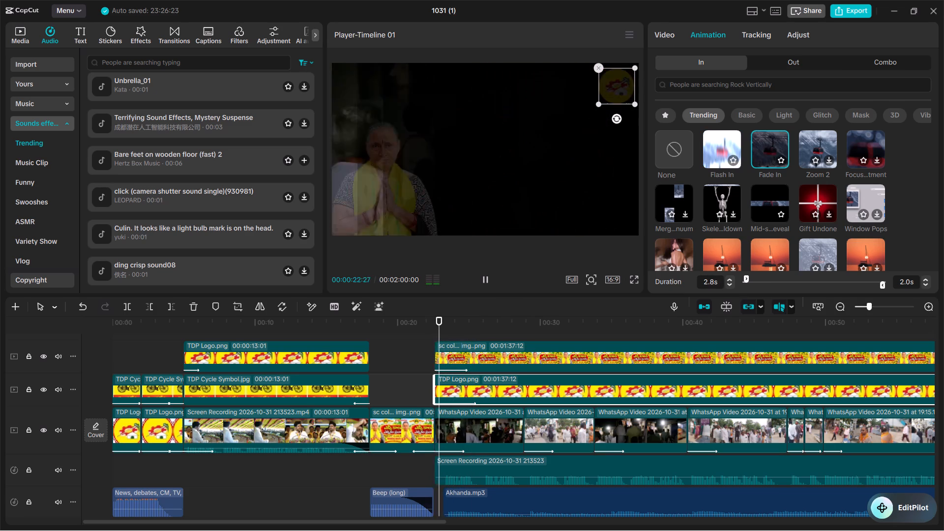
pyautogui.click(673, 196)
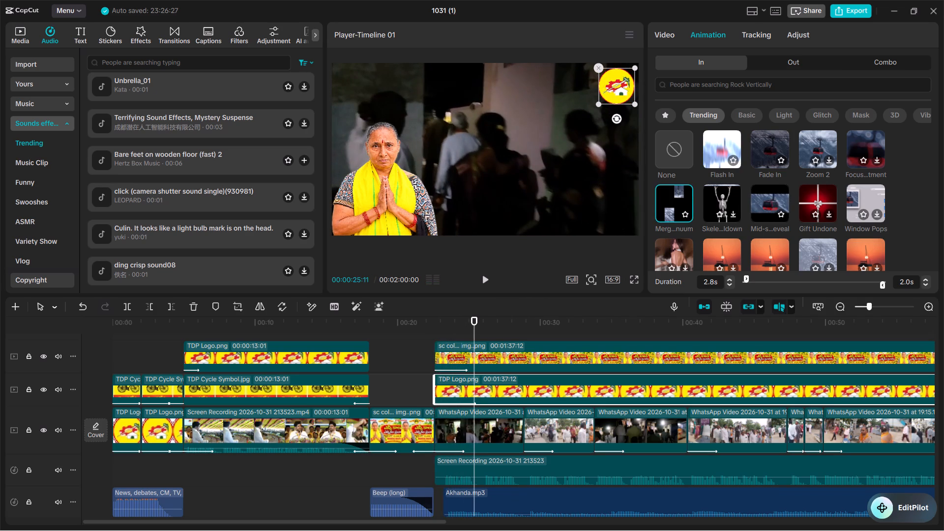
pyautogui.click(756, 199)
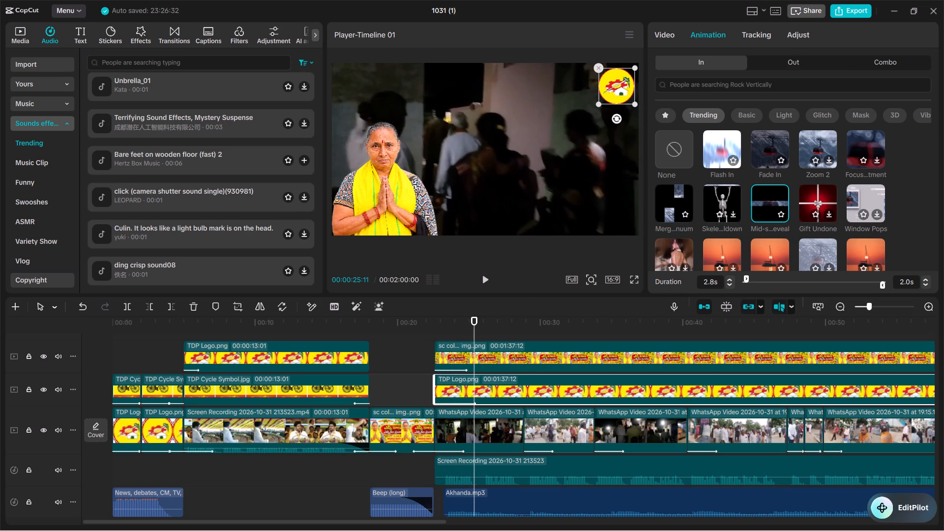
# Apply the Merg…nuum entrance to the TDP Logo overlay and set its duration to 1.5 s.
pyautogui.click(686, 189)
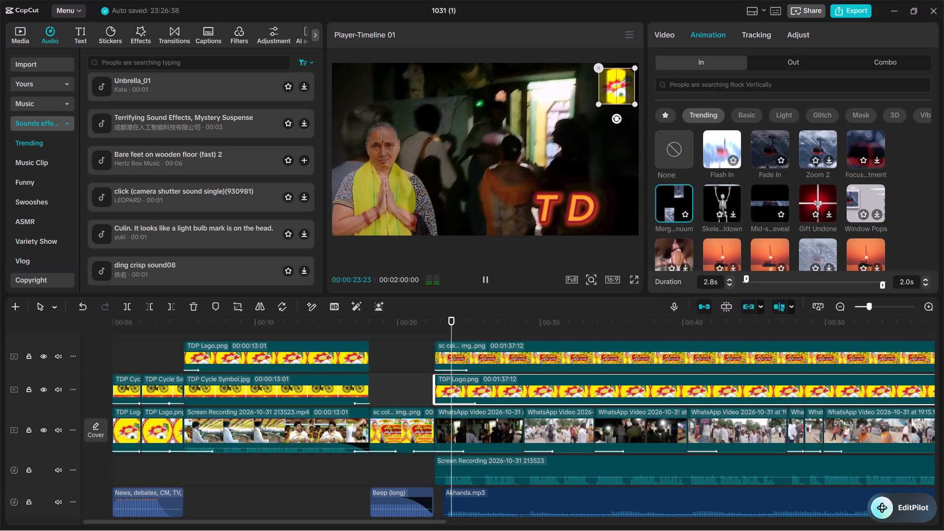
pyautogui.click(712, 280)
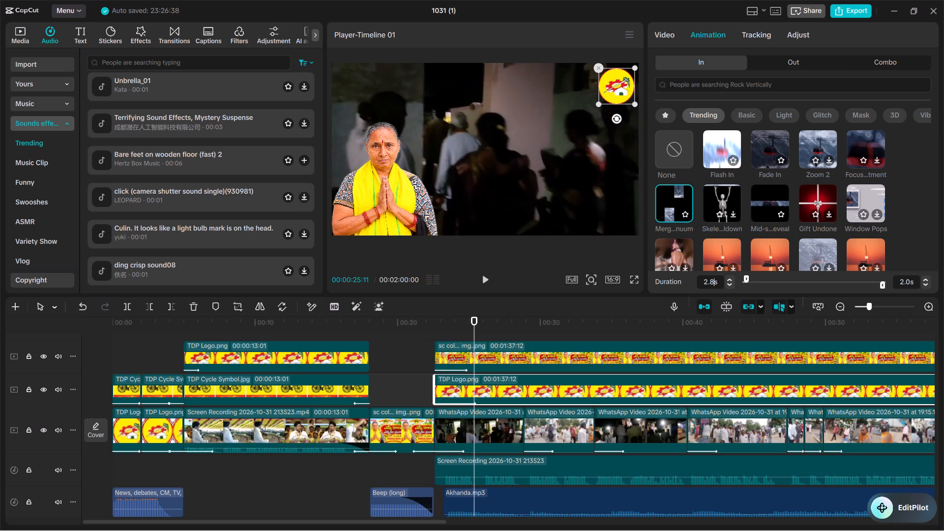
pyautogui.press('BackSpace')
pyautogui.press('BackSpace')
pyautogui.press('BackSpace')
pyautogui.write('1.5')
pyautogui.press('Return')
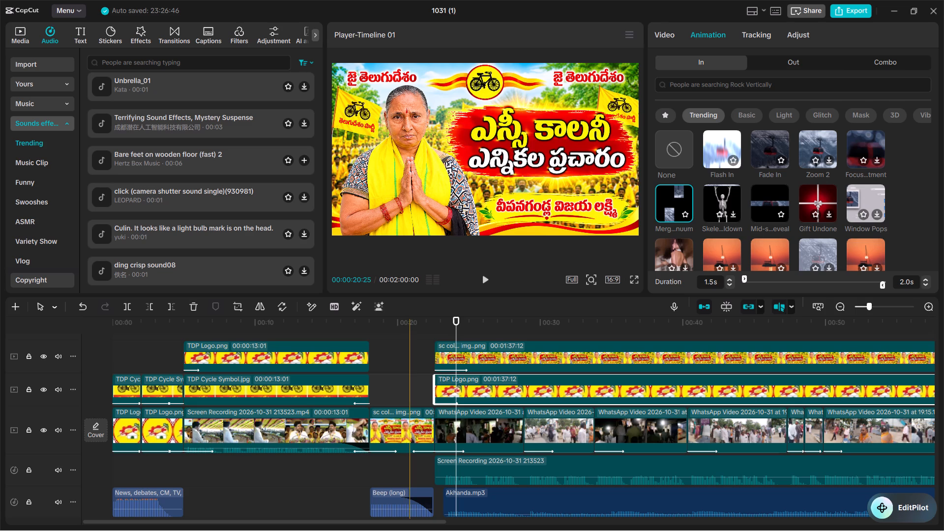
# Play from 00:00:20:25 into the WhatsApp videos, and replay the banner's end, to review the logo's entrance.
pyautogui.click(409, 349)
pyautogui.click(483, 280)
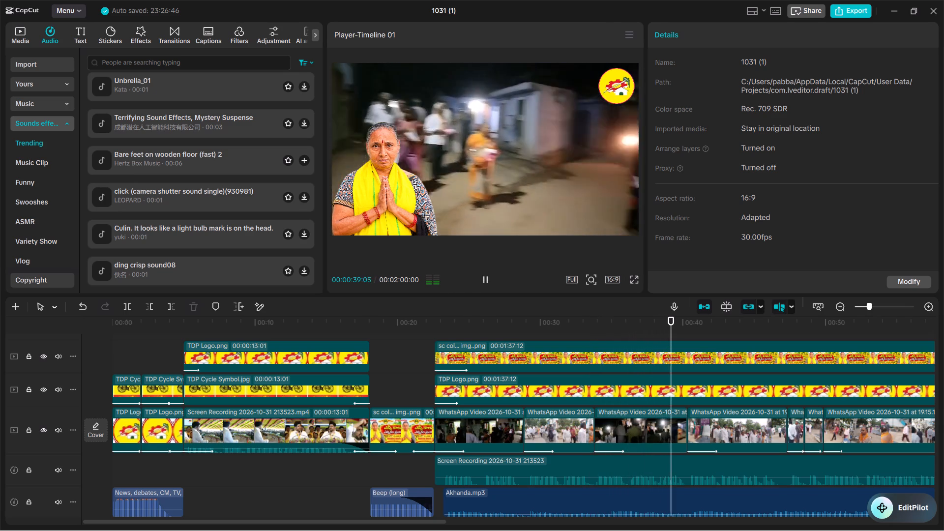
pyautogui.click(431, 326)
pyautogui.click(482, 280)
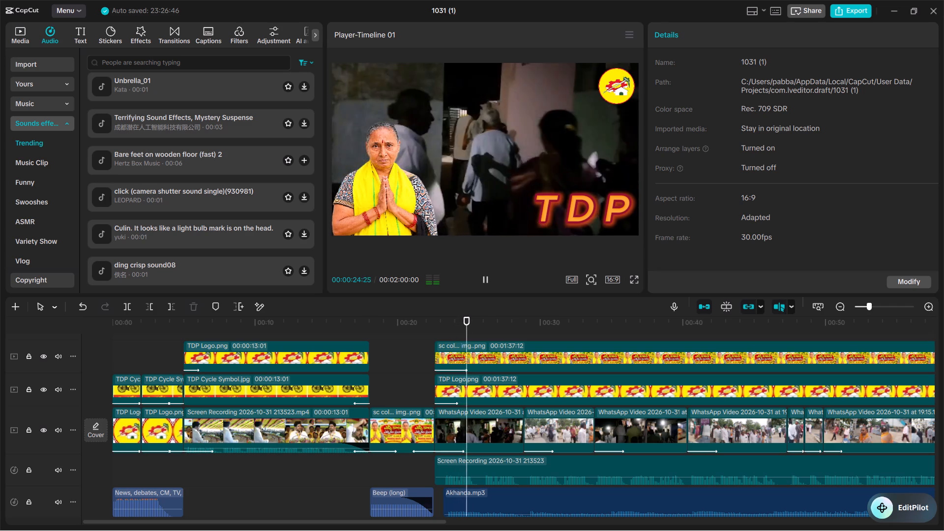
pyautogui.click(483, 279)
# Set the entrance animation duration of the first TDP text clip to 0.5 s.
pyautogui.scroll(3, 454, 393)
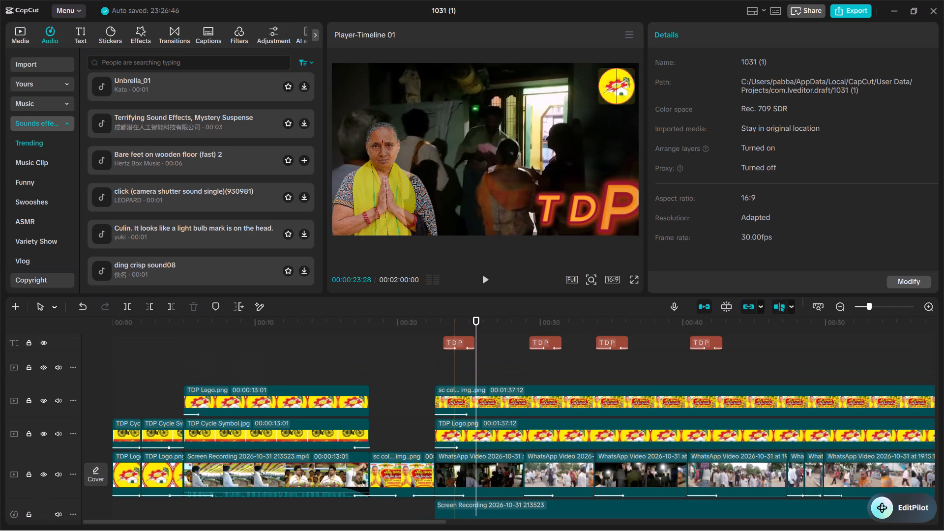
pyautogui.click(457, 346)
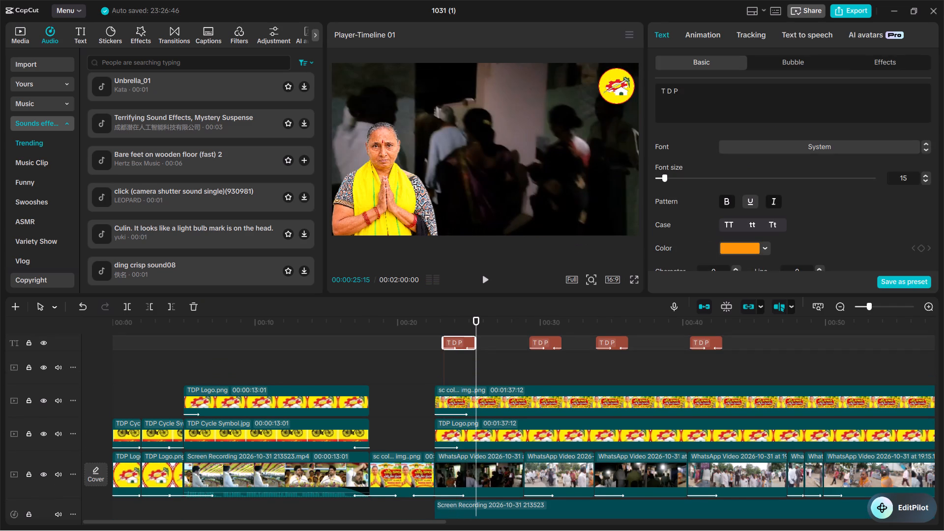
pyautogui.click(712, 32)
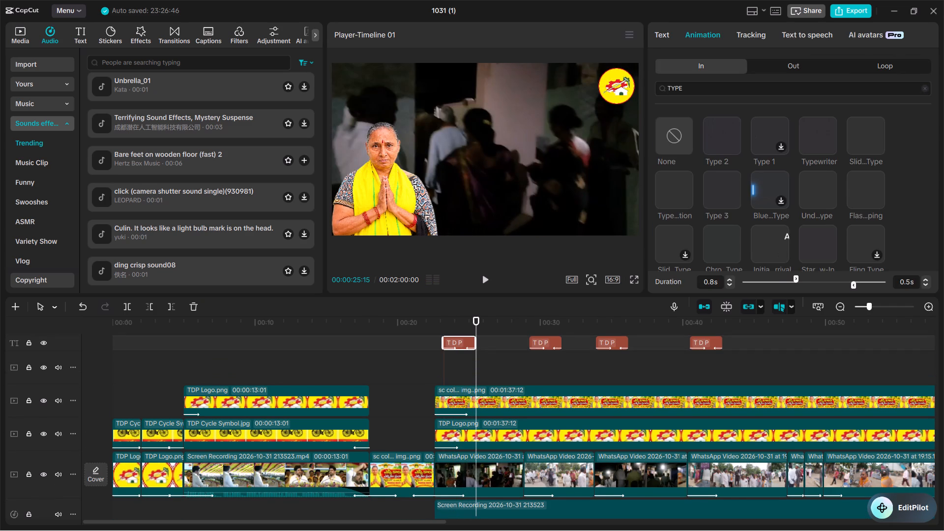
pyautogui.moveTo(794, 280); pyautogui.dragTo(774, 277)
# Play from the banner through the first TDP text to check its entrance speed.
pyautogui.click(382, 319)
pyautogui.click(485, 281)
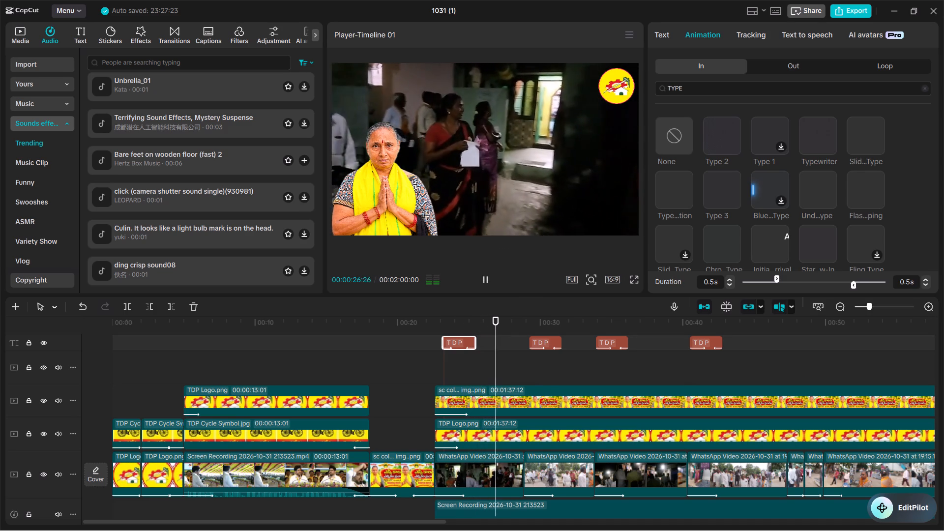
pyautogui.click(488, 284)
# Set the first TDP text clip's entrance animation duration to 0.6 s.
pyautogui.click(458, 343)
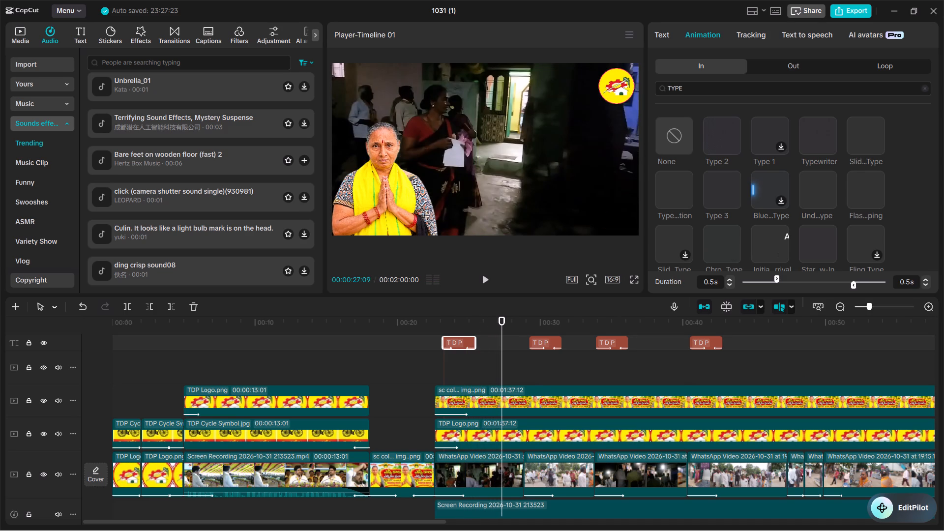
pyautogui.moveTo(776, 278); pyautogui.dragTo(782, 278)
# Play from 00:00:21:17 through the first TDP text to review its entrance timing.
pyautogui.click(420, 332)
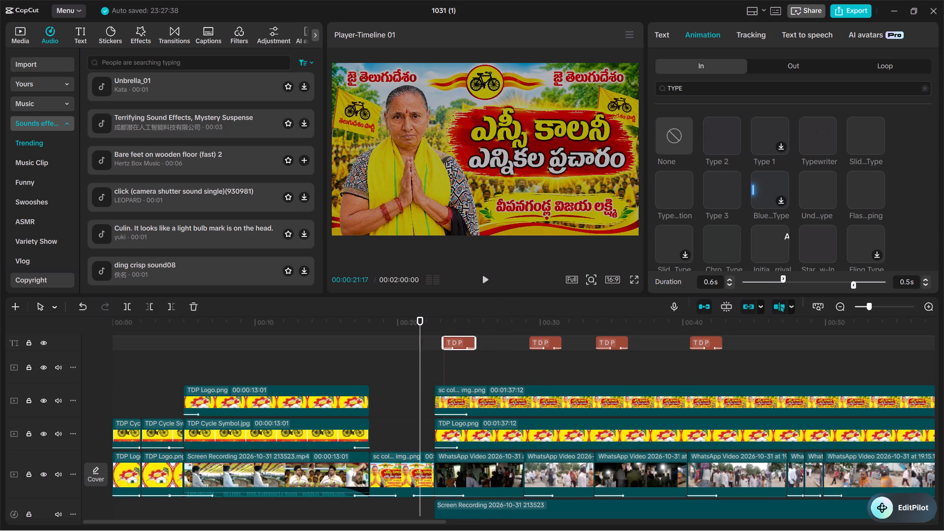
pyautogui.click(486, 270)
pyautogui.click(484, 278)
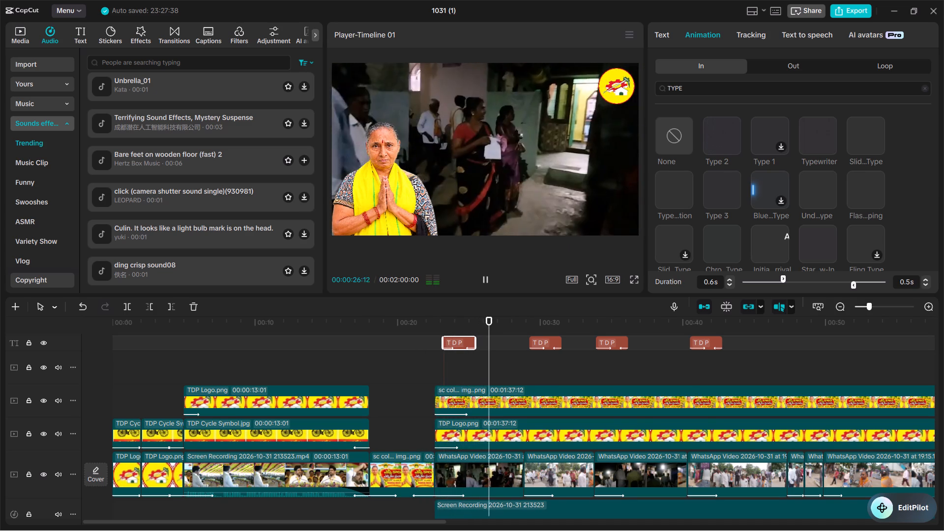
pyautogui.click(484, 278)
# Set the entrance animation duration of all four TDP text clips to 0.7 s.
pyautogui.click(539, 340)
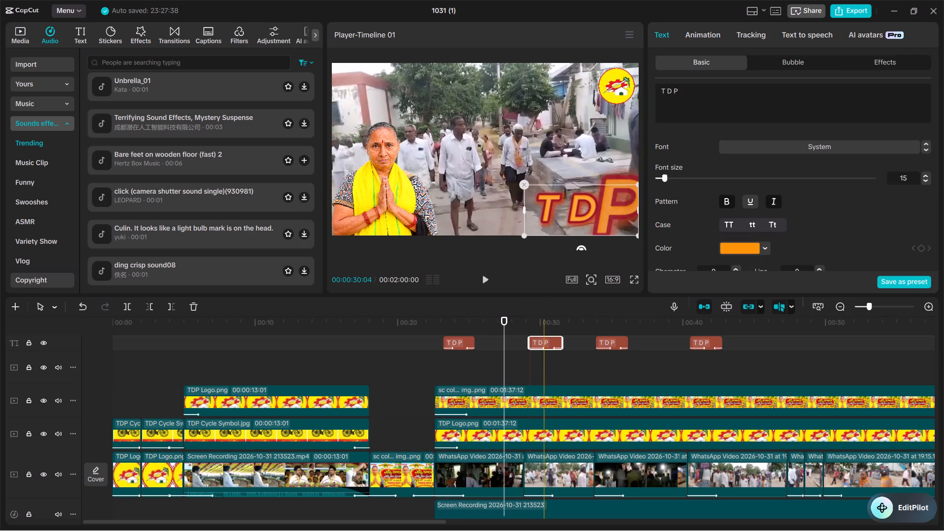
pyautogui.click(698, 38)
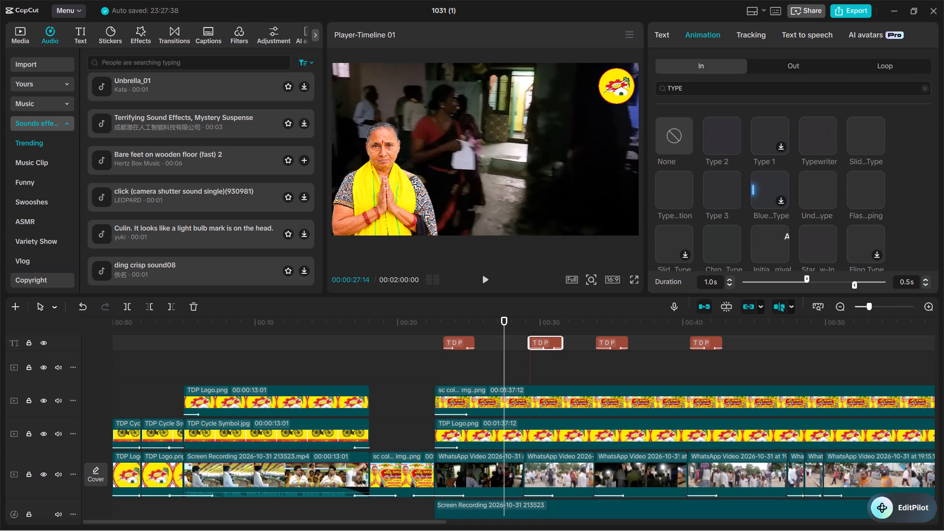
pyautogui.moveTo(806, 278); pyautogui.dragTo(790, 278)
pyautogui.moveTo(790, 278); pyautogui.dragTo(785, 278)
pyautogui.click(460, 342)
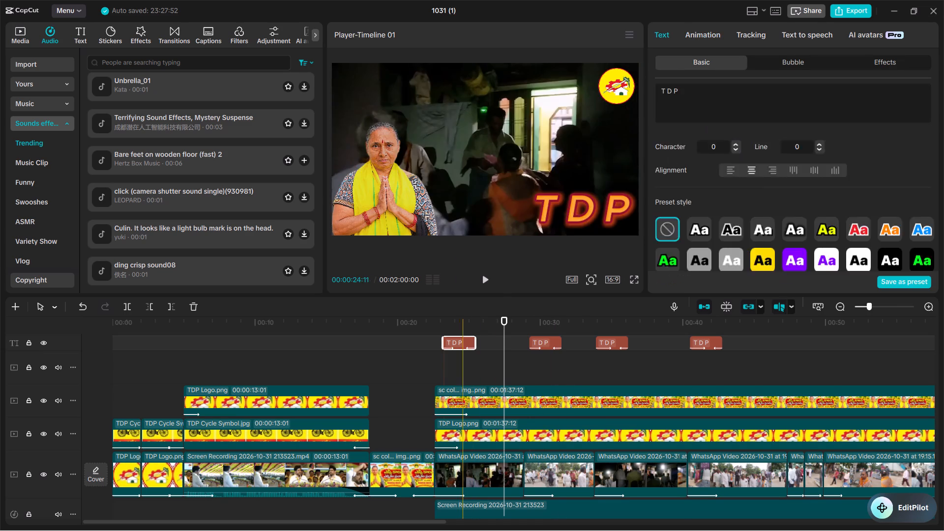
pyautogui.click(708, 25)
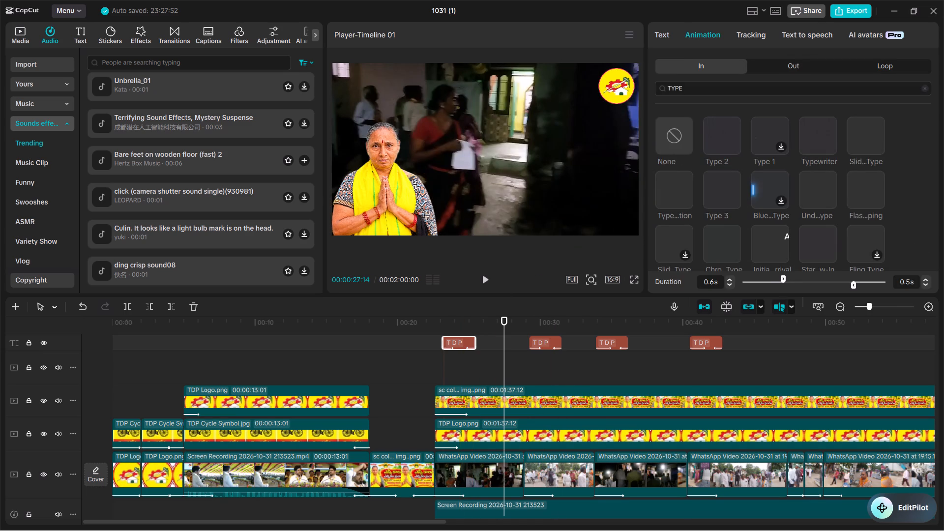
pyautogui.click(782, 278)
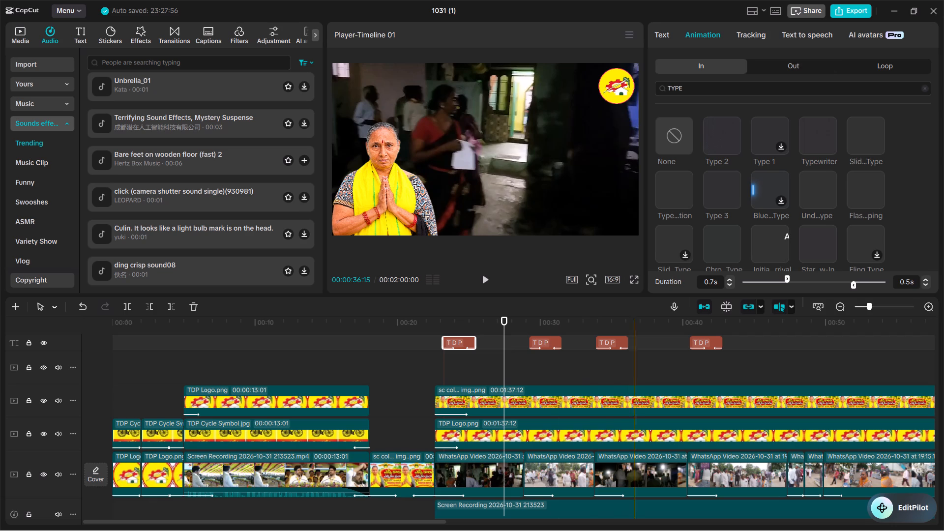
pyautogui.click(603, 345)
pyautogui.click(687, 25)
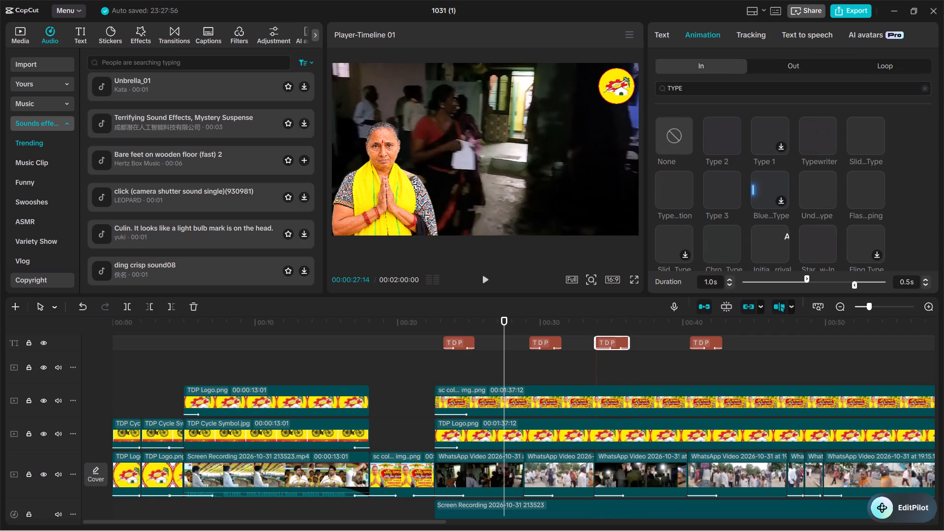
pyautogui.moveTo(805, 279); pyautogui.dragTo(786, 279)
pyautogui.click(701, 347)
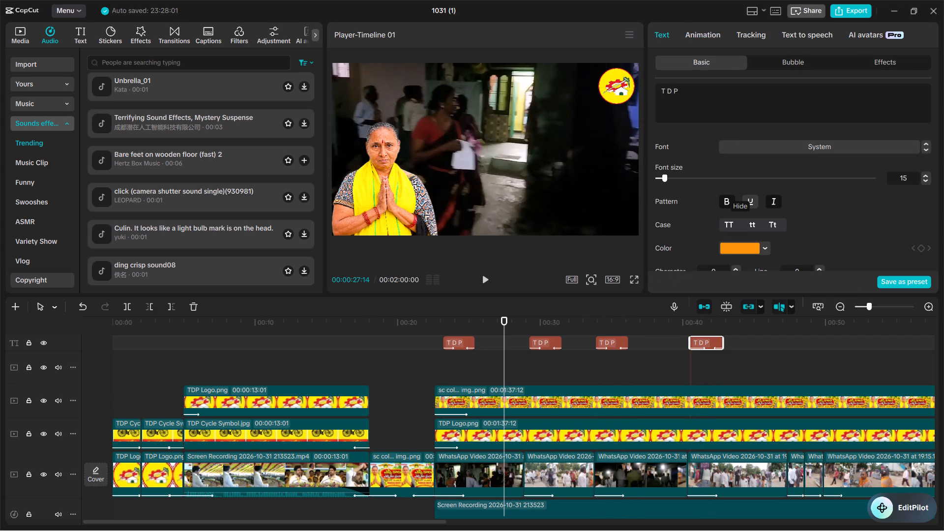
pyautogui.click(704, 41)
pyautogui.moveTo(806, 280); pyautogui.dragTo(799, 279)
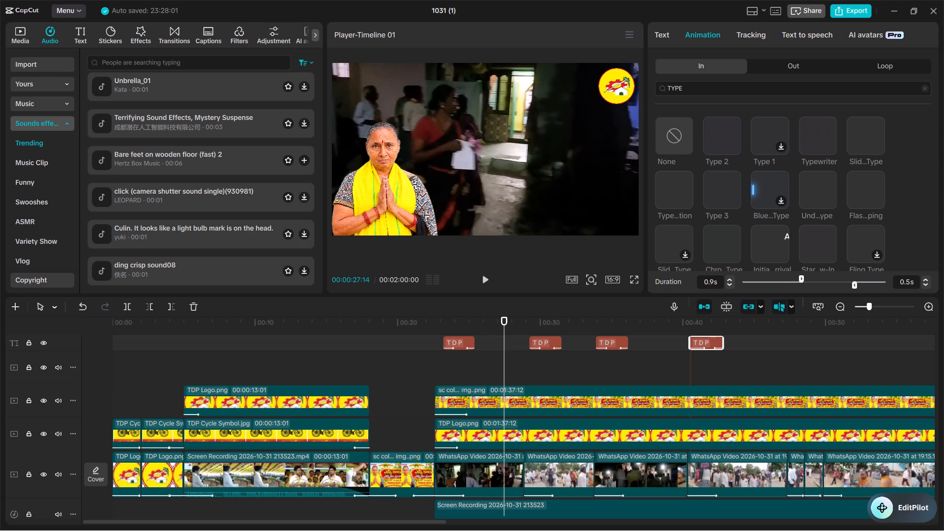
pyautogui.moveTo(799, 279); pyautogui.dragTo(786, 279)
# Play from 00:00:20:08 through the TDP texts, and replay the one near 00:00:58 from 00:00:57:01 to check its entrance.
pyautogui.click(402, 331)
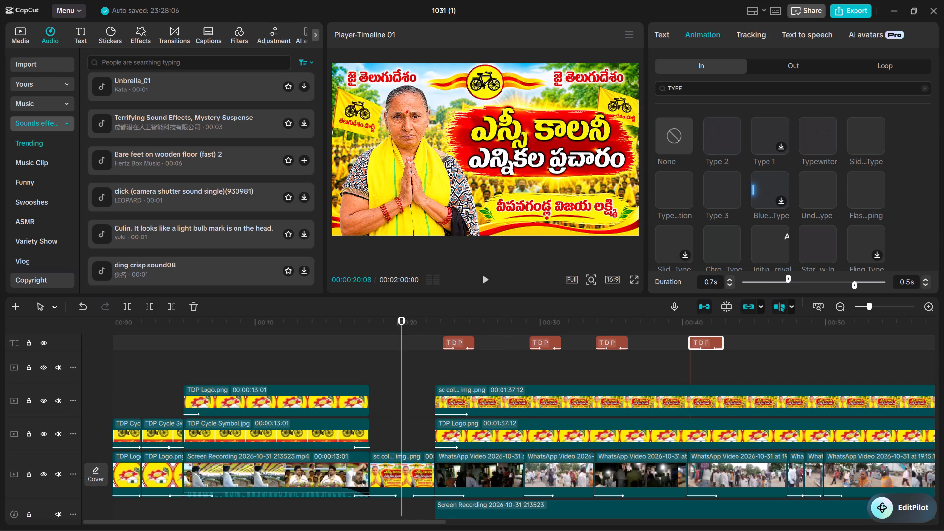
pyautogui.click(482, 282)
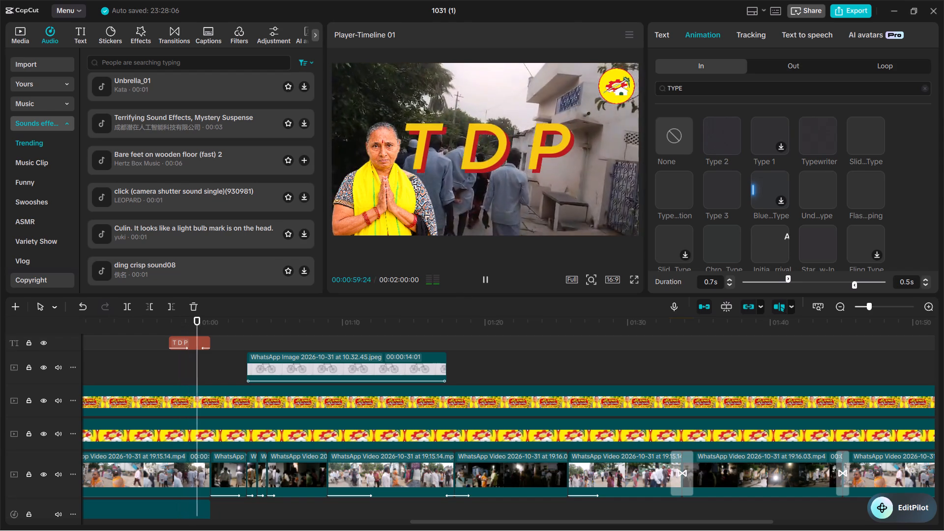
pyautogui.click(494, 277)
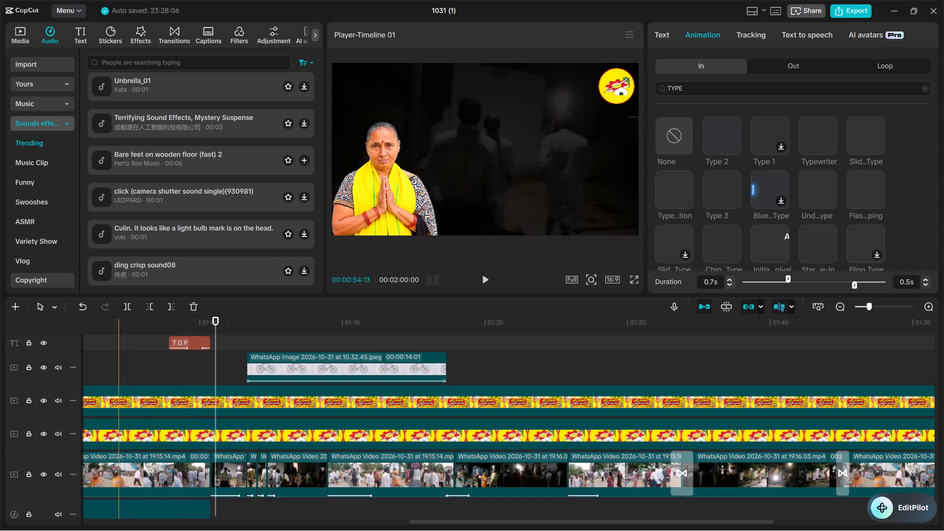
pyautogui.click(157, 331)
pyautogui.click(498, 279)
pyautogui.click(483, 278)
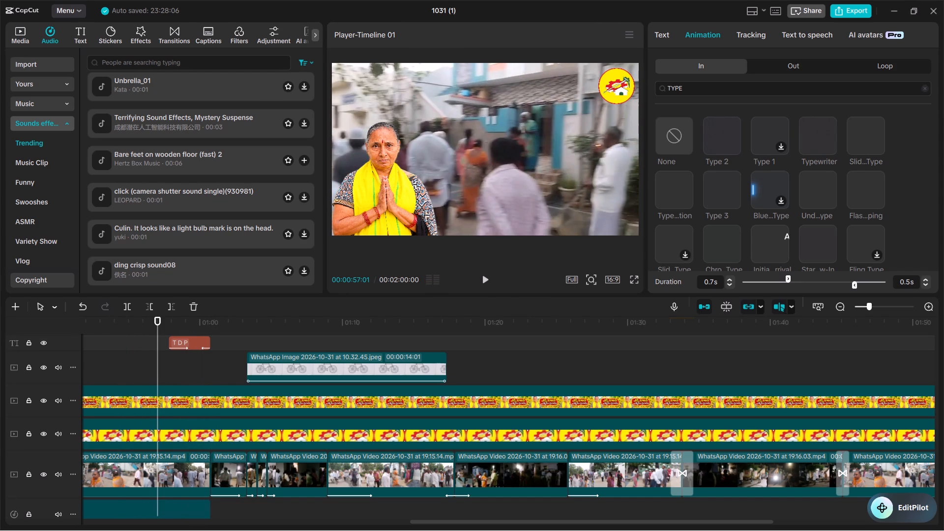
pyautogui.click(484, 279)
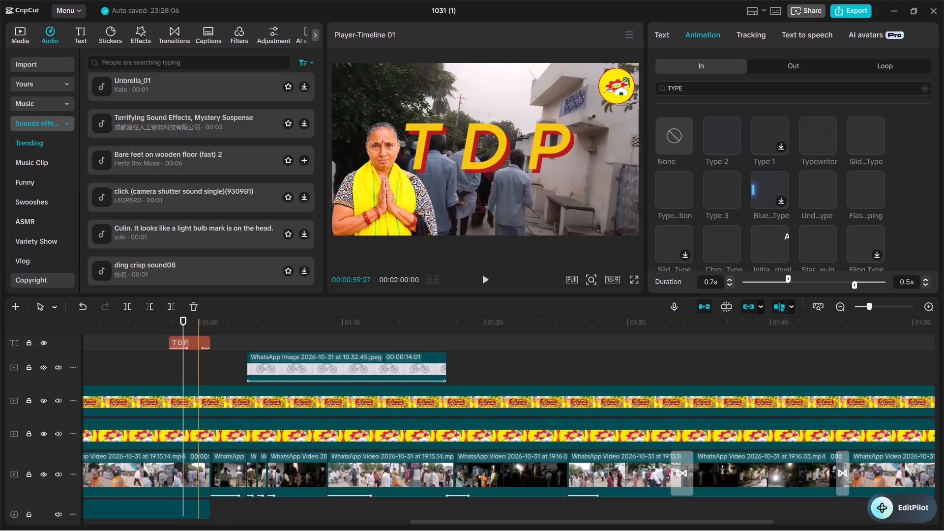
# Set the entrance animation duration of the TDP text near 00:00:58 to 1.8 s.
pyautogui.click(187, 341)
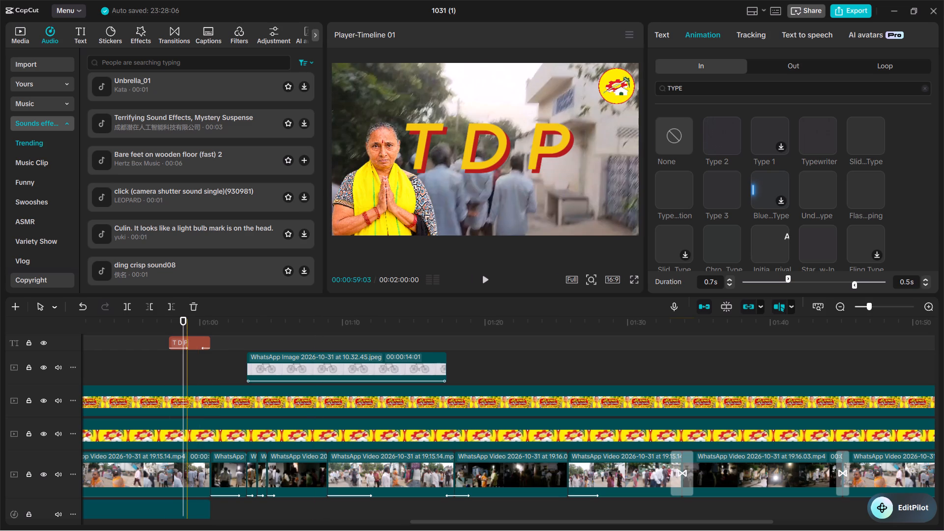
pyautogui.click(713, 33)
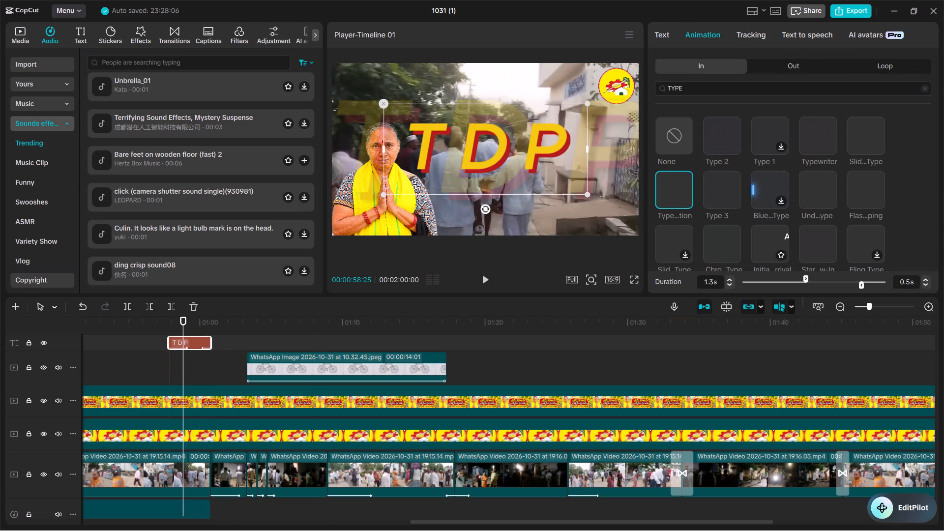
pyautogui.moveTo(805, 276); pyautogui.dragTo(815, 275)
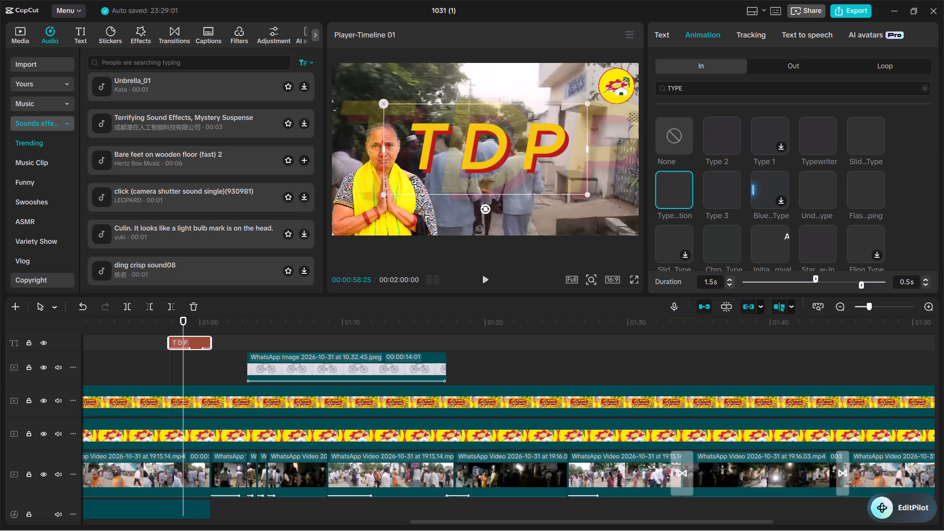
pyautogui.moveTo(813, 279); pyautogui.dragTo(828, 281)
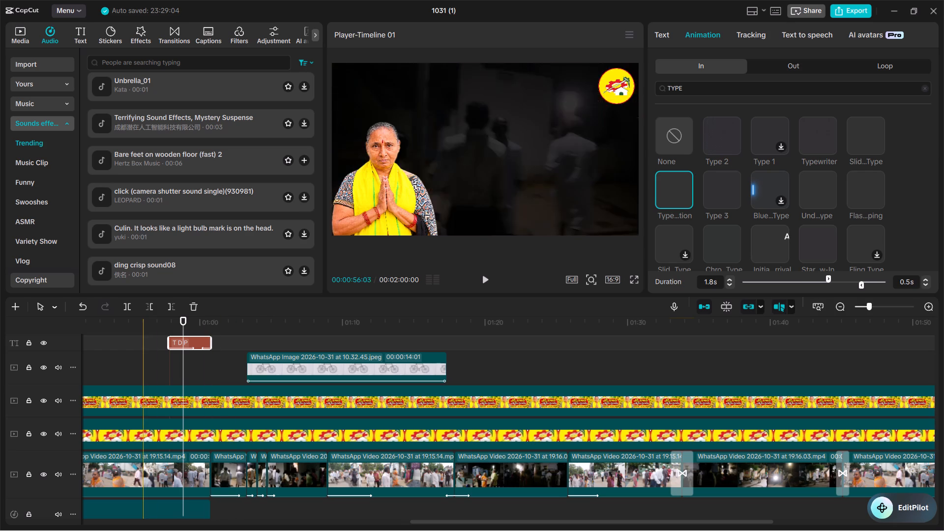
# Play from just before the TDP text near 00:00:58 to review its entrance speed.
pyautogui.click(143, 329)
pyautogui.click(485, 274)
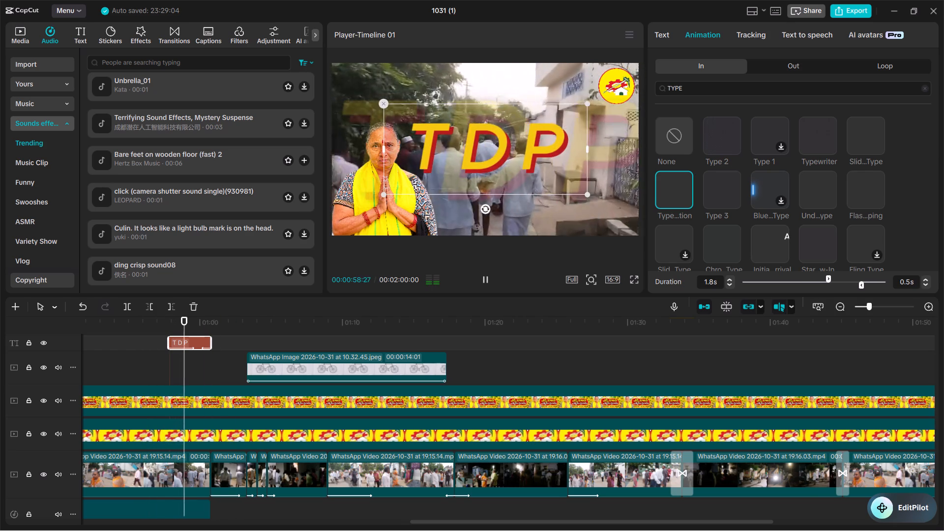
pyautogui.click(485, 274)
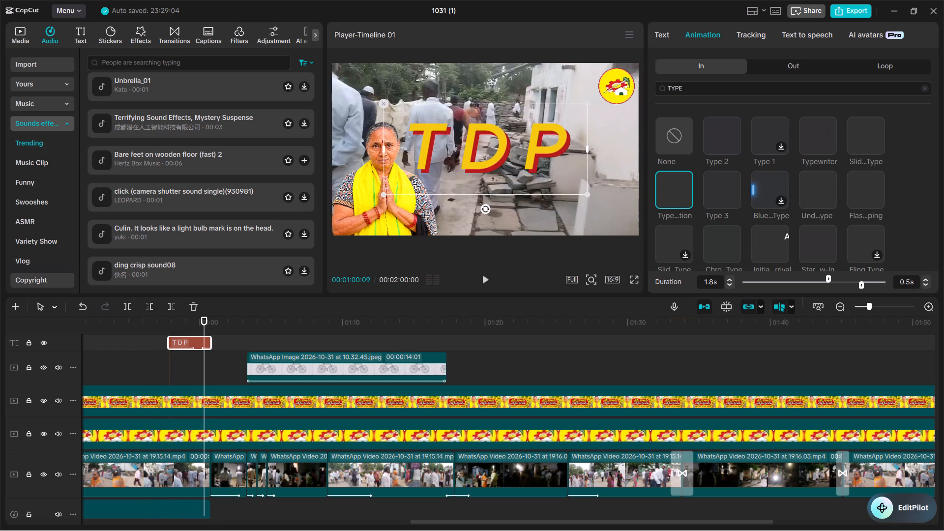
# Set the entrance animation duration of the TDP text near 00:00:58 to 2.1 s.
pyautogui.moveTo(830, 276); pyautogui.dragTo(844, 279)
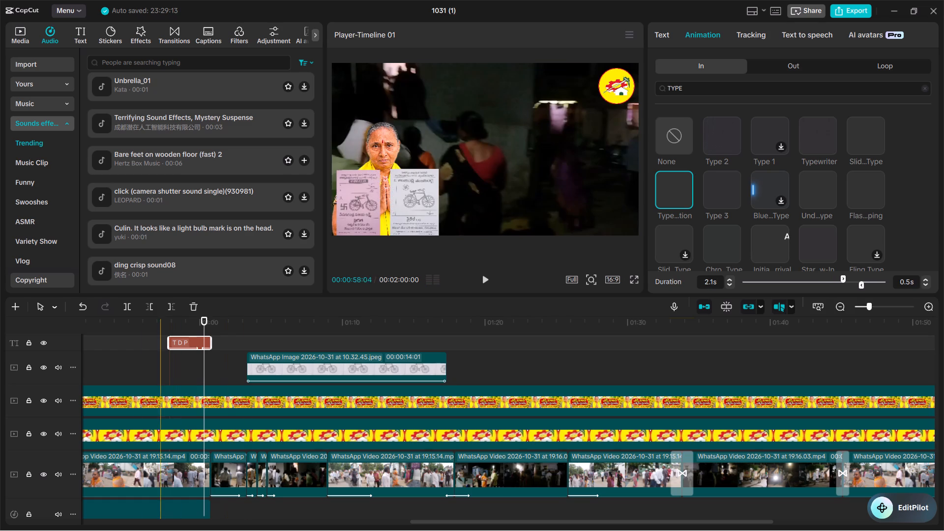
# Play from shortly before the TDP text near 00:00:58 to check its slower entrance.
pyautogui.click(134, 337)
pyautogui.click(489, 275)
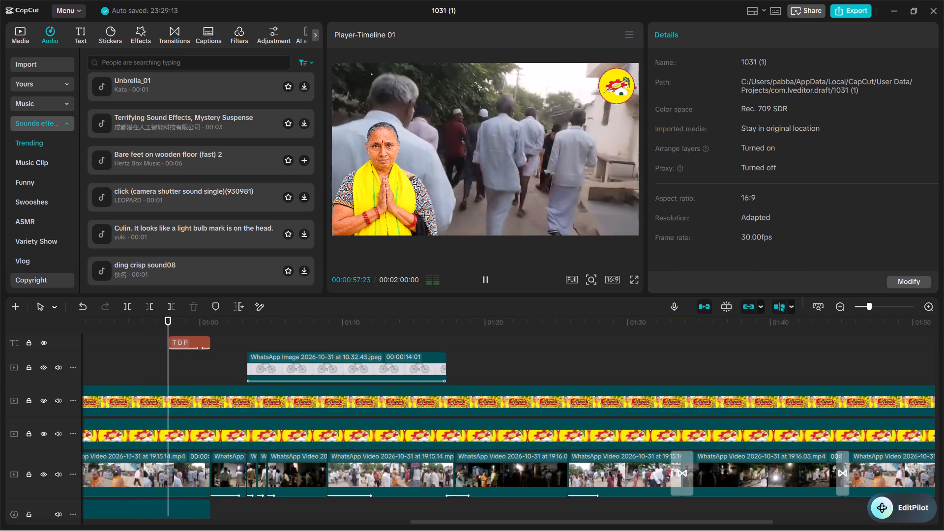
pyautogui.click(488, 277)
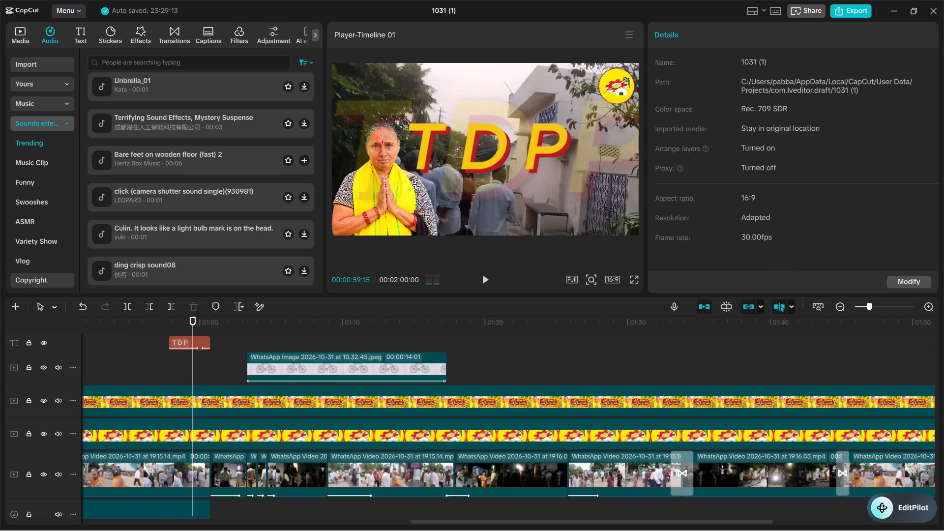
# Examine the bubble styles, tracking options and the Shinta and Putra text-to-speech voices for the TDP text near 00:00:58.
pyautogui.click(180, 340)
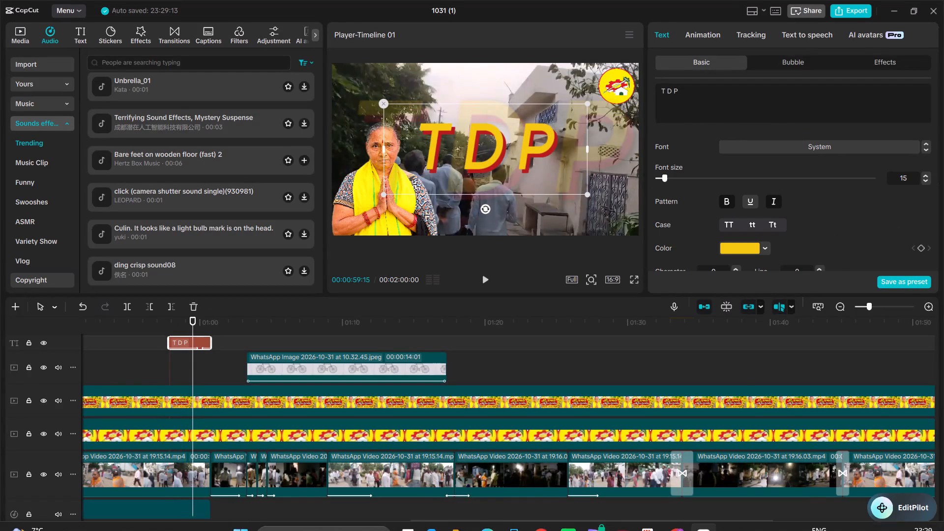
pyautogui.click(794, 67)
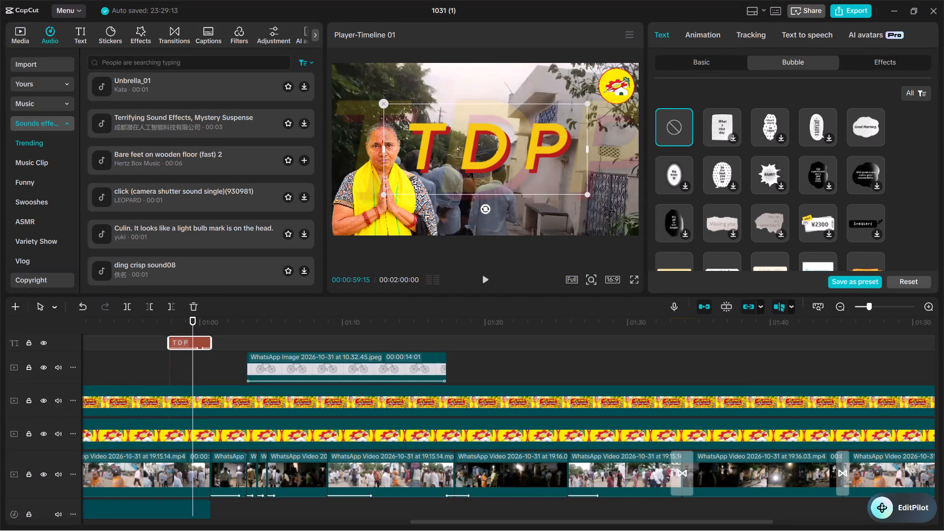
pyautogui.click(482, 136)
pyautogui.click(820, 27)
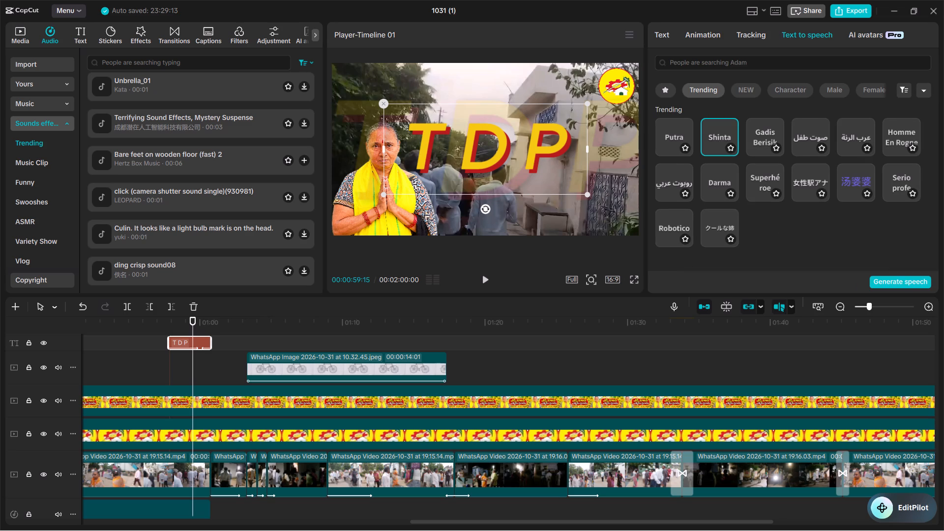
pyautogui.click(718, 136)
pyautogui.click(723, 127)
pyautogui.click(674, 132)
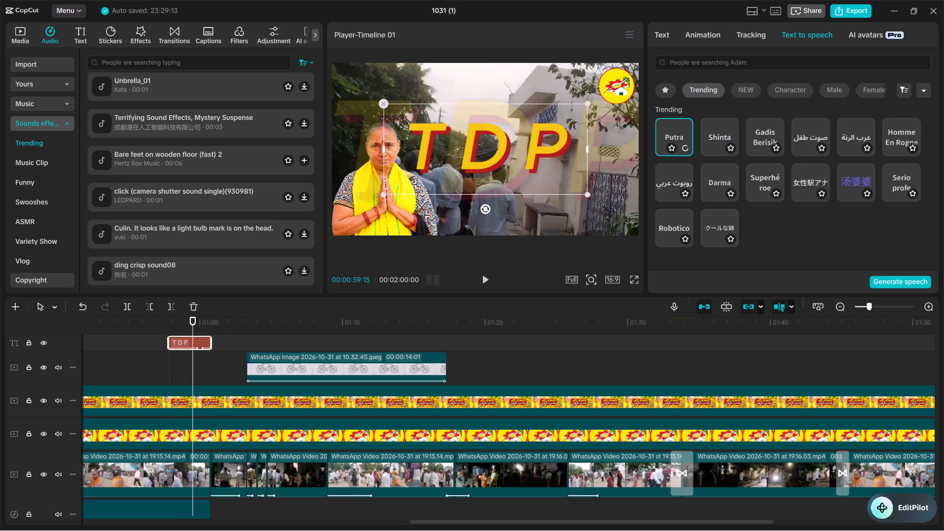
pyautogui.click(753, 28)
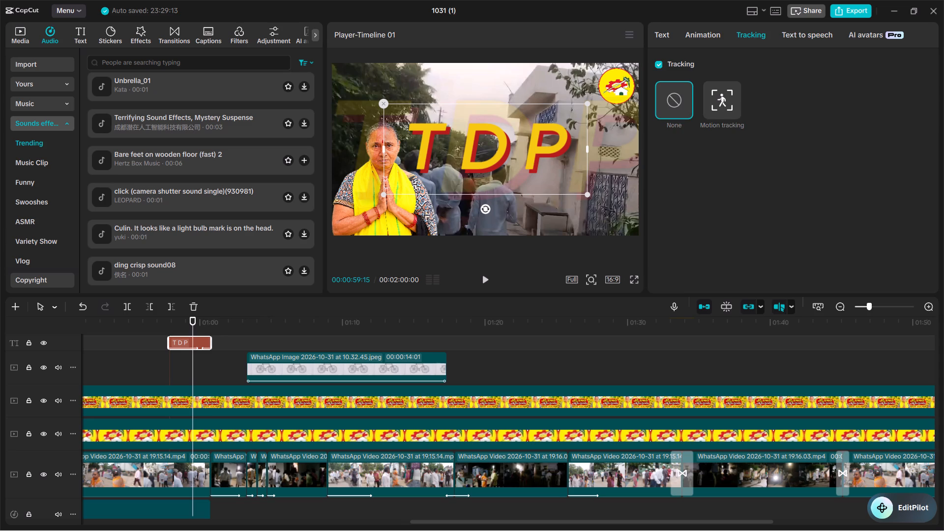
pyautogui.click(695, 37)
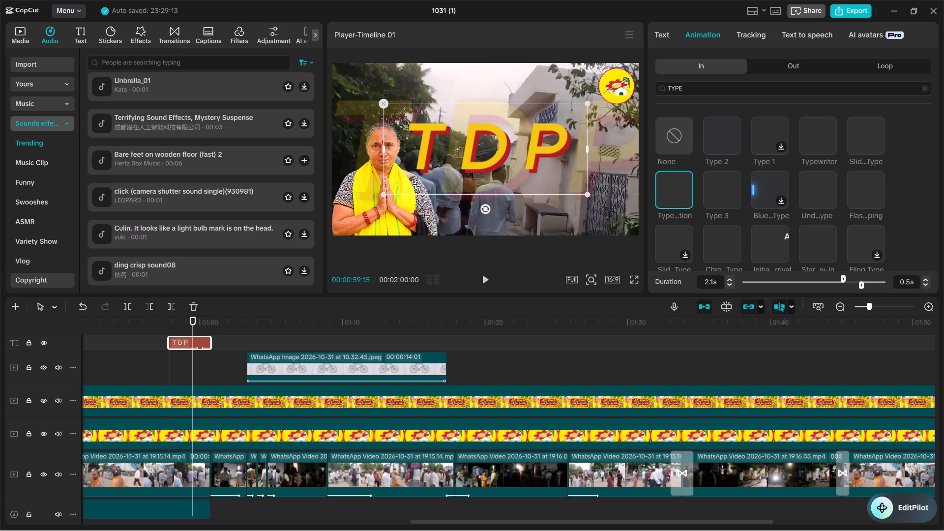
# Search the text effects for BOLD with the TDP text near 00:00:58 selected.
pyautogui.click(187, 337)
pyautogui.click(631, 36)
pyautogui.click(657, 31)
pyautogui.click(657, 31)
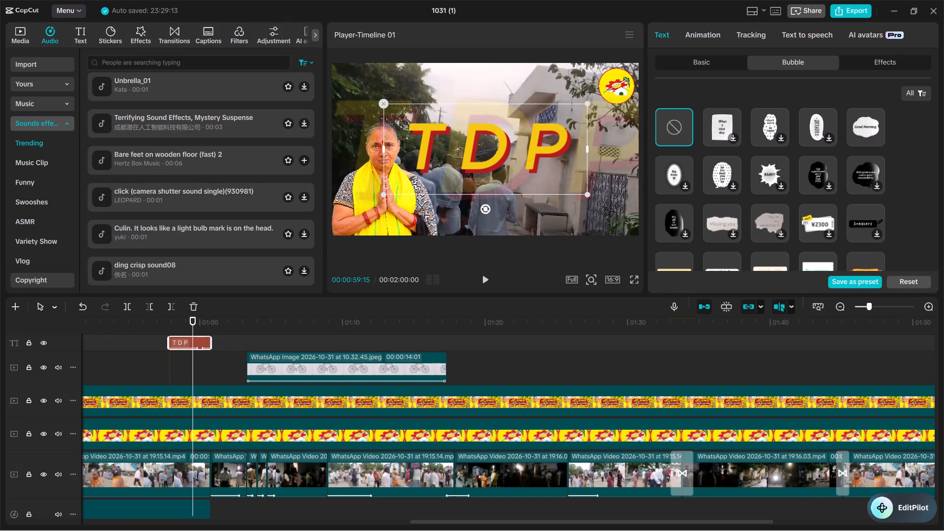
pyautogui.click(878, 59)
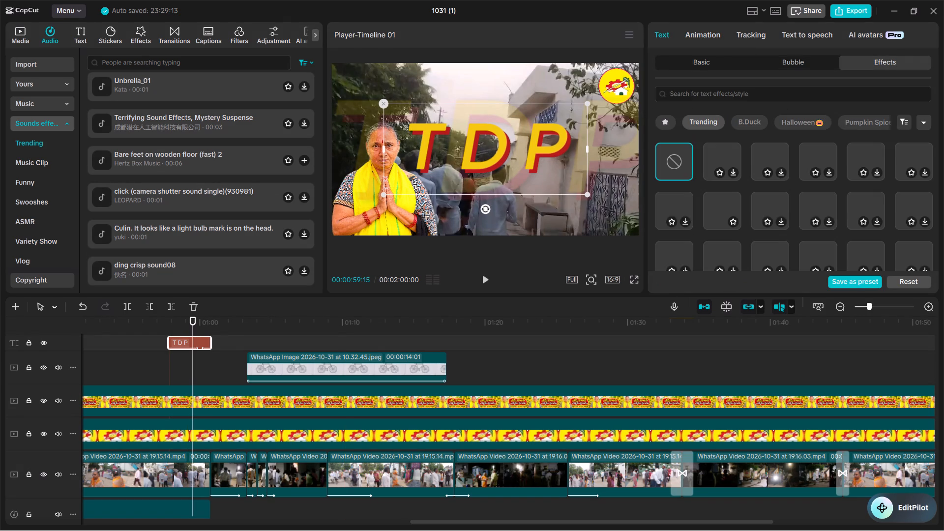
pyautogui.click(793, 93)
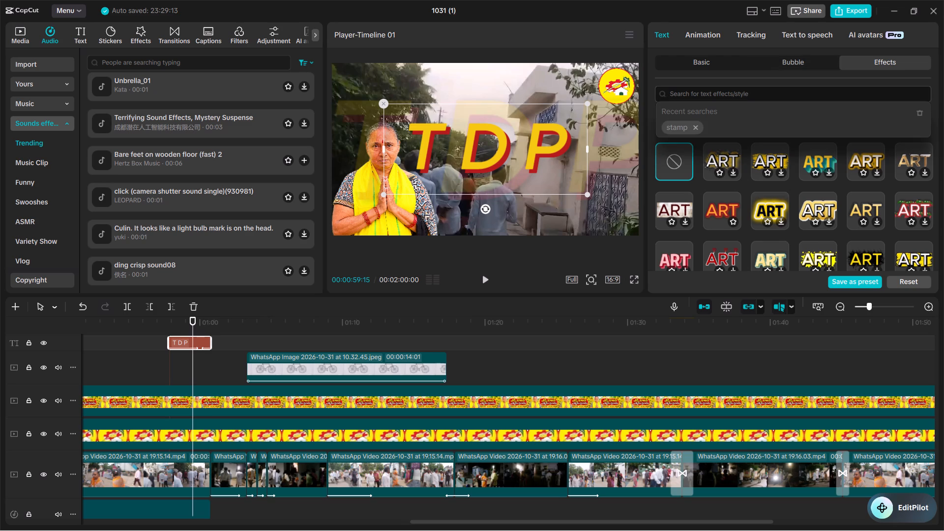
pyautogui.write('BOLD')
pyautogui.press('Return')
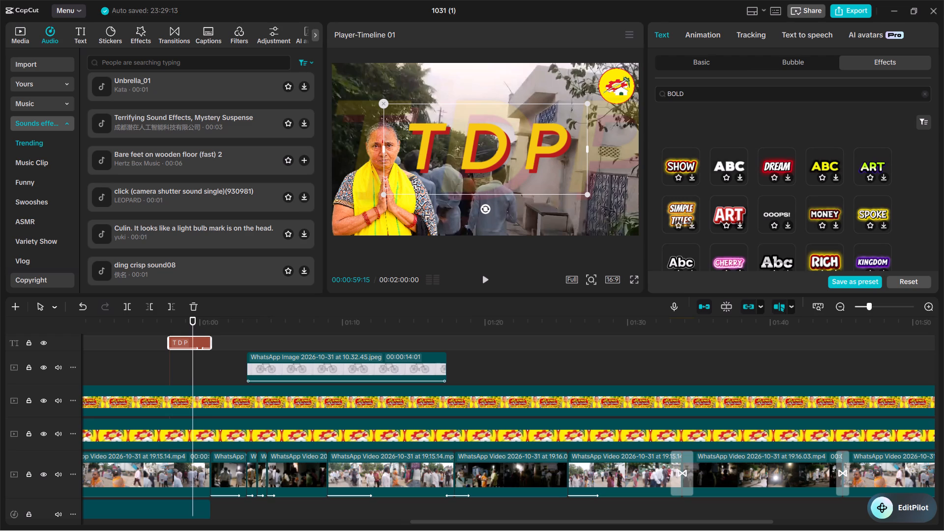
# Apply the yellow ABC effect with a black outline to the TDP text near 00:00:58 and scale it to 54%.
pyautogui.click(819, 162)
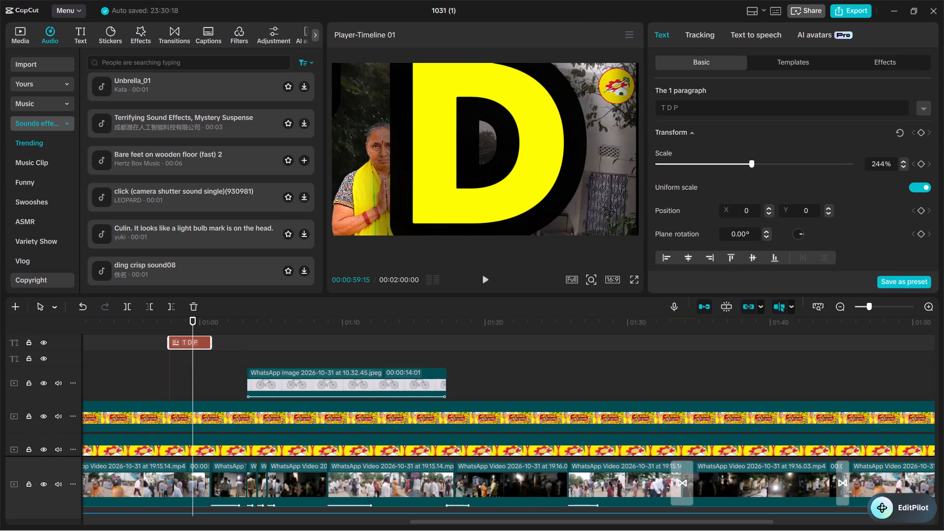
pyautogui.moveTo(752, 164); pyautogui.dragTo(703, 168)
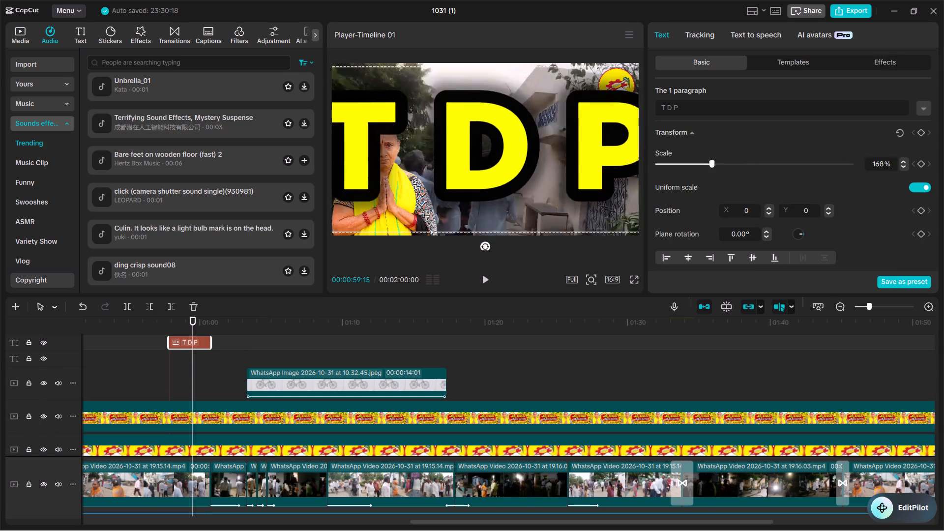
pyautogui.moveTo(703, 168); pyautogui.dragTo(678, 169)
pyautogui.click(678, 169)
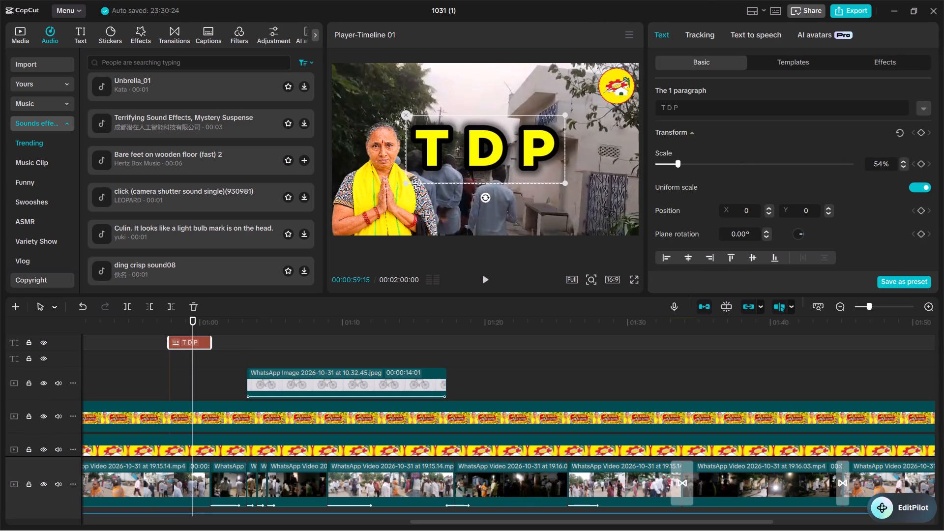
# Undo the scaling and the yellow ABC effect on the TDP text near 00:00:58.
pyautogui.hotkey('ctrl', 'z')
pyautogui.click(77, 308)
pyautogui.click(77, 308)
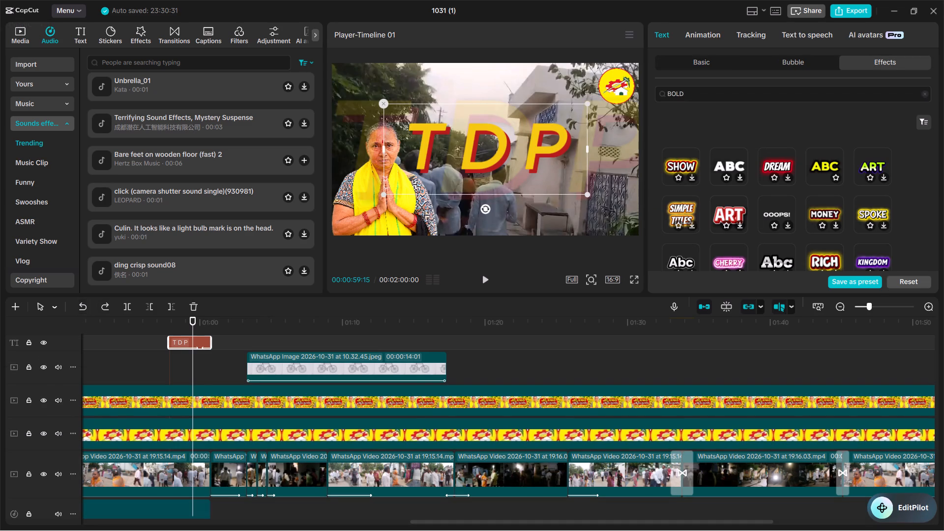
# Apply the bold yellow lettering style with black outline and red shadow to the TDP text near 00:00:58 and scale it to 125%.
pyautogui.scroll(-3, 813, 156)
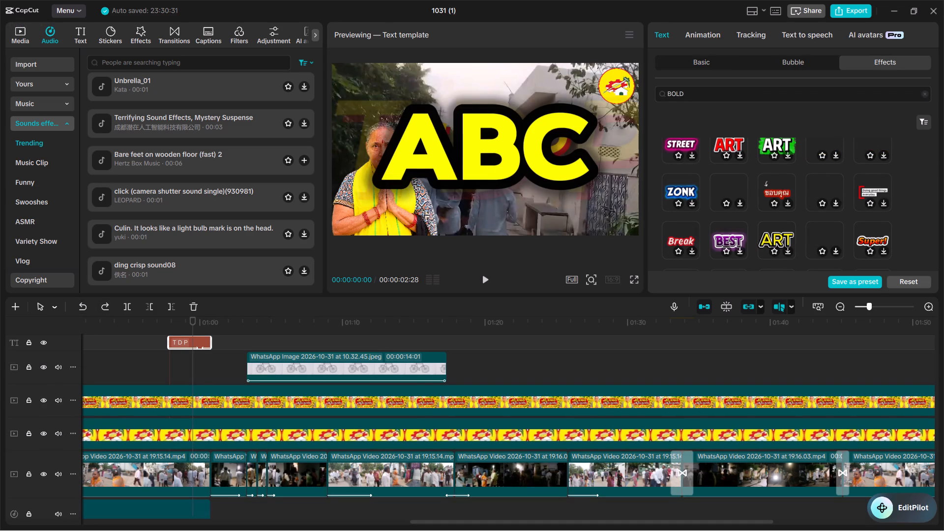
pyautogui.scroll(-7, 808, 129)
pyautogui.scroll(1, 806, 150)
pyautogui.scroll(-2, 806, 150)
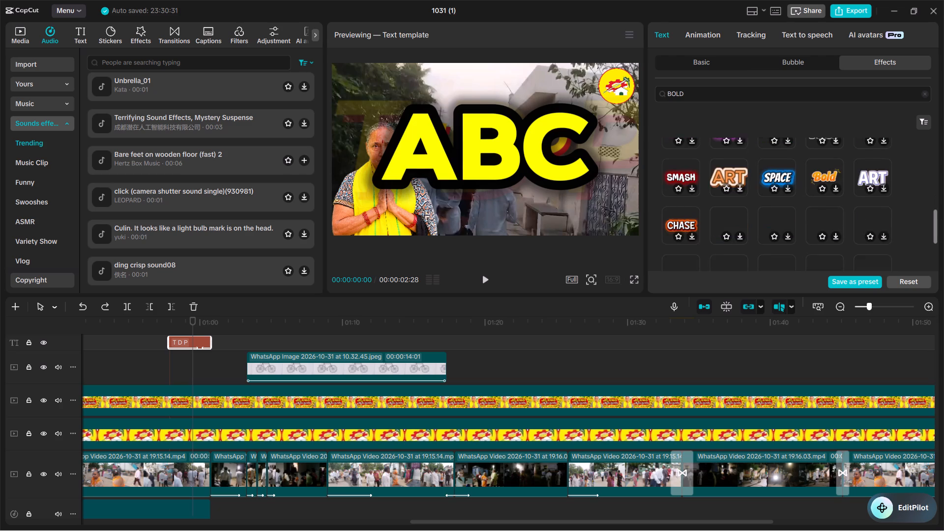
pyautogui.scroll(-2, 806, 150)
pyautogui.scroll(1, 806, 150)
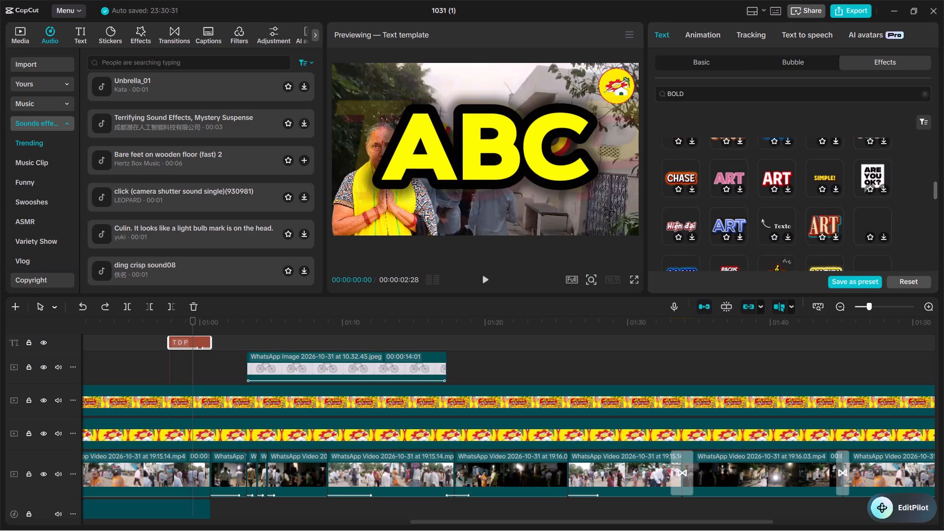
pyautogui.scroll(-1, 806, 150)
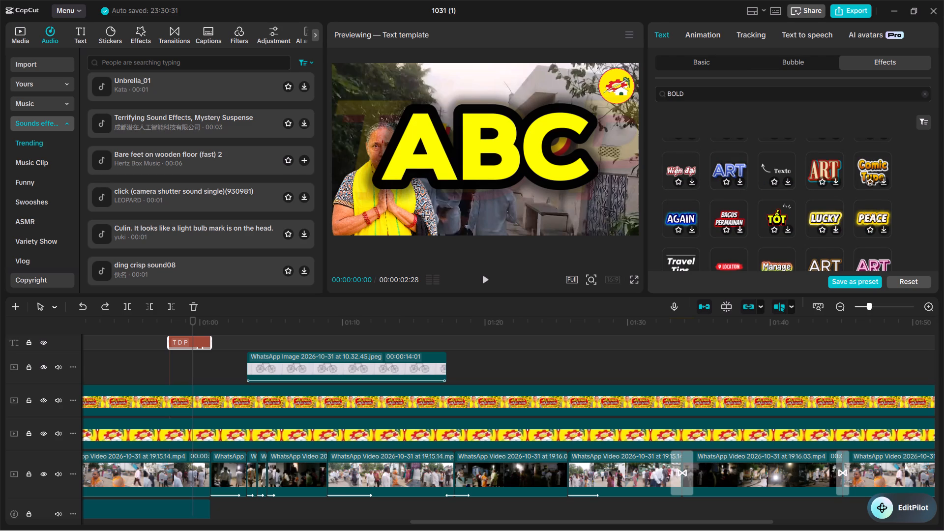
pyautogui.scroll(-1, 806, 150)
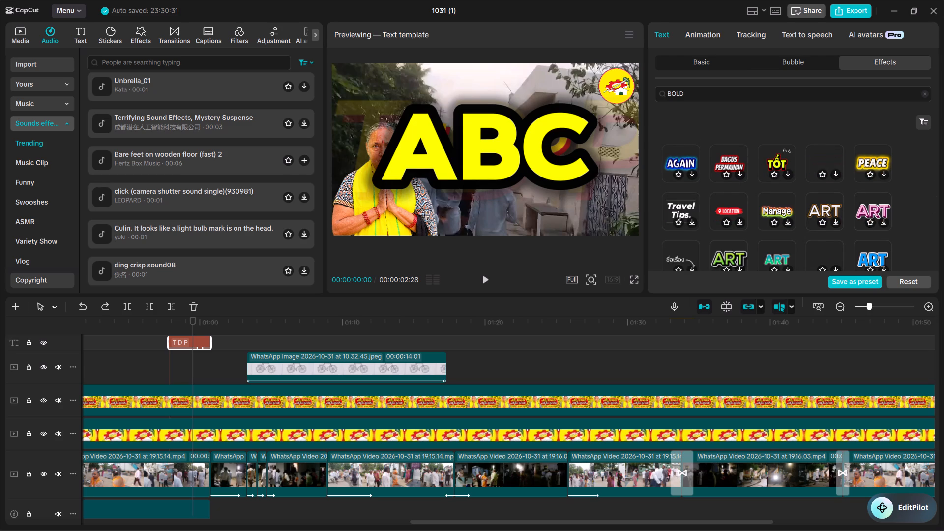
pyautogui.scroll(2, 806, 150)
pyautogui.click(821, 174)
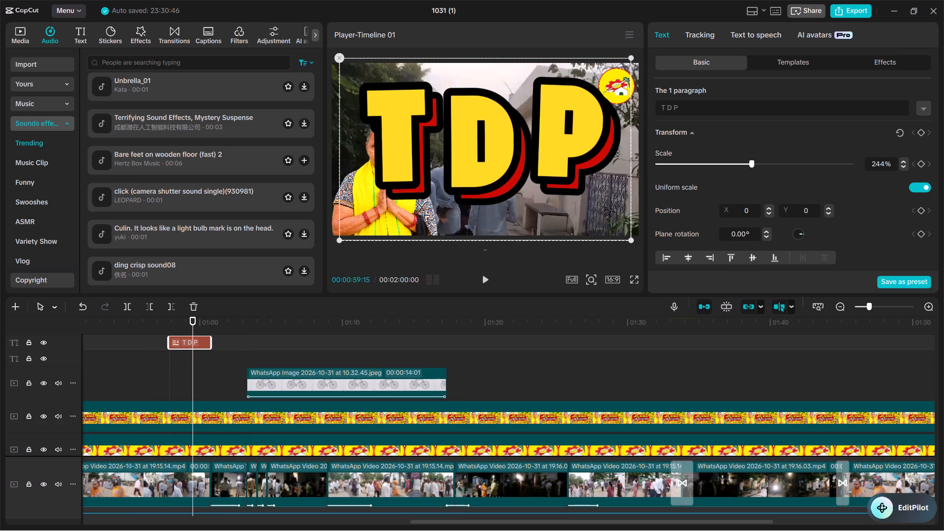
pyautogui.moveTo(631, 238); pyautogui.dragTo(581, 168)
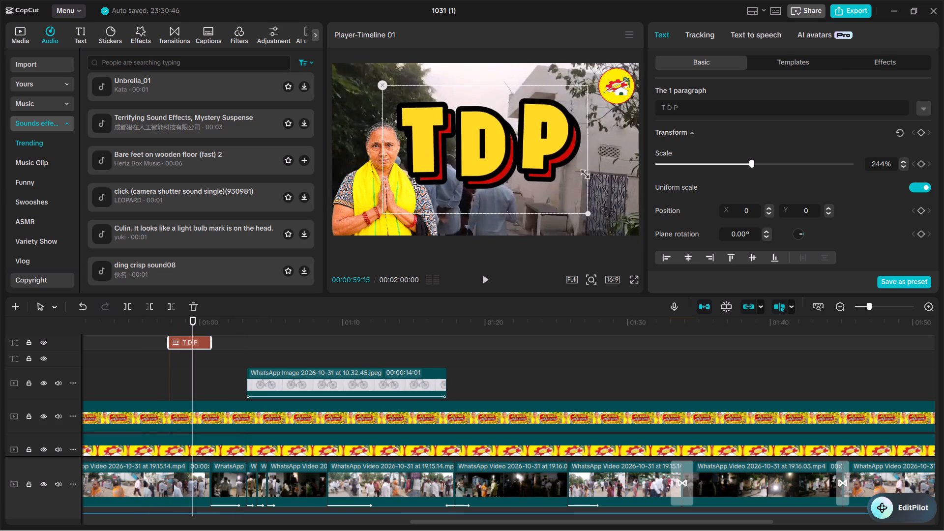
pyautogui.moveTo(581, 168); pyautogui.dragTo(555, 128)
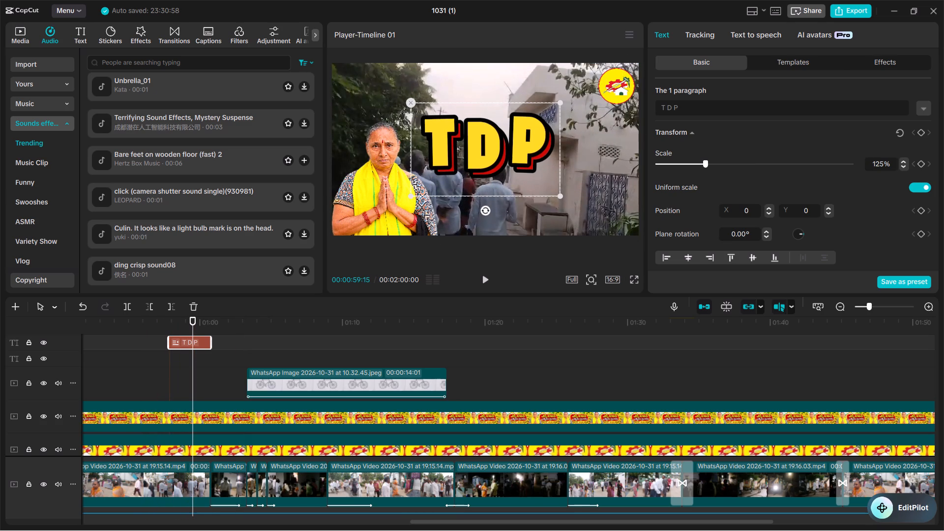
# Play back the section from 00:00:56 to check the animation of the yellow TDP text.
pyautogui.click(141, 345)
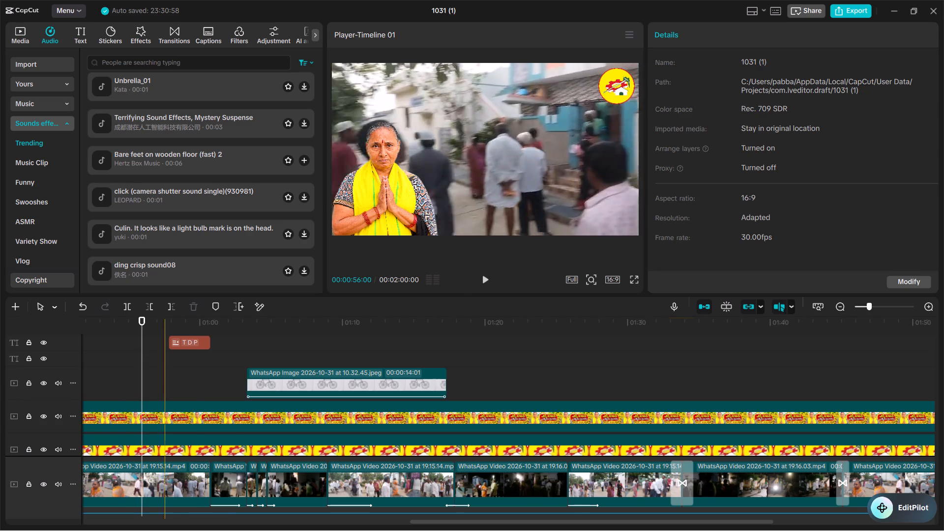
pyautogui.click(479, 278)
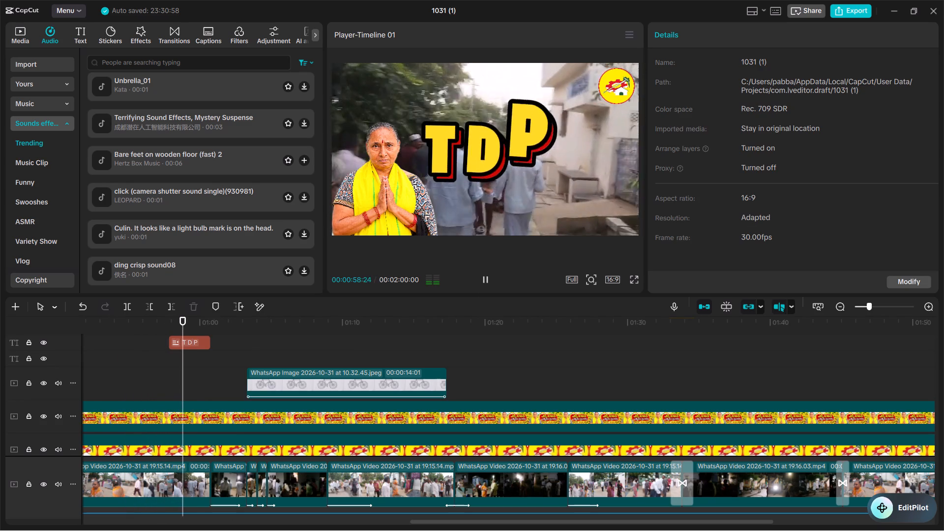
pyautogui.click(484, 278)
# Examine the basic, effects, templates, text-to-speech and tracking options for the TDP text near 00:00:58.
pyautogui.click(463, 145)
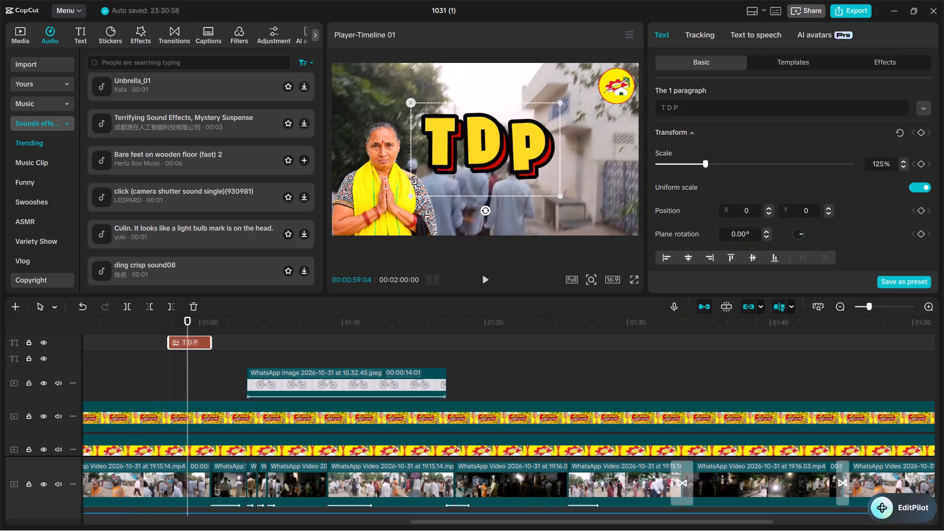
pyautogui.click(675, 36)
pyautogui.click(705, 29)
pyautogui.click(666, 35)
pyautogui.scroll(-7, 713, 105)
pyautogui.scroll(4, 713, 105)
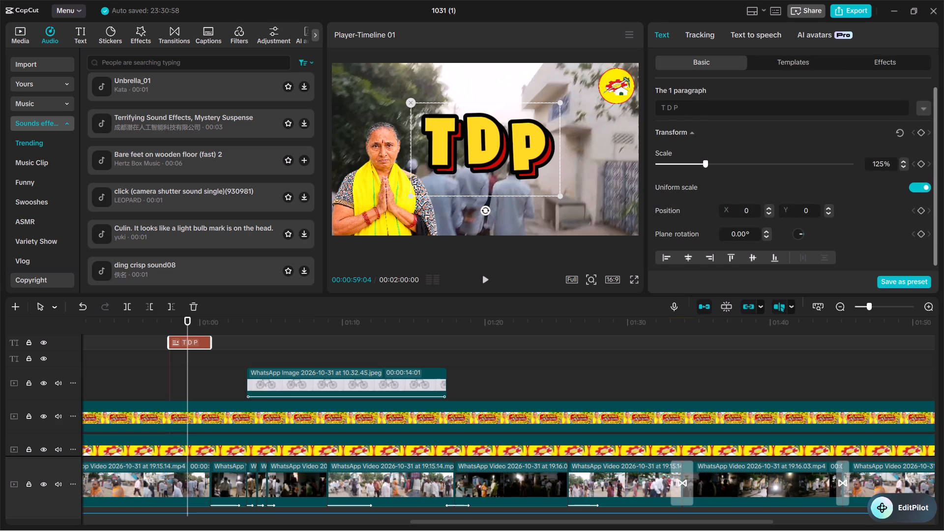
pyautogui.scroll(-5, 721, 151)
pyautogui.scroll(2, 721, 151)
pyautogui.doubleClick(513, 157)
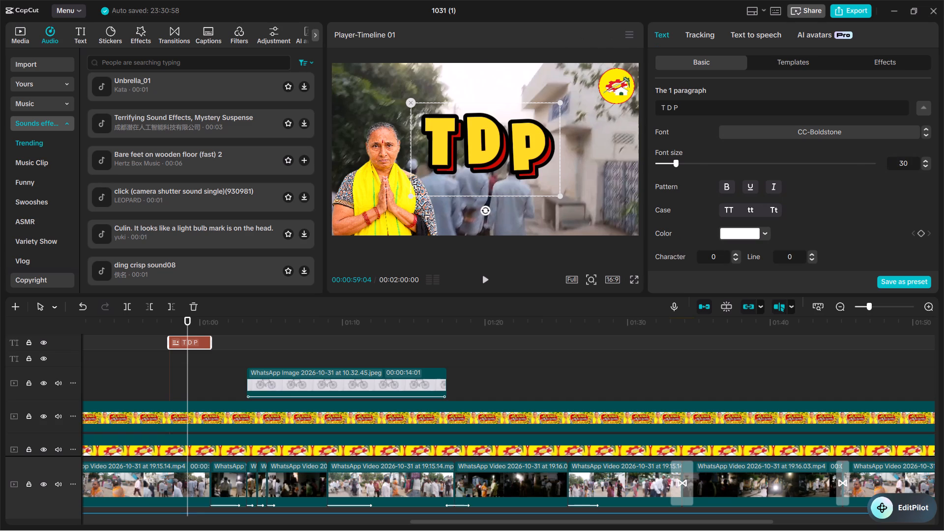
pyautogui.click(807, 59)
pyautogui.click(875, 61)
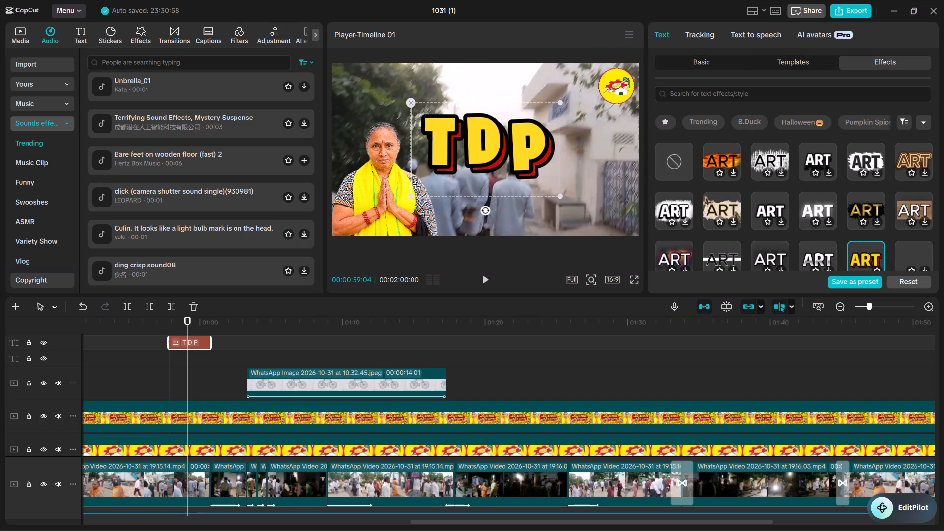
pyautogui.click(825, 63)
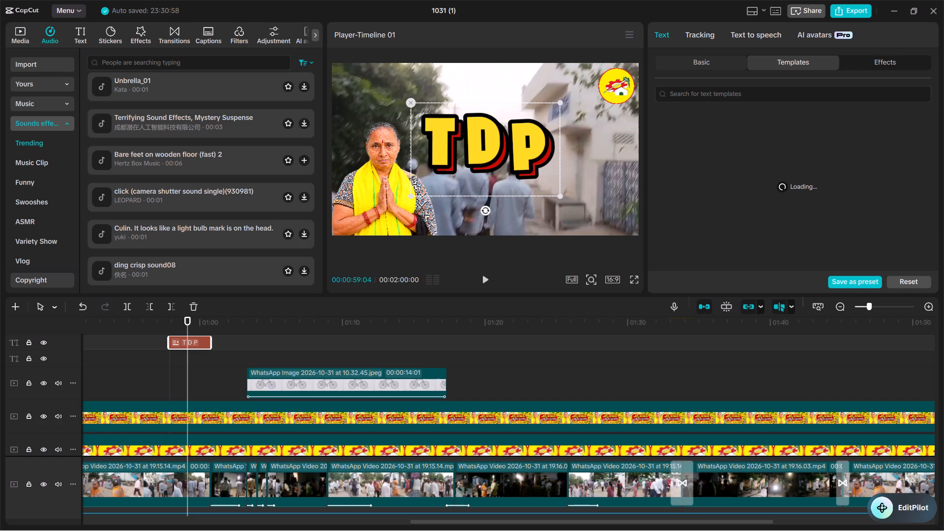
pyautogui.click(711, 36)
pyautogui.click(763, 42)
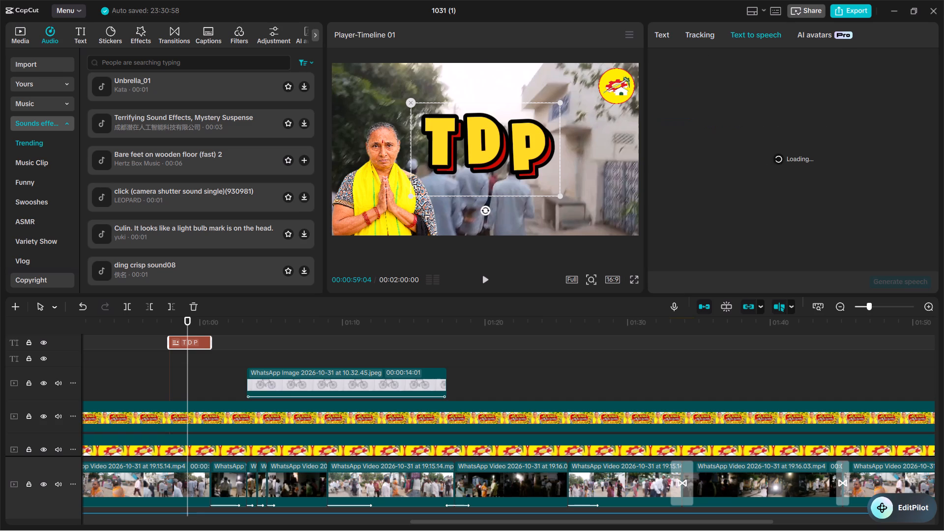
pyautogui.click(659, 37)
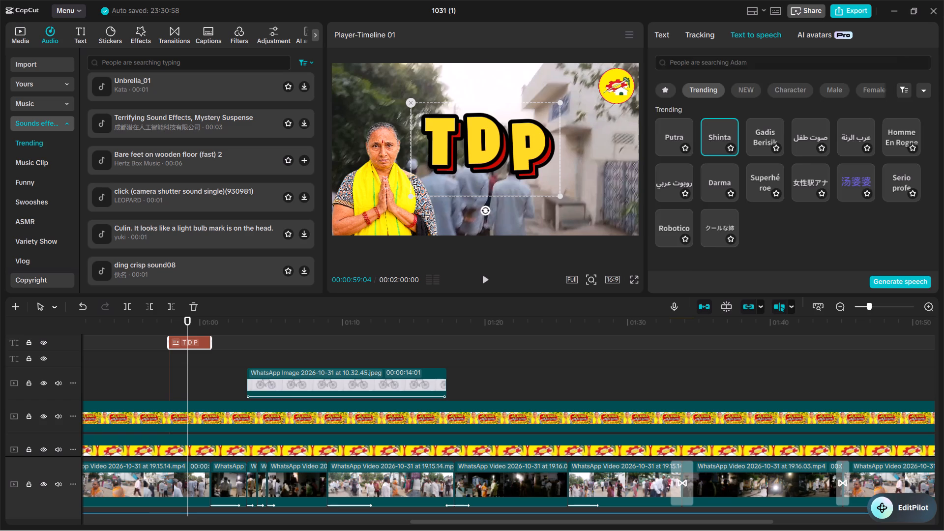
pyautogui.click(707, 35)
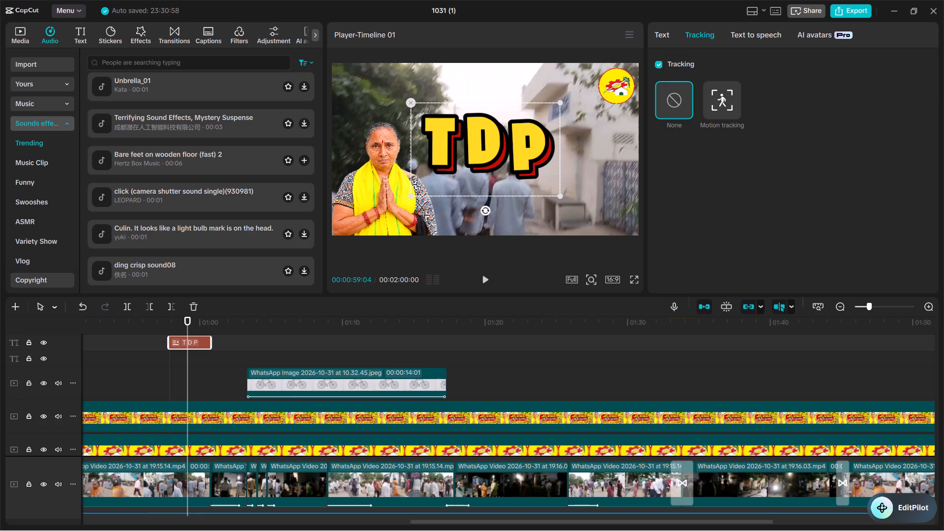
# Browse the trending text templates and apply the distorted FIGHT! template to the TDP text near 00:00:58.
pyautogui.click(667, 31)
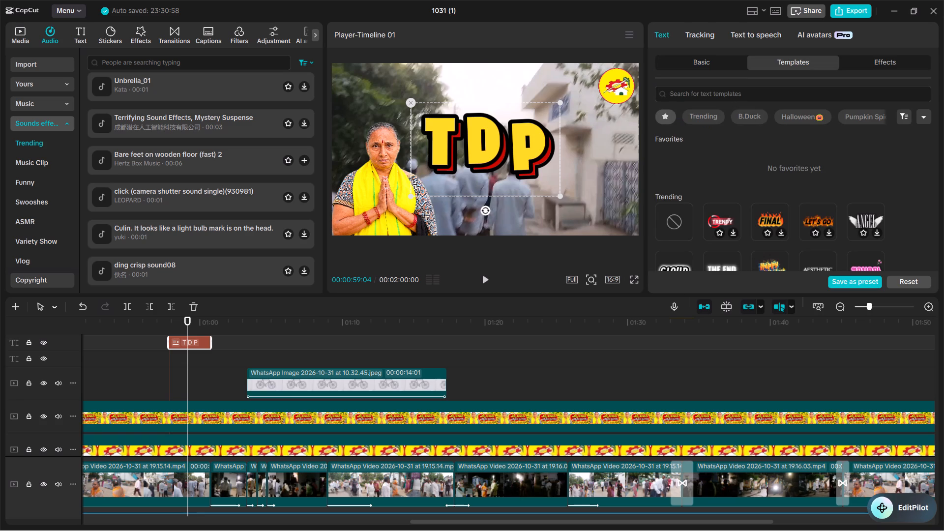
pyautogui.scroll(-1, 755, 212)
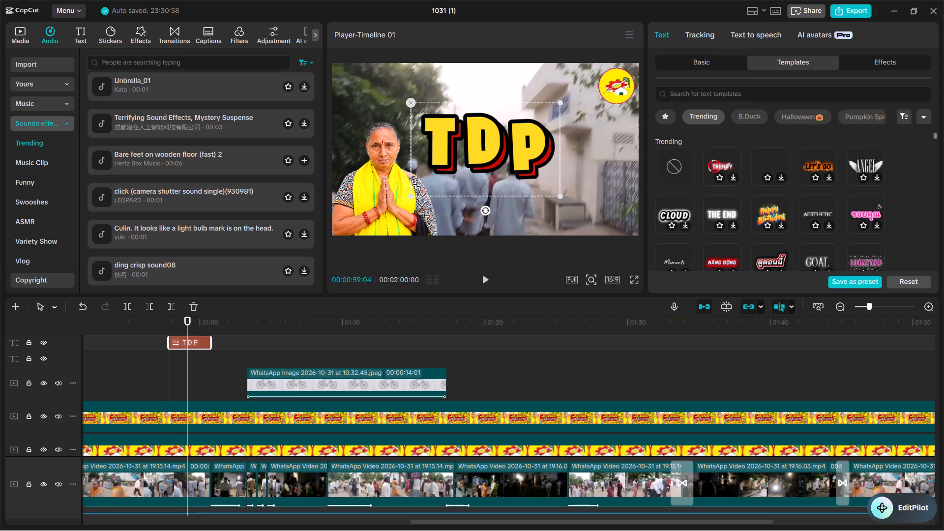
pyautogui.click(730, 206)
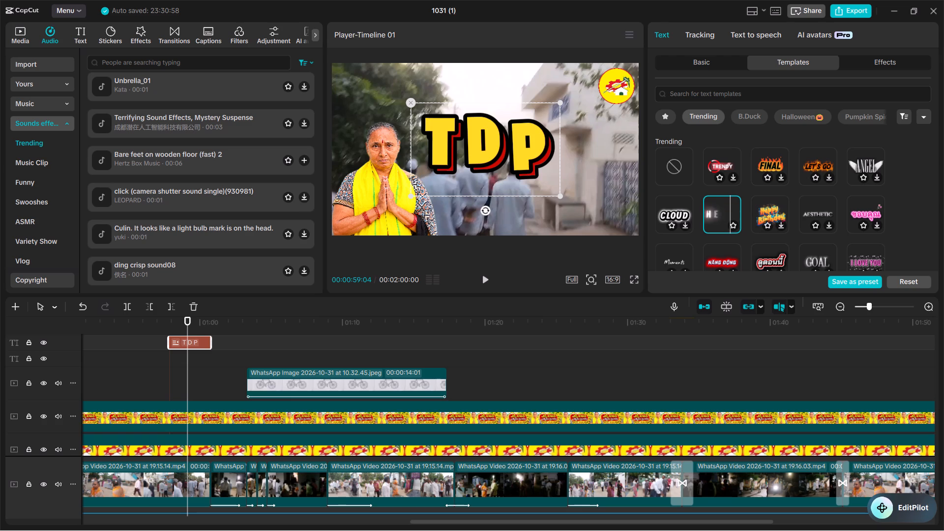
pyautogui.click(723, 203)
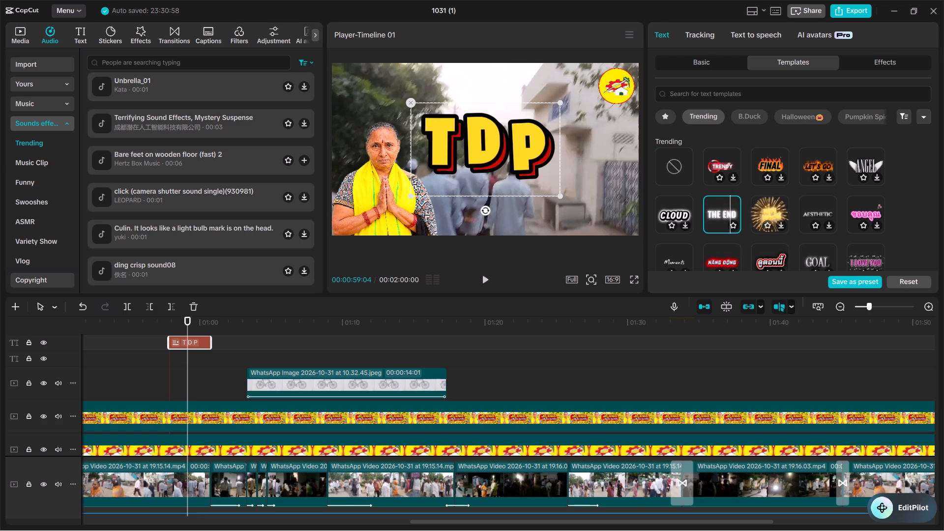
pyautogui.scroll(-2, 764, 208)
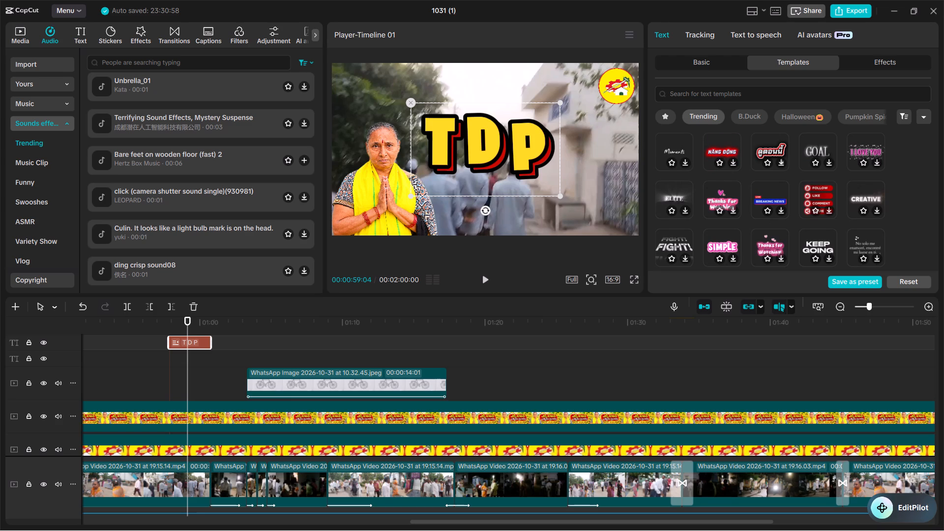
pyautogui.click(679, 239)
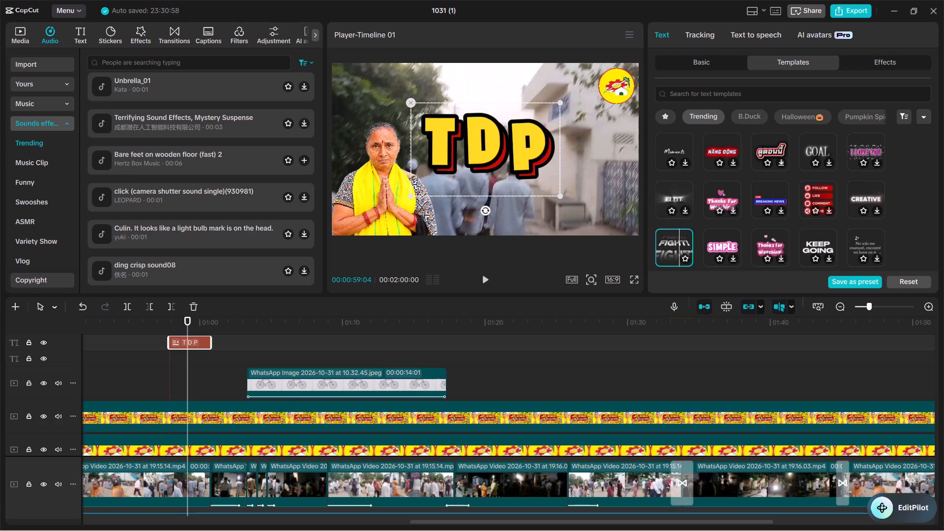
pyautogui.click(672, 235)
pyautogui.moveTo(672, 238); pyautogui.dragTo(522, 256)
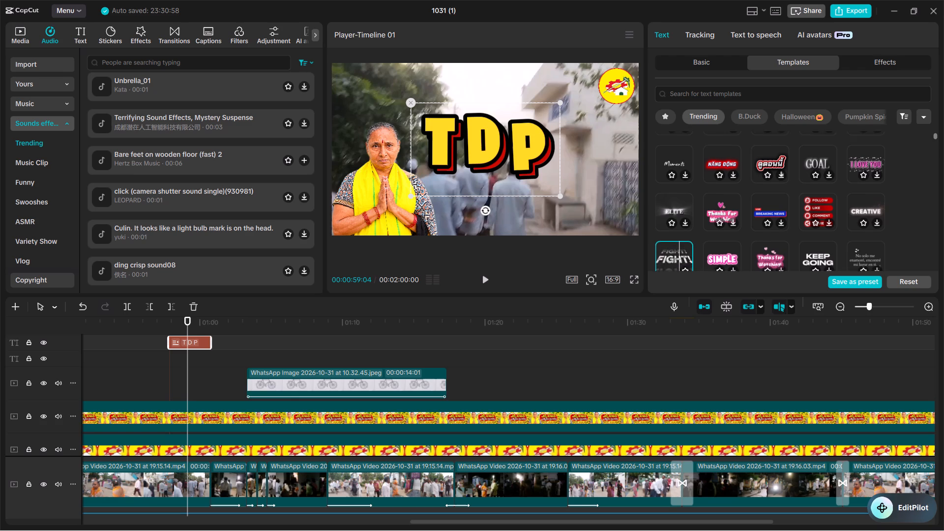
pyautogui.moveTo(522, 256); pyautogui.dragTo(545, 181)
pyautogui.click(672, 171)
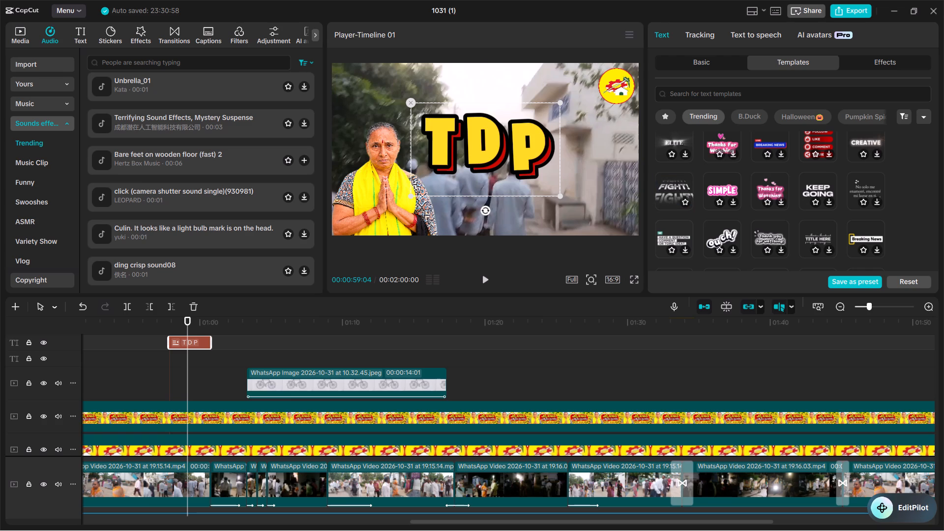
pyautogui.click(676, 188)
pyautogui.click(674, 188)
pyautogui.moveTo(674, 188); pyautogui.dragTo(641, 215)
pyautogui.click(665, 205)
pyautogui.click(673, 212)
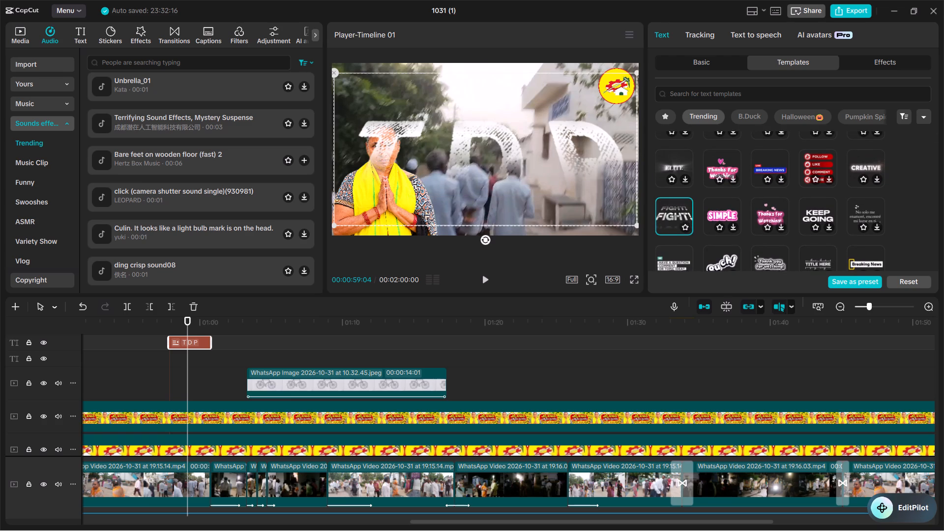
# Play back the TDP text with the FIGHT! template, replaying it from just before the text starts.
pyautogui.press('space')
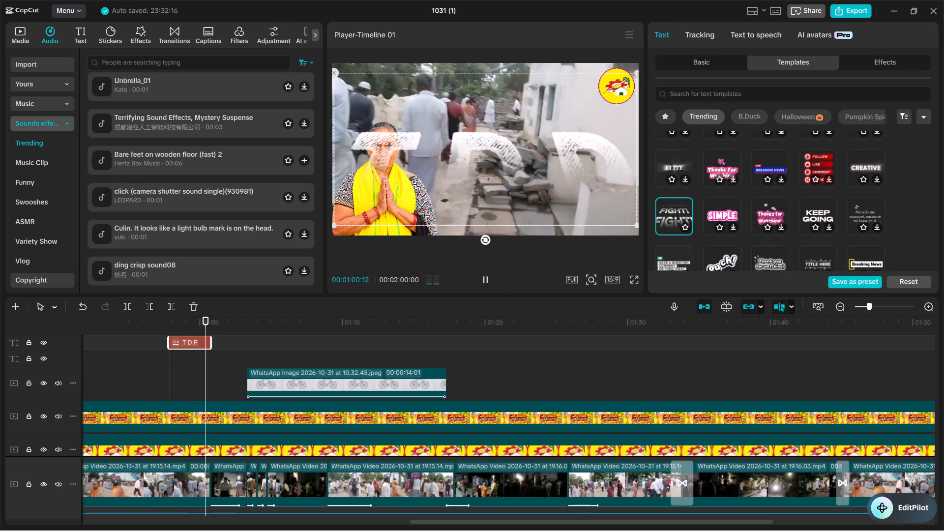
pyautogui.click(673, 212)
pyautogui.click(154, 339)
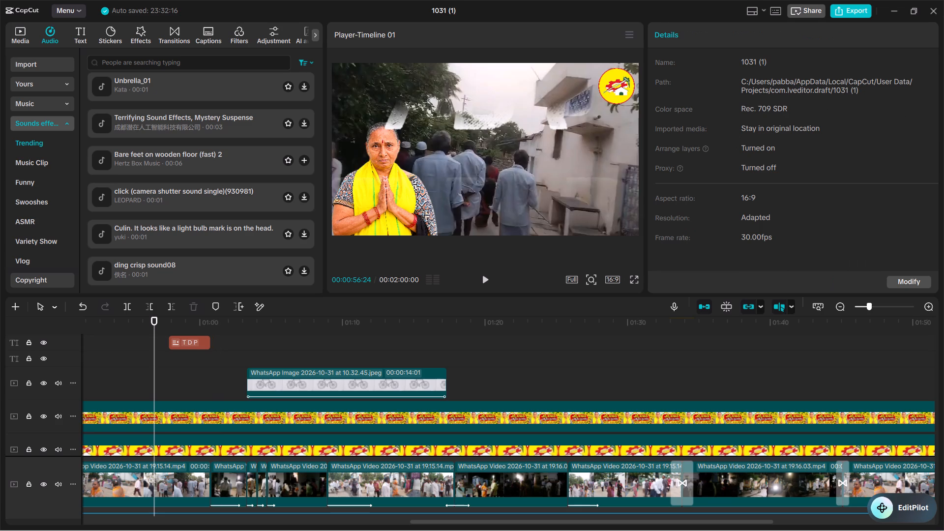
pyautogui.click(485, 274)
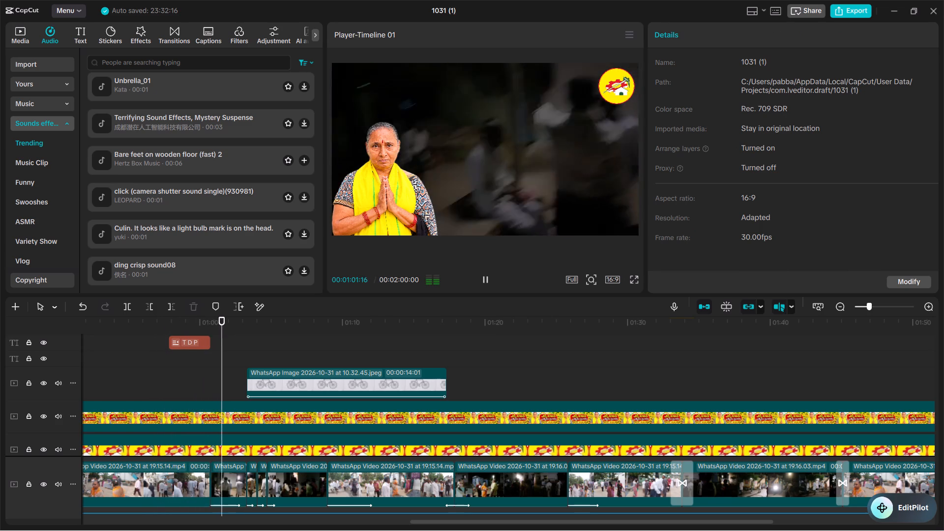
pyautogui.click(485, 274)
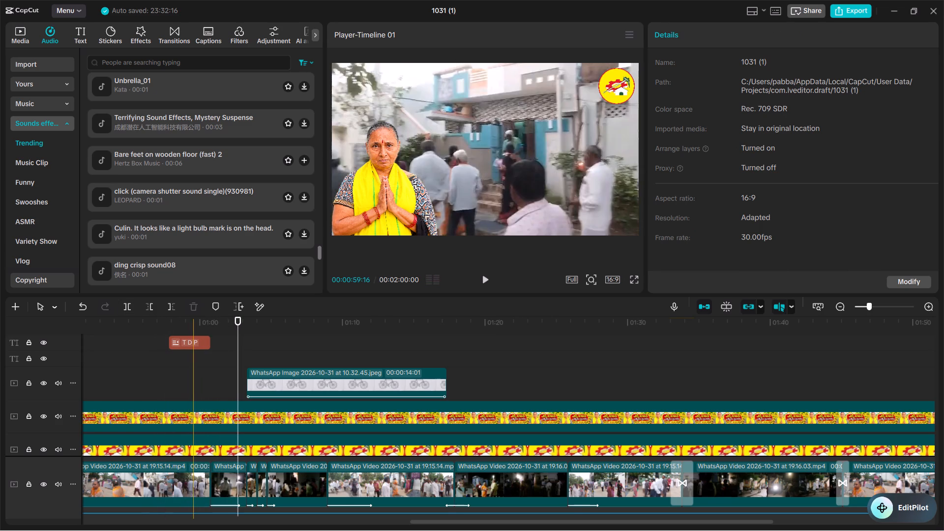
# Select the TDP text near 00:00:58 and replay it with the FIGHT! template from just before it starts.
pyautogui.click(192, 330)
pyautogui.click(189, 339)
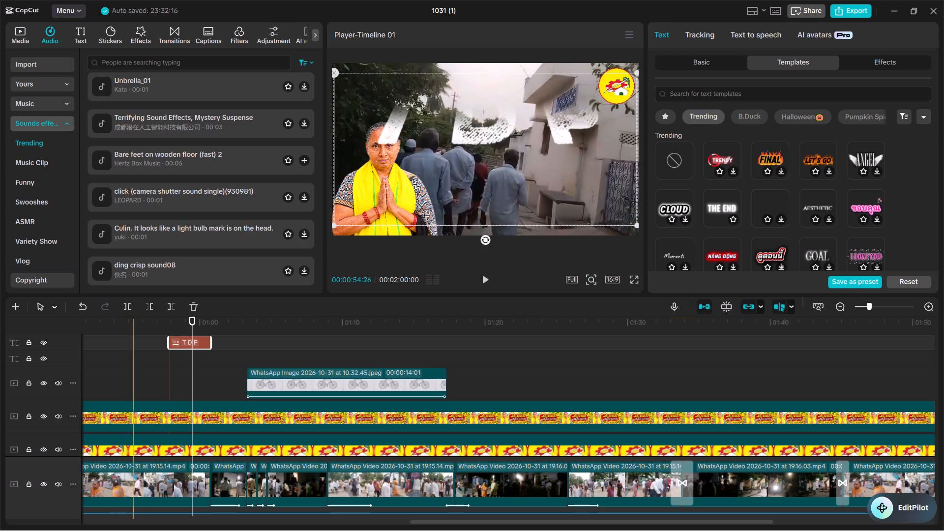
pyautogui.click(157, 334)
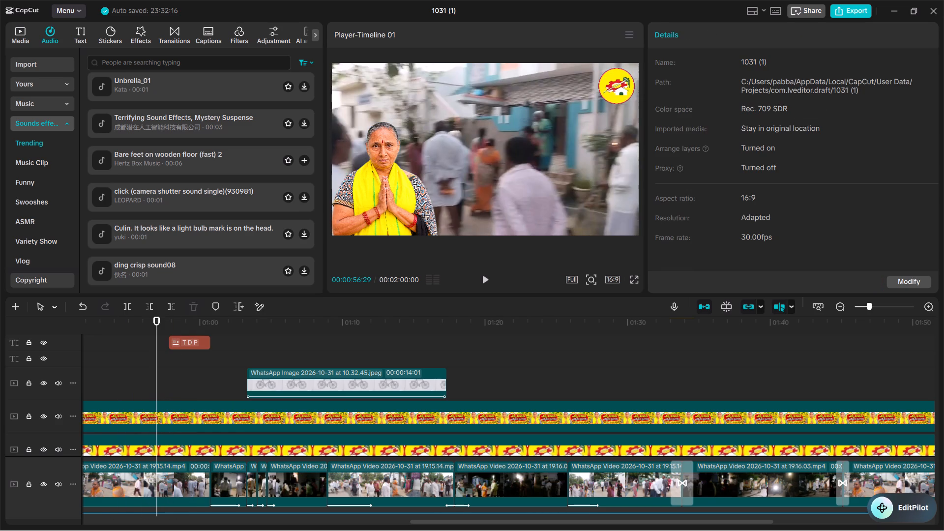
pyautogui.click(480, 279)
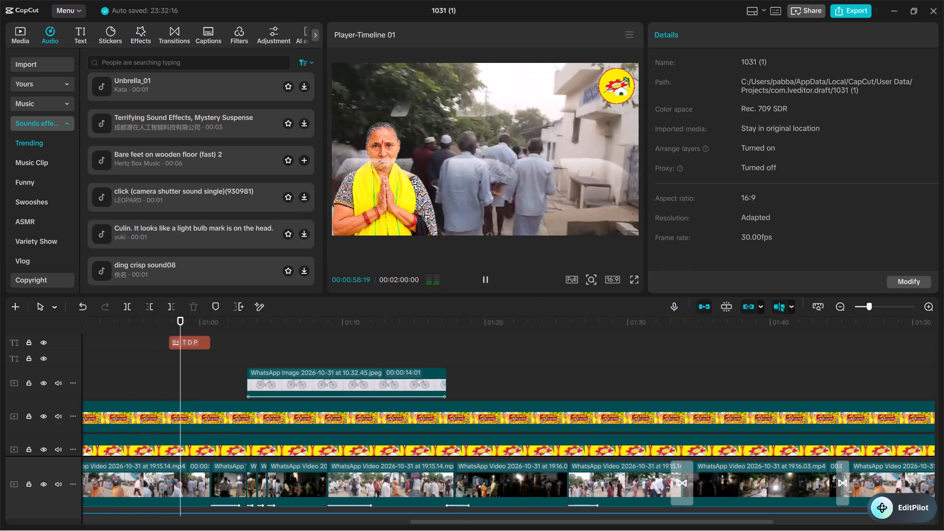
pyautogui.click(485, 278)
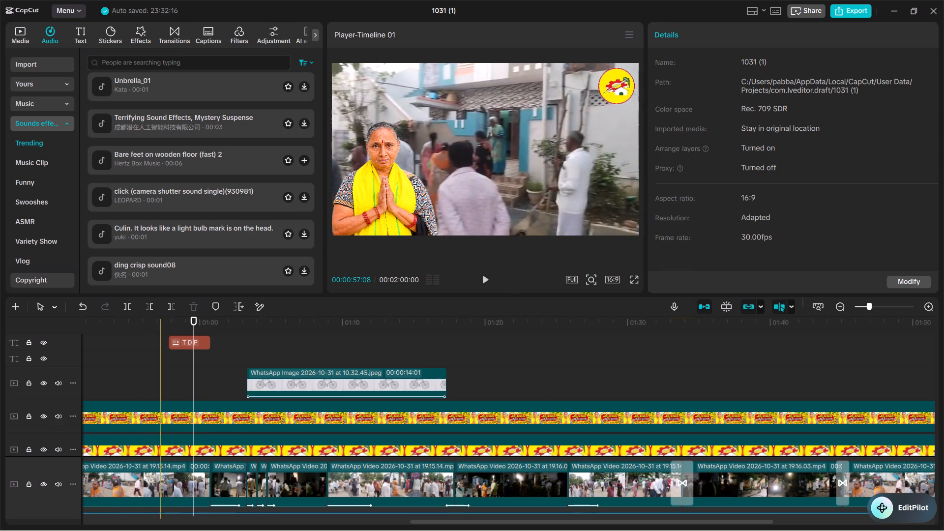
# Undo the FIGHT! template on the TDP text and play back the previous bouncing yellow style from about 00:00:57.
pyautogui.hotkey('ctrl', 'z')
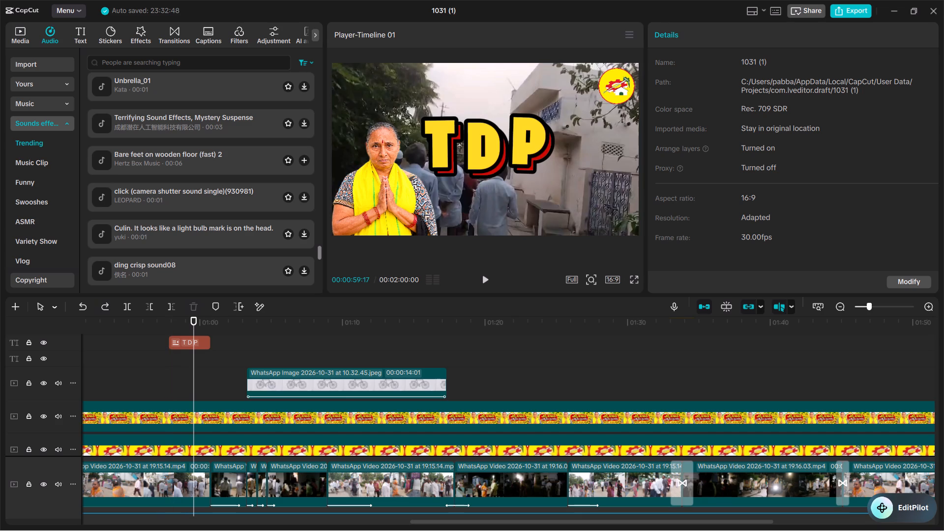
pyautogui.click(480, 277)
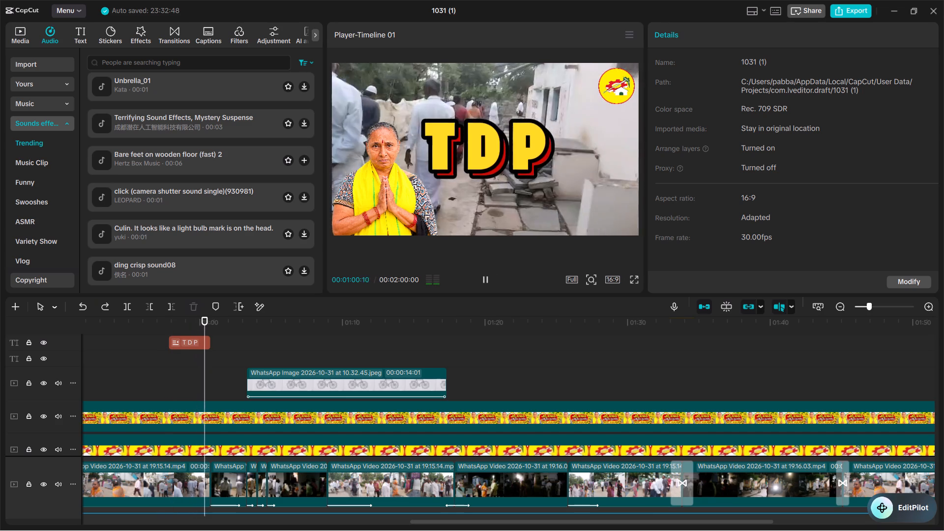
pyautogui.click(158, 338)
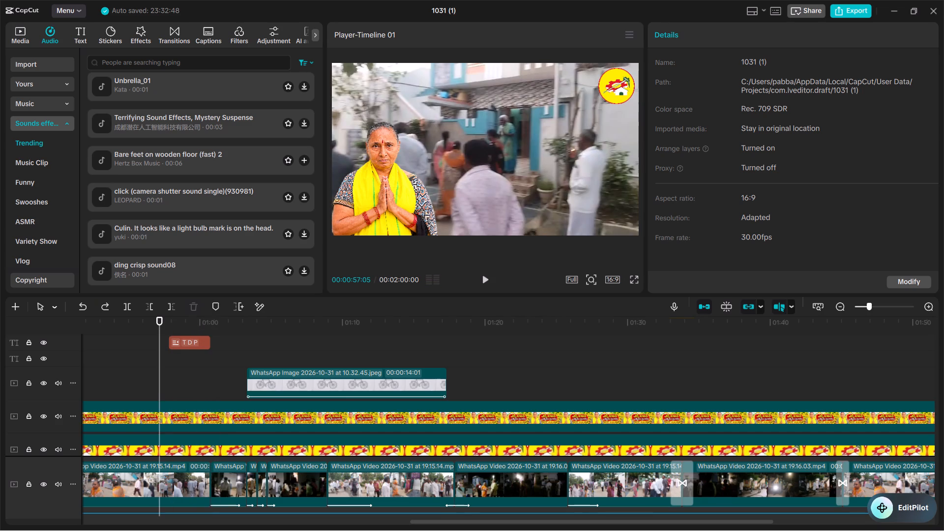
pyautogui.click(483, 276)
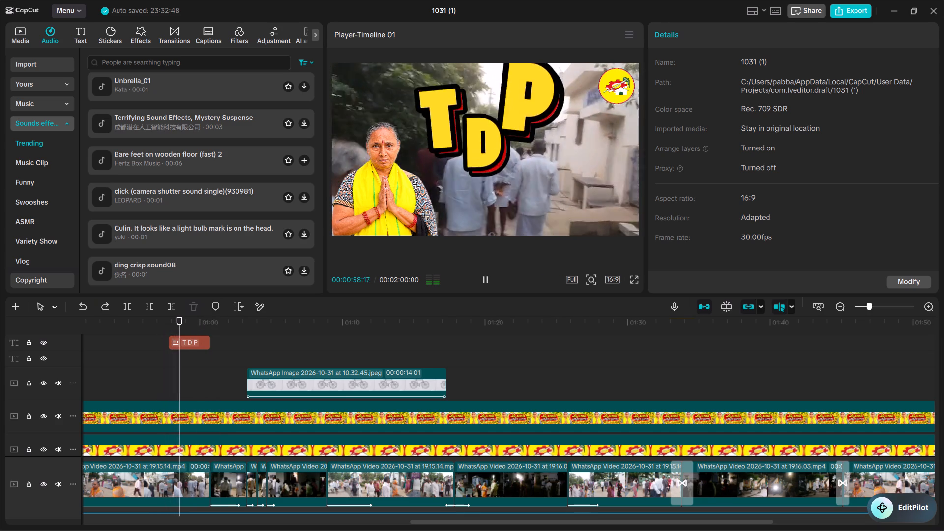
pyautogui.click(483, 276)
# Undo the remaining template changes to bring back the slanted yellow TDP text, and play it back from about 00:00:56.
pyautogui.hotkey('ctrl', 'z')
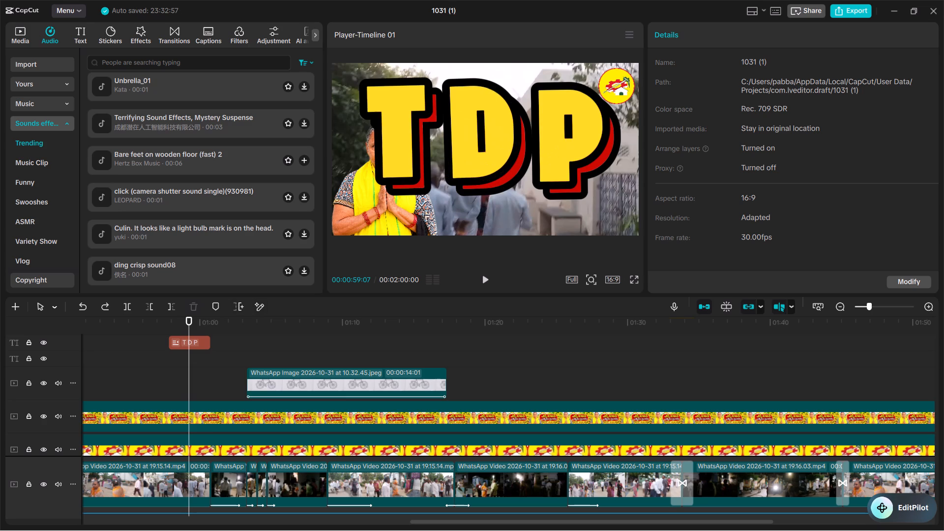
pyautogui.hotkey('ctrl', 'z')
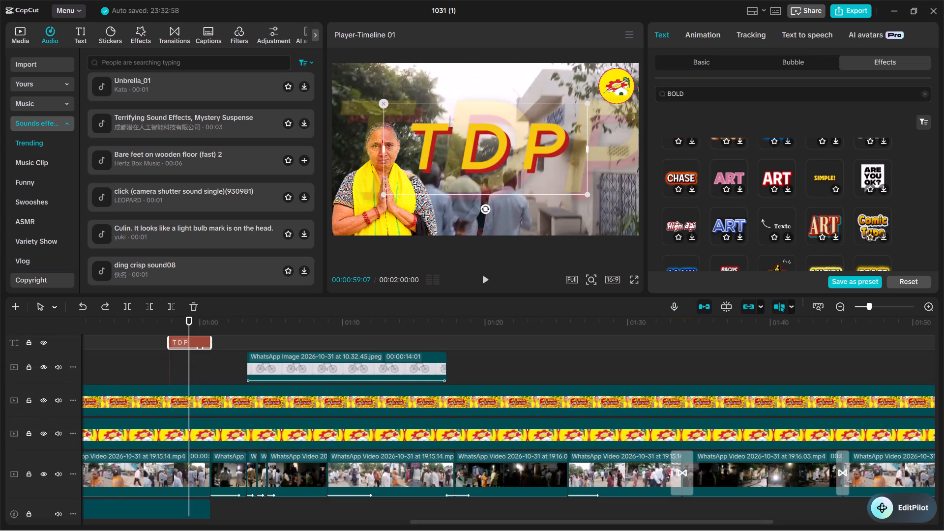
pyautogui.click(141, 345)
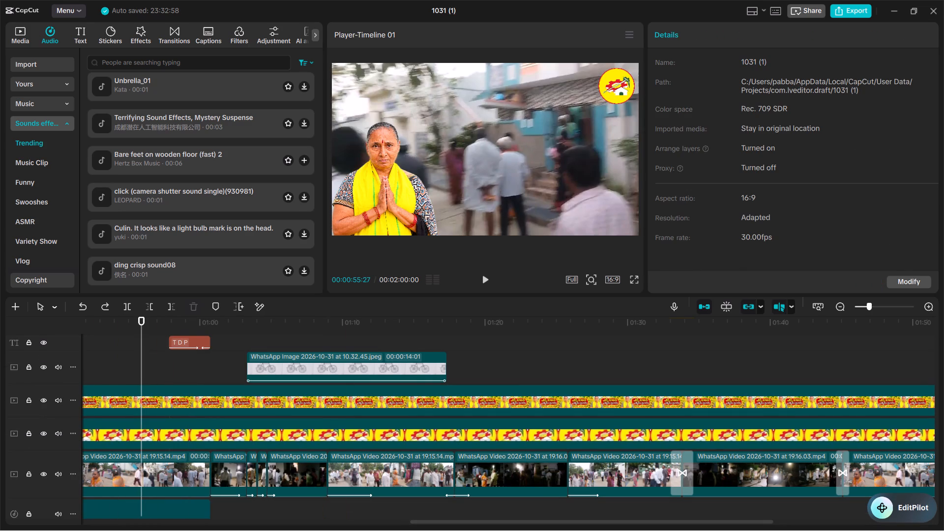
pyautogui.click(483, 277)
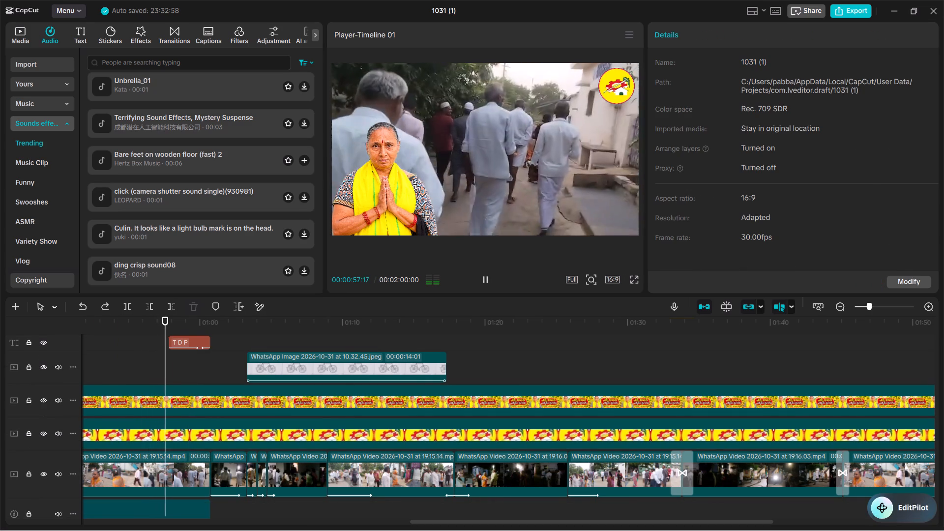
pyautogui.click(490, 270)
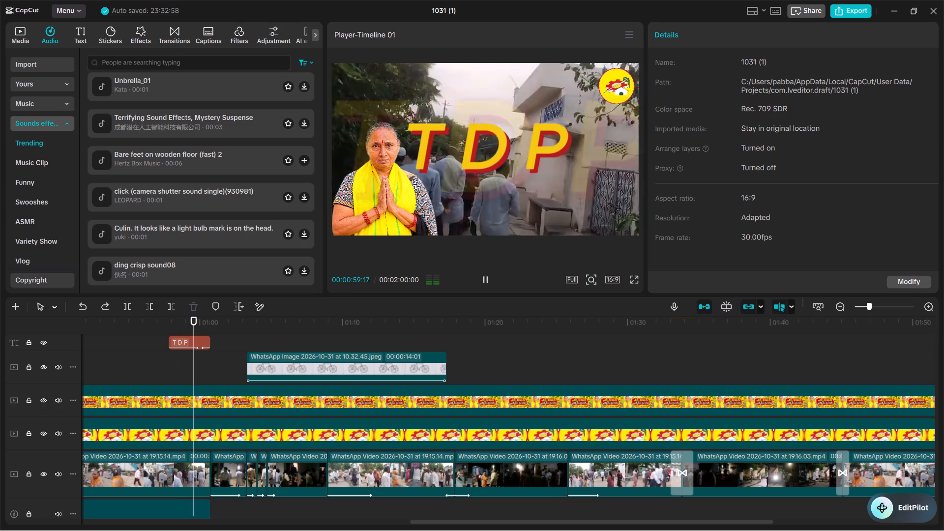
pyautogui.click(490, 273)
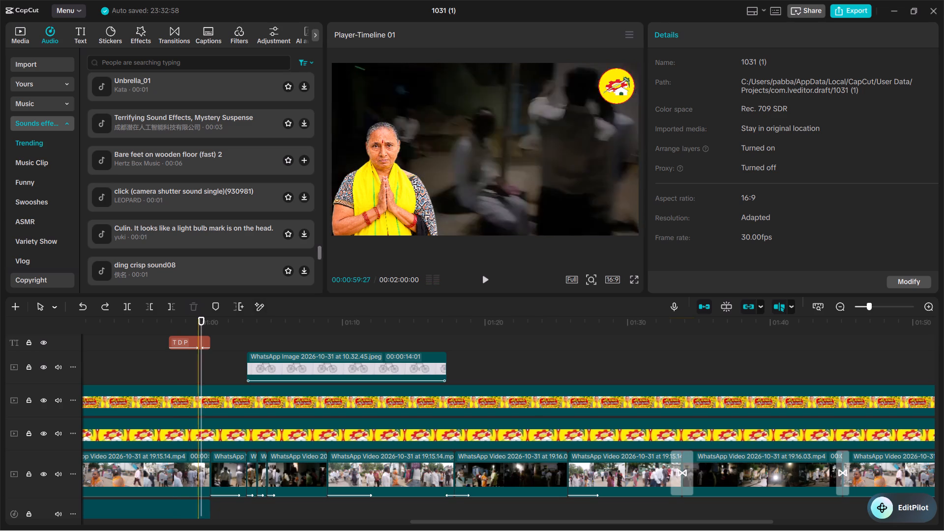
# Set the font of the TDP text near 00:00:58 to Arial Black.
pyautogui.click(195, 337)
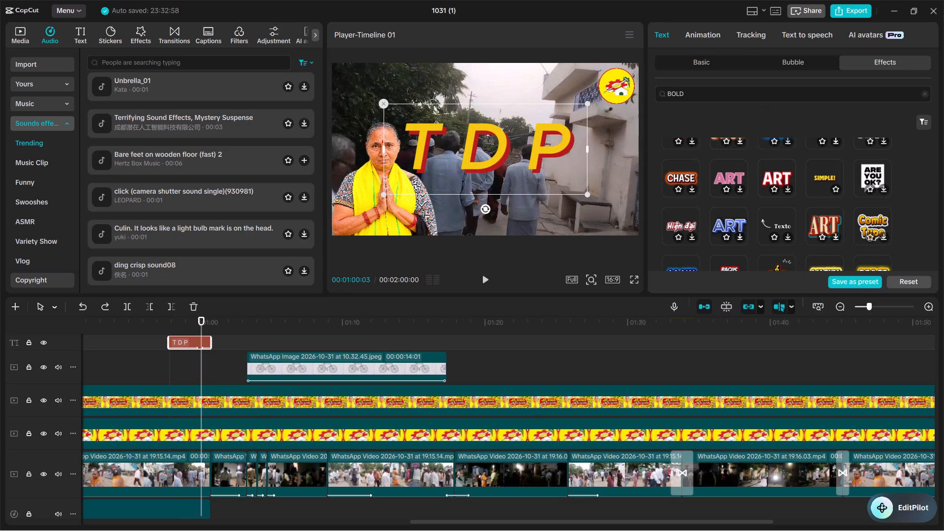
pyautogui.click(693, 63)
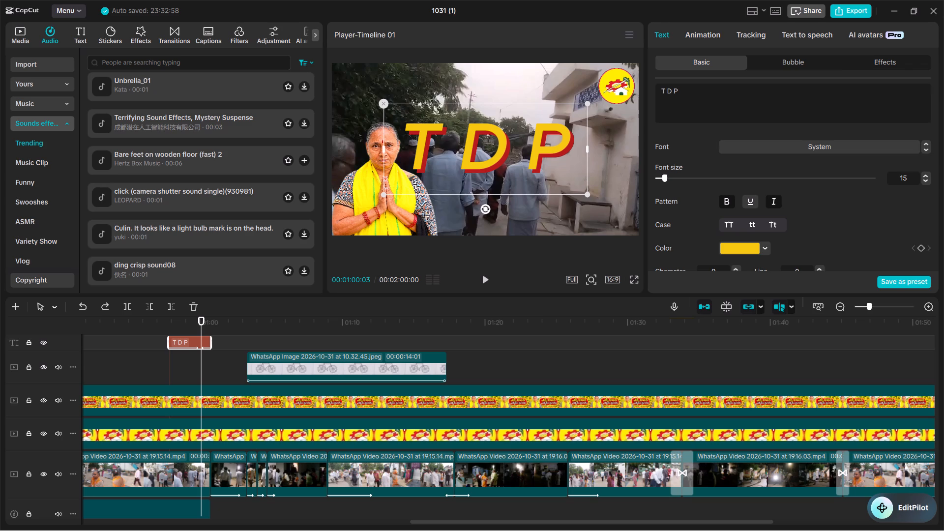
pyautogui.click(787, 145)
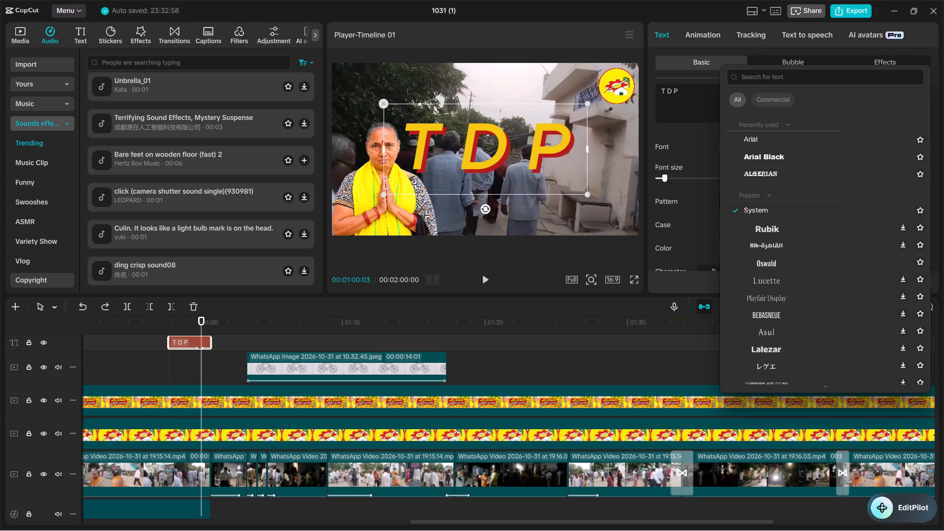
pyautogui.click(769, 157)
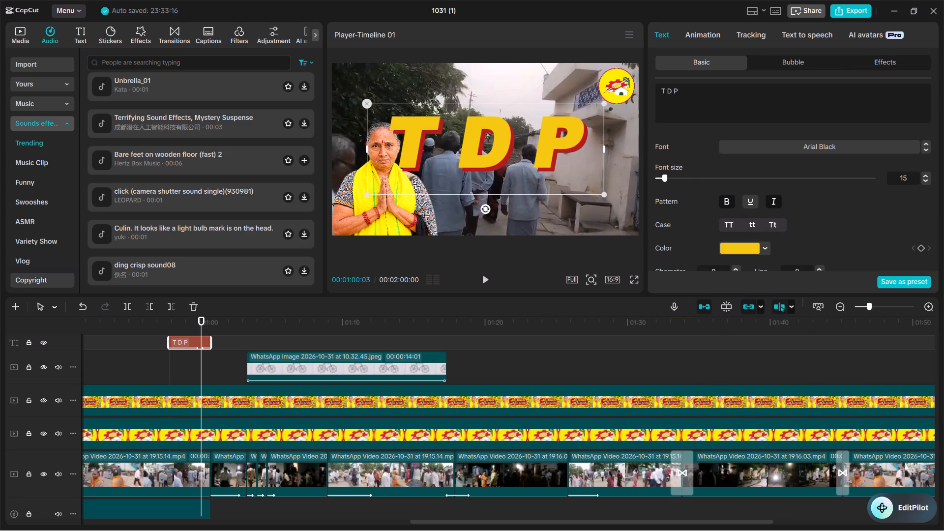
# Browse the preset fonts and set the font of the TDP text near 00:00:58 to Amintiri.
pyautogui.click(769, 146)
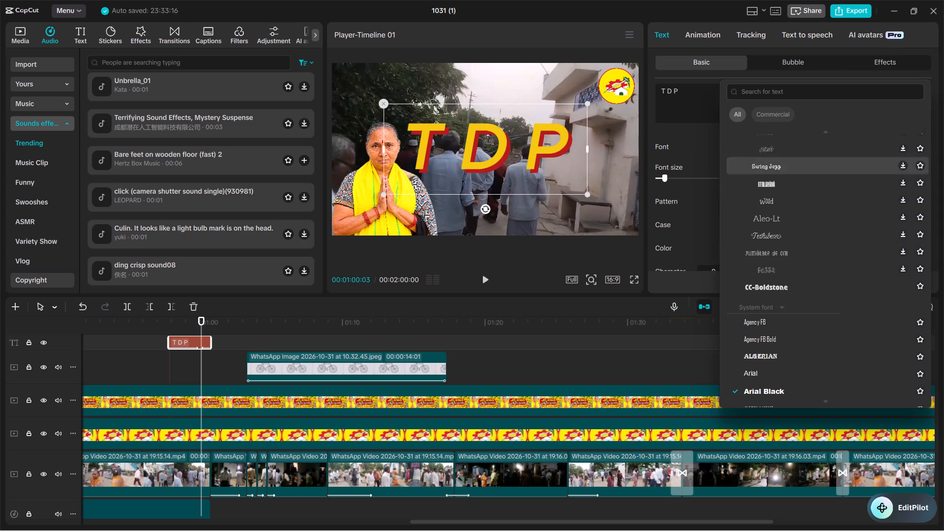
pyautogui.scroll(-2, 762, 235)
pyautogui.scroll(2, 778, 147)
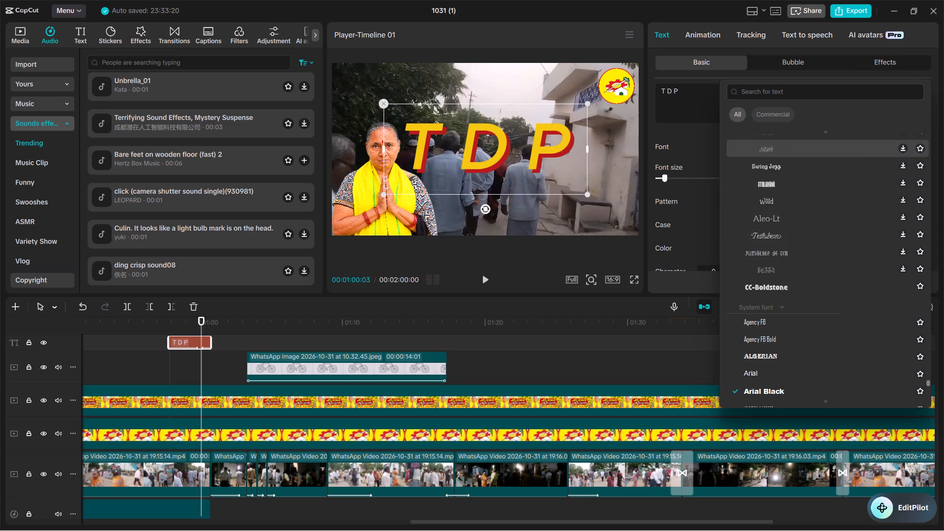
pyautogui.scroll(1, 781, 182)
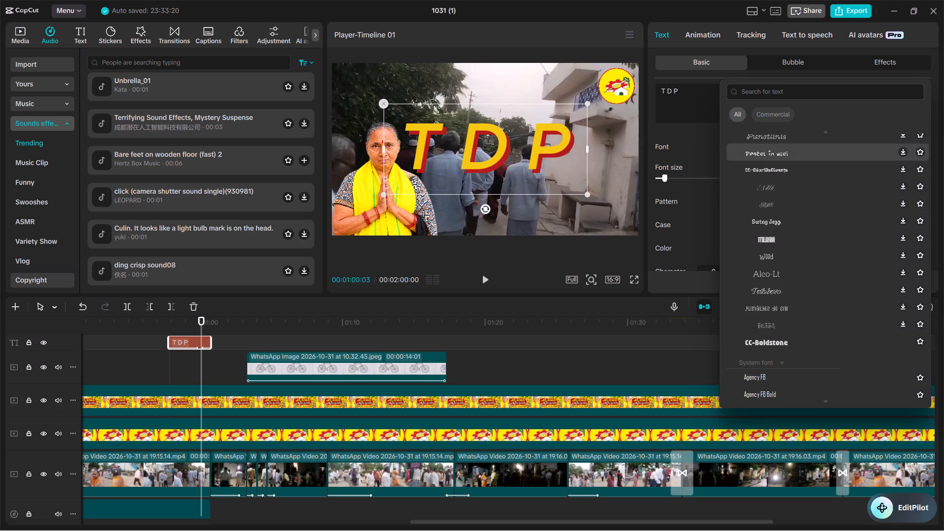
pyautogui.scroll(3, 781, 160)
pyautogui.scroll(-1, 781, 155)
pyautogui.scroll(6, 781, 155)
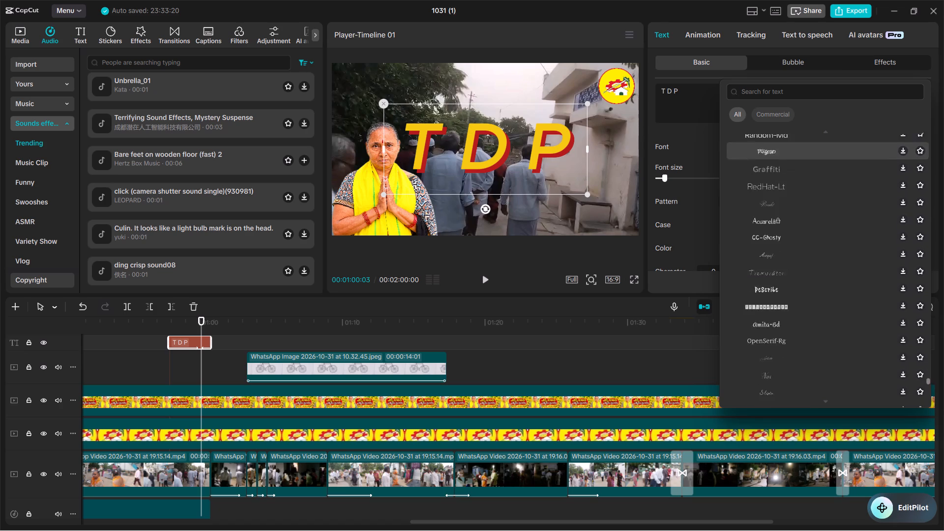
pyautogui.scroll(7, 781, 155)
pyautogui.scroll(-1, 781, 155)
pyautogui.scroll(1, 781, 155)
pyautogui.scroll(-1, 781, 155)
pyautogui.scroll(19, 781, 155)
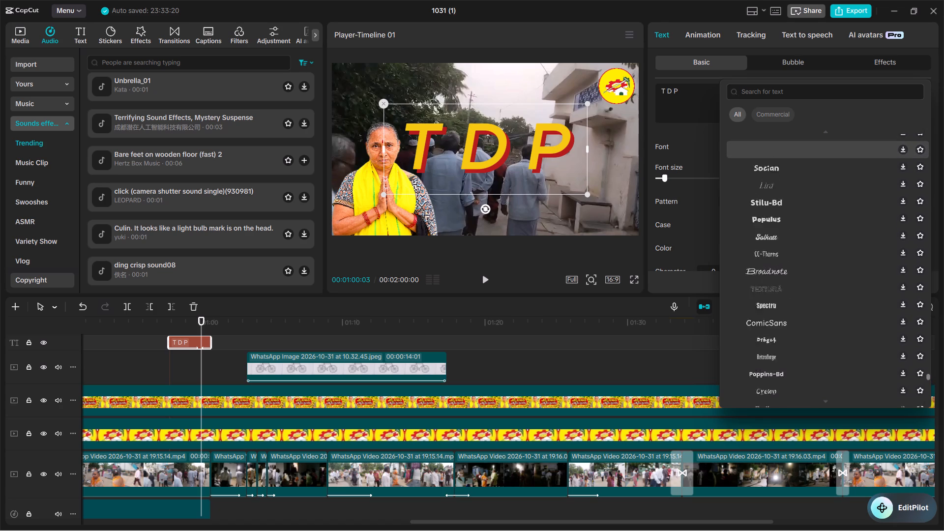
pyautogui.scroll(6, 781, 155)
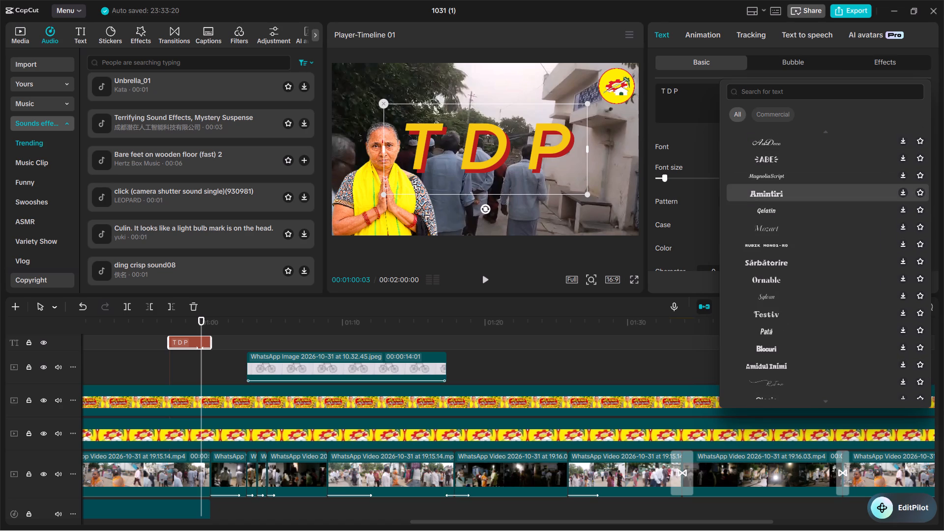
pyautogui.click(787, 190)
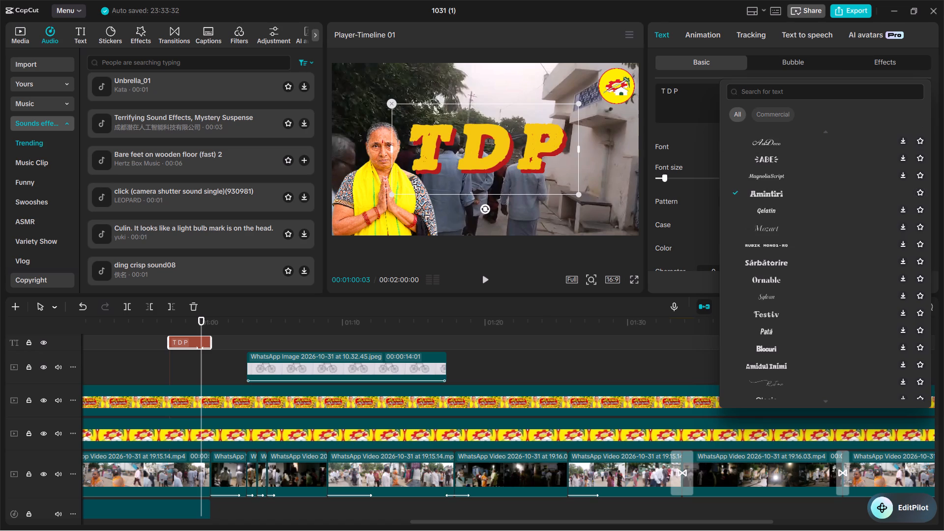
# Play back the section from just before the TDP text, then from about 00:01:02 through most of the bicycle image overlay.
pyautogui.click(148, 335)
pyautogui.click(481, 275)
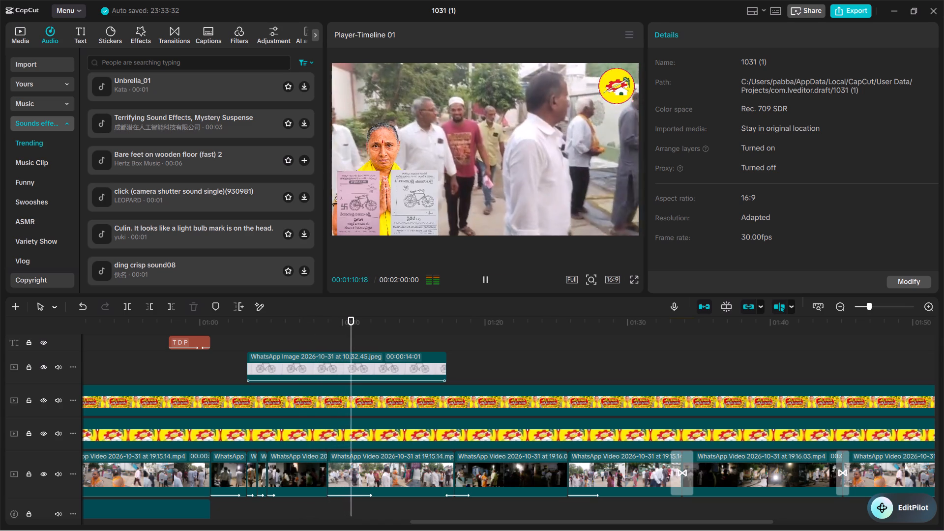
pyautogui.click(236, 346)
pyautogui.click(488, 282)
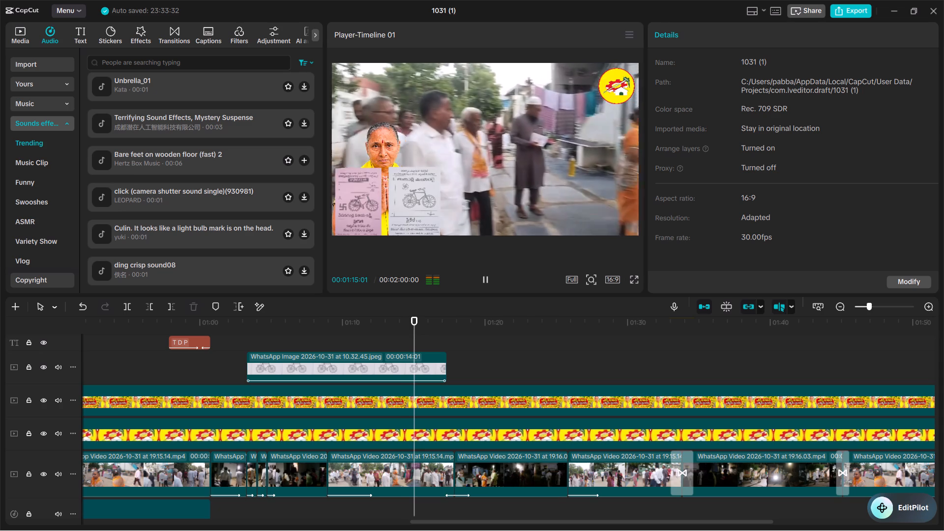
pyautogui.click(488, 279)
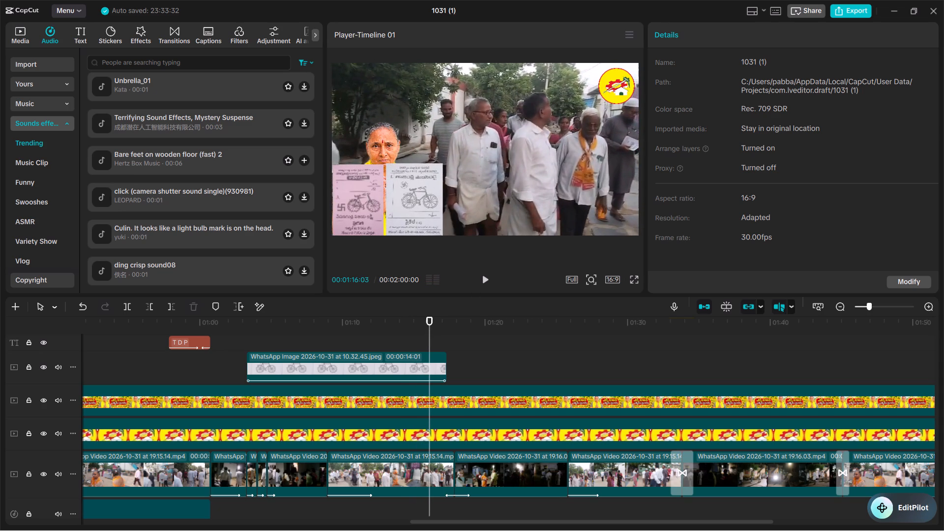
# Export the video with the resolution set to 480P.
pyautogui.click(845, 14)
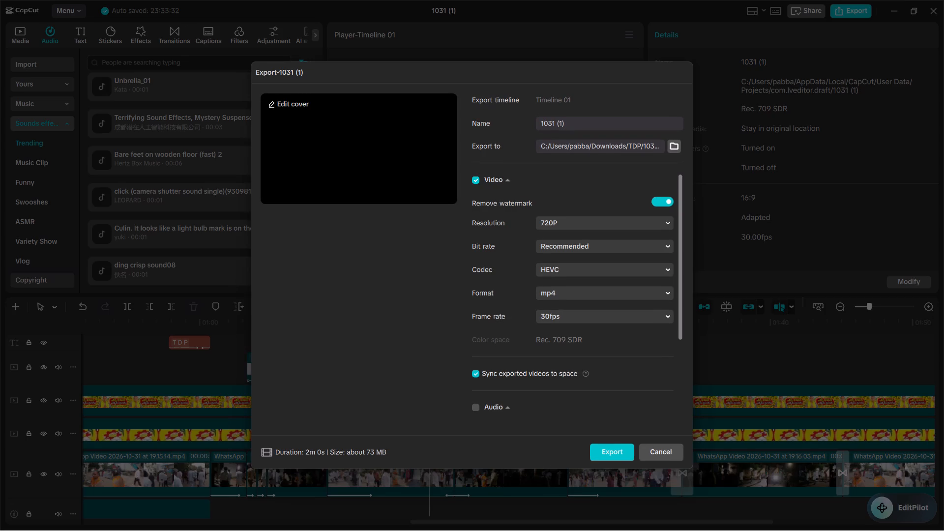
pyautogui.click(609, 223)
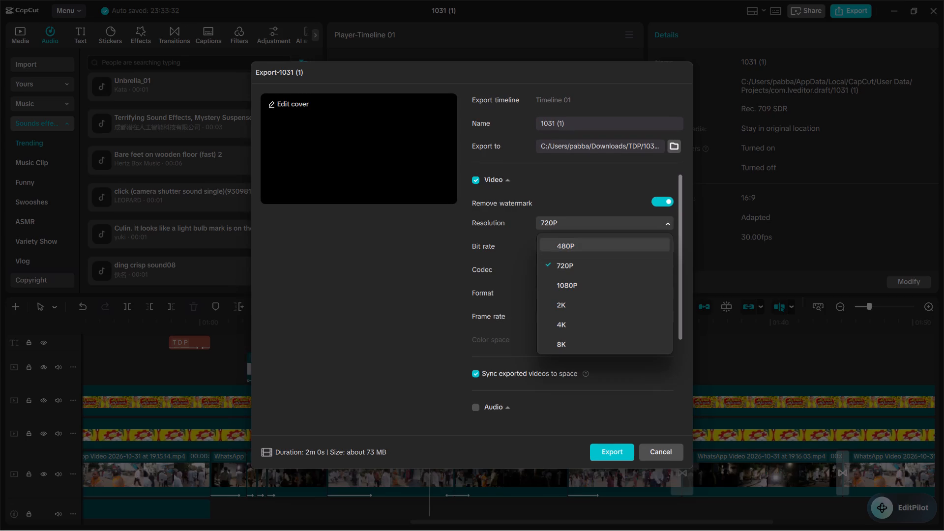
pyautogui.click(585, 250)
pyautogui.click(616, 449)
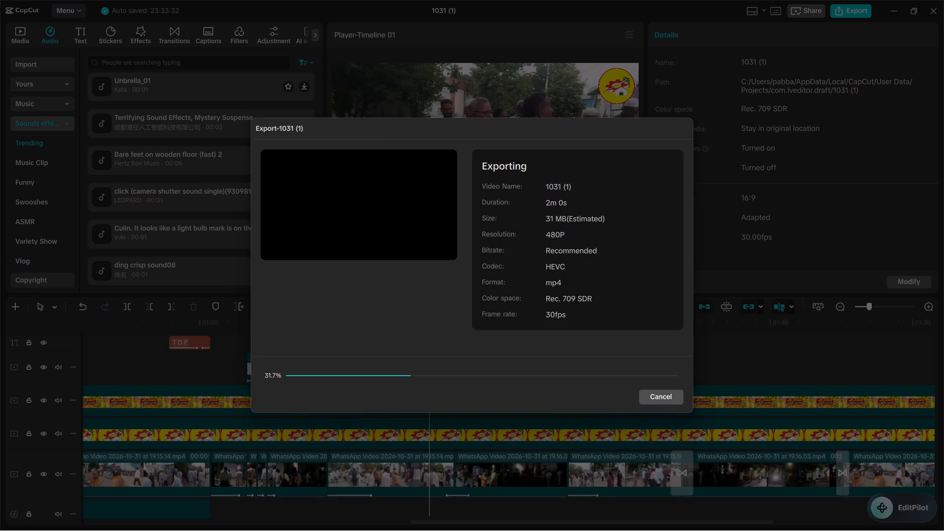
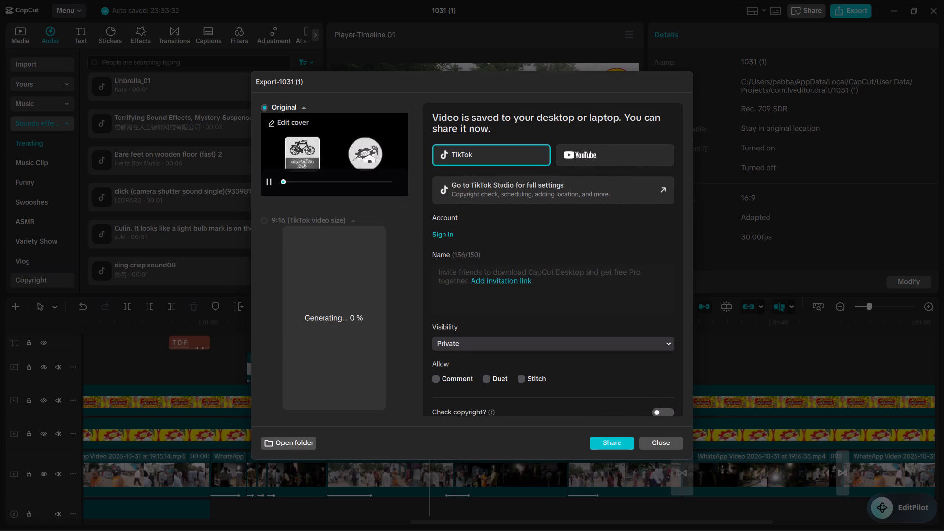
# Pause the exported video's preview and close the finished export window without sharing.
pyautogui.click(268, 182)
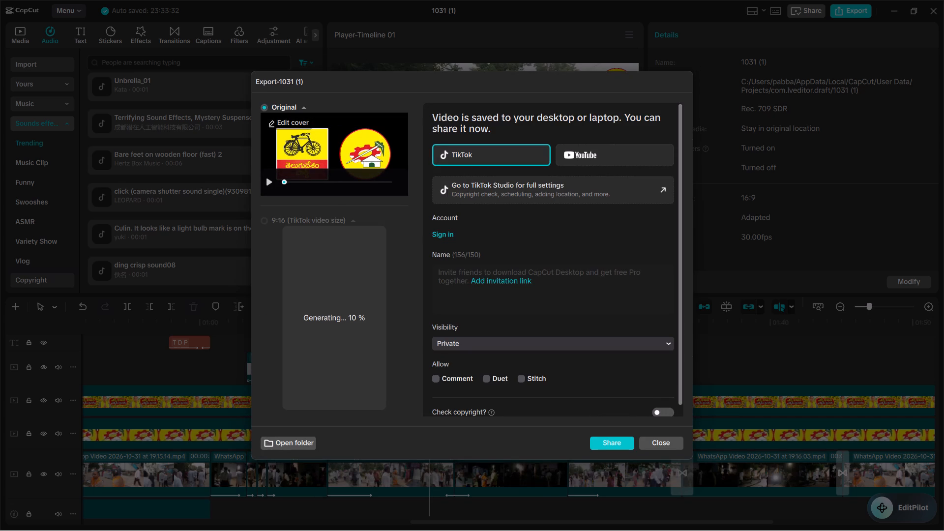
pyautogui.click(672, 444)
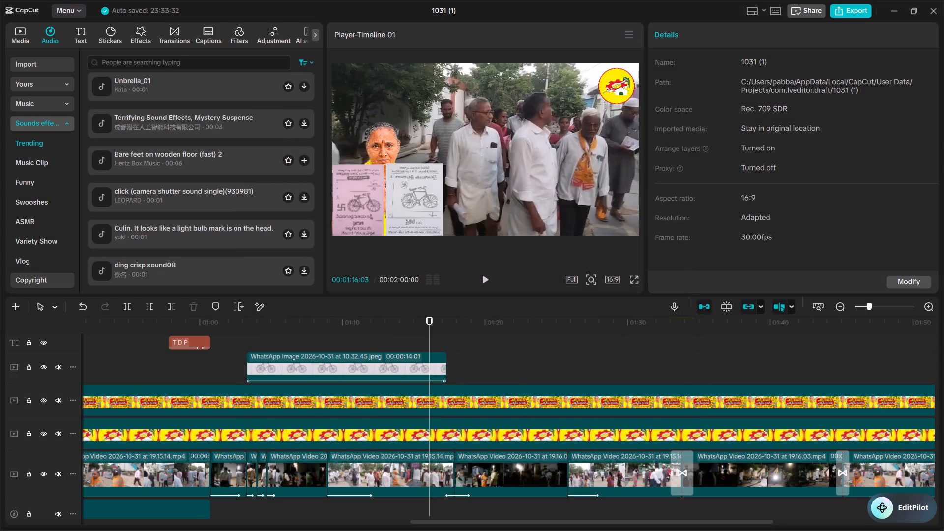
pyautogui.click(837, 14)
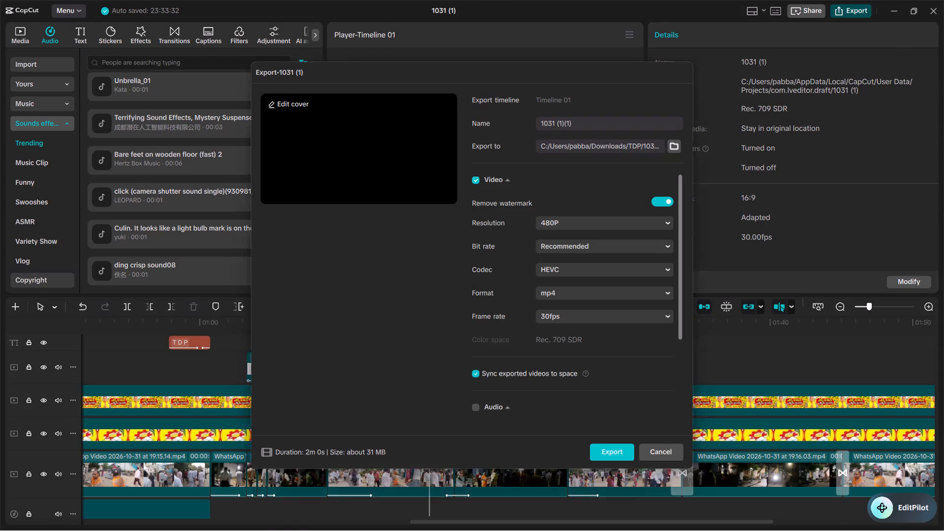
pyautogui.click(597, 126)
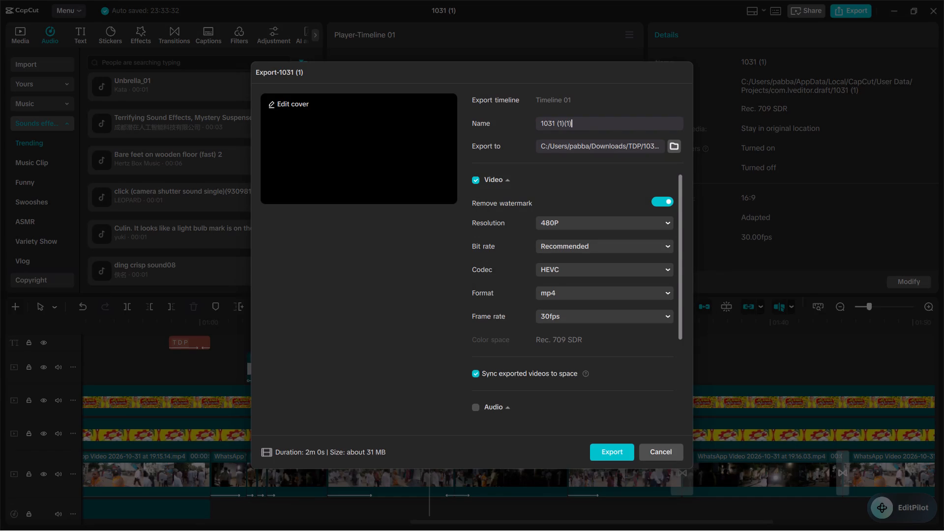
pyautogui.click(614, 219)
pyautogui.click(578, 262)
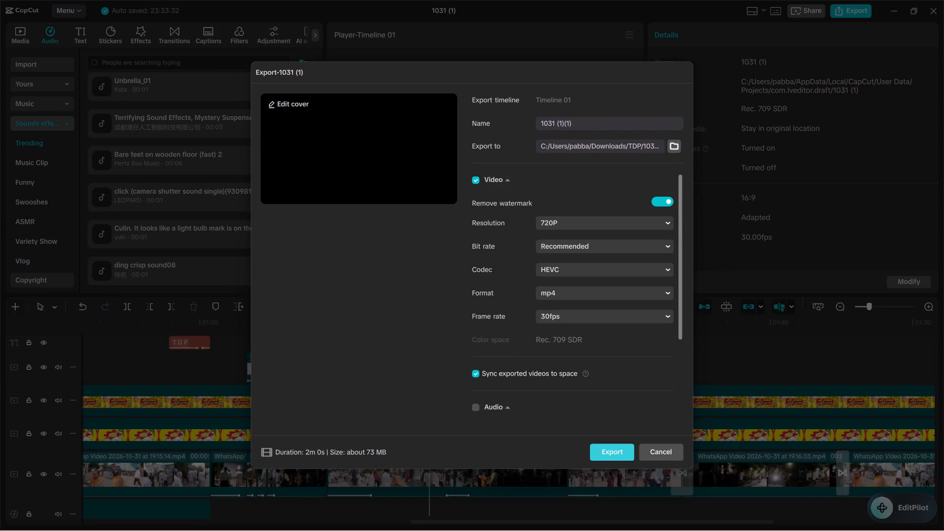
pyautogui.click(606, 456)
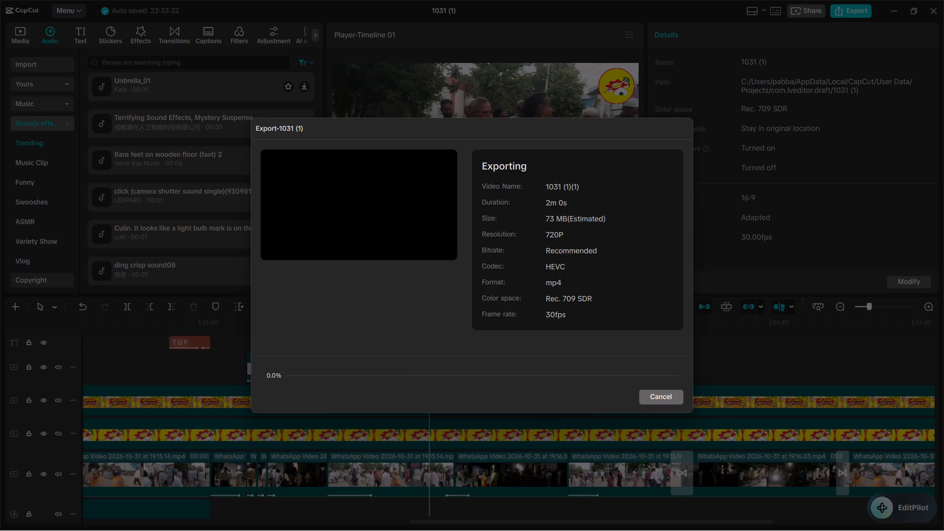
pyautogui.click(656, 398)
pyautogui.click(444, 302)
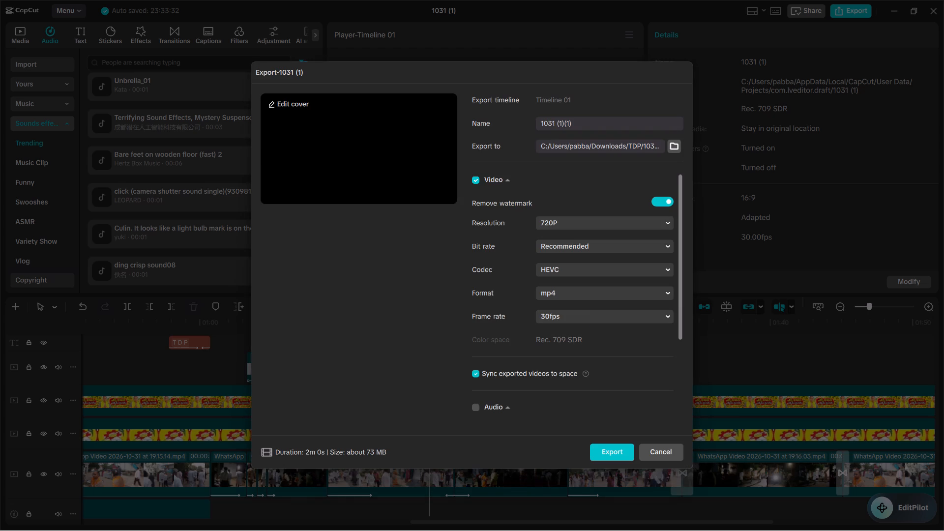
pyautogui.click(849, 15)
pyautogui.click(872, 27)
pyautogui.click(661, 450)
pyautogui.click(888, 6)
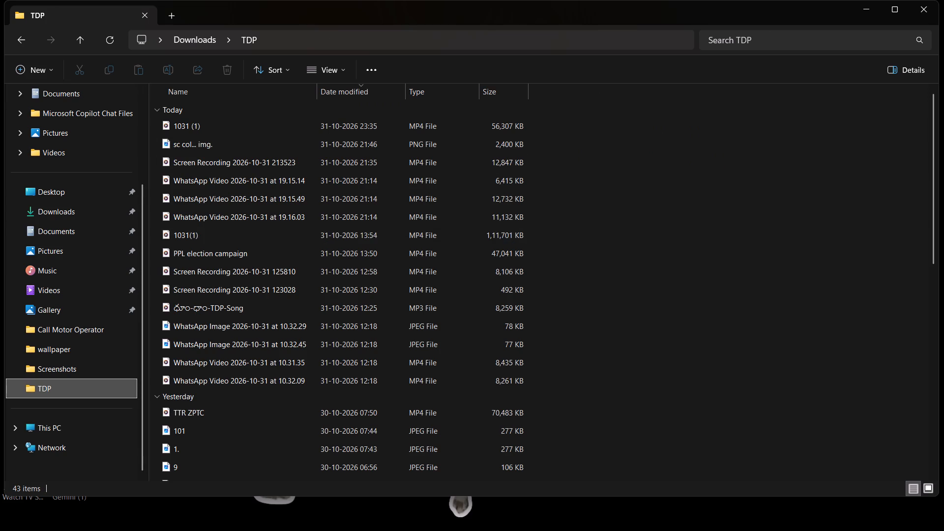
# Copy the file name of the existing PPL election campaign video.
pyautogui.click(201, 252)
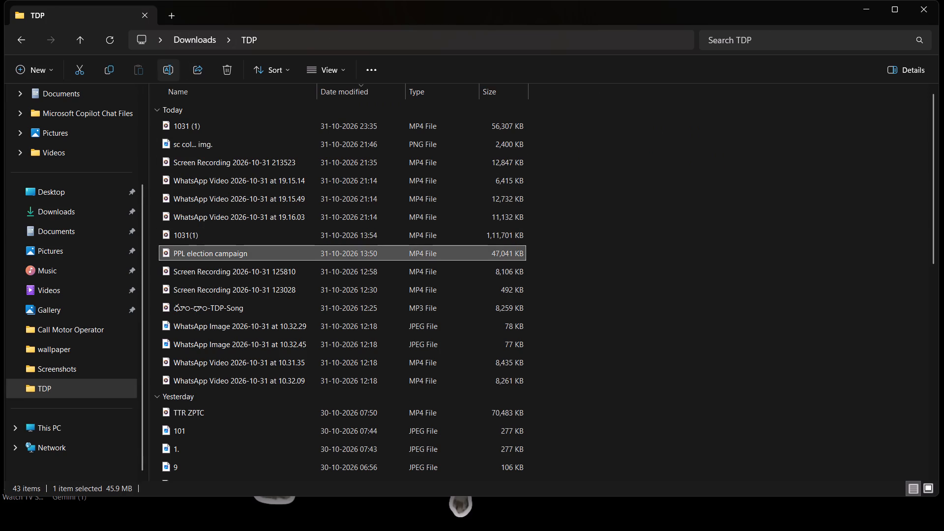
pyautogui.click(169, 68)
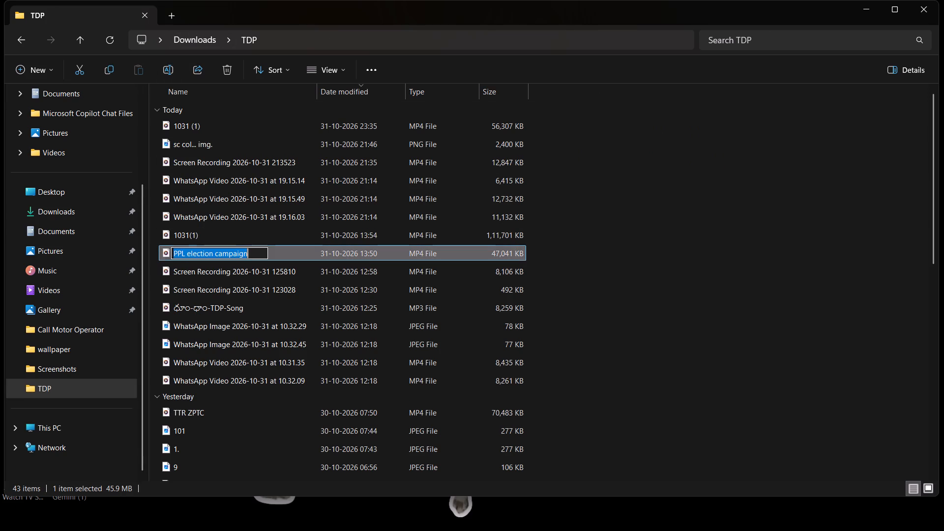
pyautogui.rightClick(211, 251)
pyautogui.click(237, 288)
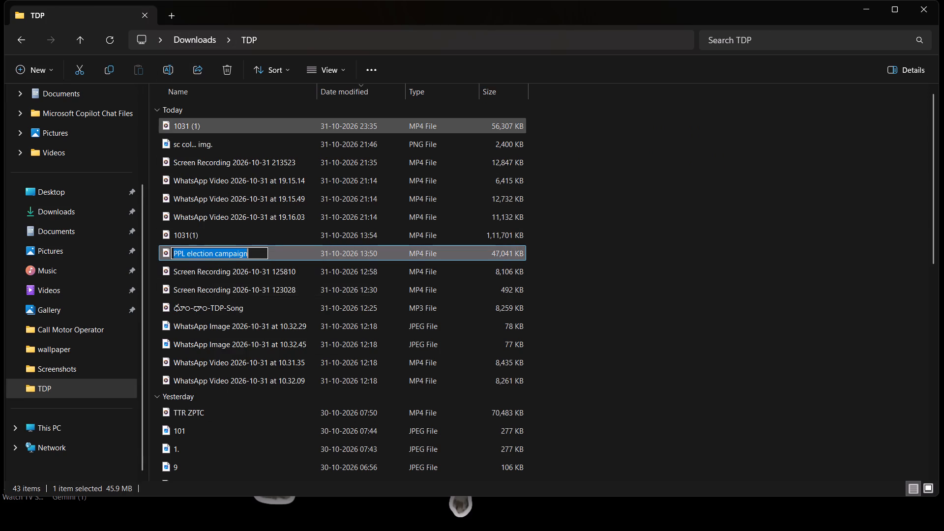
# Rename the exported video 1031 (1) as PPL election campaign (S.C Colony).
pyautogui.click(191, 127)
pyautogui.click(168, 67)
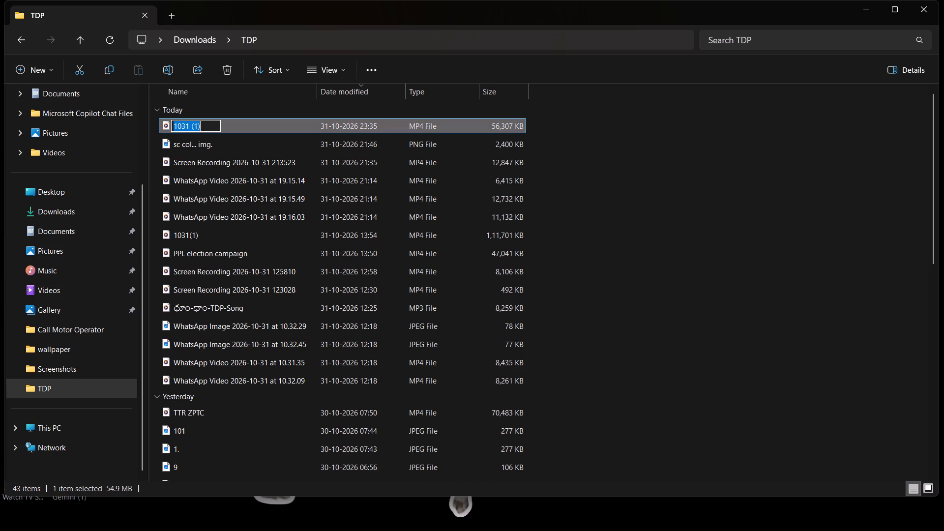
pyautogui.hotkey('ctrl', 'v')
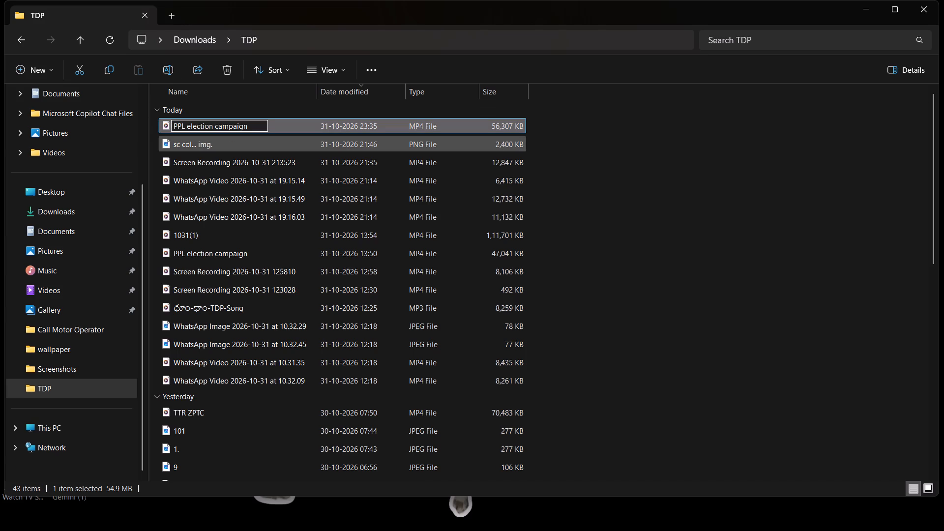
pyautogui.press('space')
pyautogui.write('()')
pyautogui.press('Left')
pyautogui.write('S.S C')
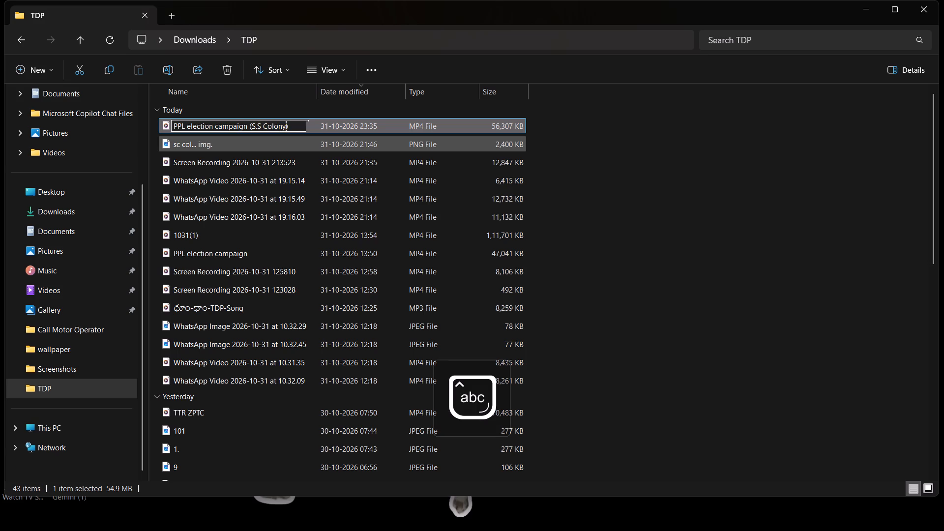
pyautogui.click(263, 124)
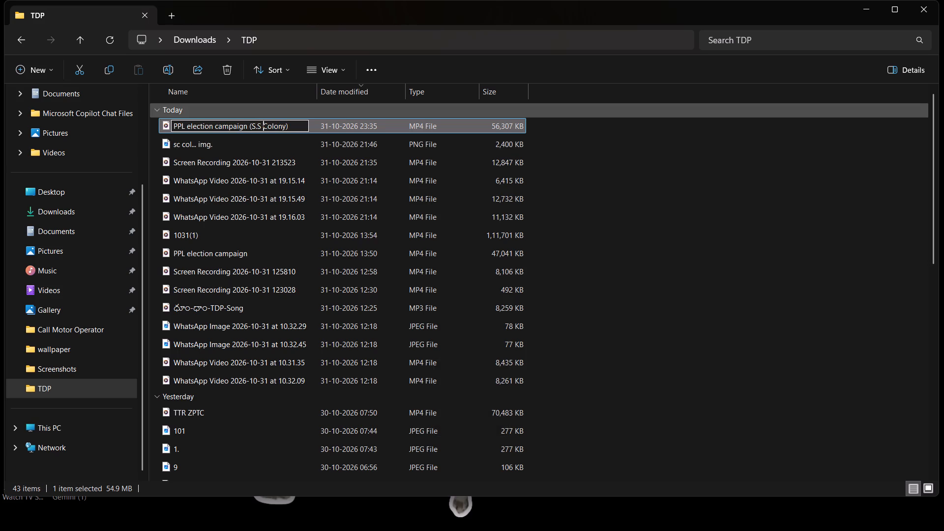
pyautogui.press('Left')
pyautogui.press('BackSpace')
pyautogui.press('c')
pyautogui.press('BackSpace')
pyautogui.press('c')
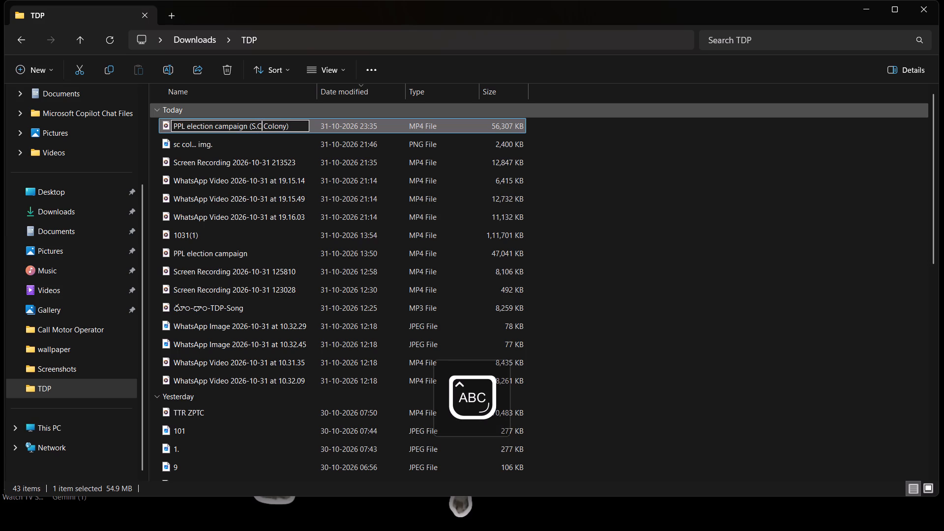
pyautogui.click(584, 229)
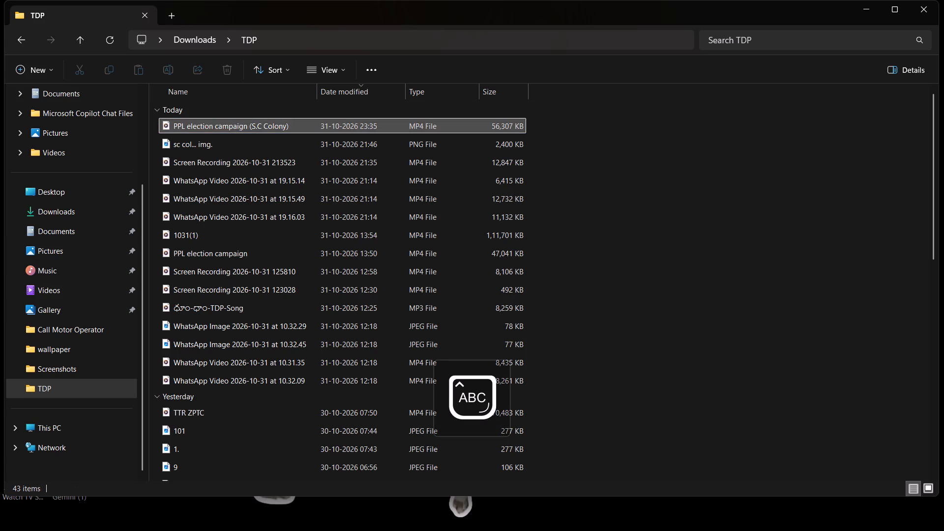
# Open the PPL election campaign (S.C Colony) video for playback.
pyautogui.doubleClick(326, 123)
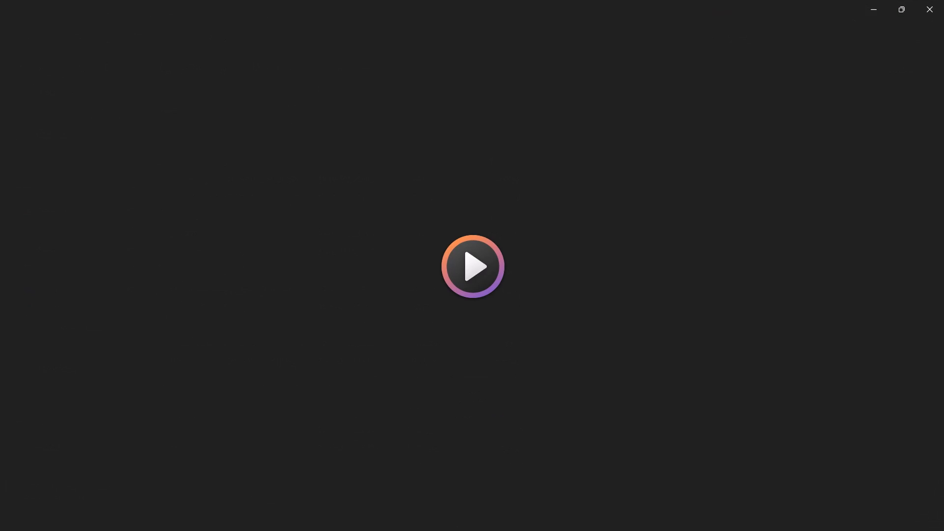
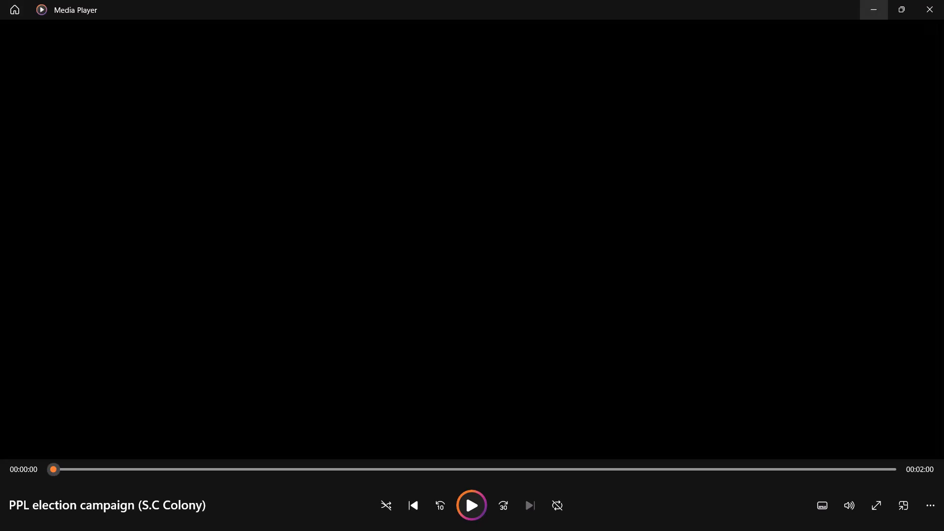
# Minimise the video player and share the PPL election campaign (S.C Colony) video from the TDP folder to WhatsApp.
pyautogui.click(864, 0)
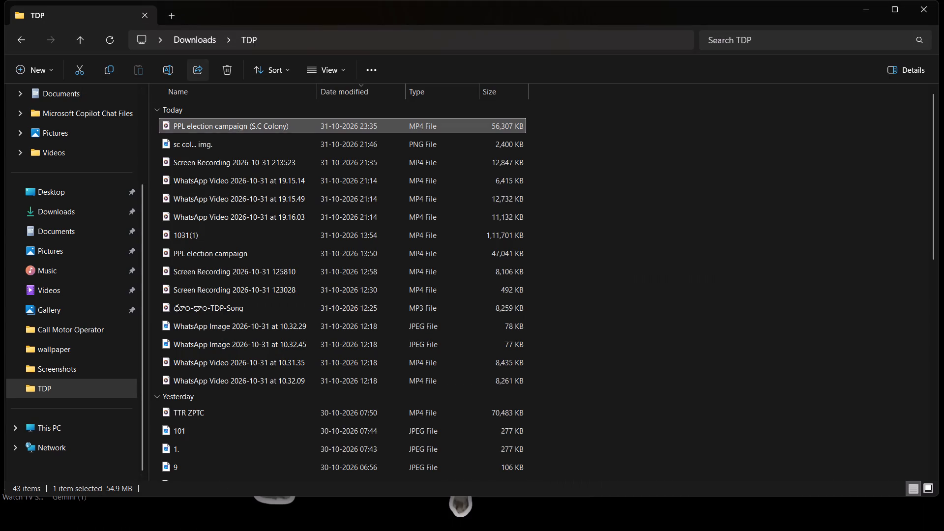
pyautogui.click(201, 65)
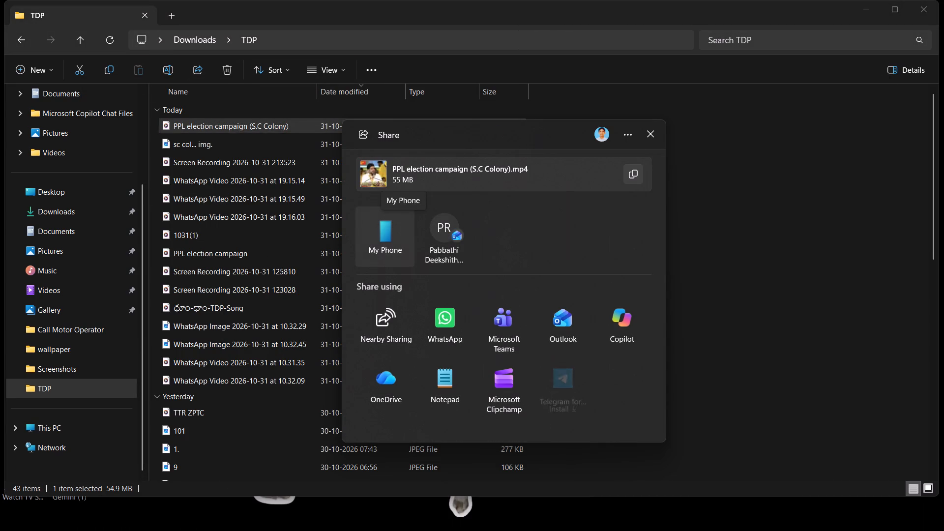
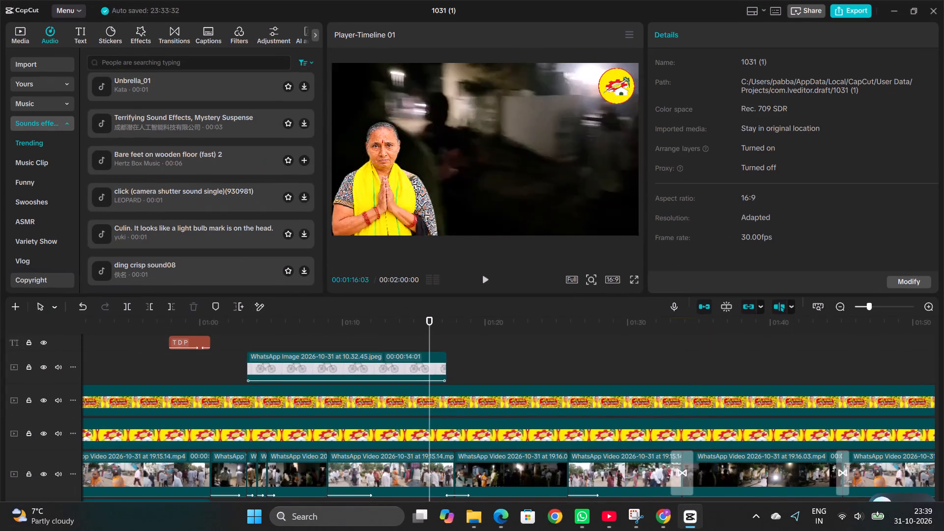
pyautogui.click(930, 2)
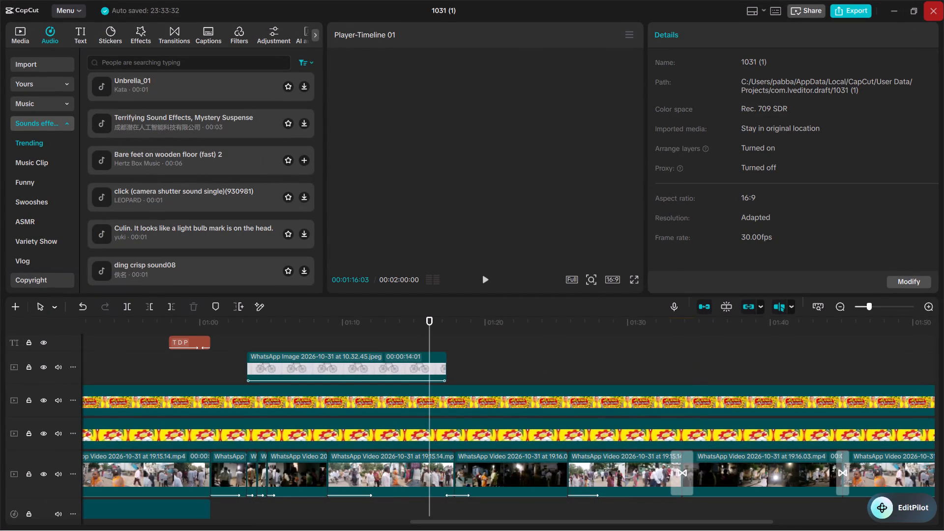
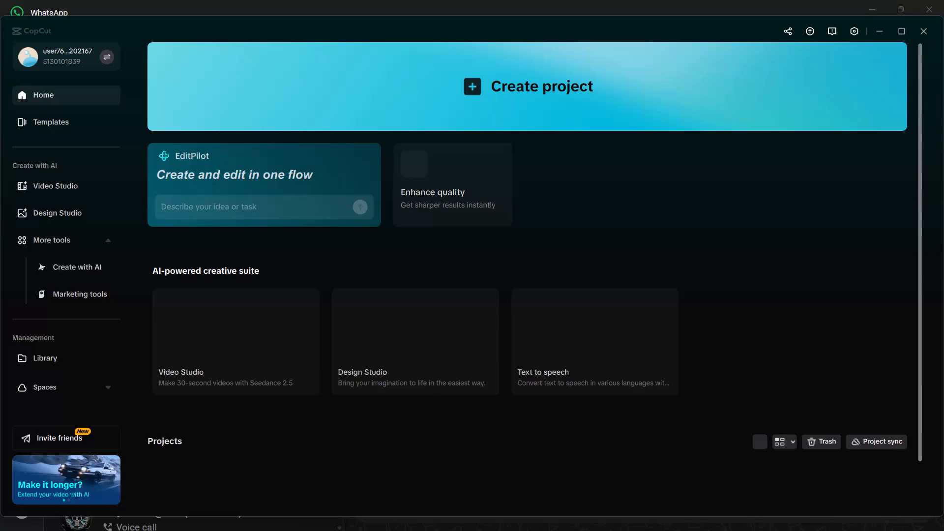
# Close the CapCut home window, clearing it from in front of WhatsApp.
pyautogui.click(929, 24)
pyautogui.click(922, 28)
pyautogui.click(878, 26)
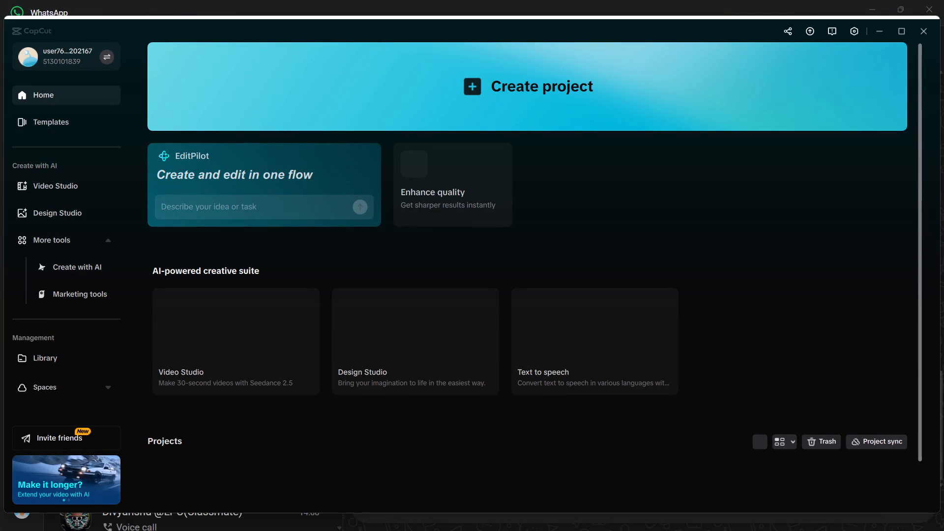
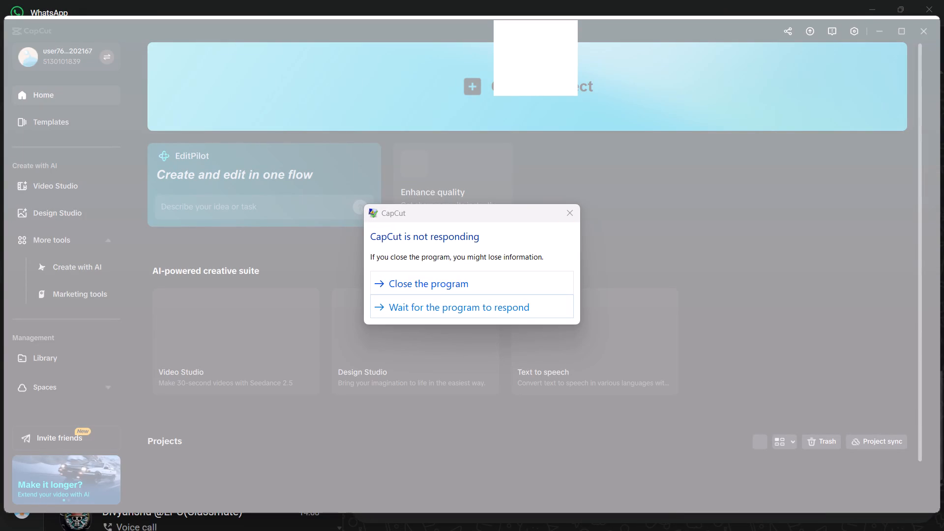
# Force the unresponsive CapCut program to close.
pyautogui.click(497, 282)
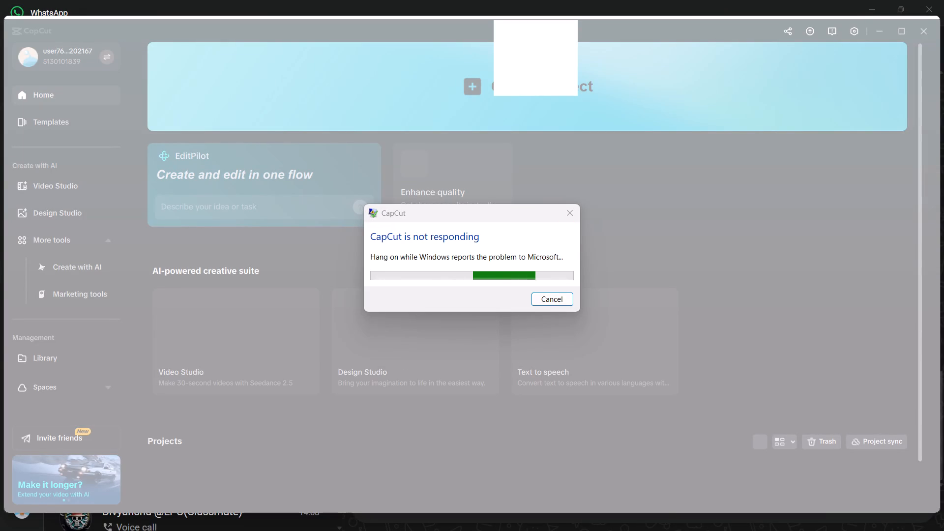
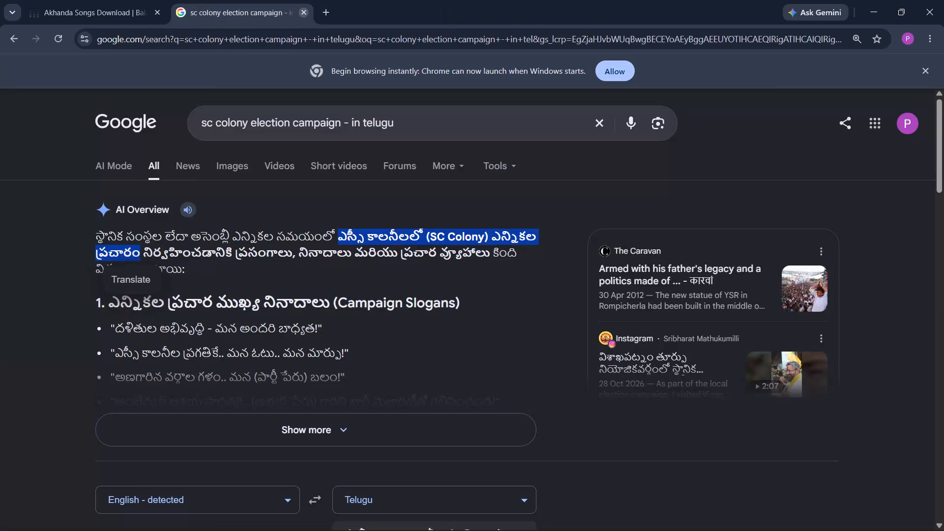
# Close the sc colony election campaign search tab and the Akhanda Songs Download tab, keeping one blank tab.
pyautogui.click(302, 7)
pyautogui.click(187, 12)
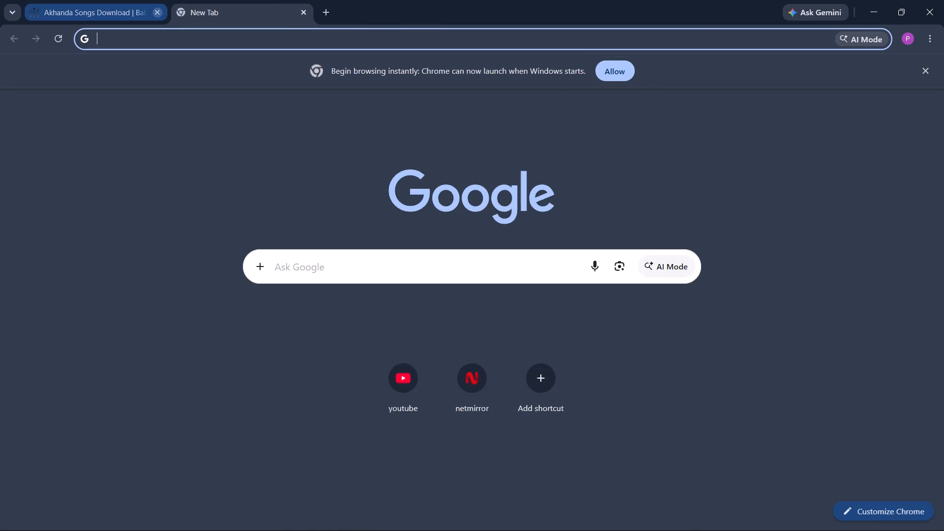
pyautogui.click(156, 13)
# Search Google for the Premier League using the suggested query pl.
pyautogui.click(380, 267)
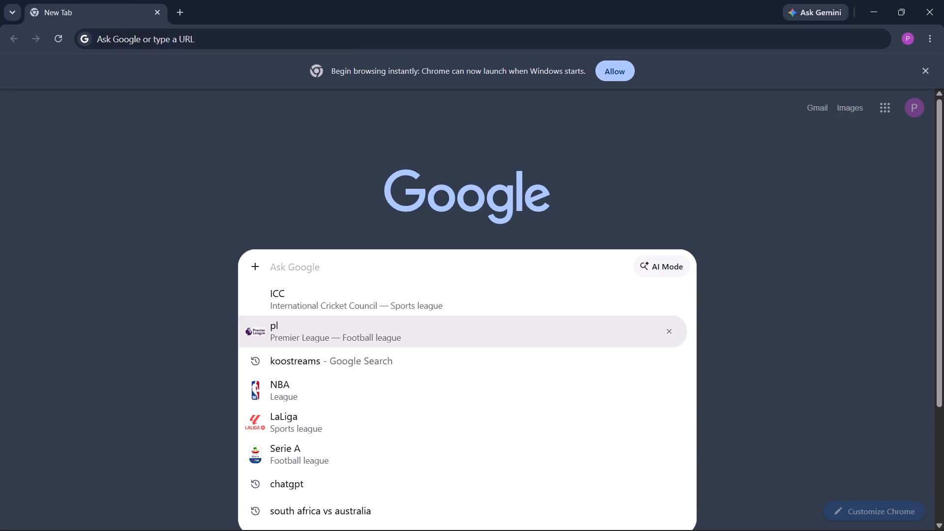
pyautogui.click(373, 342)
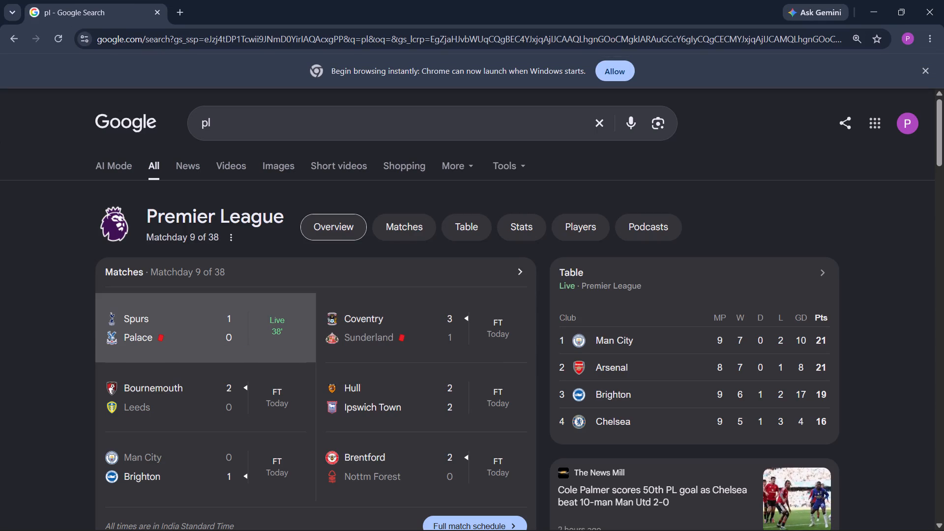
# Review the match pages for Spurs vs Palace, Coventry vs Sunderland, Hull vs Ipswich Town, Man City vs Brighton, and Brentford vs Nottm Forest.
pyautogui.click(230, 326)
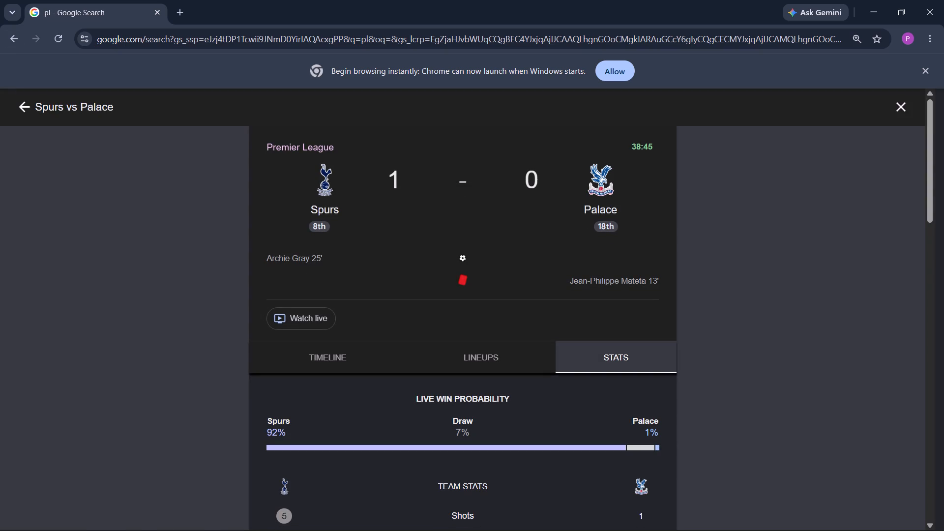
pyautogui.click(23, 103)
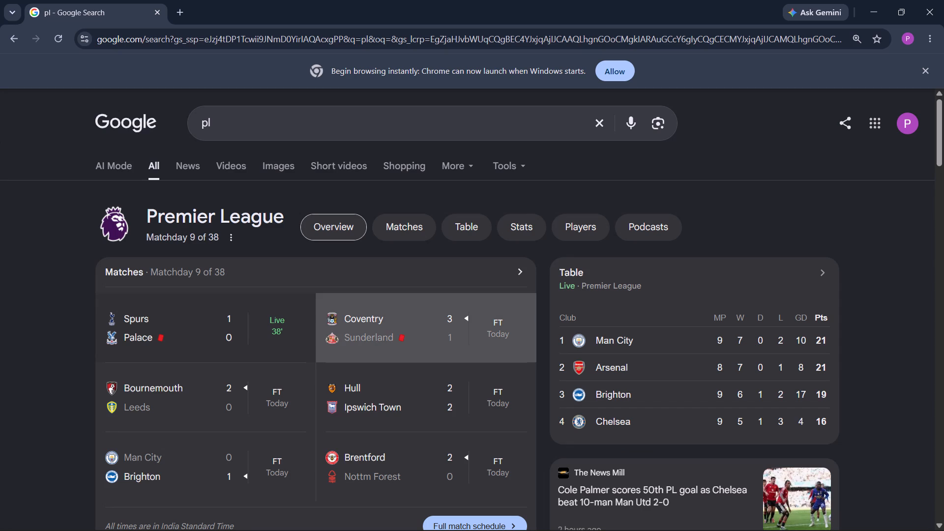
pyautogui.click(388, 336)
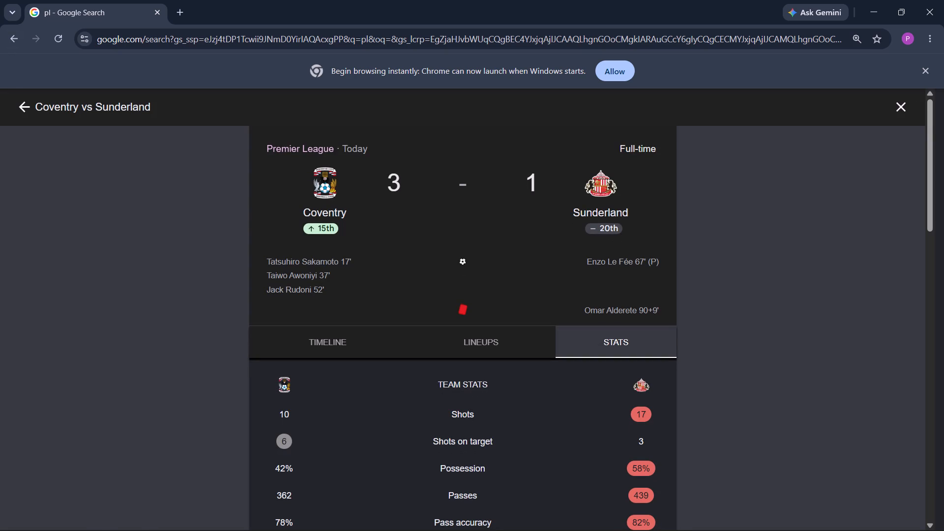
pyautogui.click(26, 107)
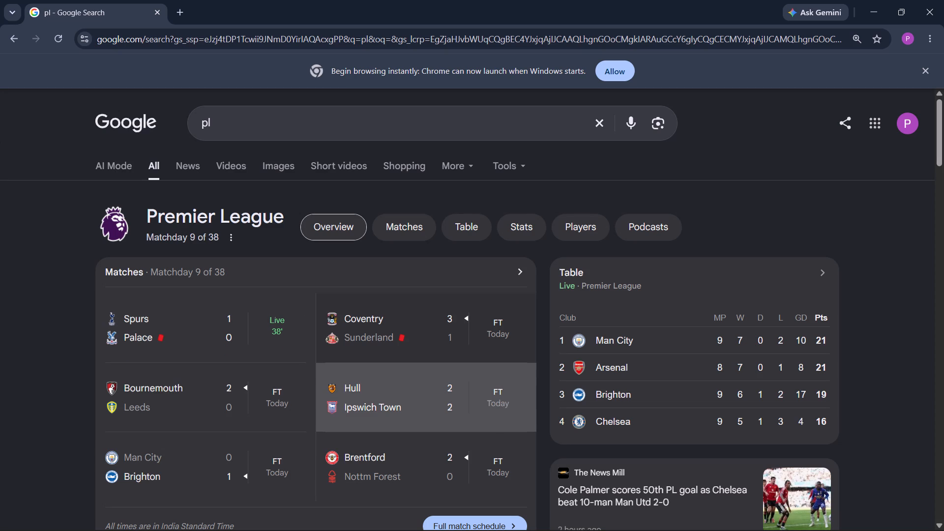
pyautogui.click(346, 406)
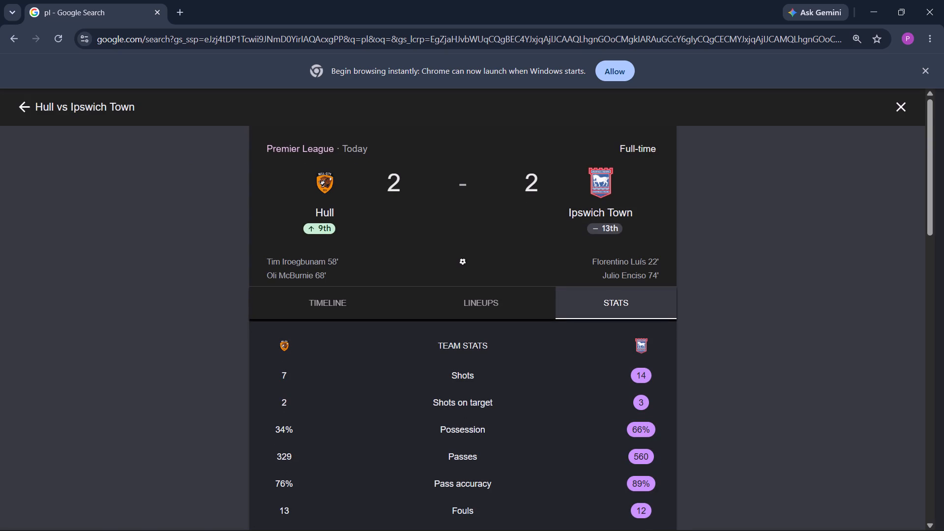
pyautogui.click(23, 107)
pyautogui.click(360, 402)
pyautogui.click(23, 108)
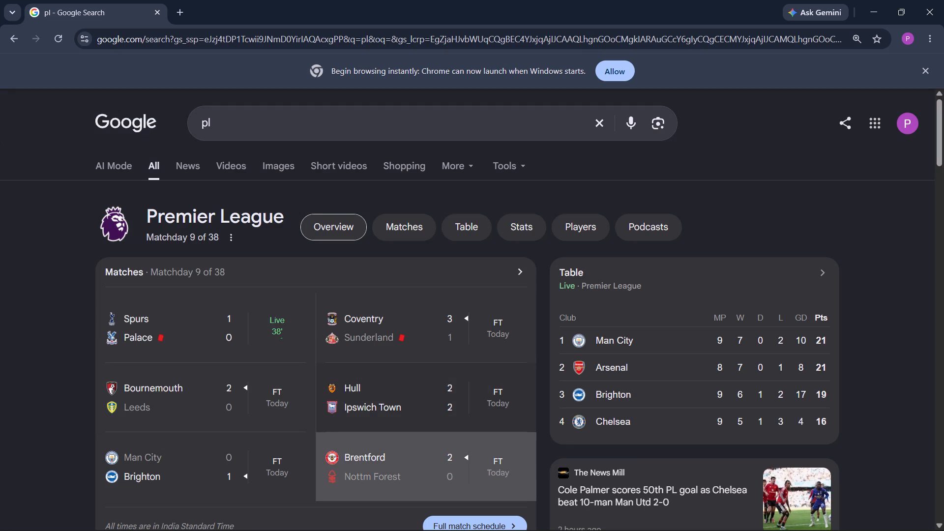
pyautogui.click(289, 457)
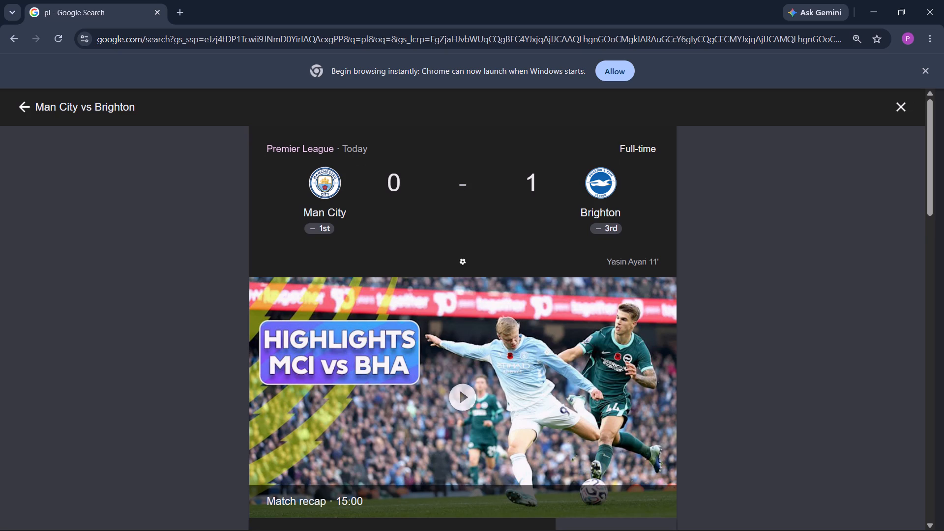
pyautogui.click(24, 110)
pyautogui.click(406, 468)
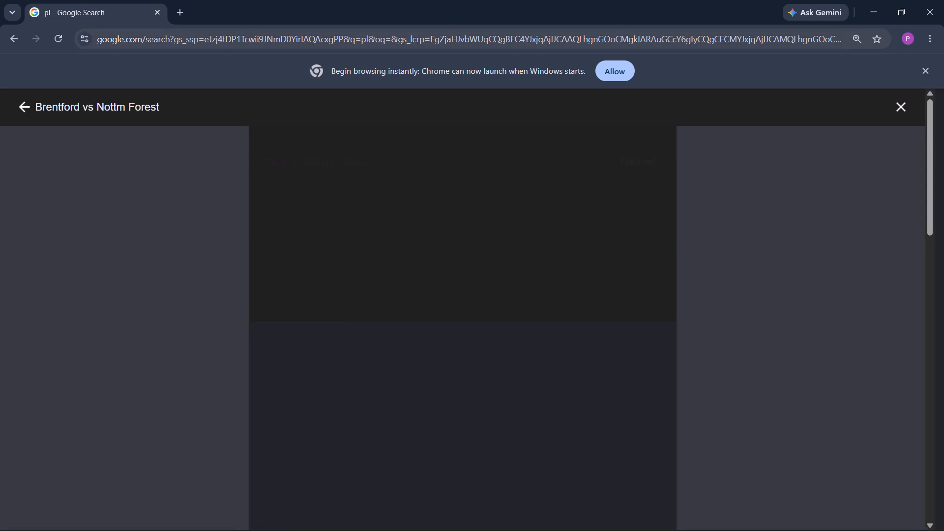
pyautogui.click(0, 43)
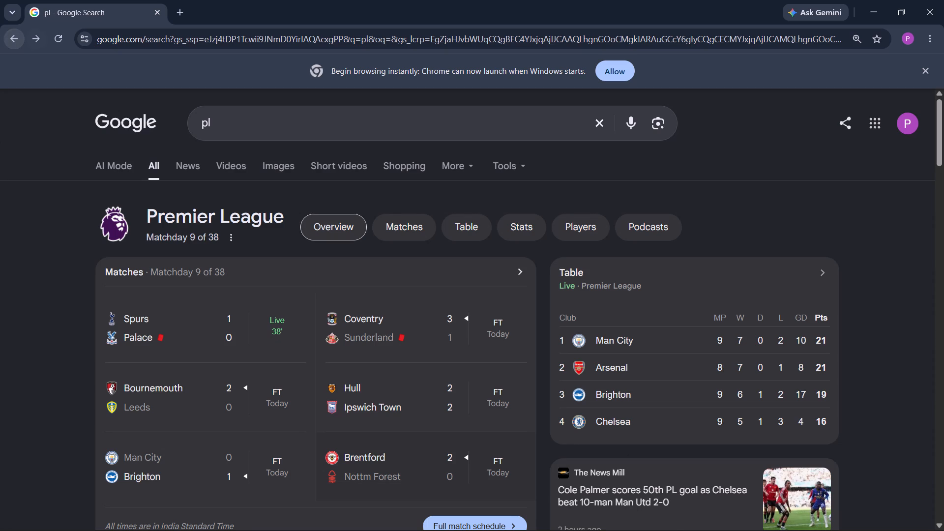
pyautogui.click(31, 40)
pyautogui.click(13, 38)
# Look through the Premier League overview and the news results for pl.
pyautogui.scroll(-4, 134, 141)
pyautogui.scroll(-2, 407, 252)
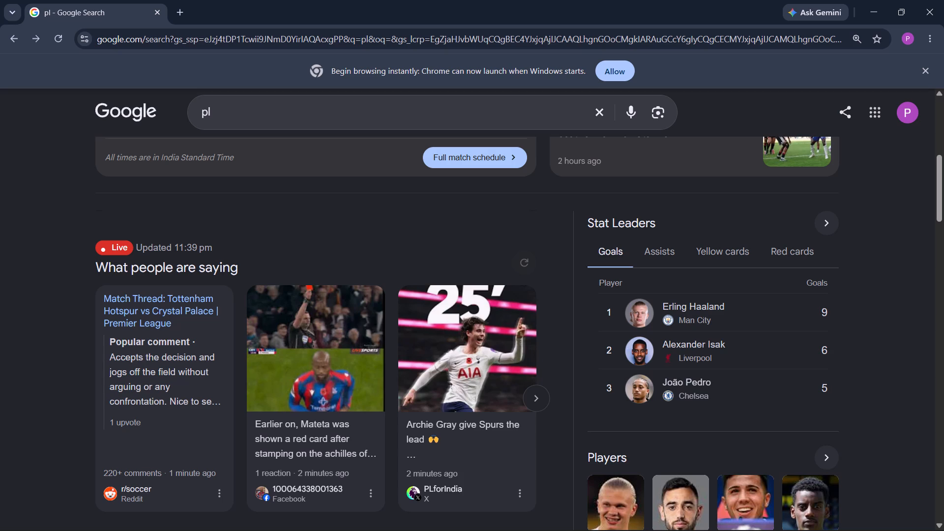
pyautogui.scroll(4, 380, 217)
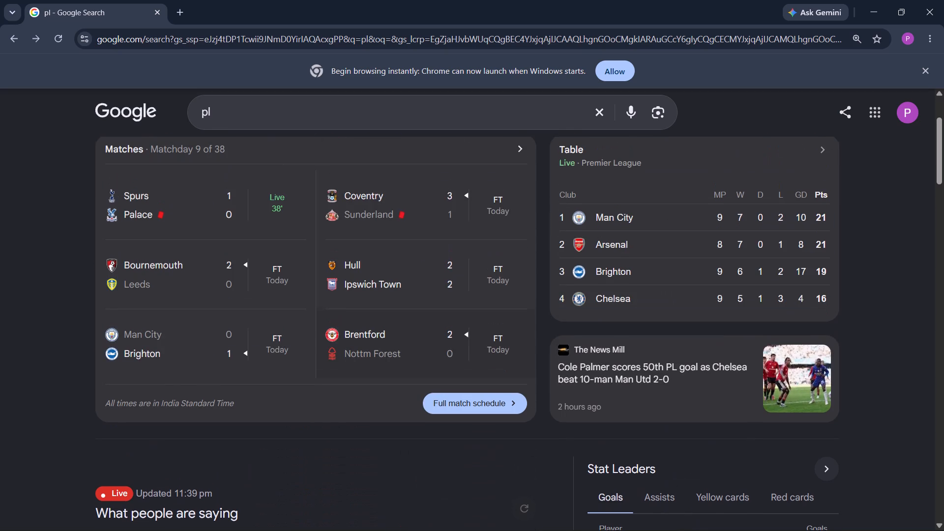
pyautogui.scroll(2, 385, 200)
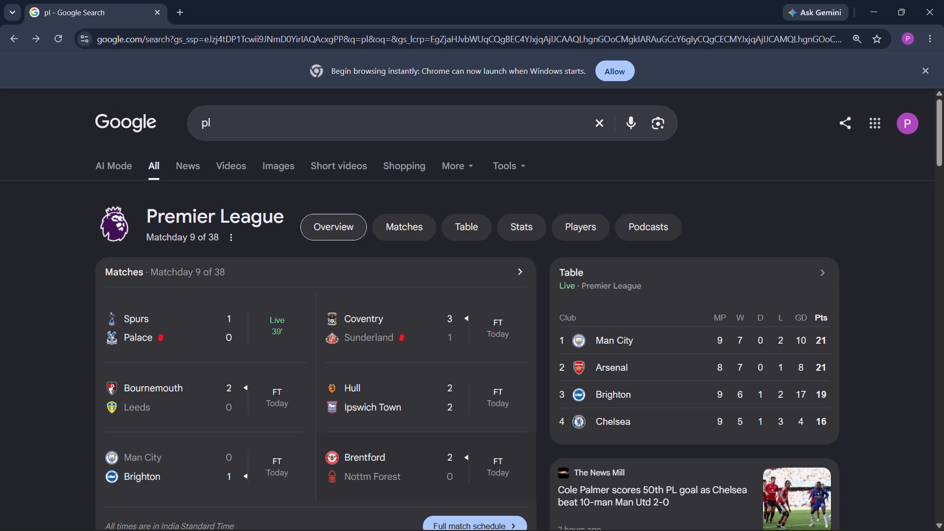
pyautogui.scroll(5, 413, 248)
pyautogui.click(208, 164)
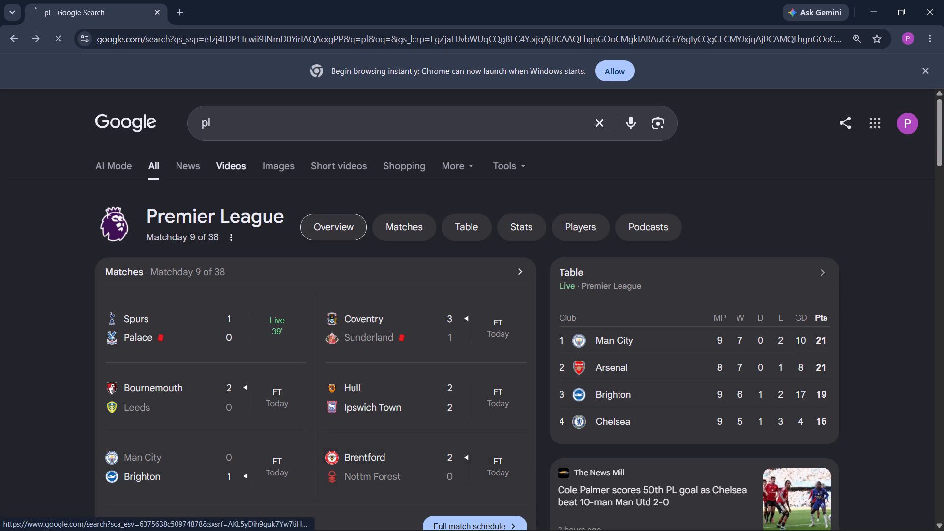
pyautogui.click(190, 164)
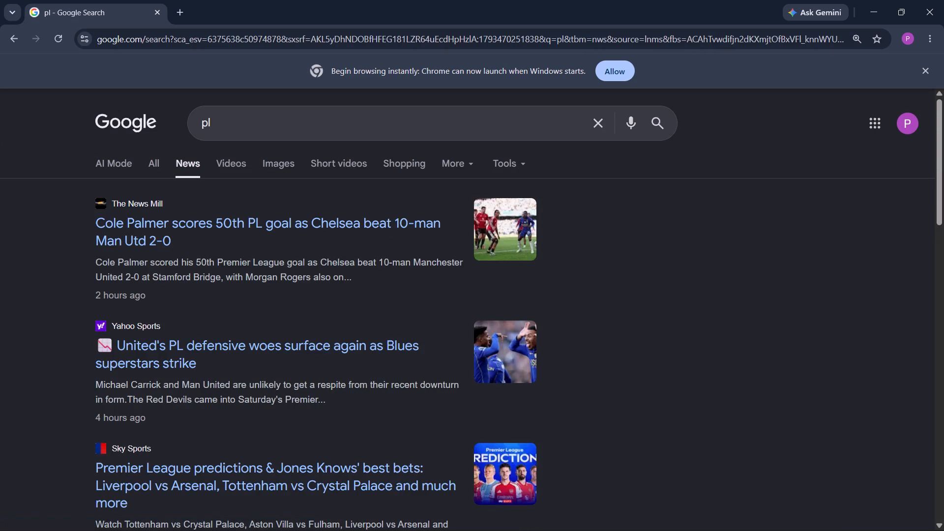
pyautogui.scroll(-6, 240, 270)
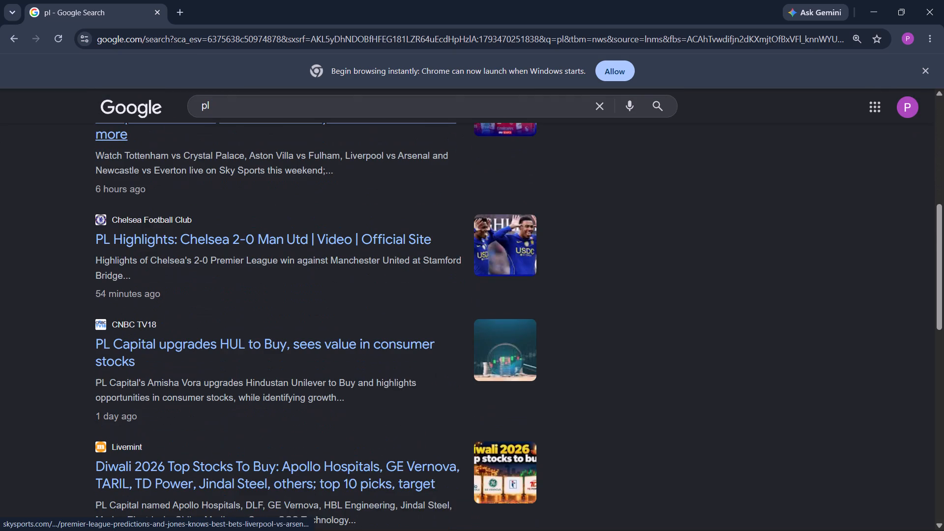
pyautogui.scroll(9, 240, 271)
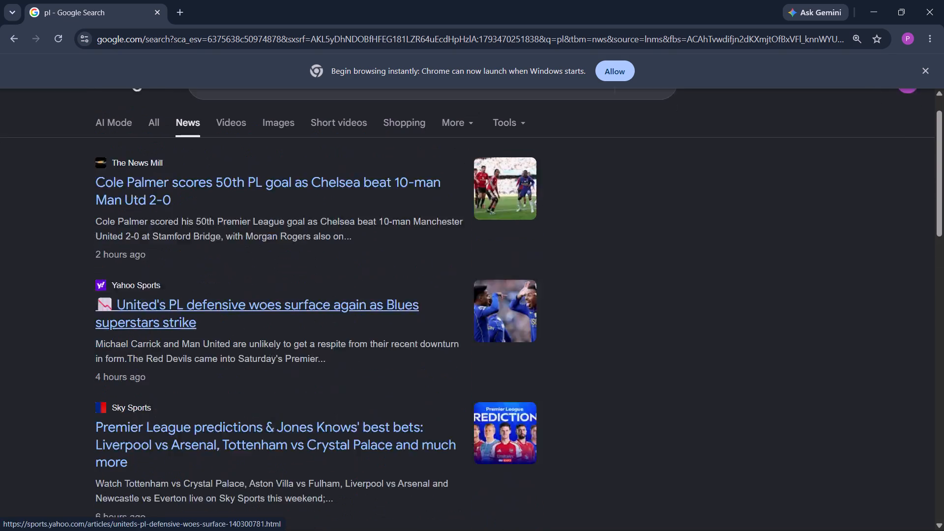
# Search the news for manchester united fc and look through the headlines.
pyautogui.click(604, 120)
pyautogui.click(515, 125)
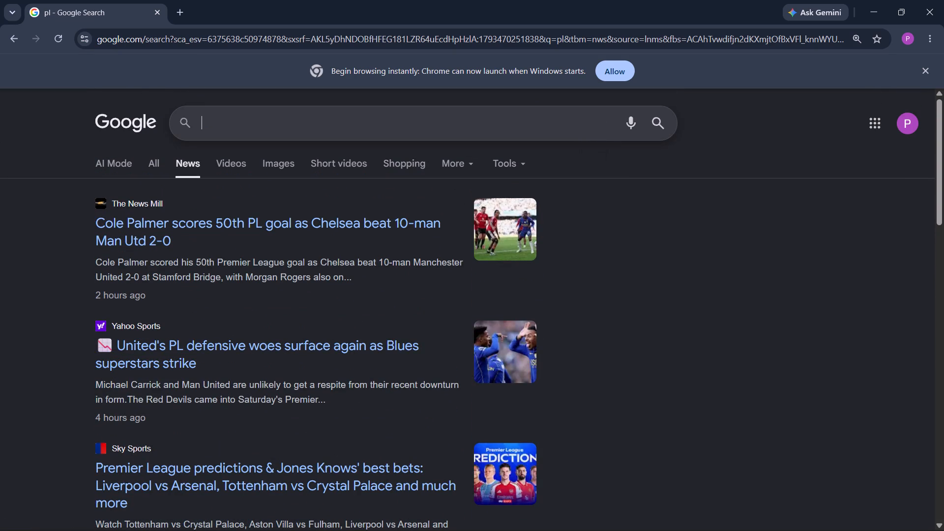
pyautogui.press('m')
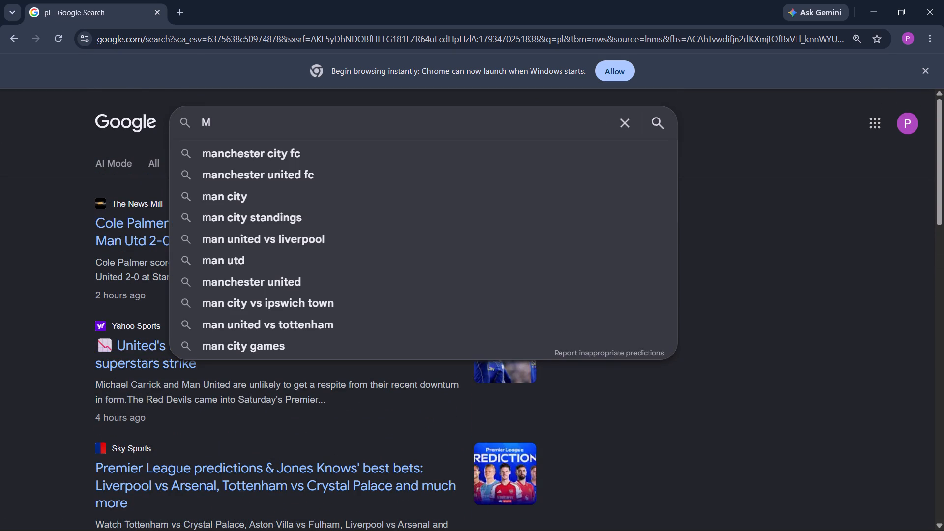
pyautogui.click(301, 167)
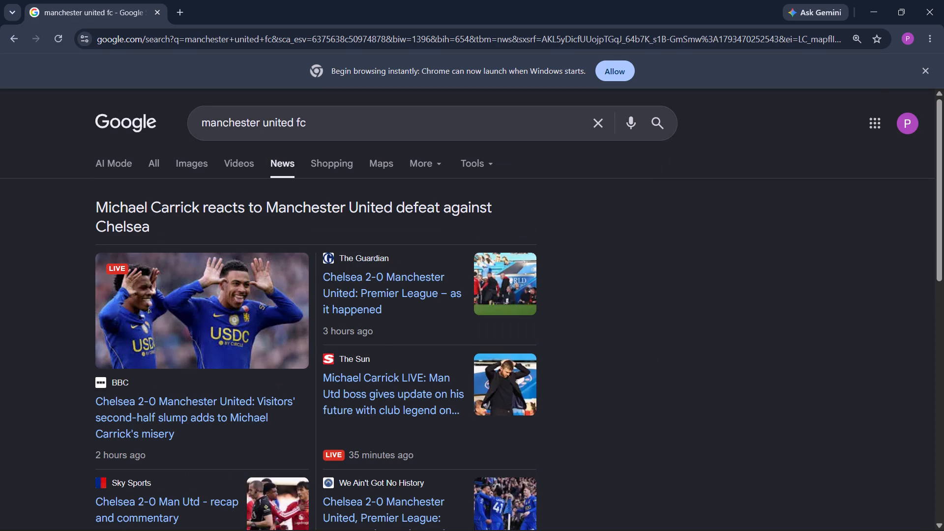
pyautogui.scroll(-3, 289, 161)
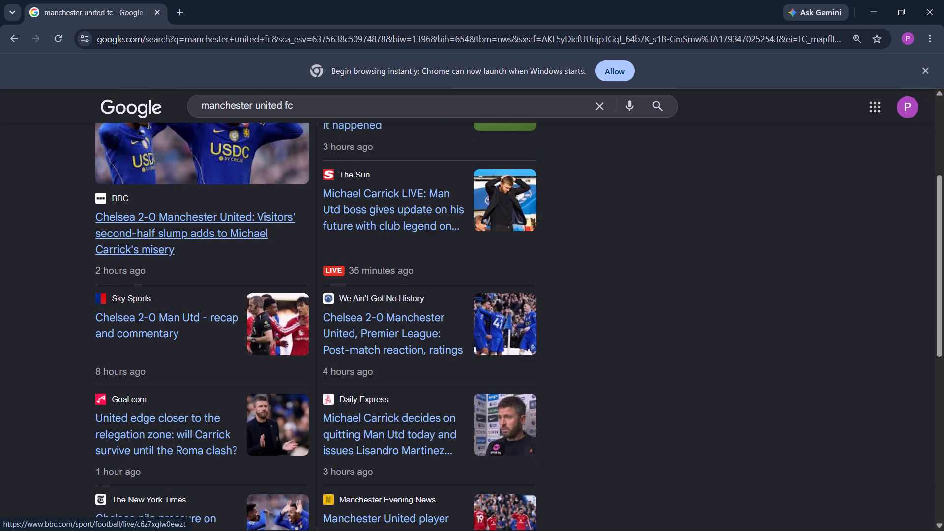
pyautogui.scroll(7, 289, 161)
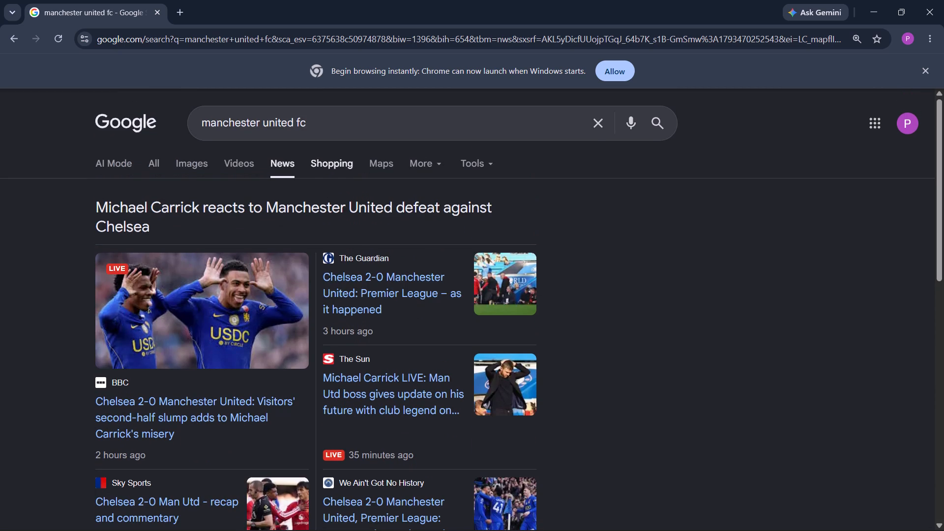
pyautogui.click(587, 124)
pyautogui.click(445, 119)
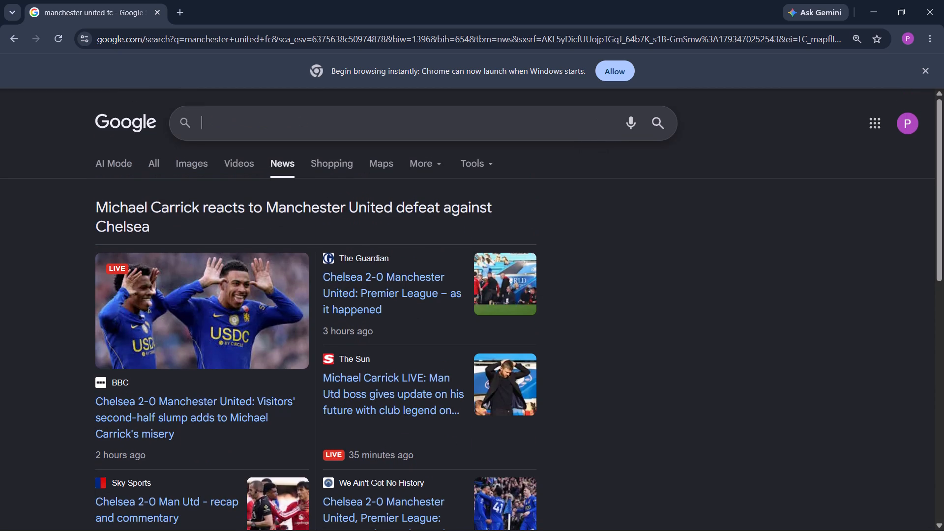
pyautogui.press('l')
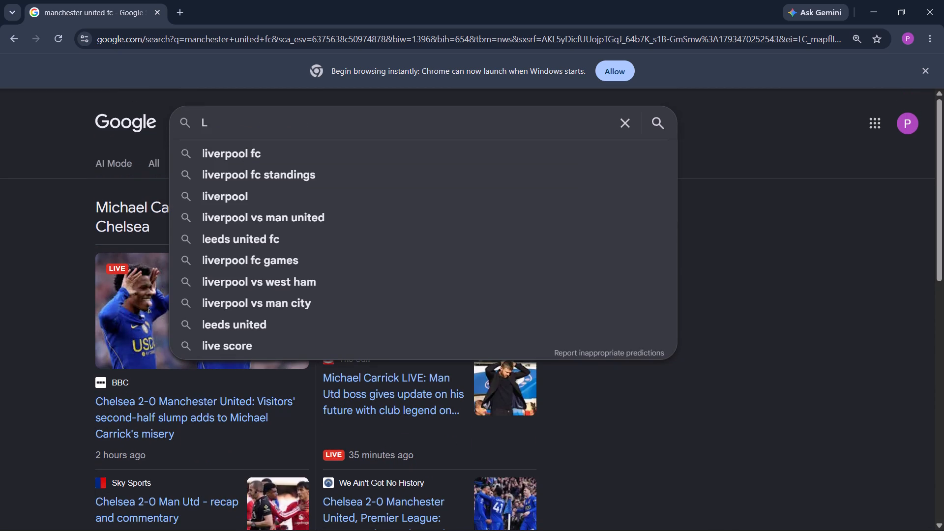
# Go back to the overview of the pl search results and search for LaLiga instead.
pyautogui.doubleClick(4, 29)
pyautogui.click(4, 29)
pyautogui.click(4, 29)
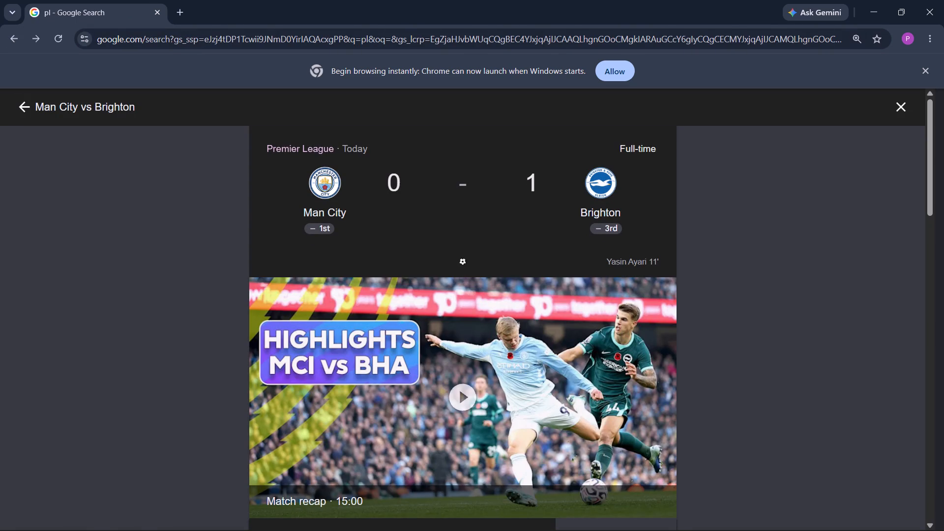
pyautogui.click(12, 49)
pyautogui.click(604, 125)
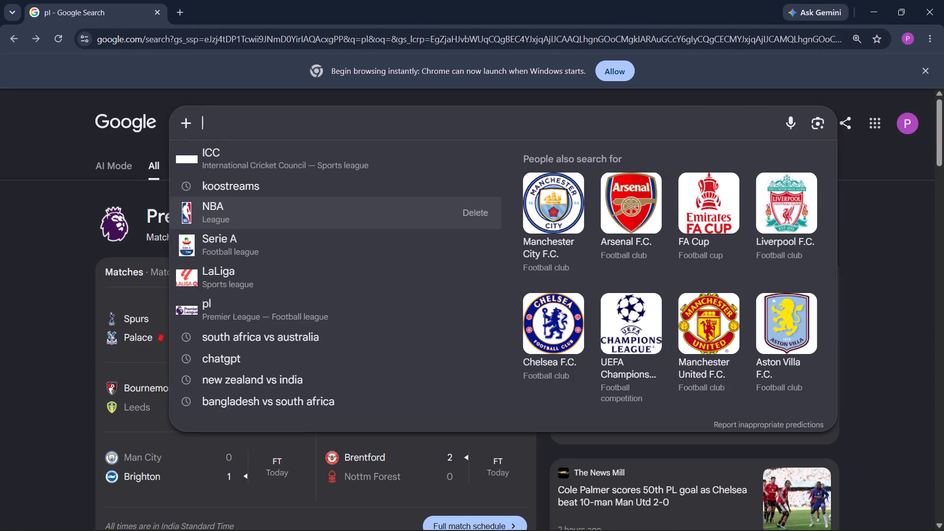
pyautogui.click(320, 284)
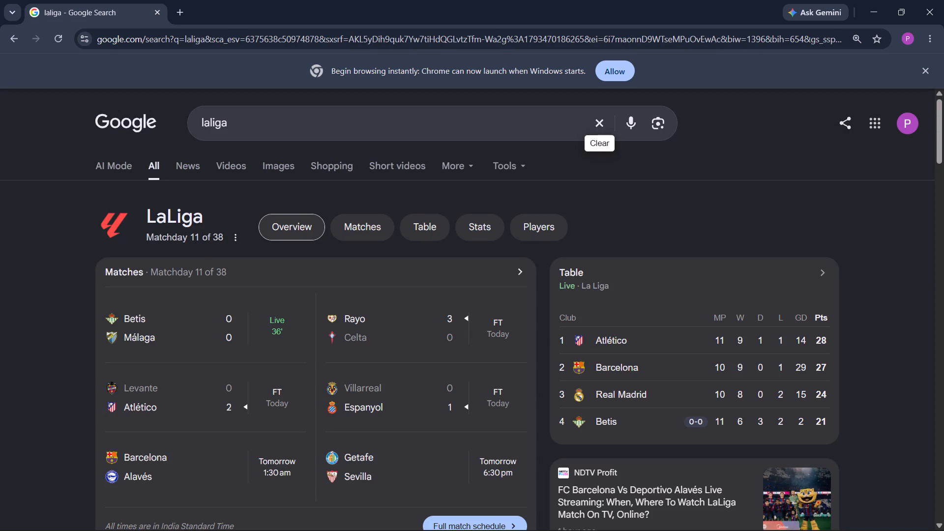
# Search for Serie A, review the stats and lineups of the Udinese vs Roma match, and return to the league overview.
pyautogui.click(602, 120)
pyautogui.click(289, 237)
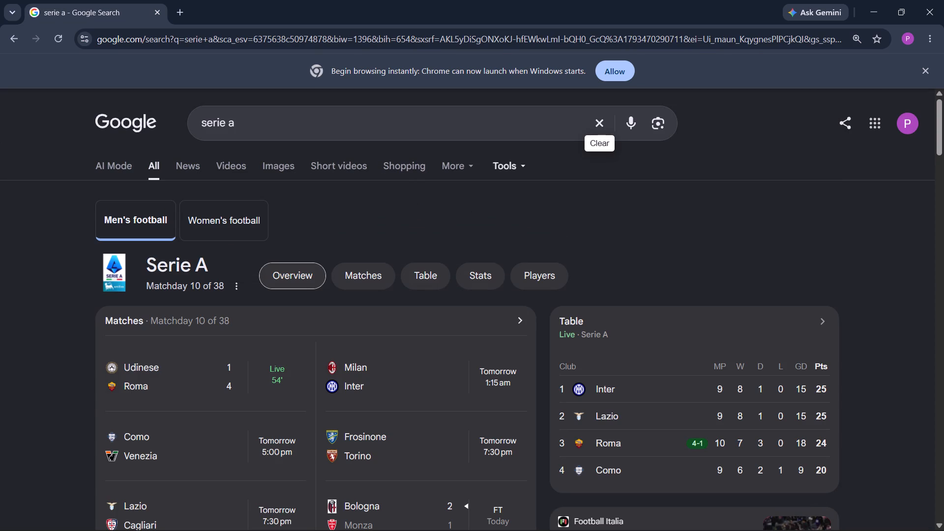
pyautogui.click(283, 354)
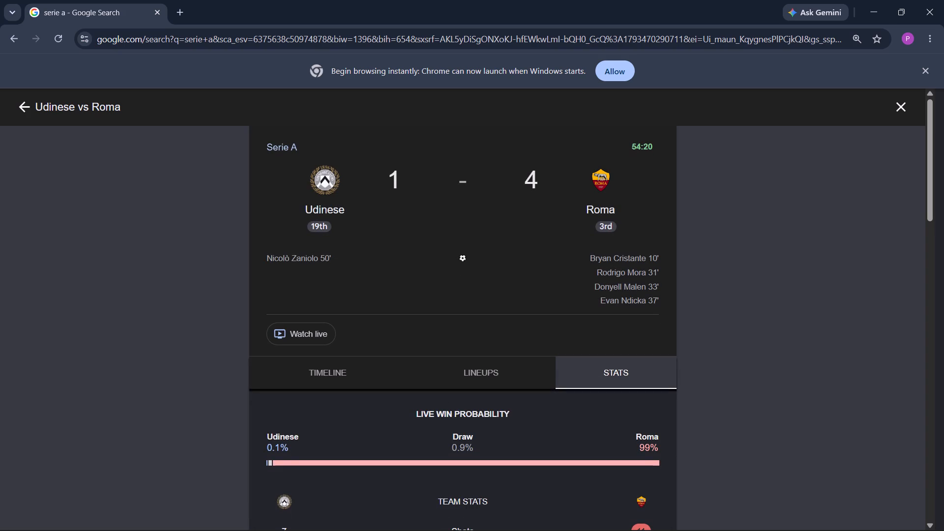
pyautogui.scroll(-8, 282, 285)
pyautogui.scroll(1, 285, 295)
pyautogui.scroll(-1, 285, 295)
pyautogui.scroll(4, 285, 291)
pyautogui.click(466, 138)
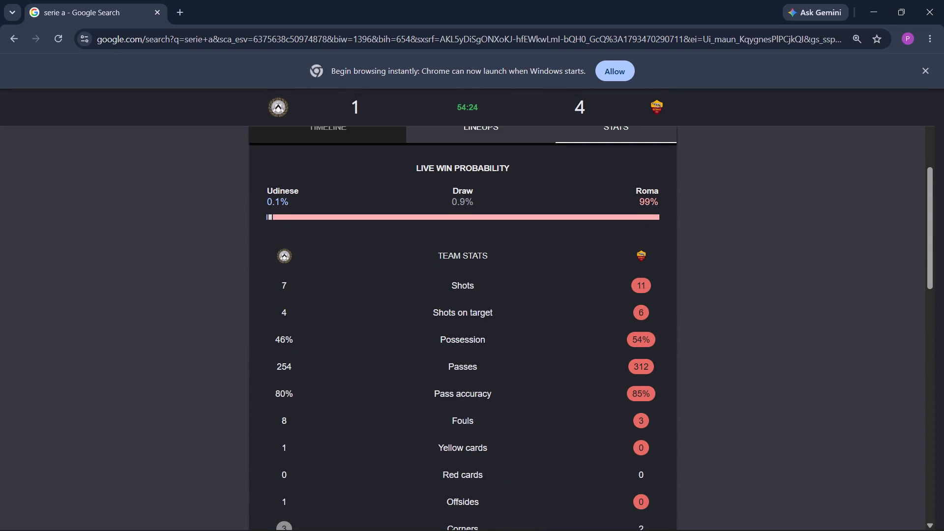
pyautogui.scroll(-4, 476, 262)
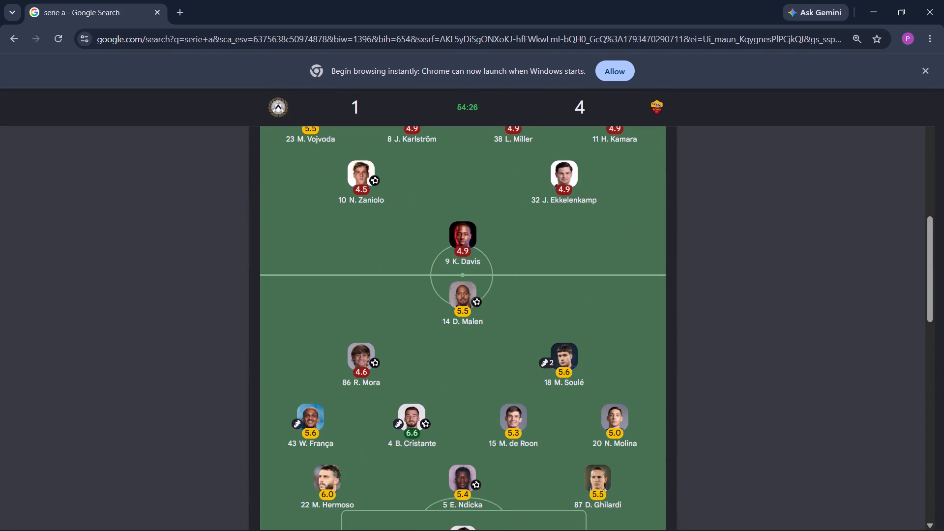
pyautogui.click(11, 39)
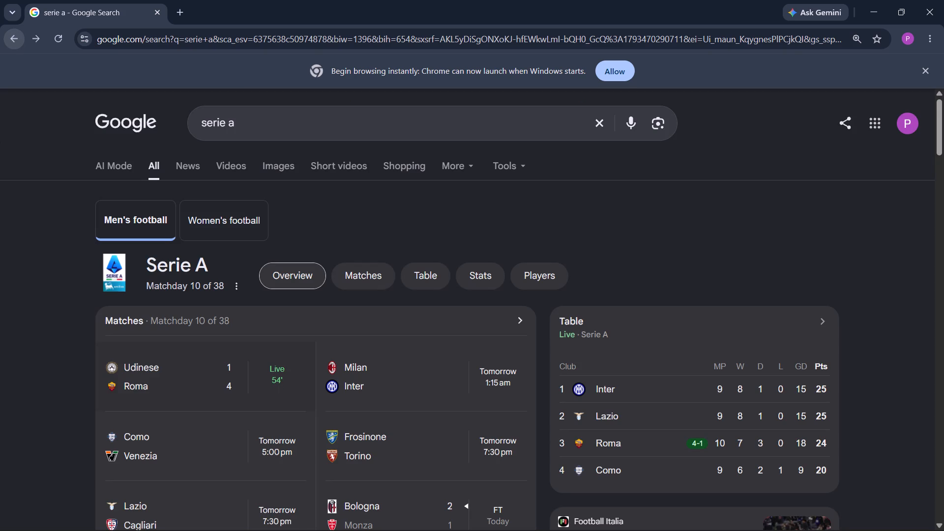
# Search for ICC and review the summary of the Sri Lanka vs Pakistan ODI final.
pyautogui.click(591, 122)
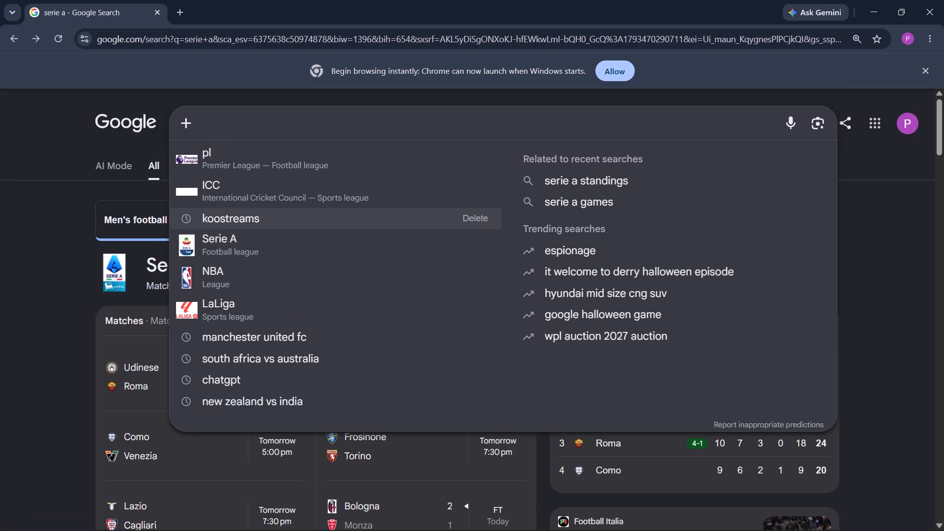
pyautogui.click(243, 194)
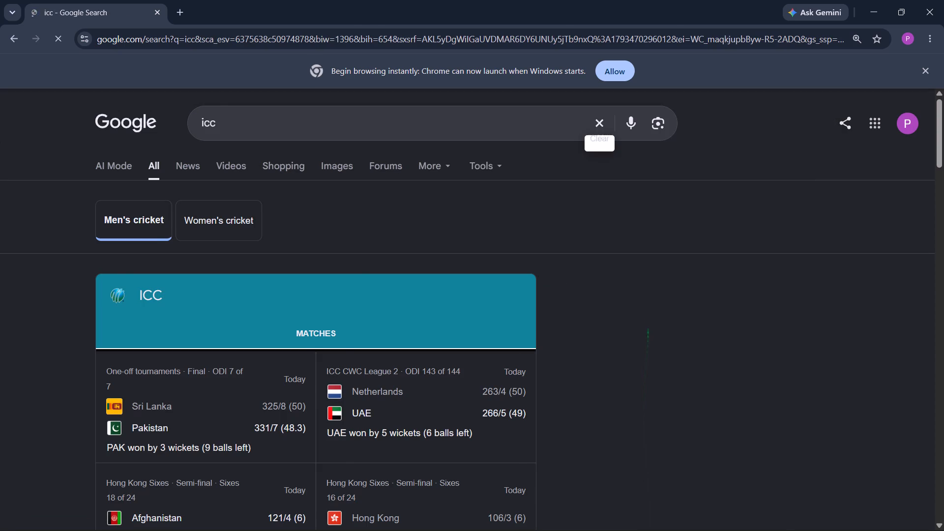
pyautogui.scroll(-2, 459, 295)
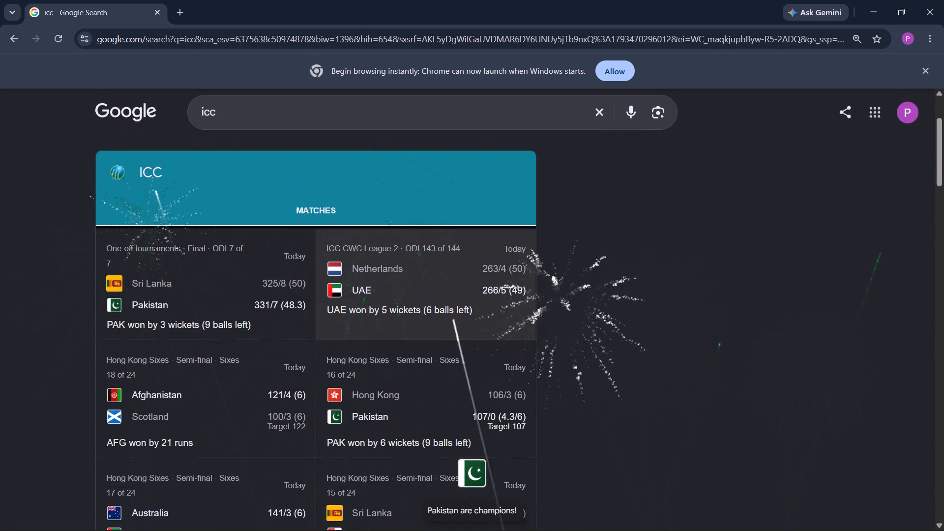
pyautogui.click(207, 274)
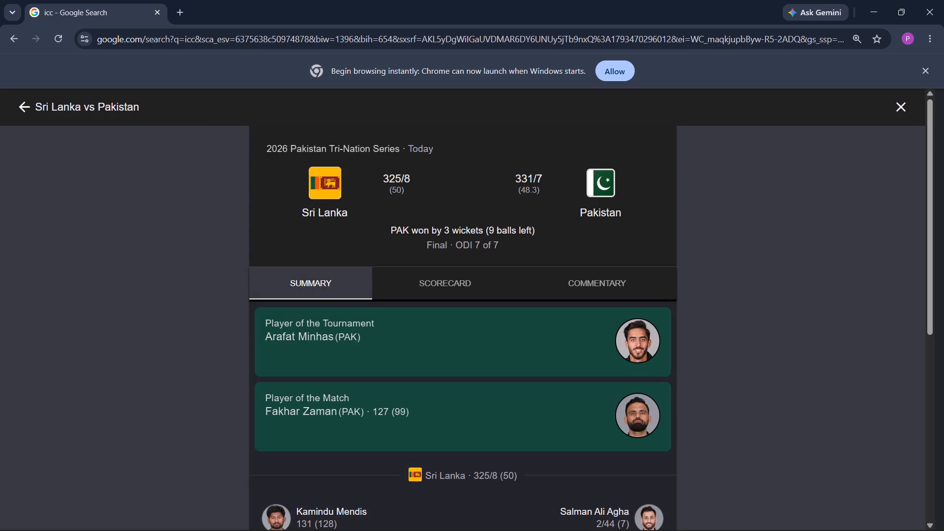
pyautogui.scroll(-5, 206, 274)
pyautogui.scroll(2, 206, 274)
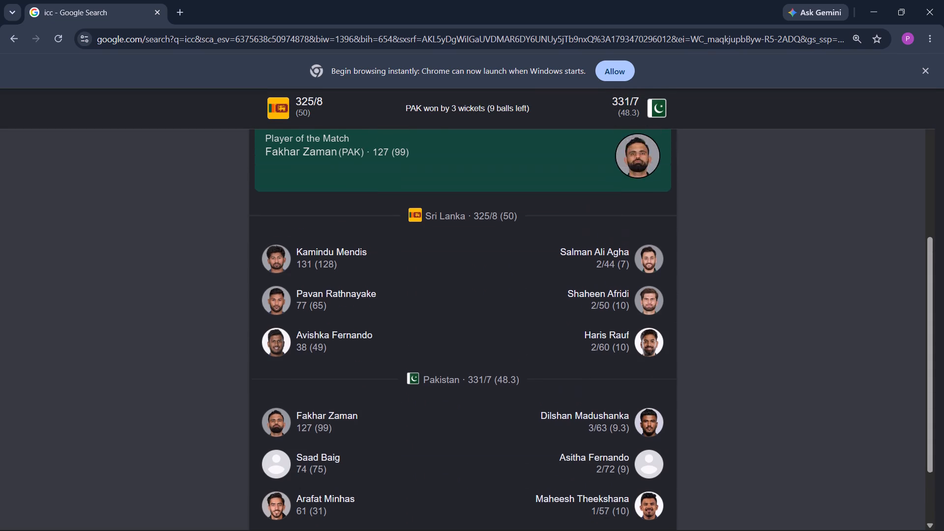
pyautogui.scroll(-2, 206, 274)
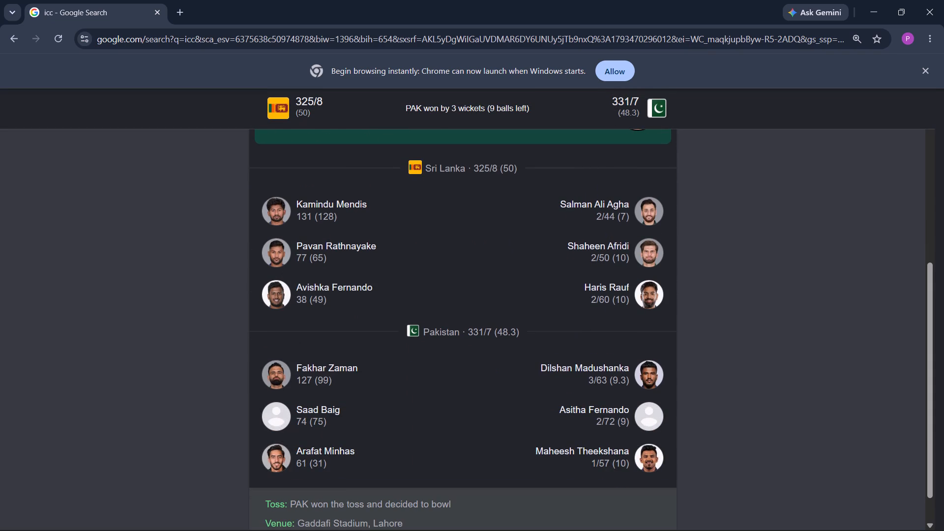
# Look up Fakhar Zaman from the match summary, check his profile and career stats, and return to the match.
pyautogui.click(308, 368)
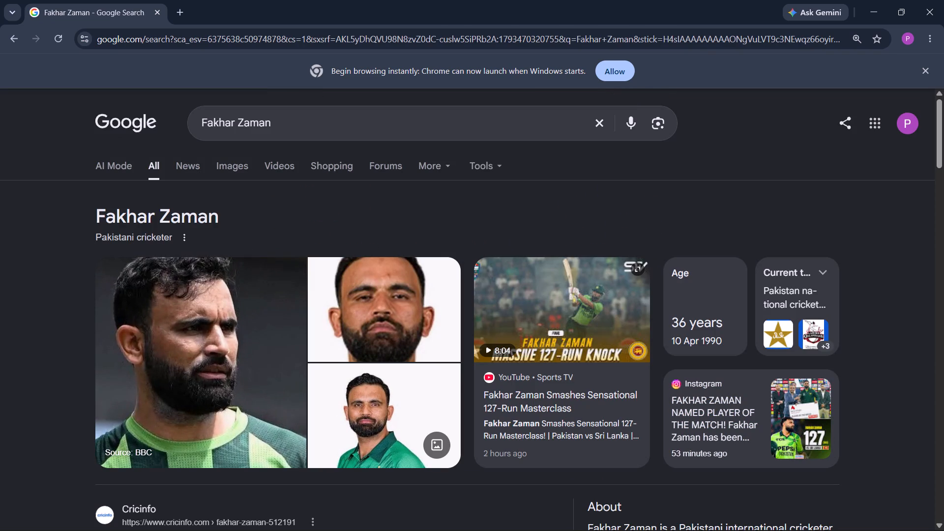
pyautogui.scroll(-7, 342, 212)
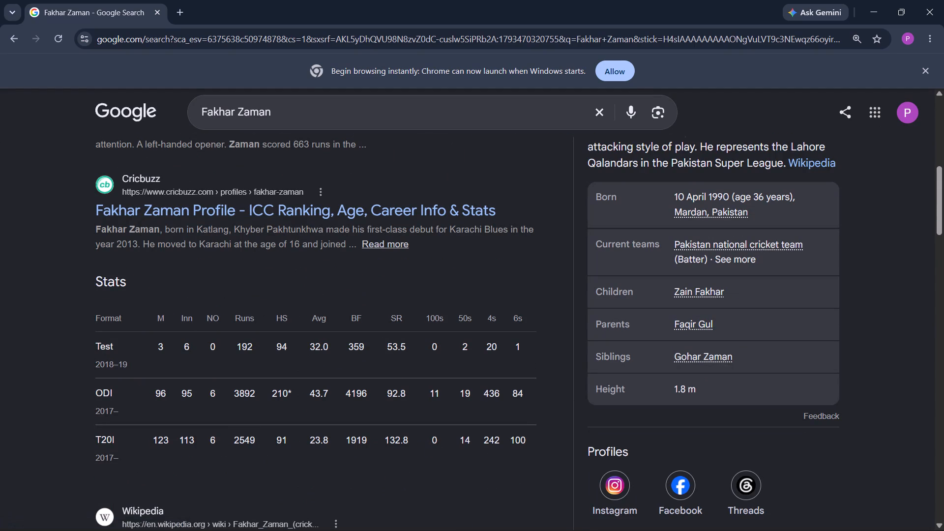
pyautogui.click(17, 34)
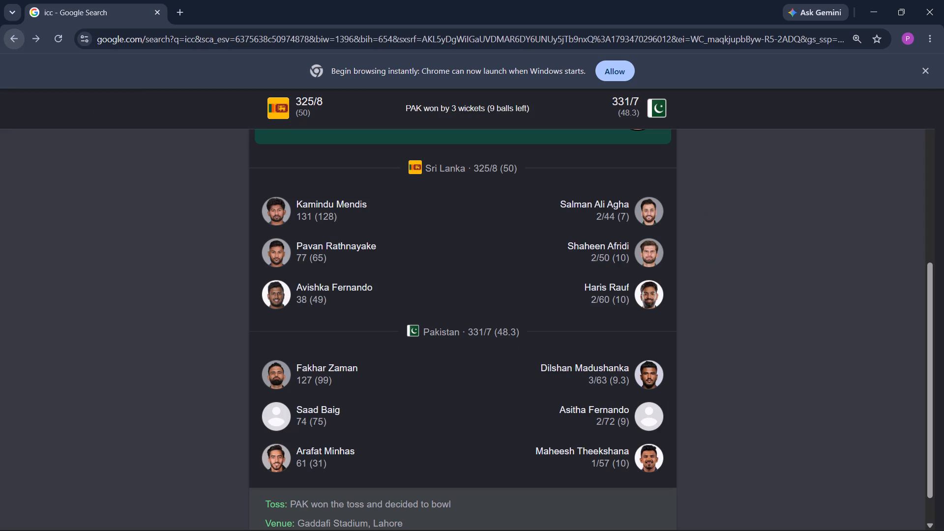
# Return to the ICC results and look through the list of today's cricket matches.
pyautogui.click(17, 34)
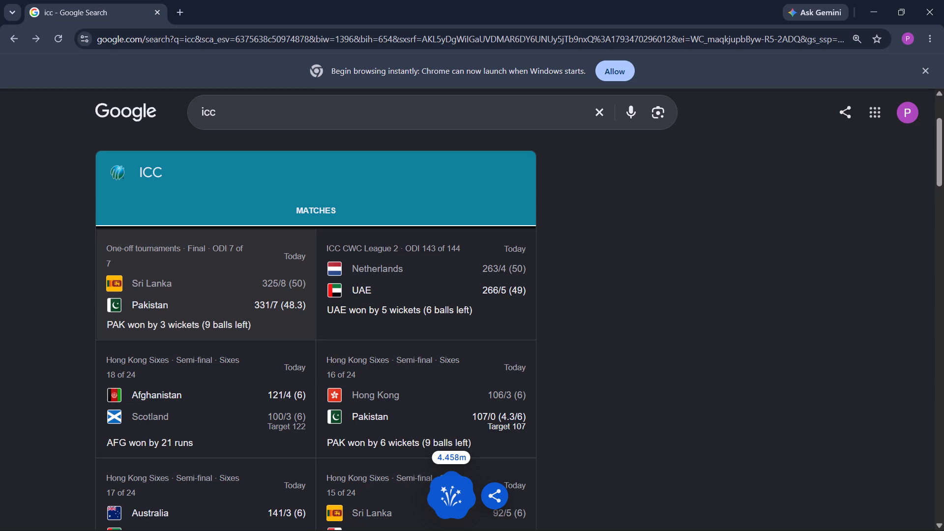
pyautogui.scroll(-2, 549, 266)
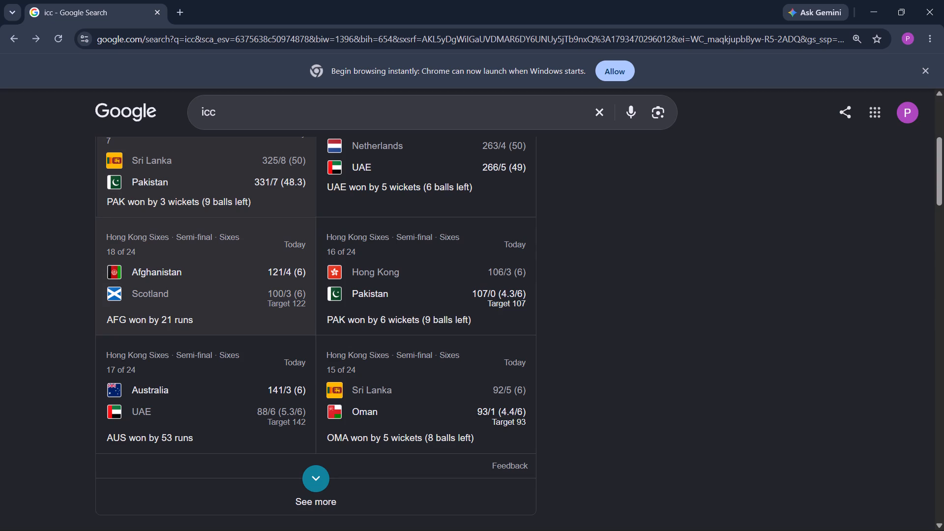
pyautogui.scroll(2, 240, 266)
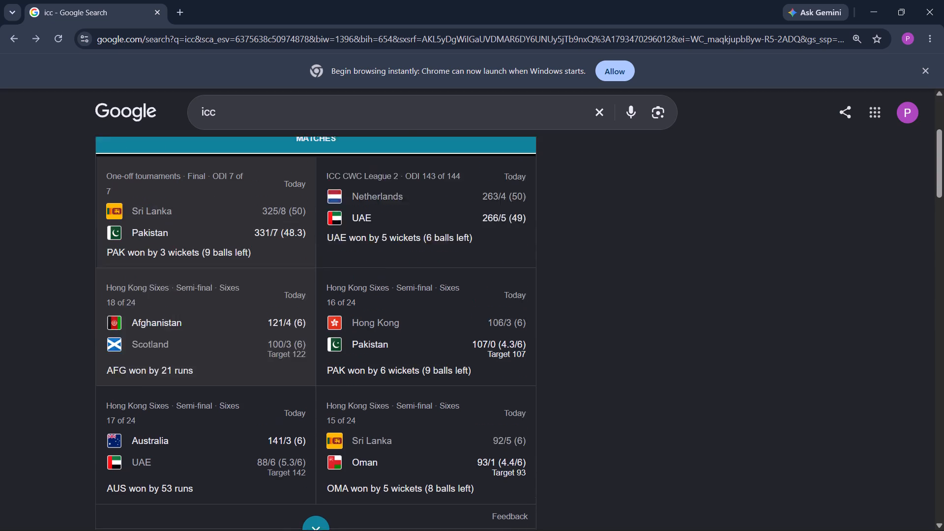
pyautogui.scroll(3, 240, 266)
pyautogui.scroll(-2, 239, 265)
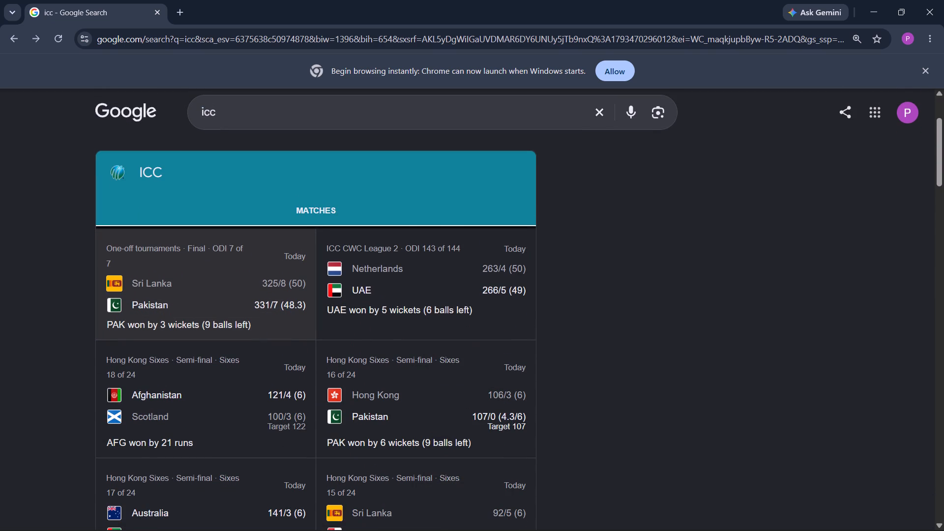
pyautogui.scroll(6, 239, 265)
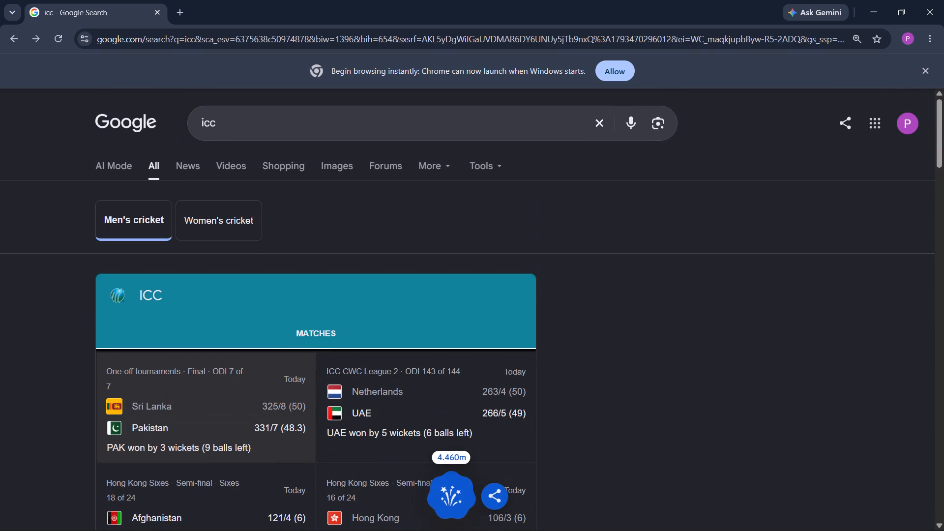
# Go back to the LaLiga results, check the Betis vs Málaga match page, and return to the league overview.
pyautogui.click(9, 30)
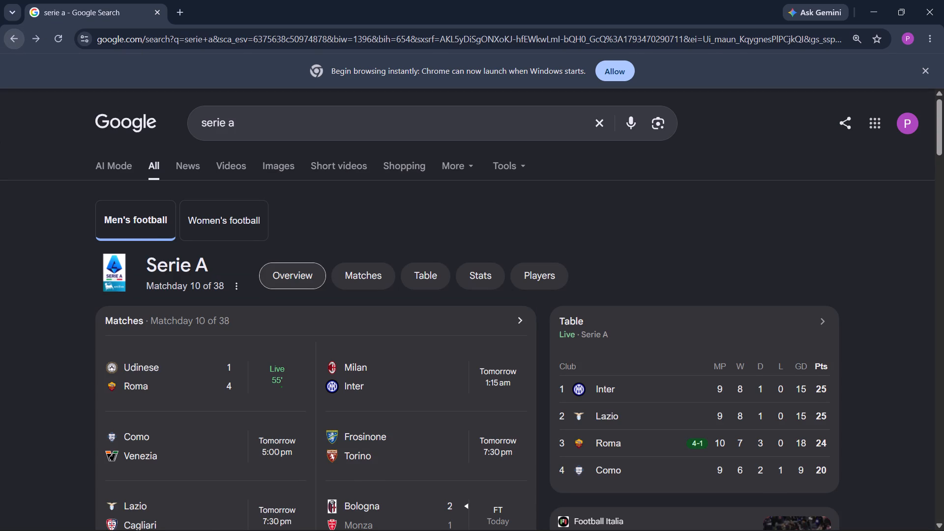
pyautogui.click(10, 38)
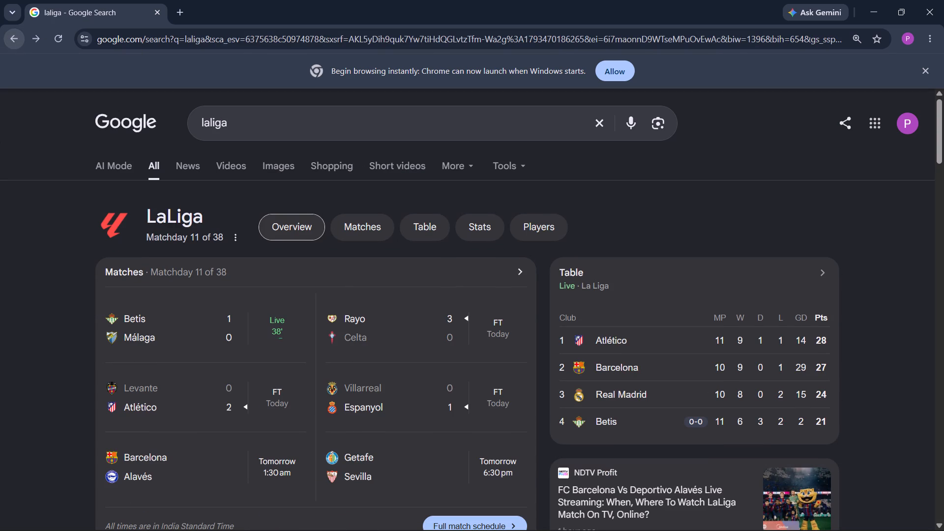
pyautogui.click(208, 312)
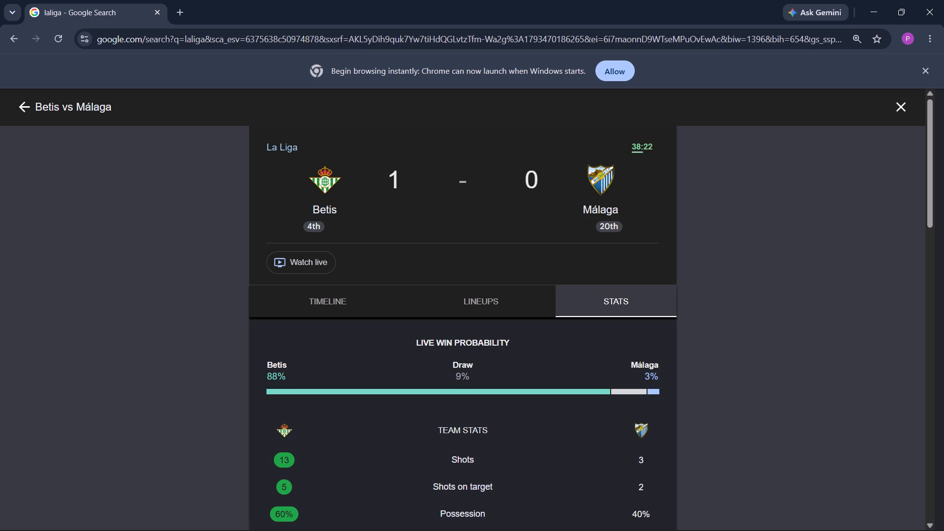
pyautogui.click(25, 112)
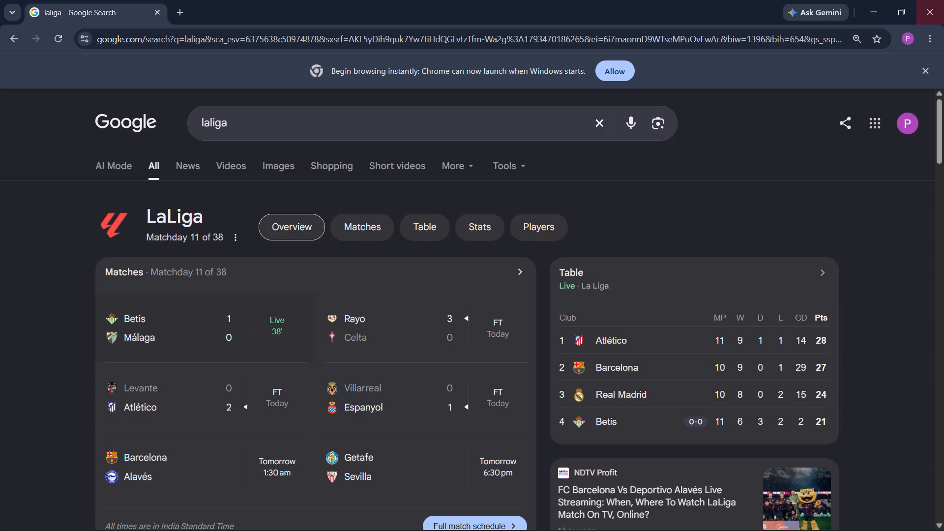
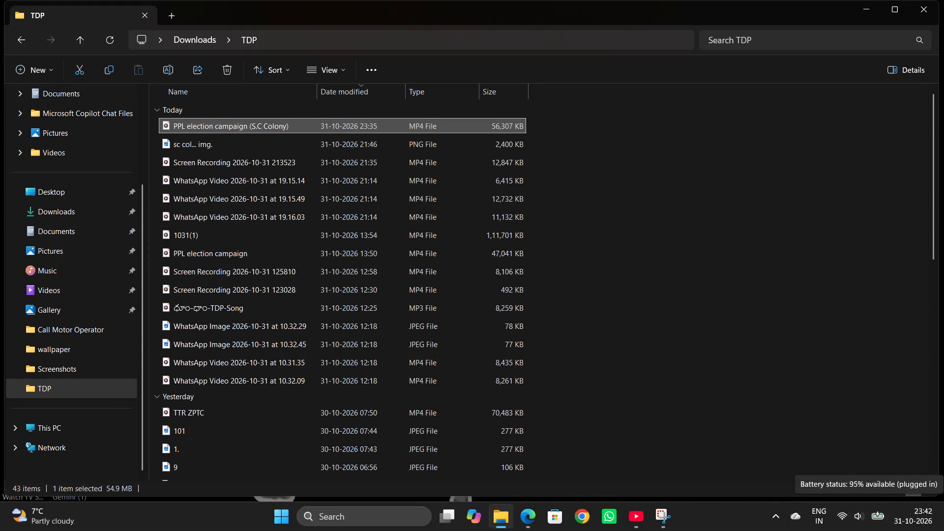
# Close the remaining open windows: the TDP folder in File Explorer, the Snipping Tool recording and YouTube.
pyautogui.click(924, 10)
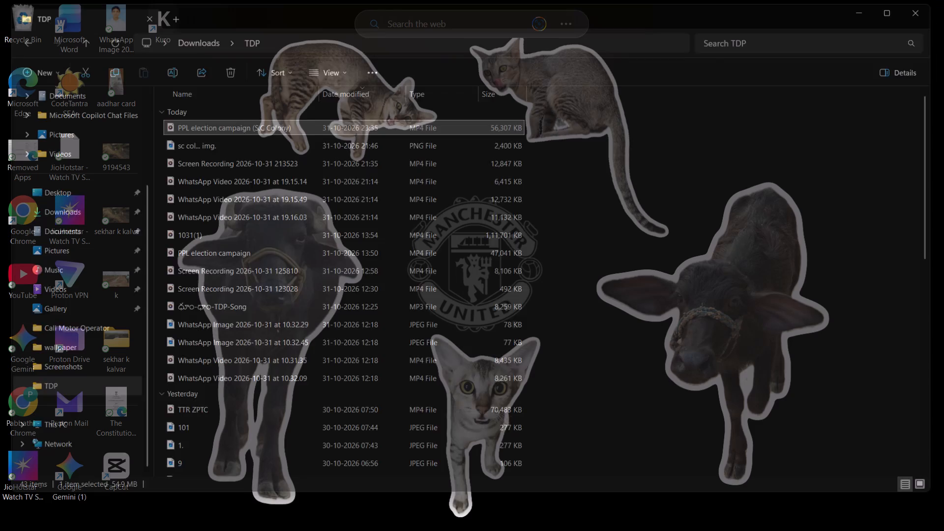
pyautogui.click(658, 509)
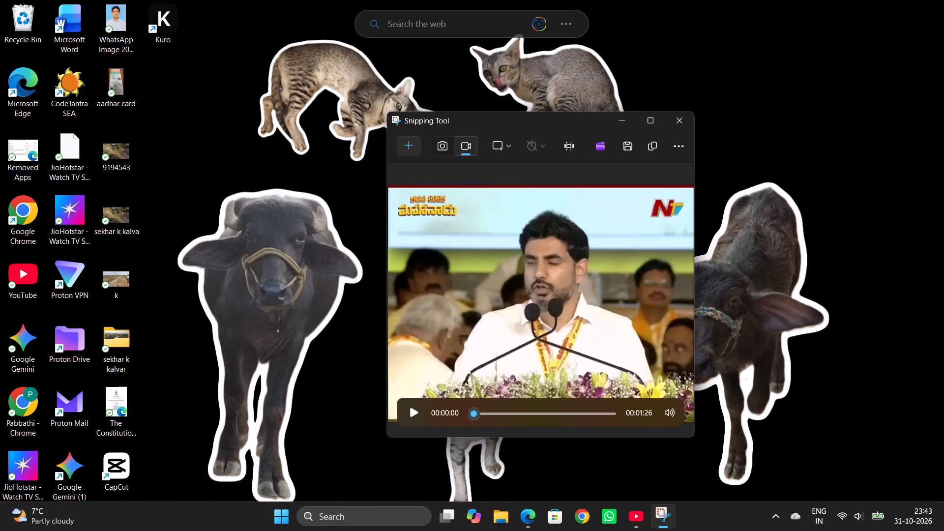
pyautogui.click(683, 121)
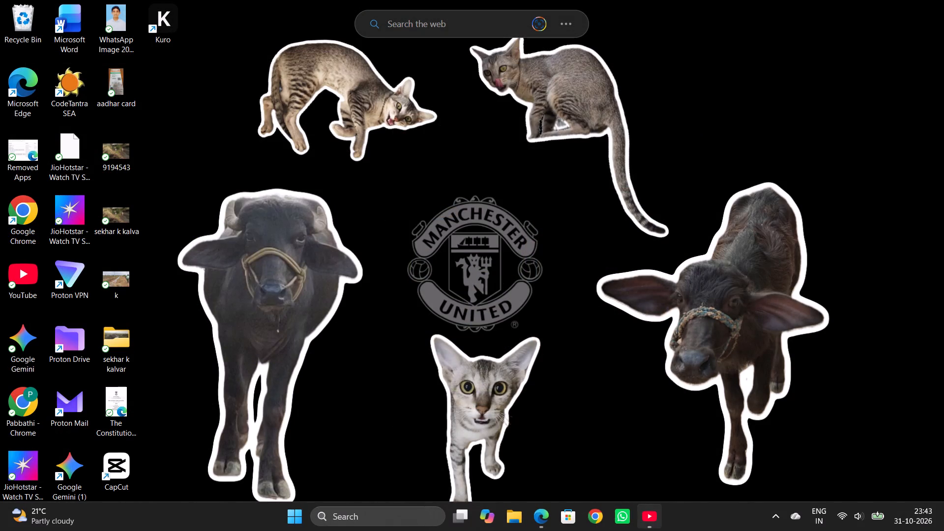
pyautogui.click(646, 514)
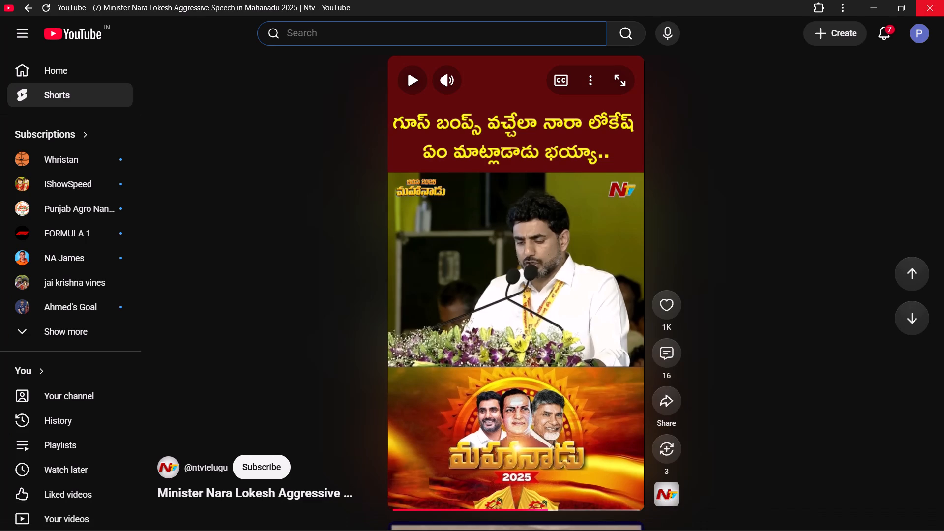
pyautogui.click(943, 0)
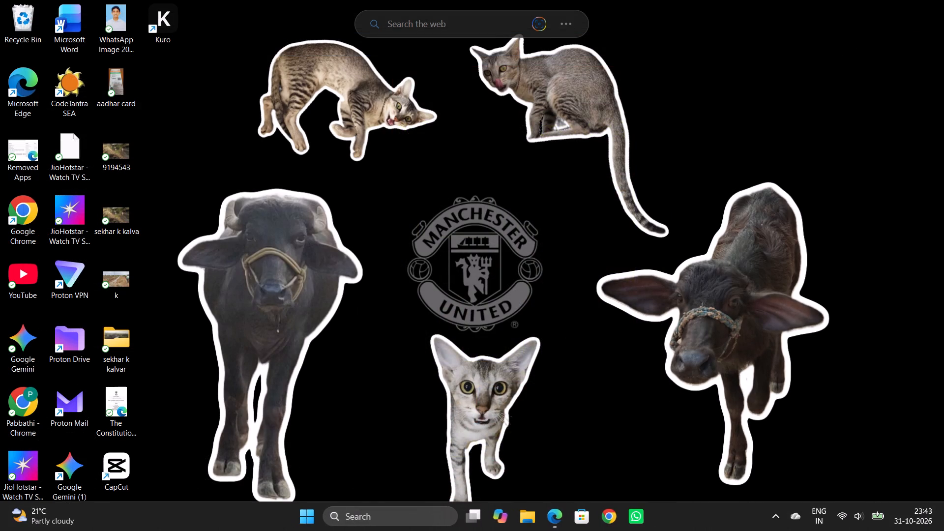
# Shut down the computer.
pyautogui.click(303, 521)
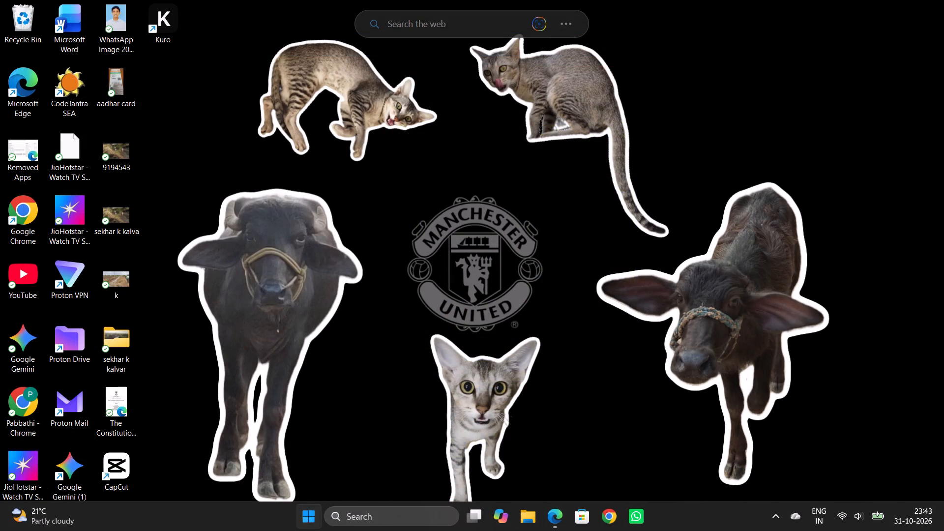
pyautogui.click(563, 469)
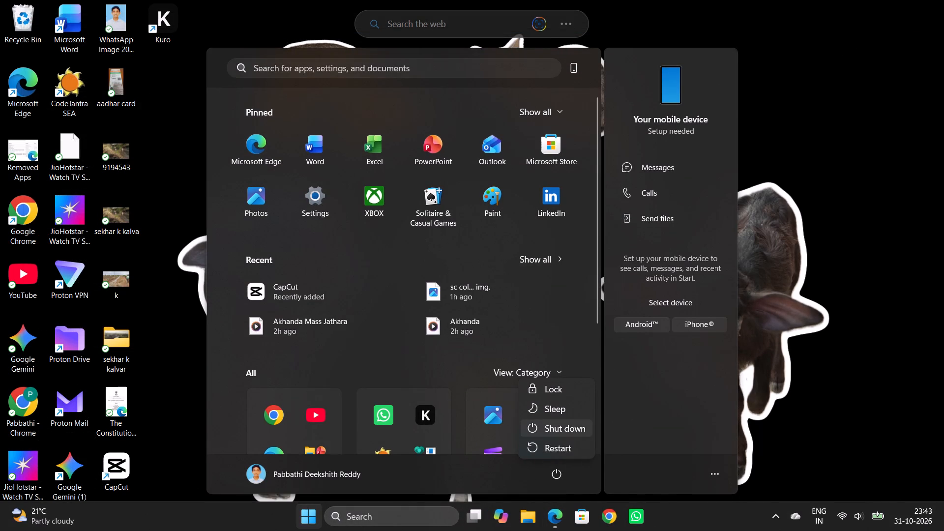
pyautogui.click(563, 428)
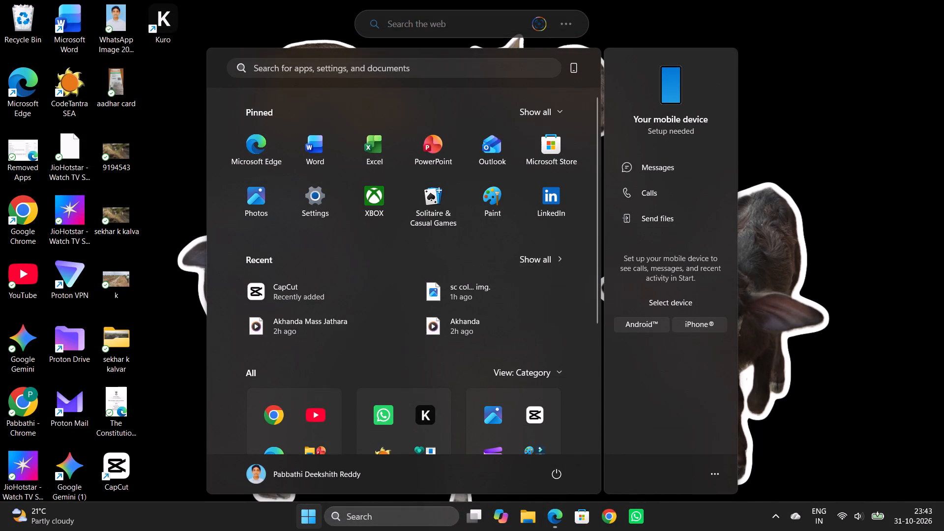